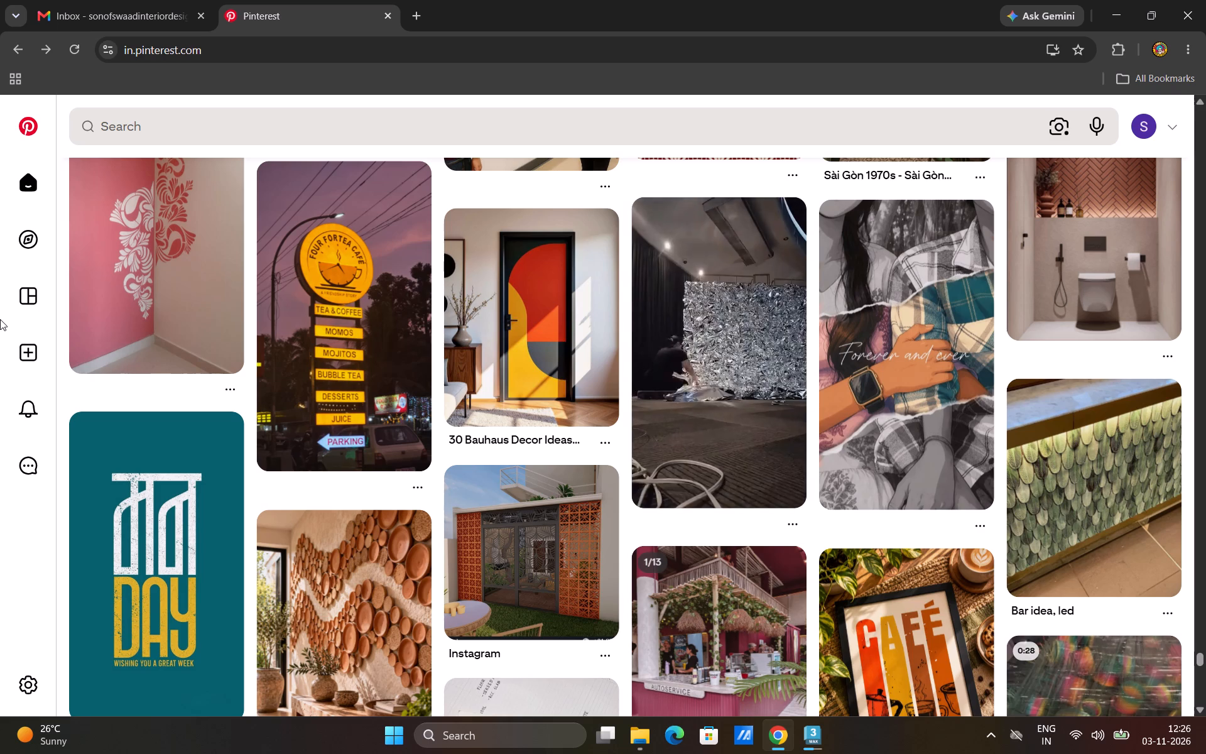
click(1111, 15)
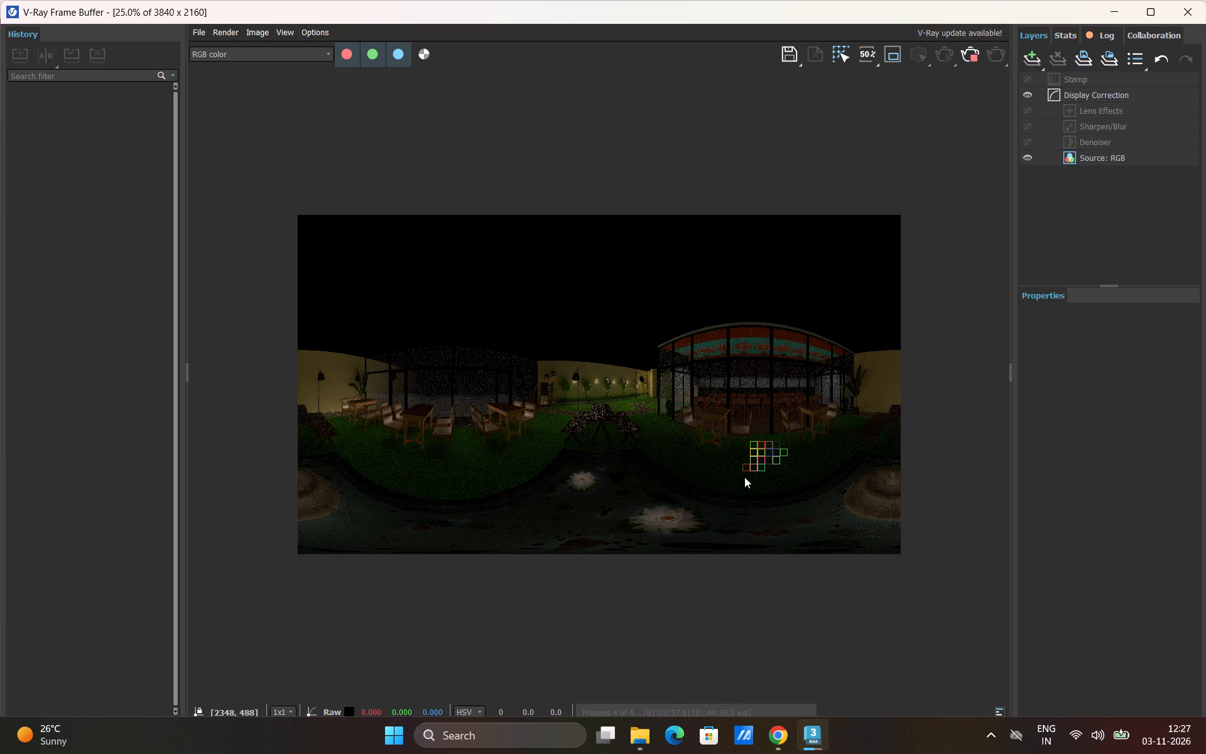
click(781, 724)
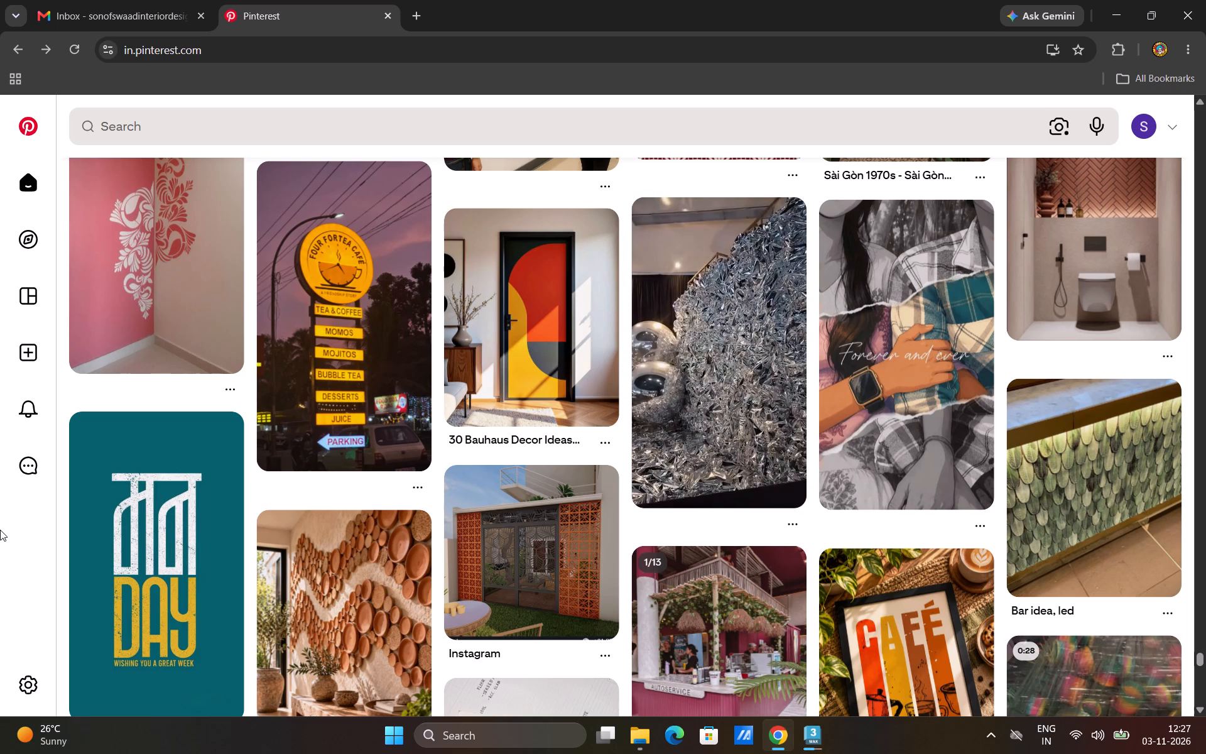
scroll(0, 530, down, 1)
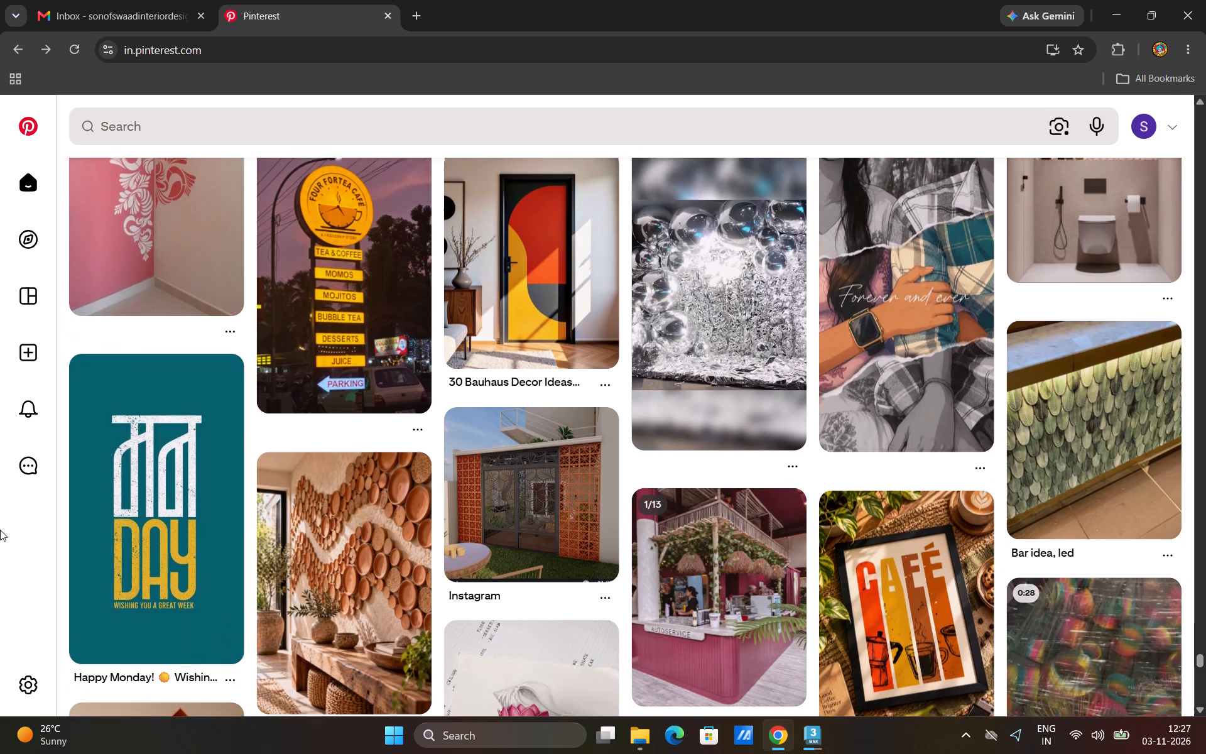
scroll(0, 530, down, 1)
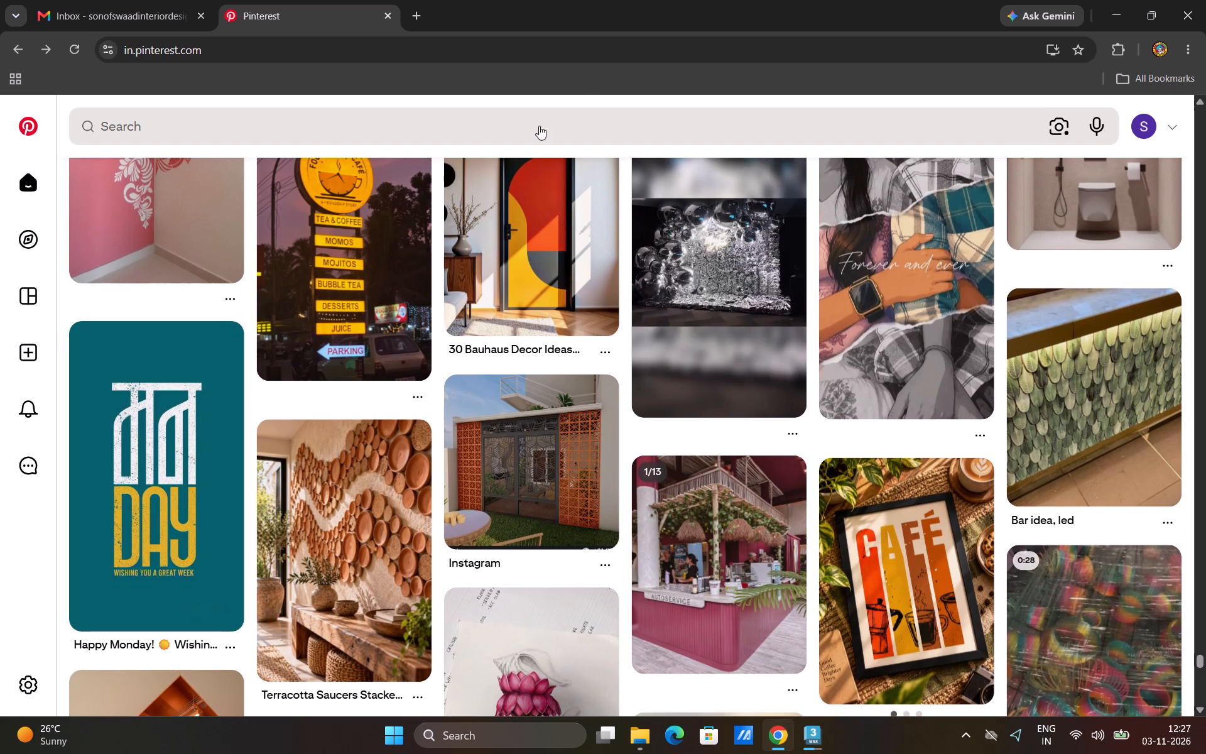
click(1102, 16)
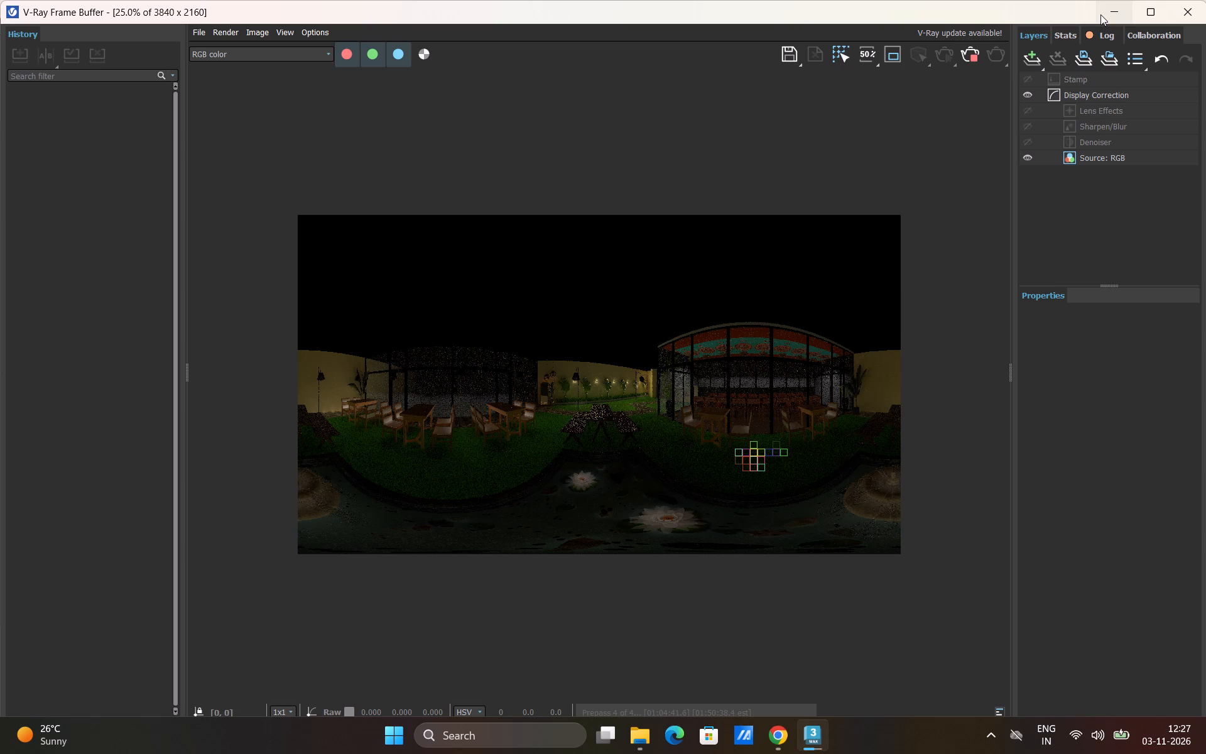
In File Explorer, open the GANGANAGAR folder in Documents, preview the 360 2ND image and delete it.
click(650, 753)
click(60, 248)
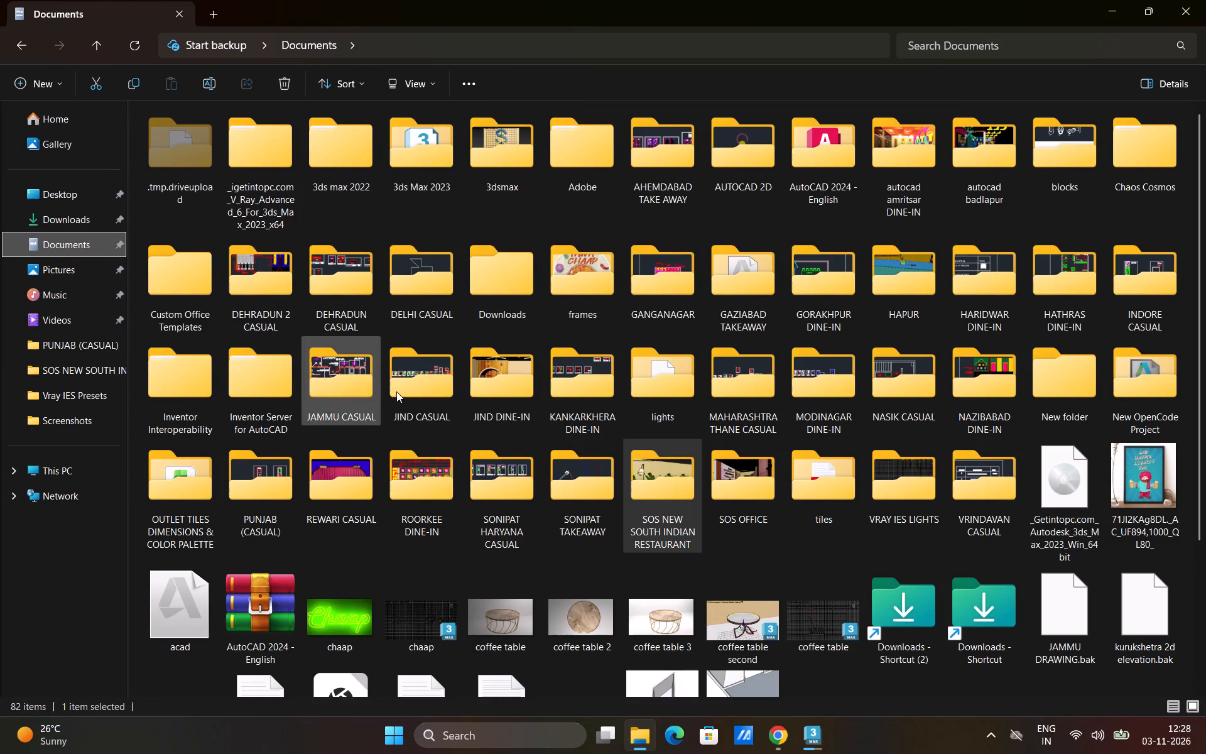
double_click(694, 292)
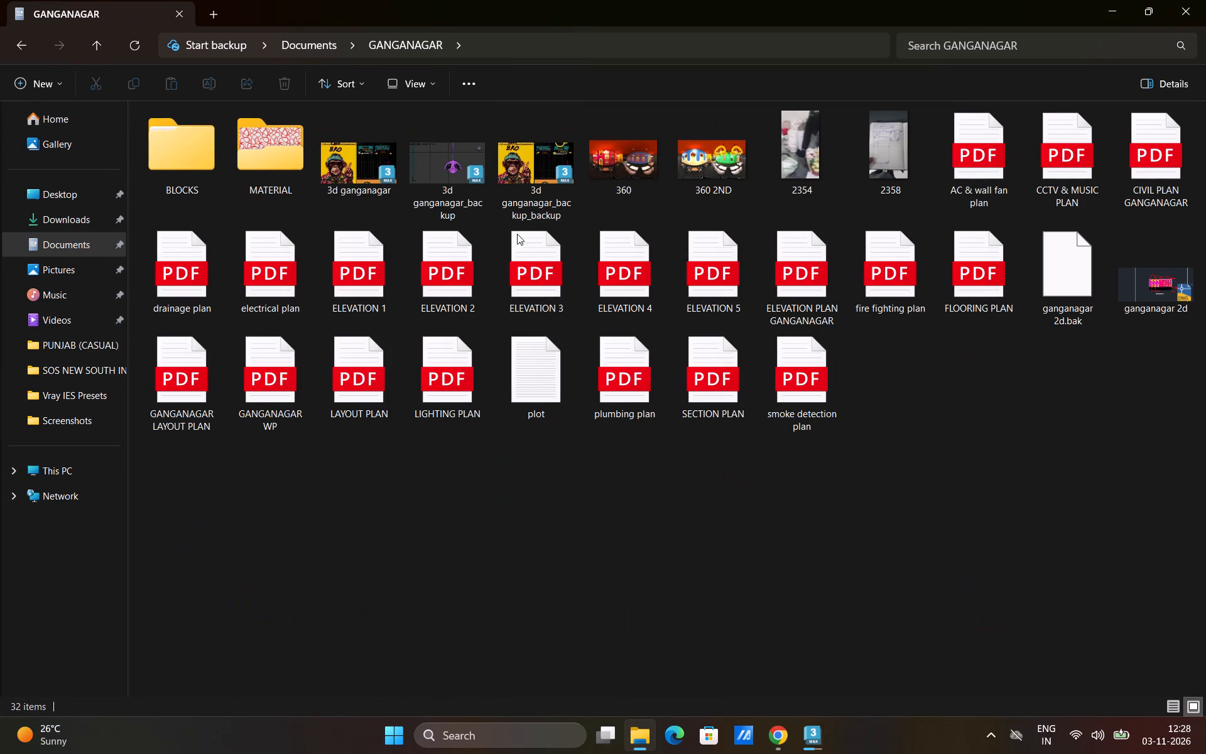
double_click(712, 168)
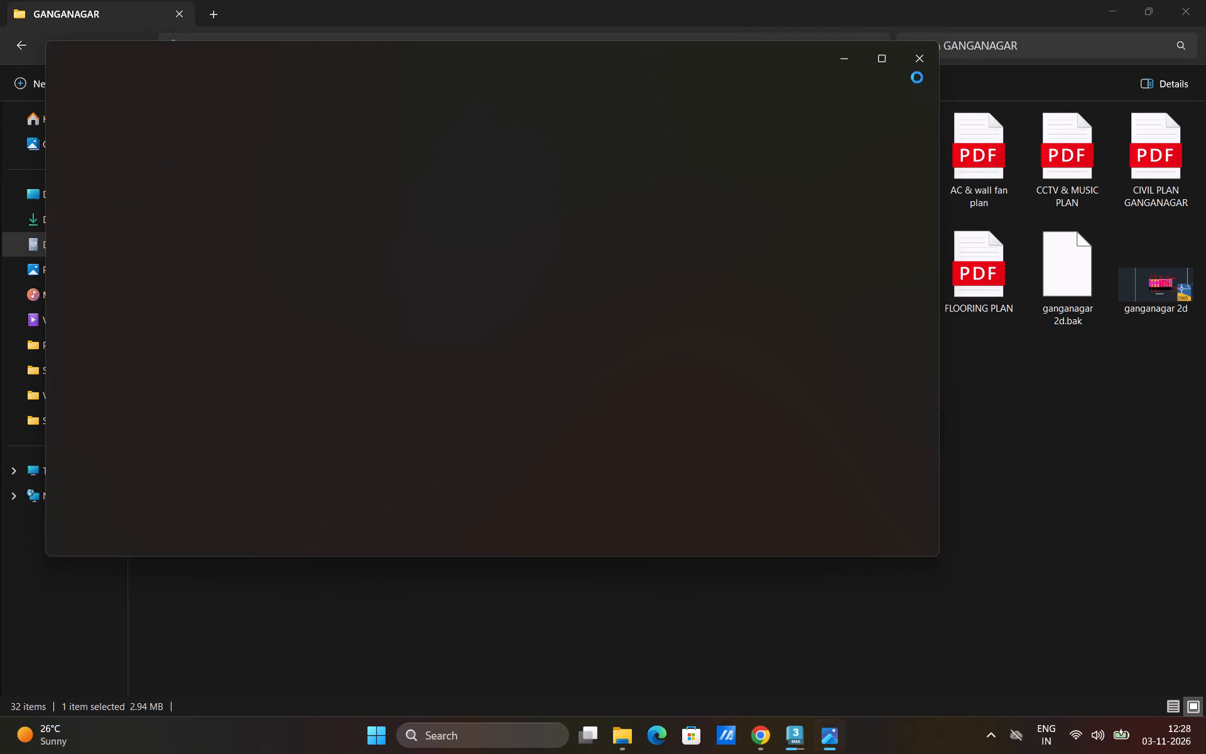
click(919, 68)
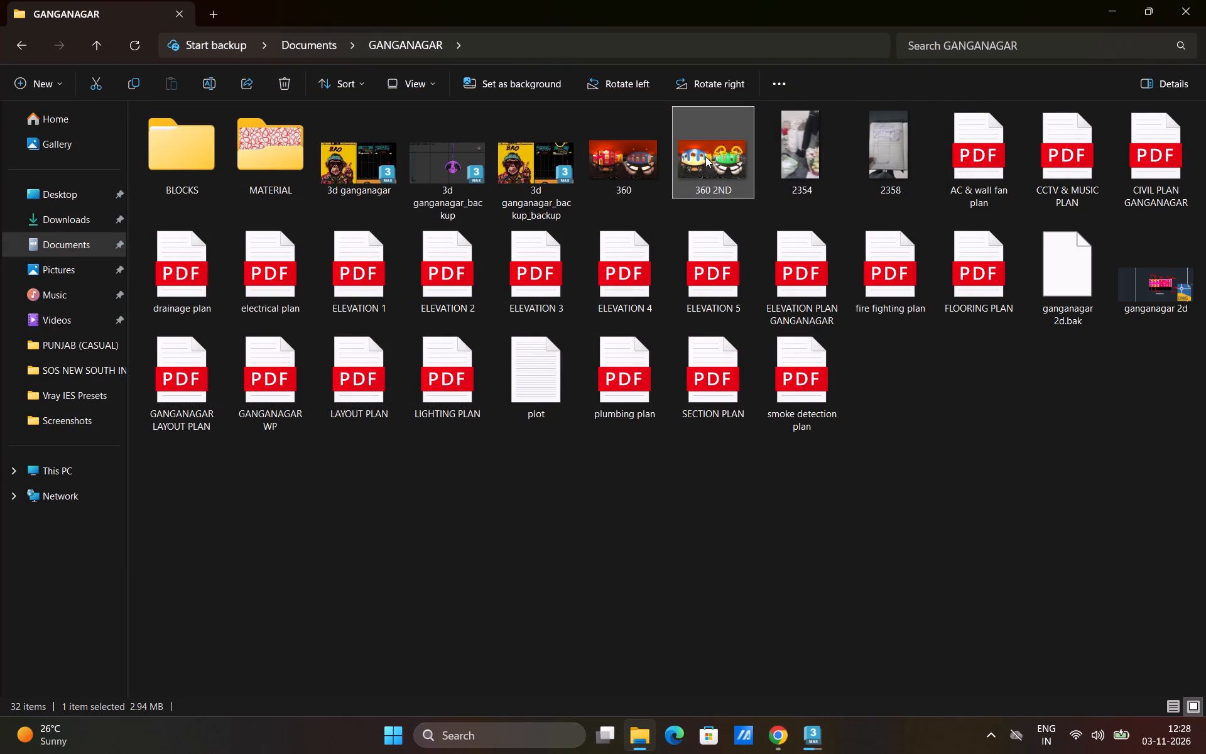
key(Delete)
View the 360 panorama image in the GANGANAGAR folder.
double_click(637, 169)
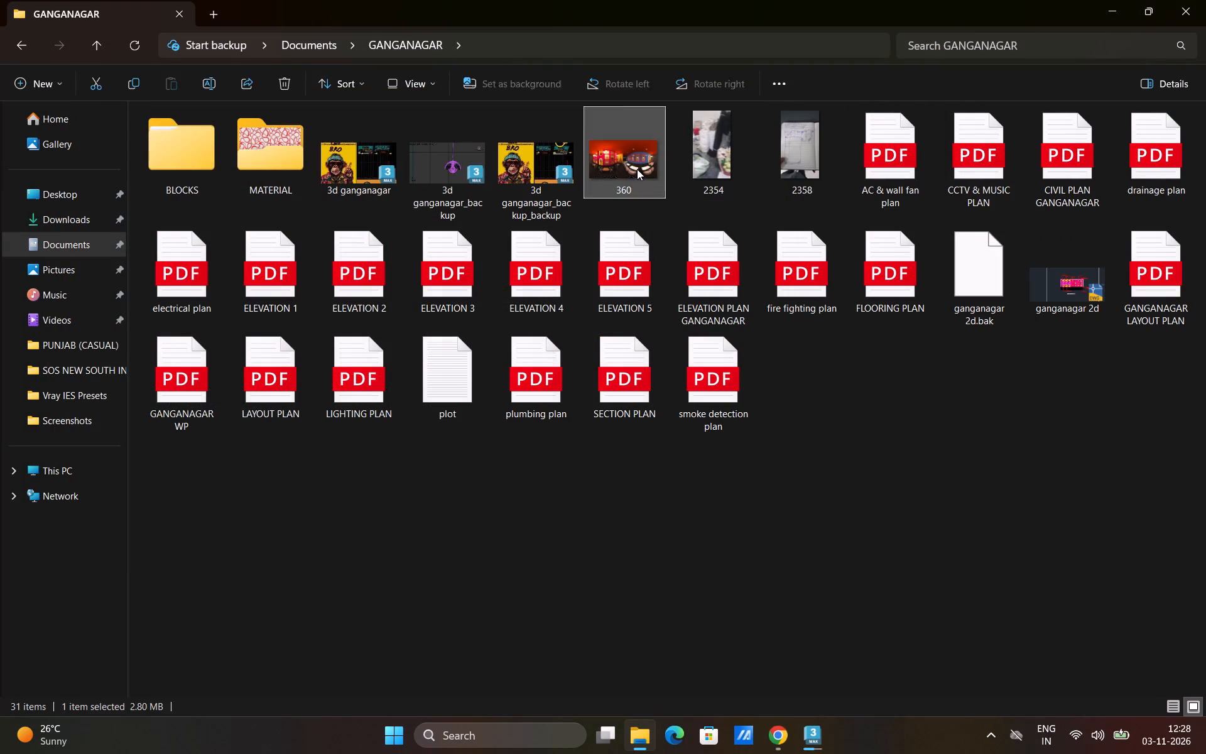
click(1055, 520)
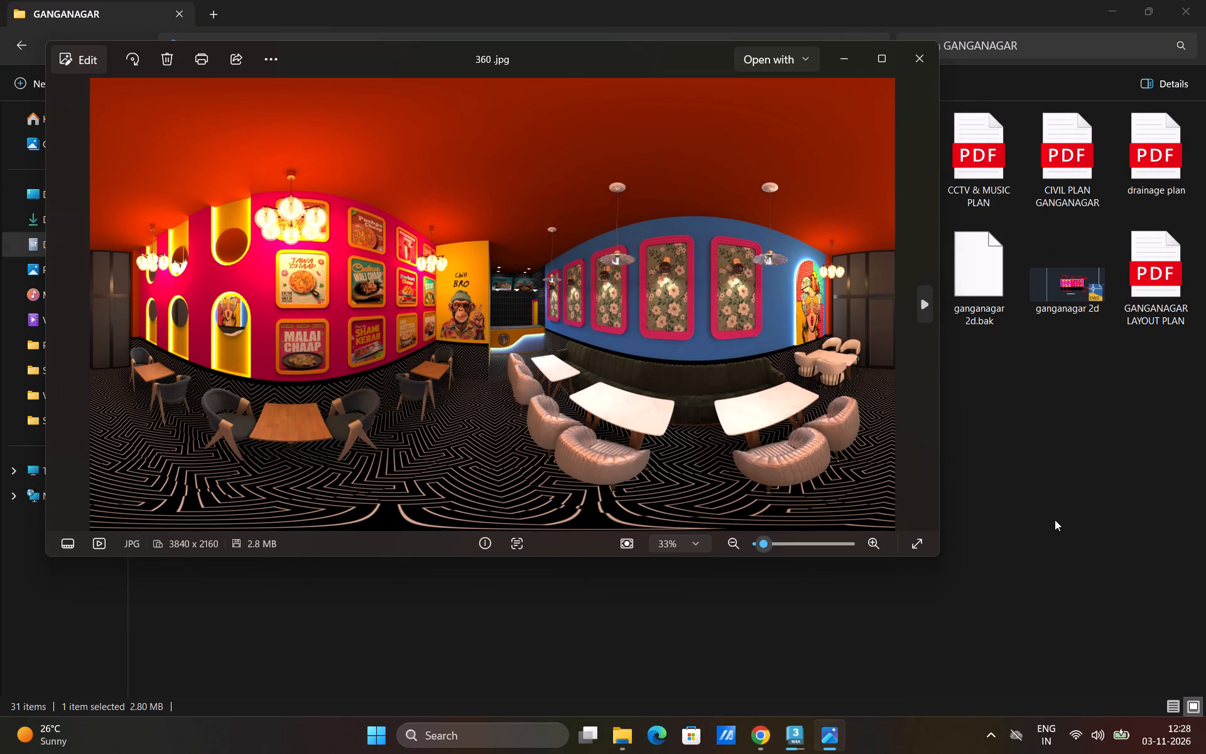
Open the OUTLET TILES DIMENSIONS & COLOR PALETTE folder in Documents.
click(57, 245)
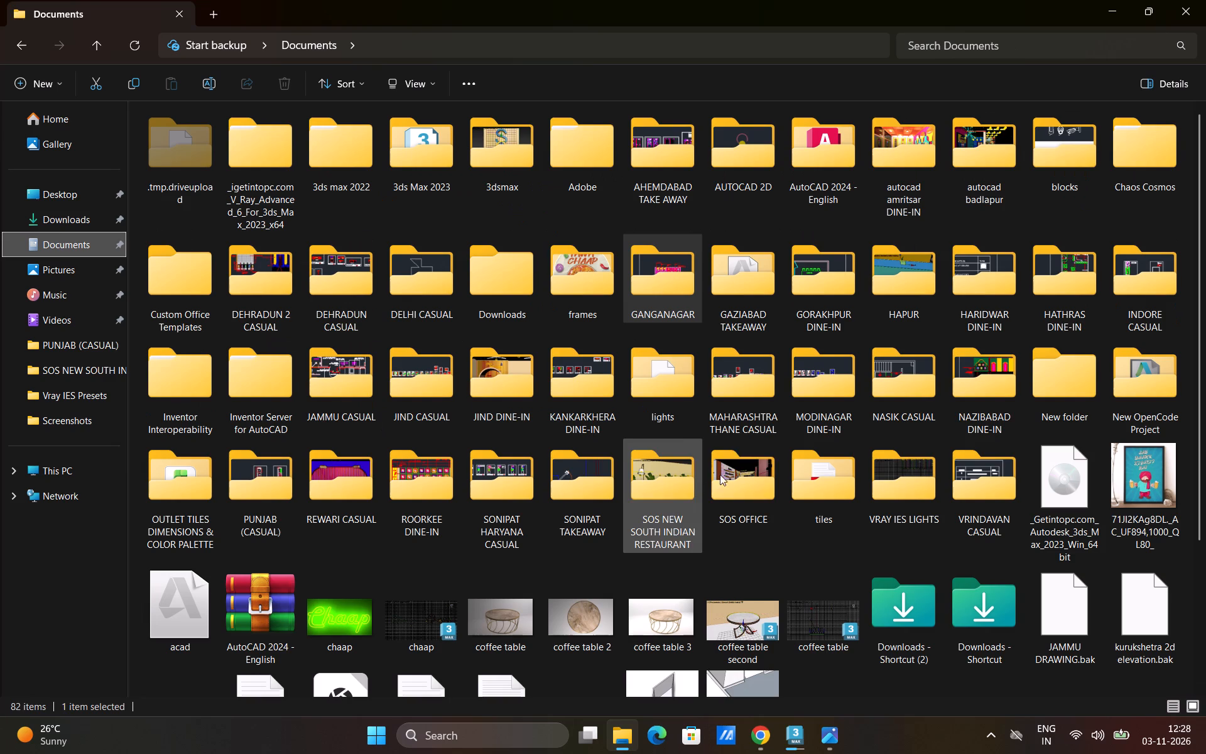
double_click(172, 496)
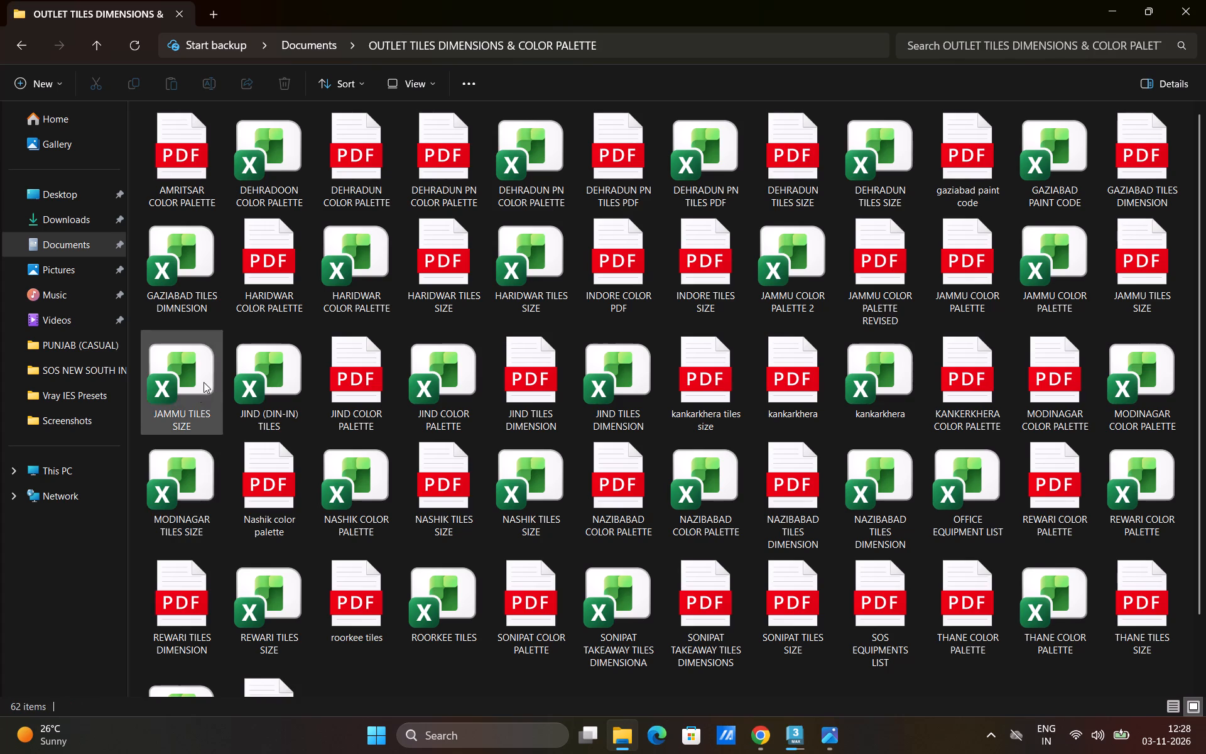
Launch Excel and create a blank workbook.
click(462, 732)
key(g)
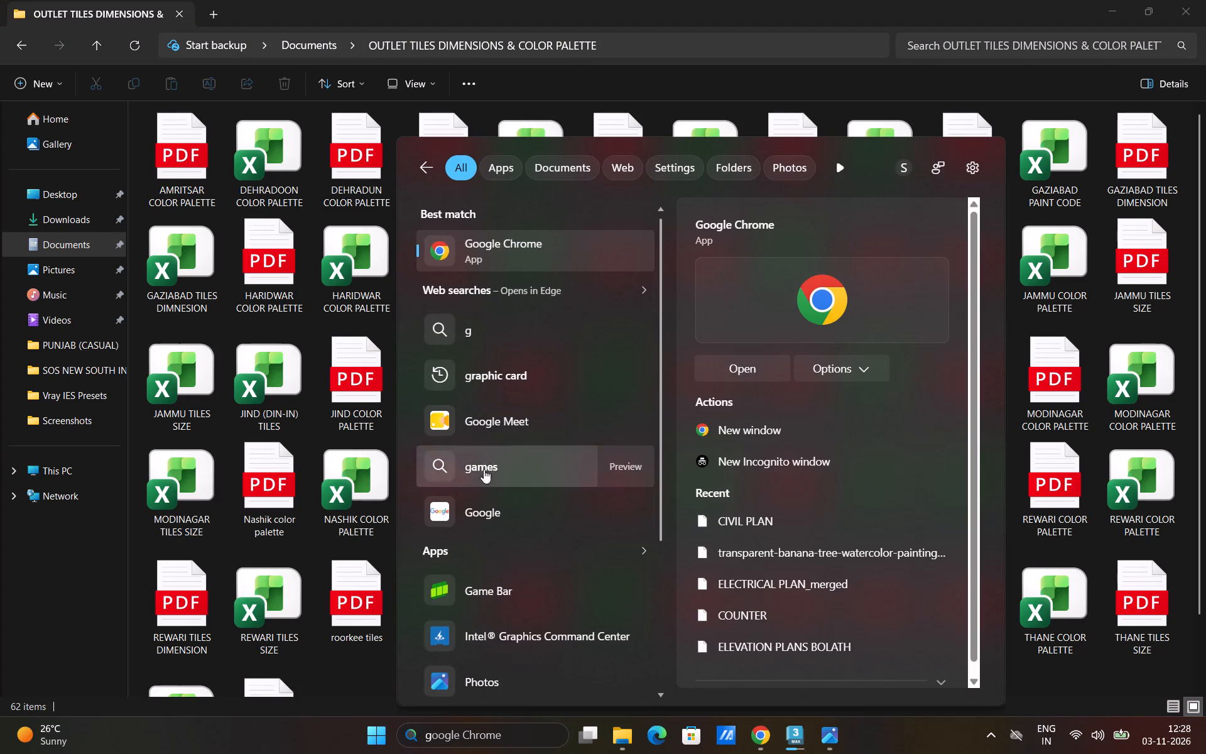
key(BackSpace)
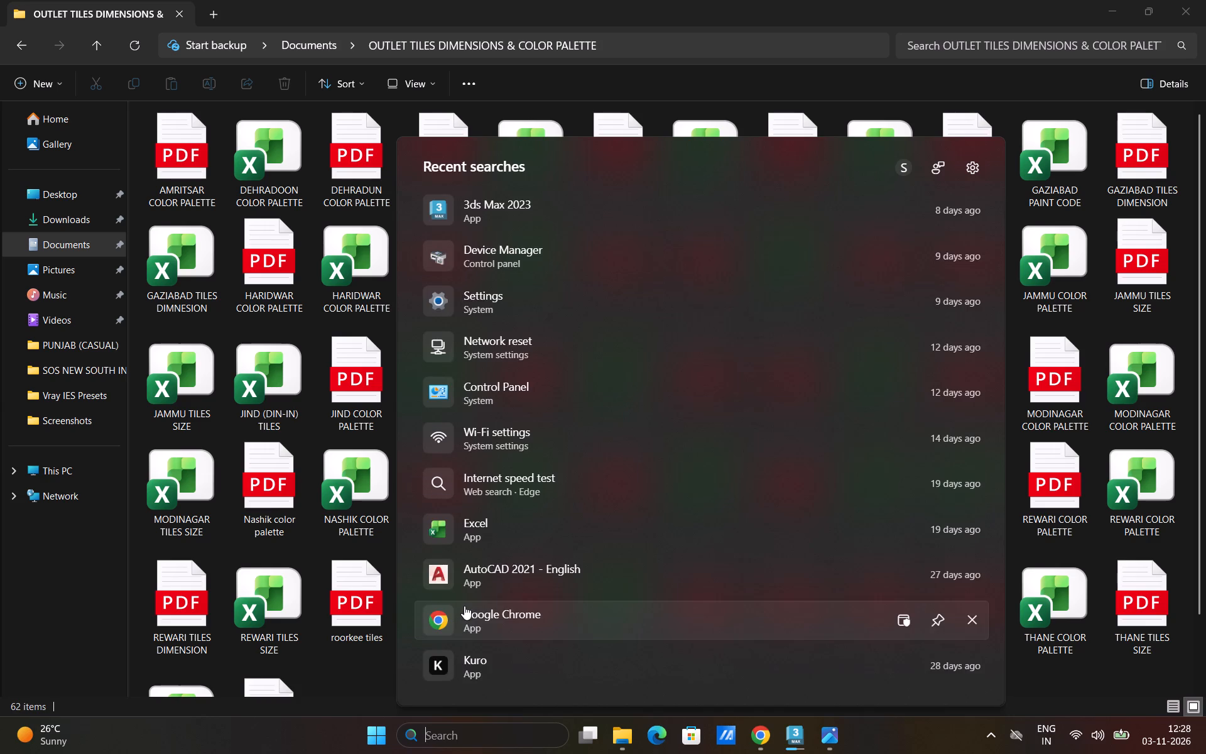
key(e)
click(486, 238)
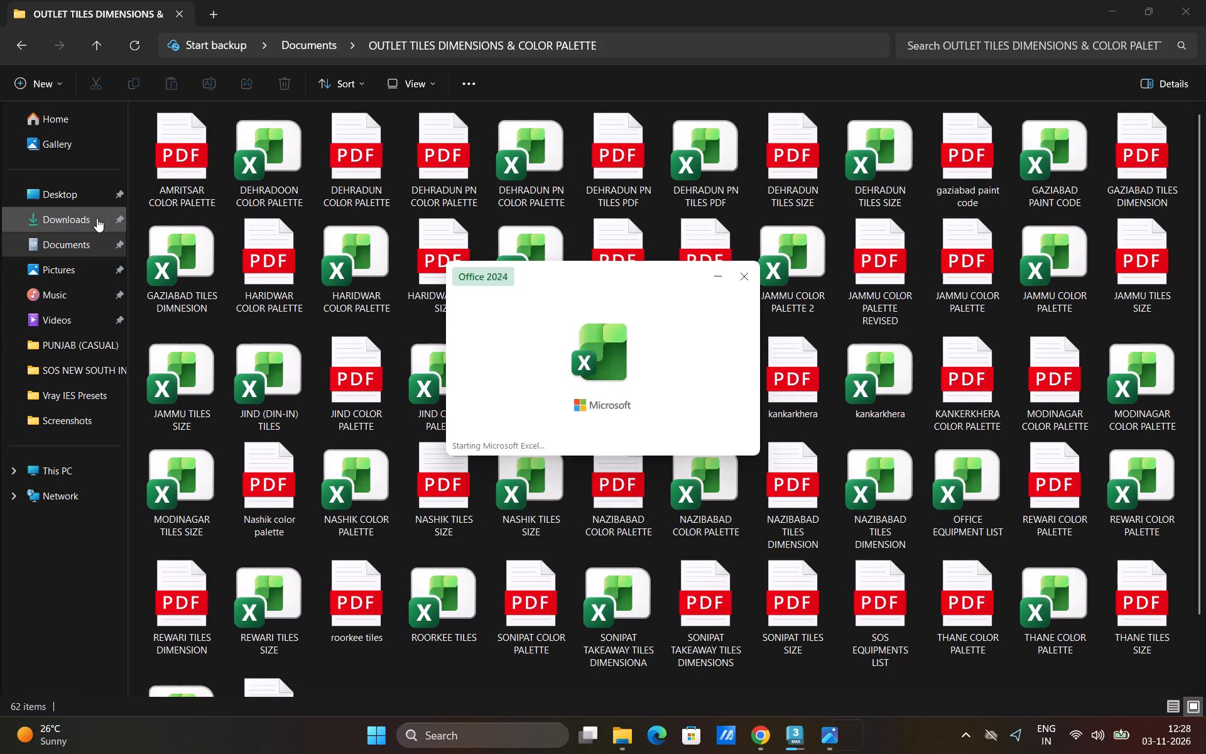
click(176, 186)
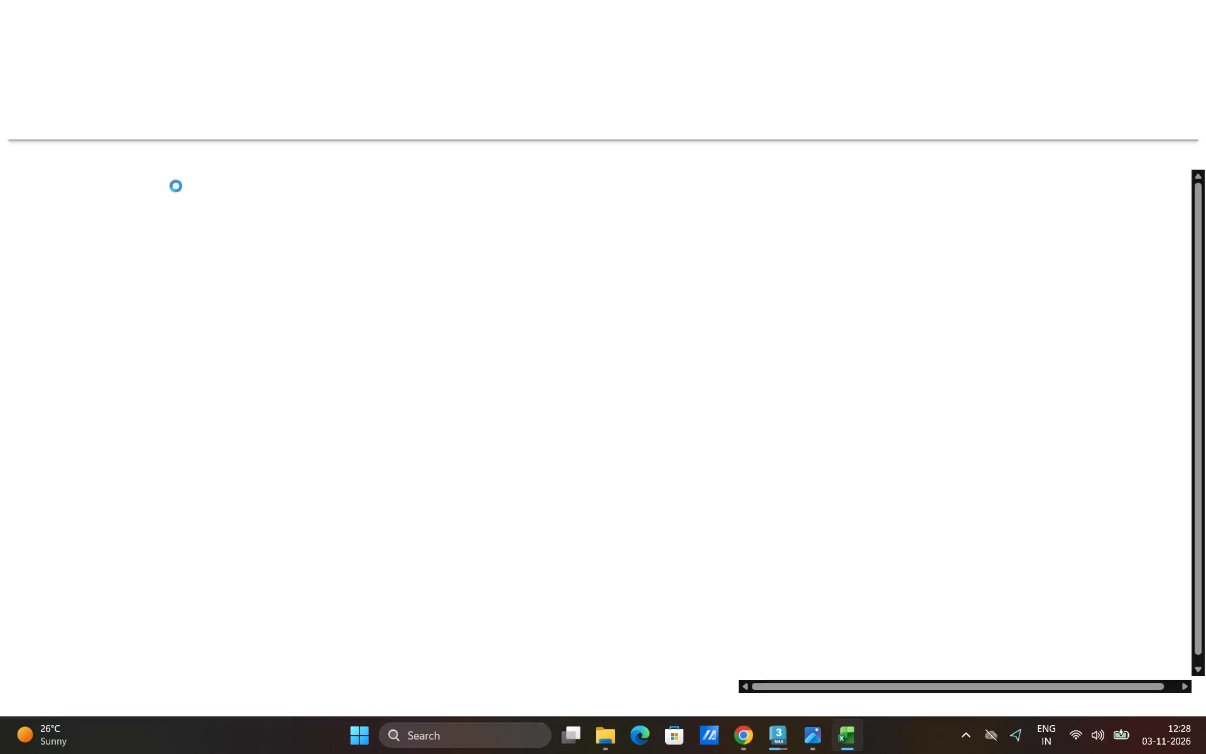
Enter the title GANGANAGAR TILES SIZE in cell A1.
drag(59, 190, 164, 195)
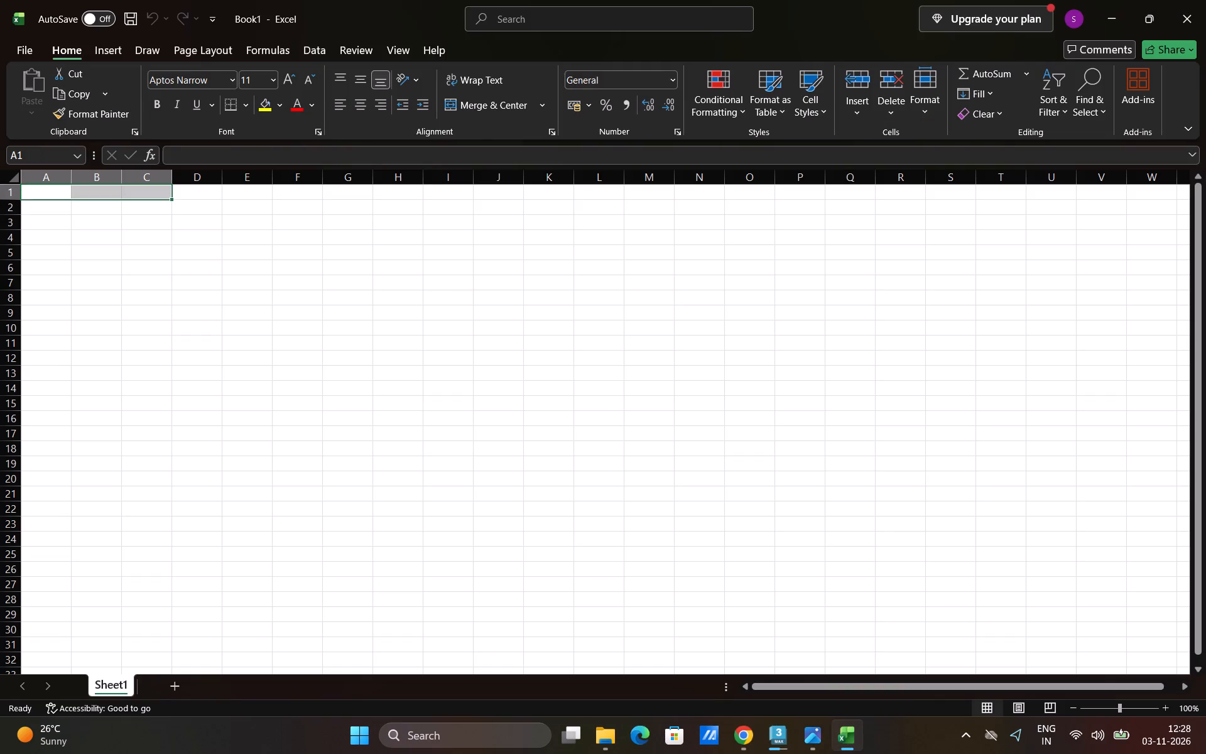
text(GANGANAGAR TULES)
key(space)
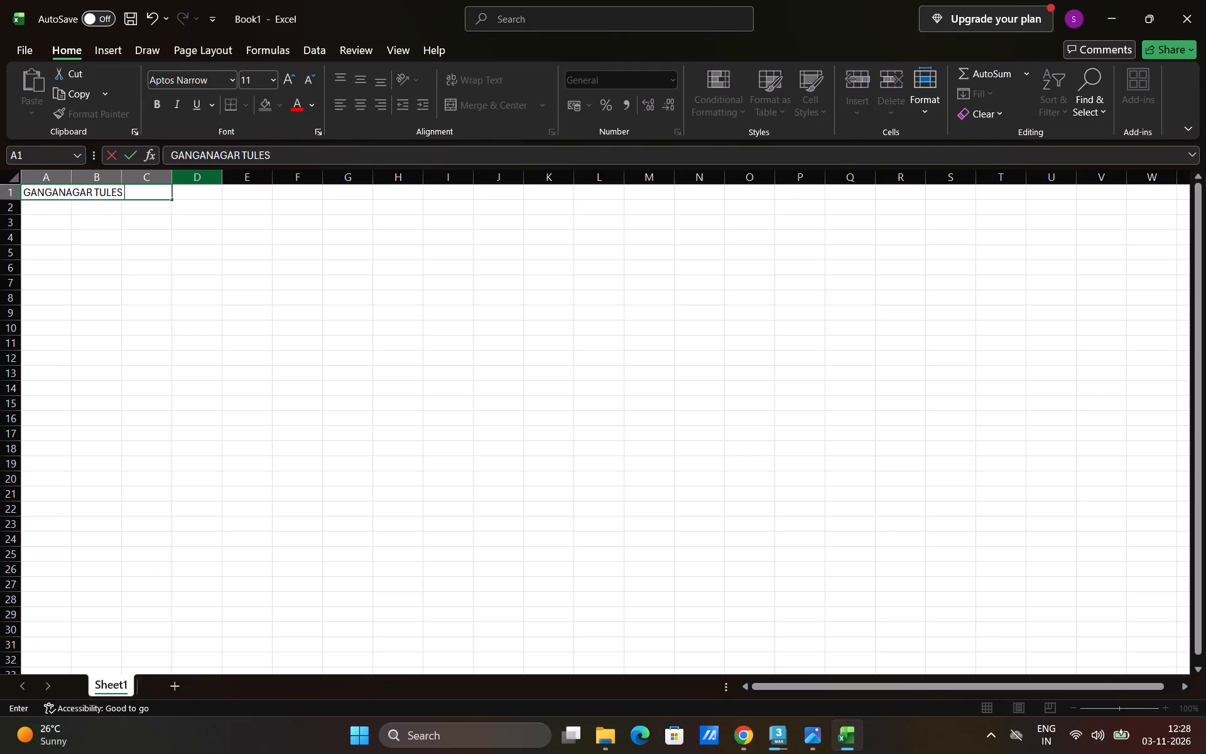
key(BackSpace)
key(BackSpace)
key(BackSpace)
key(BackSpace)
key(BackSpace)
text(ILES PDF)
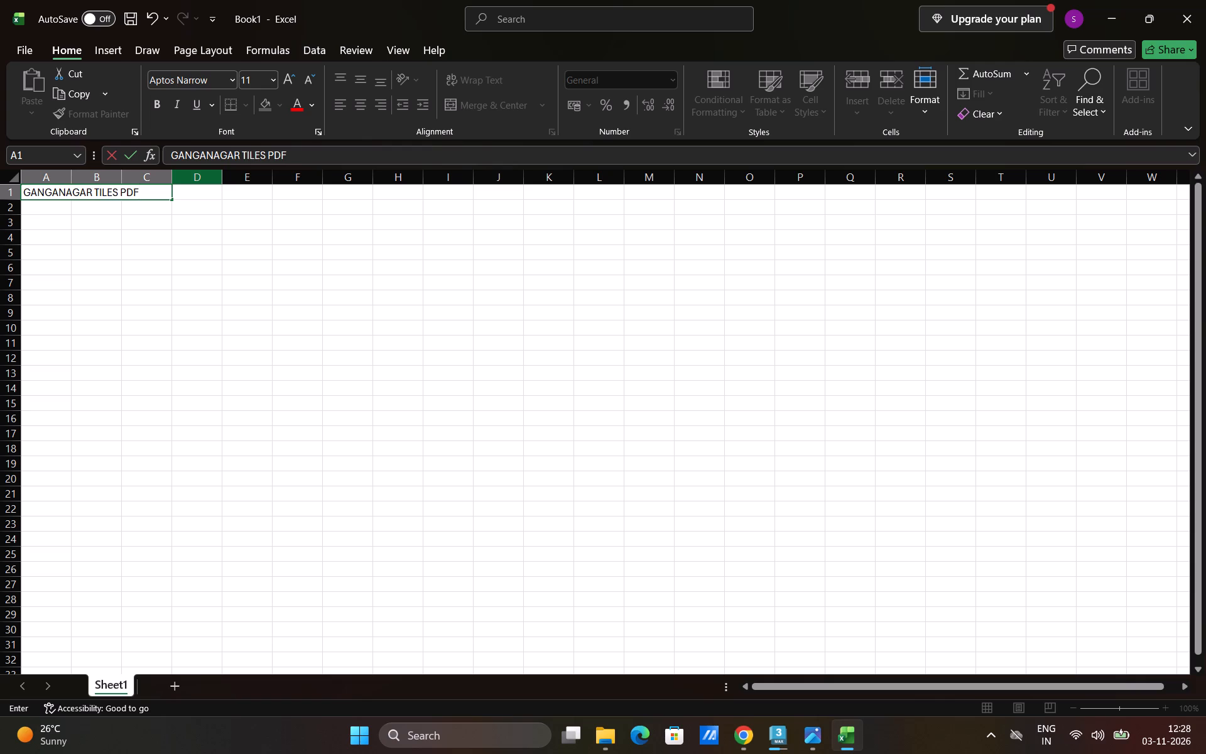
key(BackSpace)
key(BackSpace)
key(BackSpace)
text(SIZE)
key(space)
click(133, 214)
Merge cells A1 to C1 and centre the title in them horizontally and vertically.
click(81, 193)
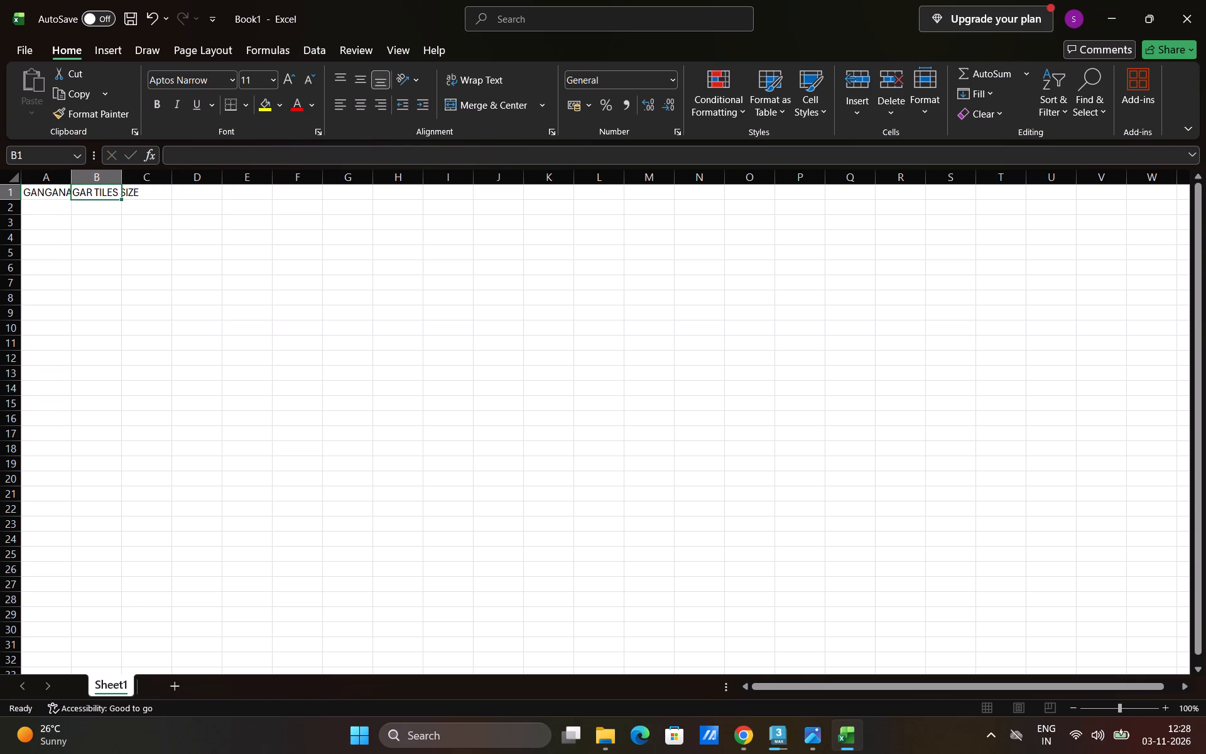
drag(49, 194, 146, 185)
click(357, 83)
click(357, 102)
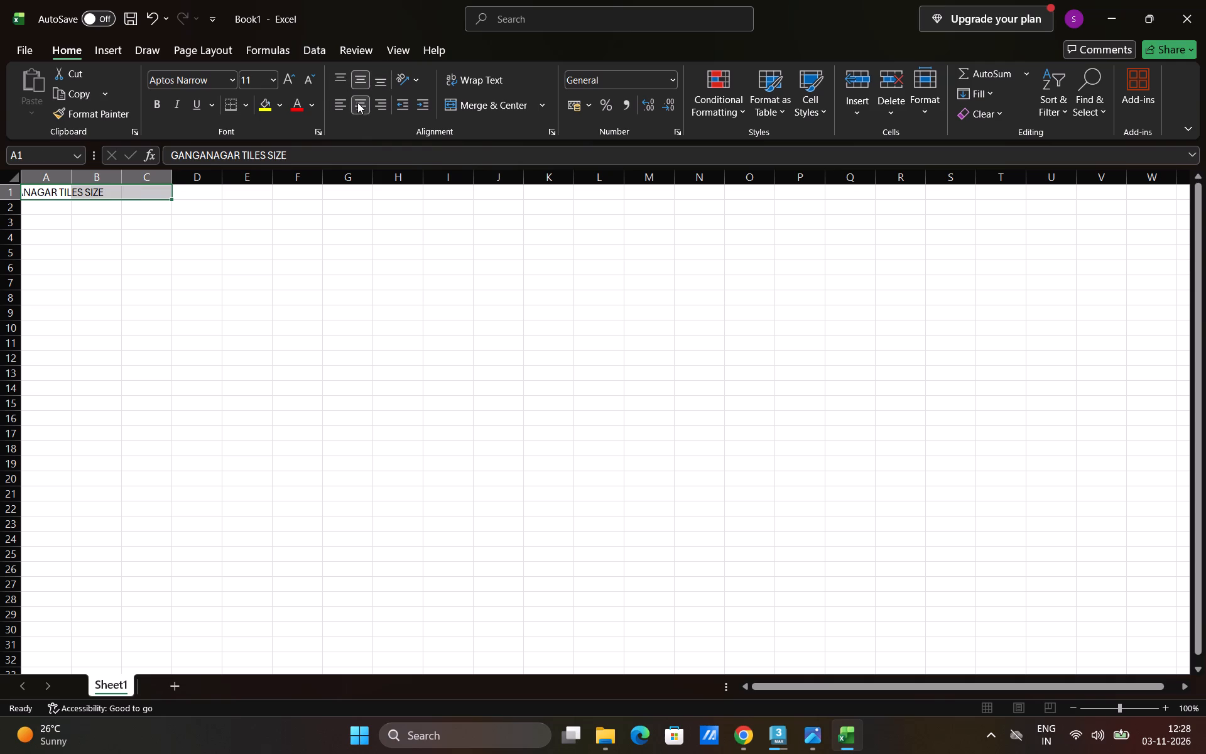
click(467, 72)
click(473, 77)
click(474, 102)
Widen columns A, B and C to roughly double their width, making column A about 17 wide.
drag(168, 171, 239, 192)
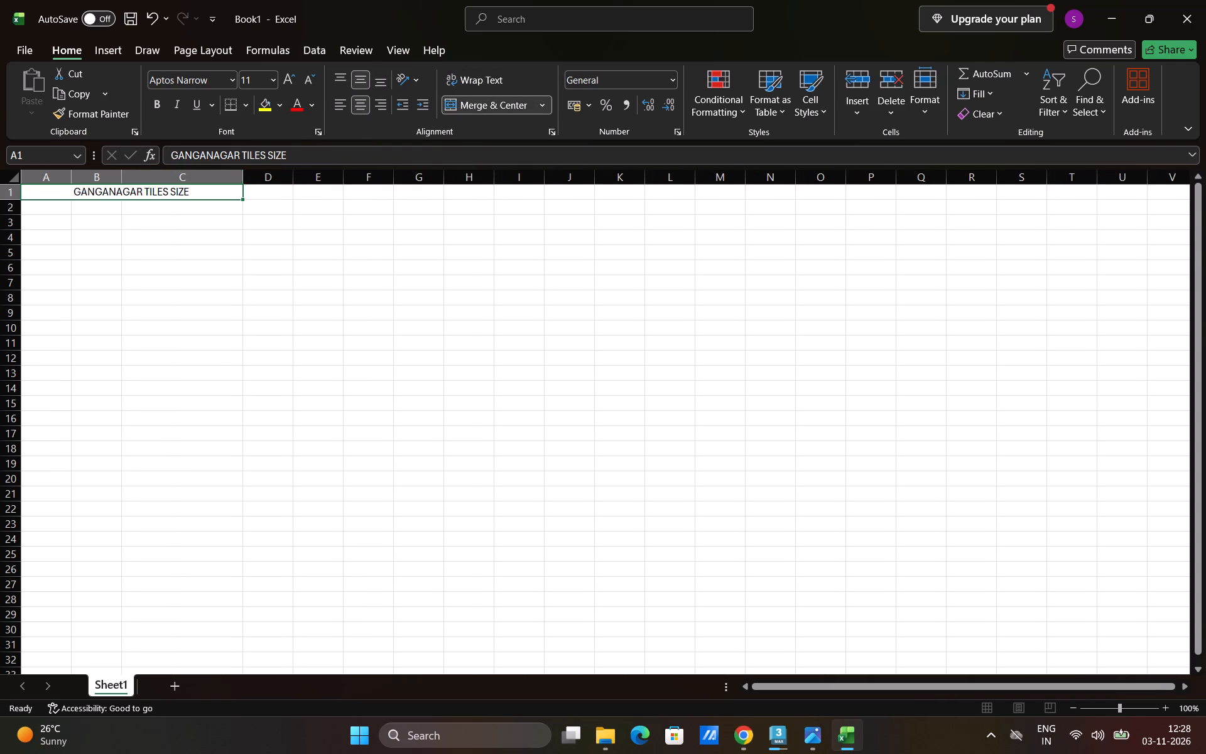
drag(119, 178, 177, 188)
drag(71, 178, 122, 175)
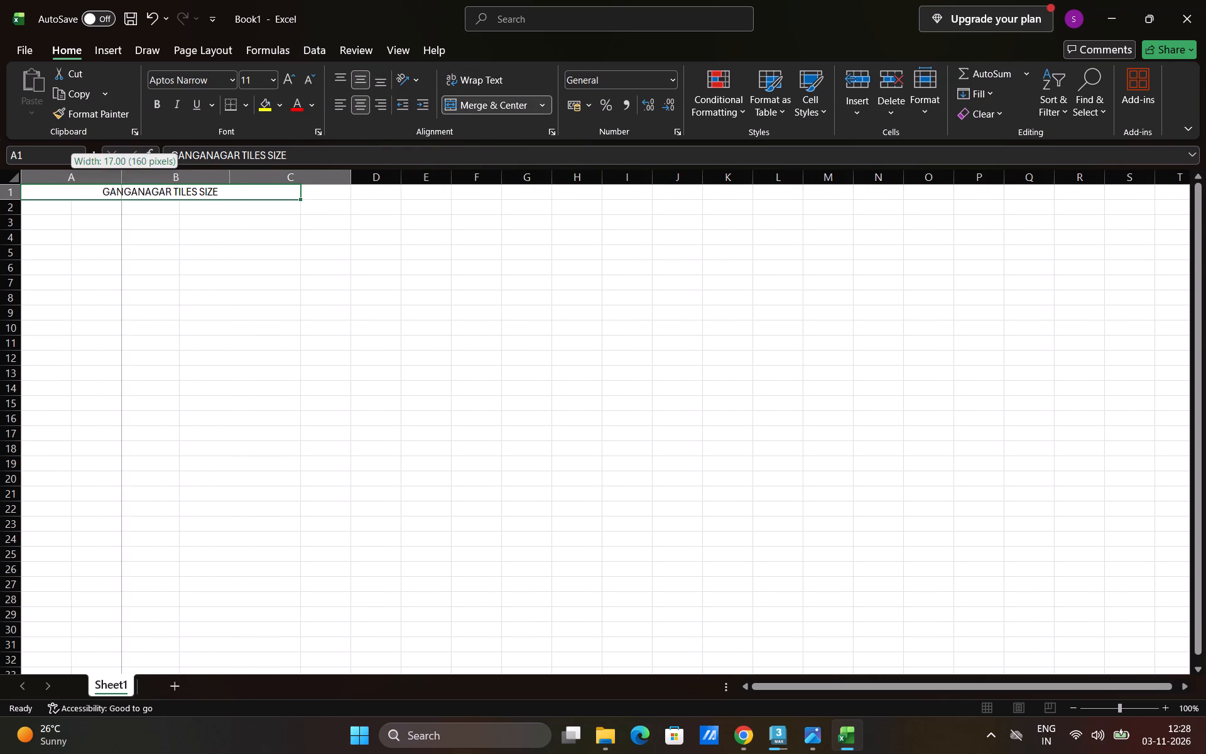
drag(122, 175, 123, 177)
Make the GANGANAGAR TILES SIZE title bold and set its font size to 12.
click(89, 203)
click(101, 193)
click(149, 101)
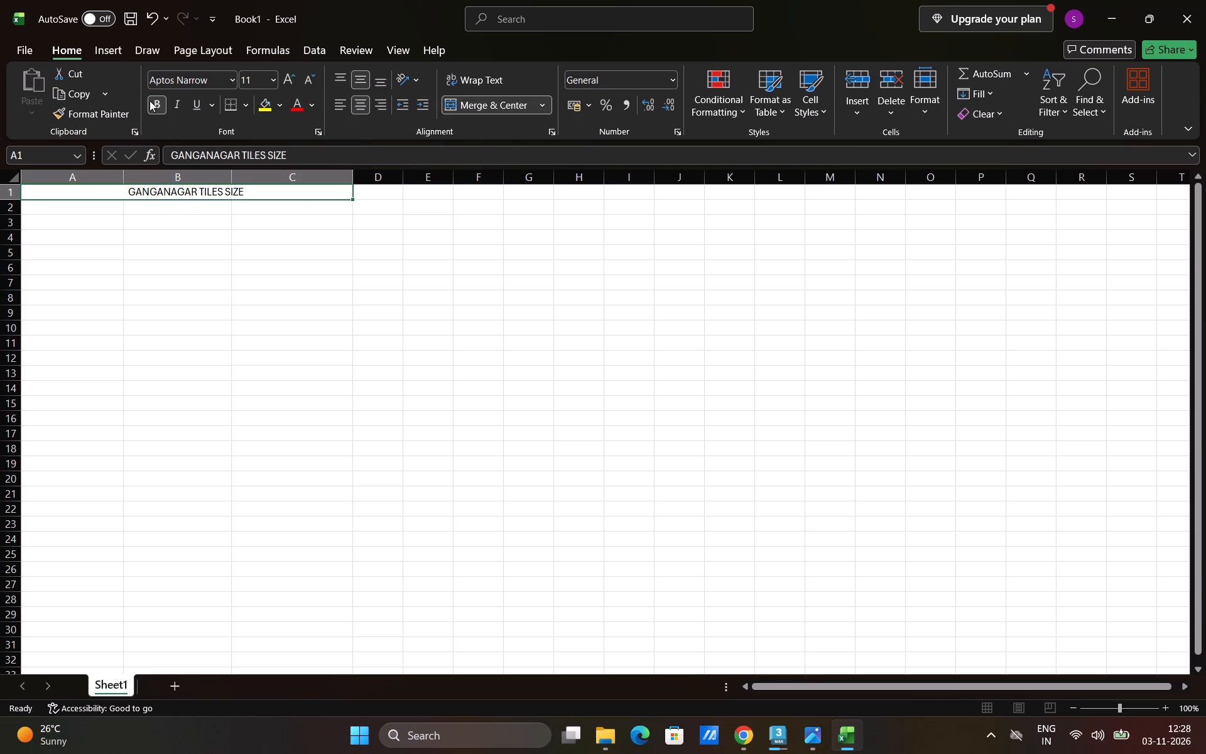
click(272, 82)
click(253, 177)
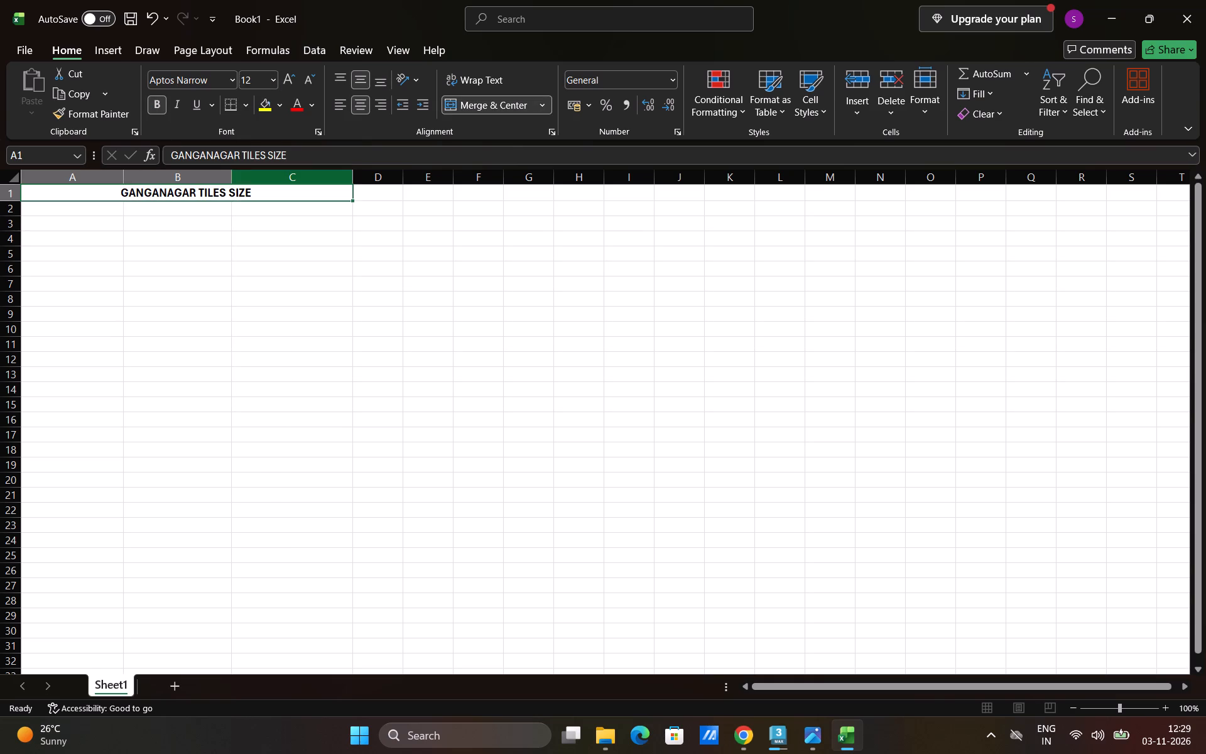
Add a bottom border under the title row and draw an outline border around cells A1 to C25.
click(139, 202)
click(253, 99)
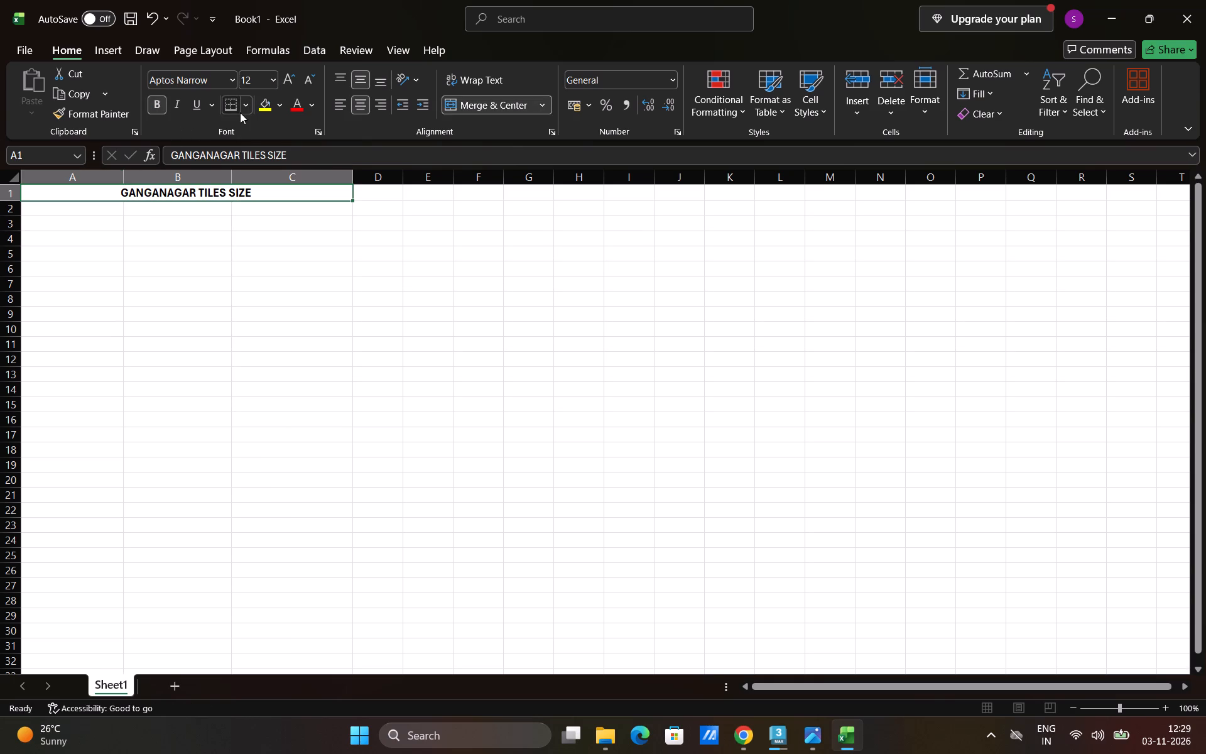
double_click(240, 112)
click(271, 471)
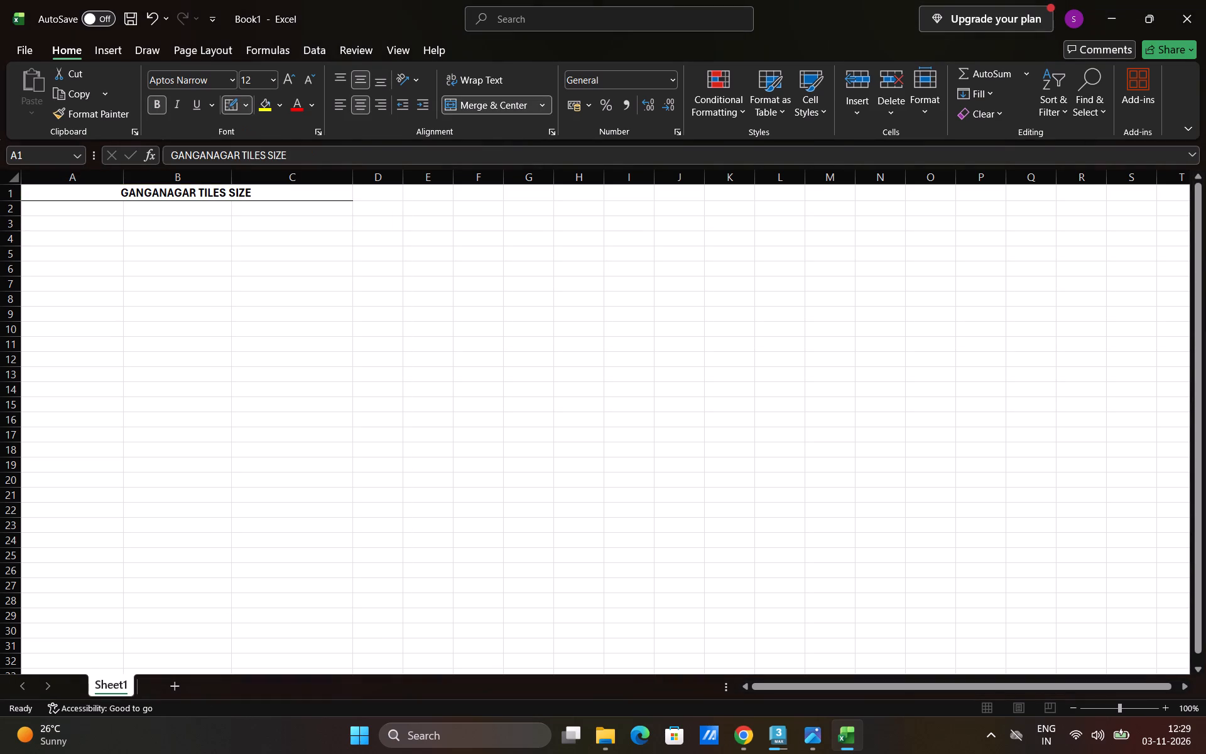
drag(86, 194, 337, 552)
Draw vertical borders separating columns A, B and C from row 2 down to row 25, widening column A slightly.
drag(259, 188, 284, 554)
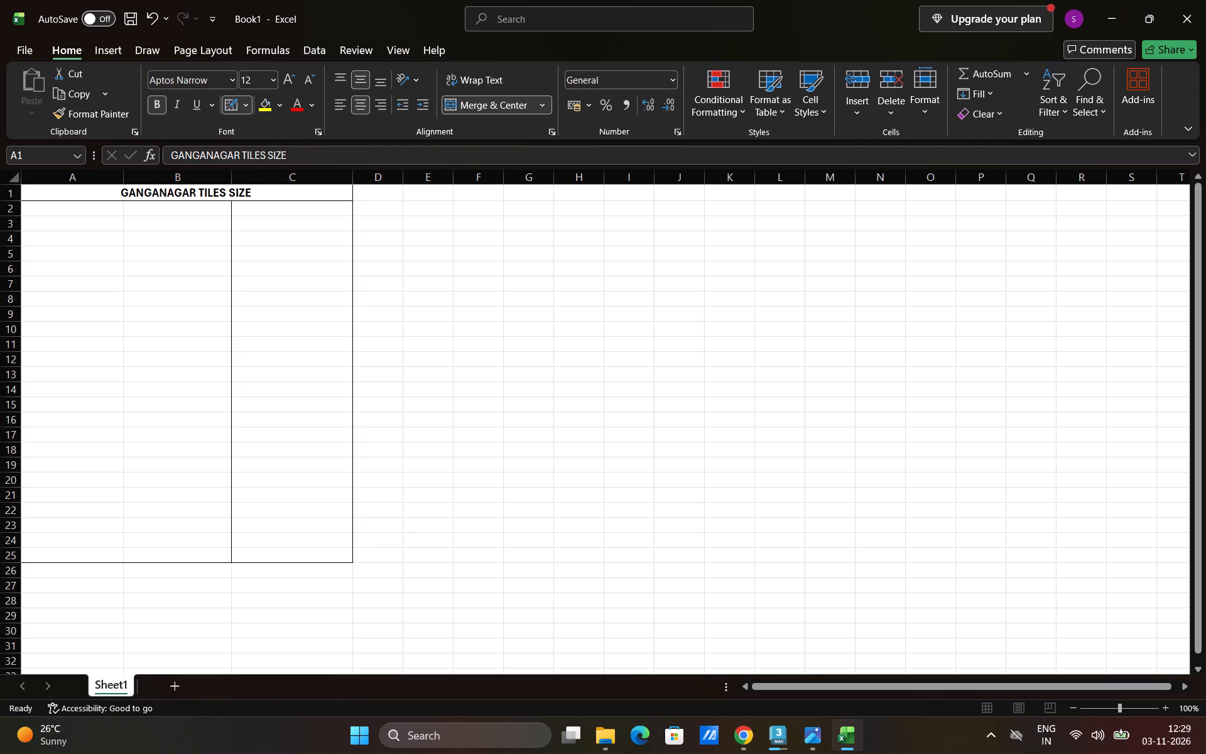
drag(284, 554, 287, 563)
drag(121, 184, 129, 348)
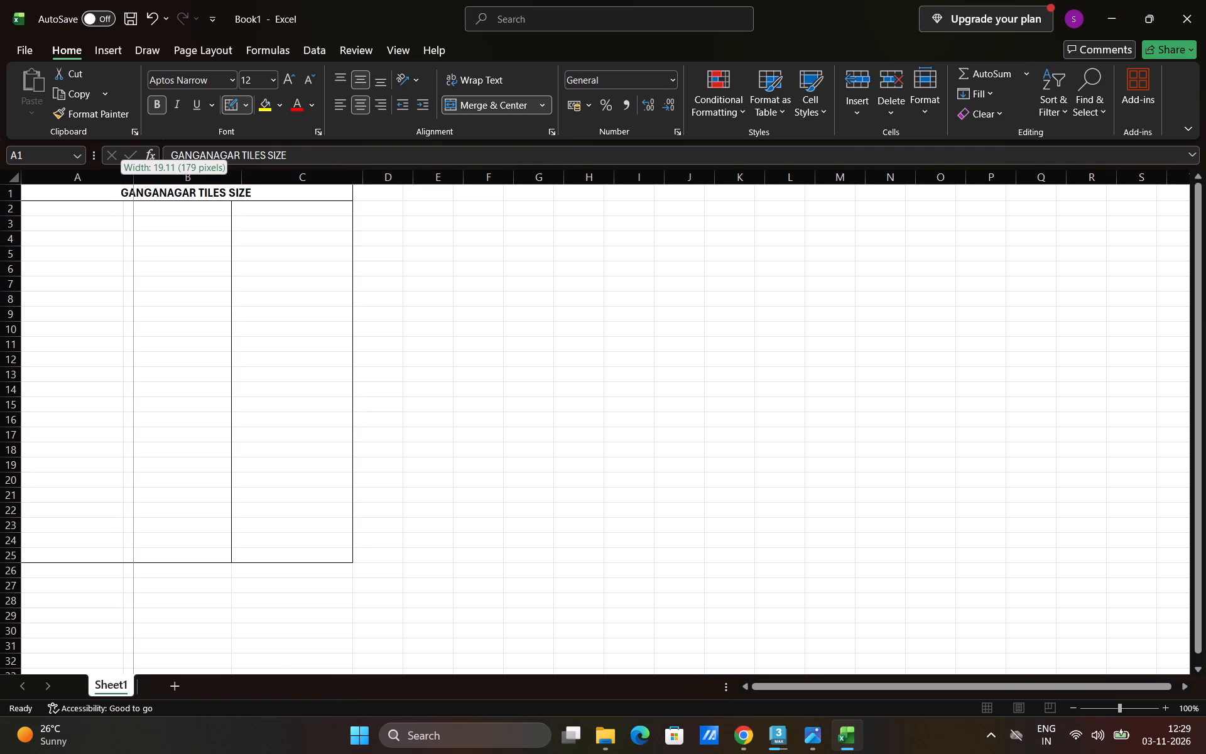
drag(129, 348, 124, 342)
drag(107, 201, 111, 537)
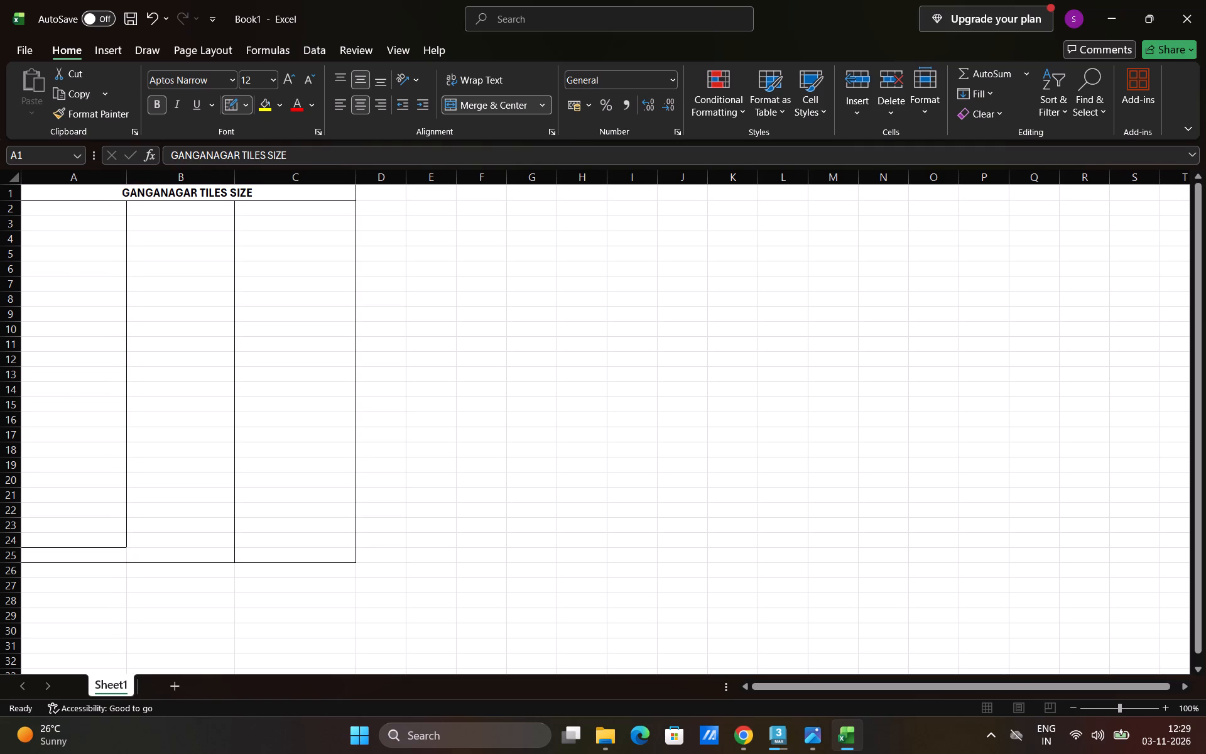
drag(111, 537, 119, 563)
Draw horizontal row borders across columns A to C, working from row 25 up to row 13.
drag(96, 521, 282, 535)
drag(86, 525, 109, 529)
drag(109, 529, 263, 531)
drag(264, 493, 88, 476)
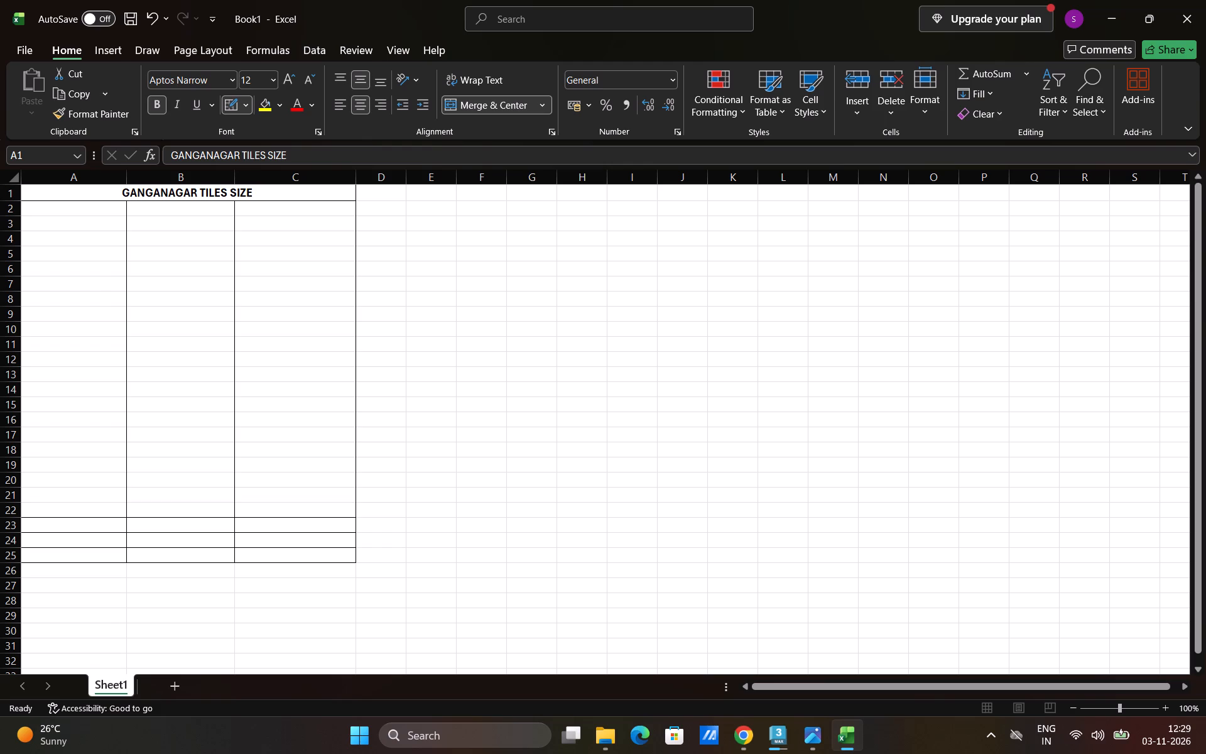
drag(79, 479, 259, 485)
drag(290, 451, 172, 450)
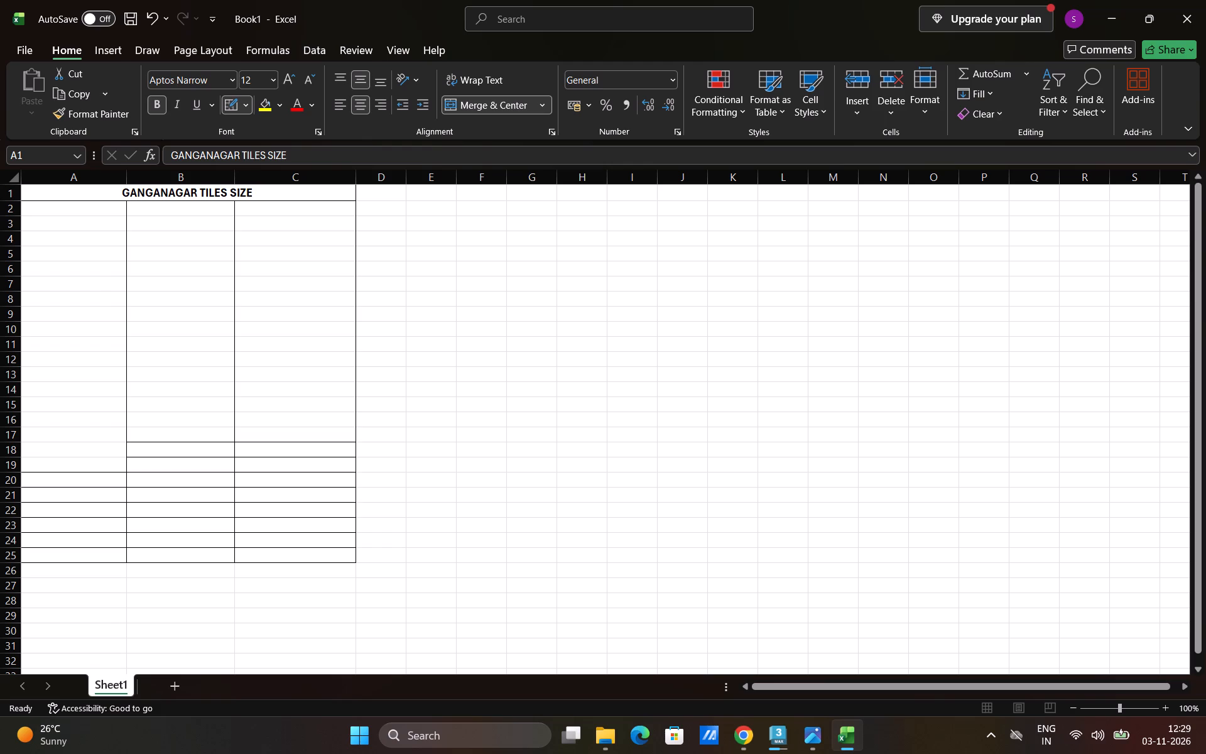
drag(172, 450, 86, 444)
drag(83, 411, 277, 423)
drag(271, 390, 187, 390)
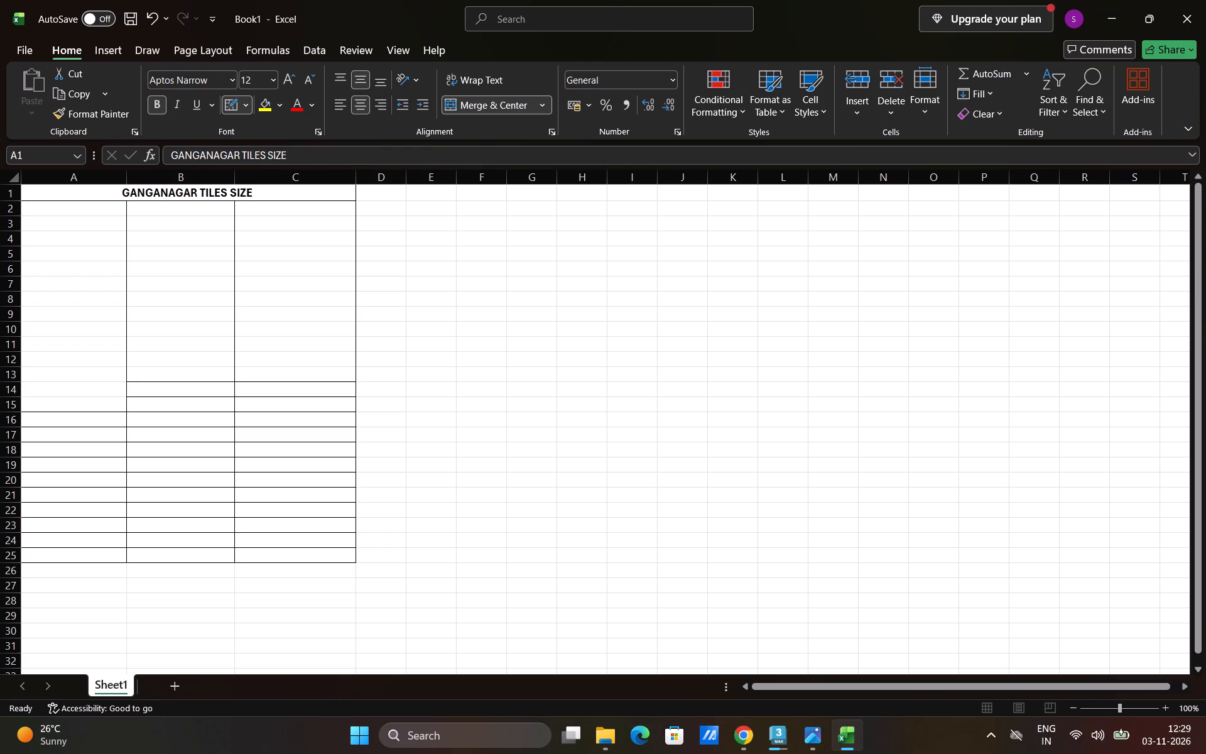
drag(187, 390, 80, 375)
Draw the remaining horizontal row borders across columns A to C from row 12 up to row 2, and finish border drawing.
drag(73, 356, 295, 378)
drag(286, 325, 202, 315)
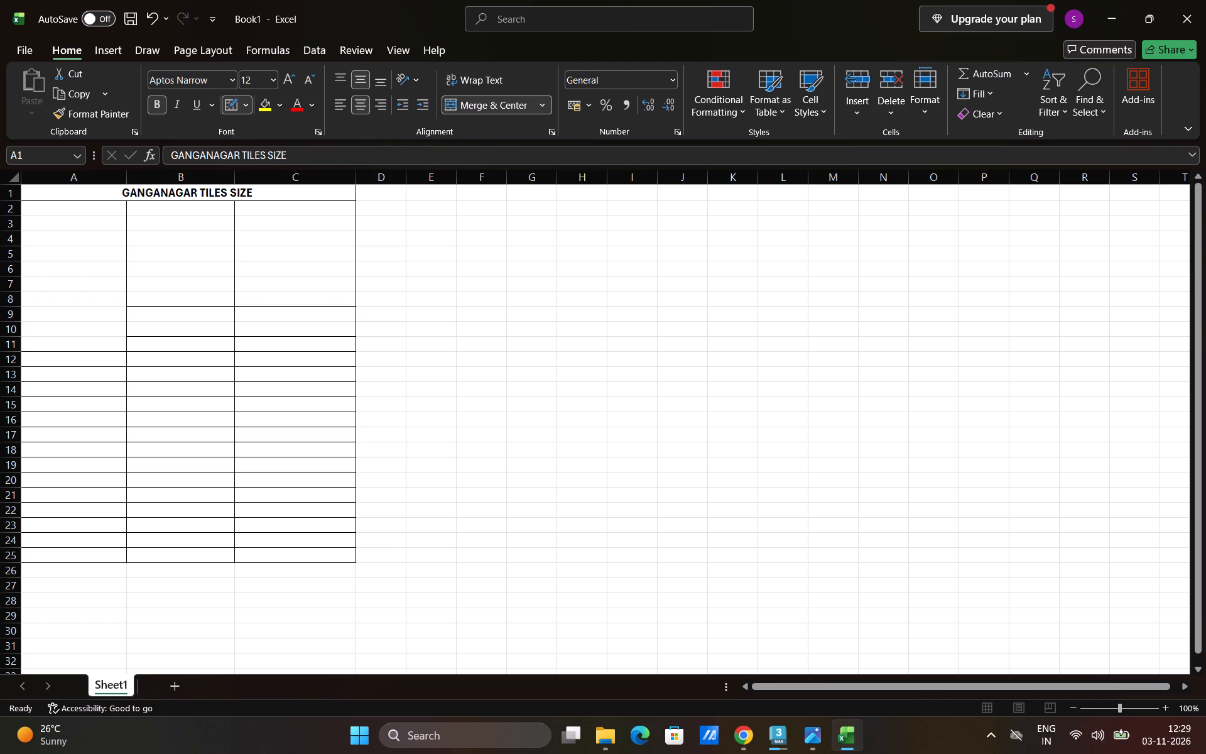
drag(202, 315, 77, 300)
drag(77, 298, 294, 307)
drag(286, 314, 53, 289)
drag(58, 254, 236, 249)
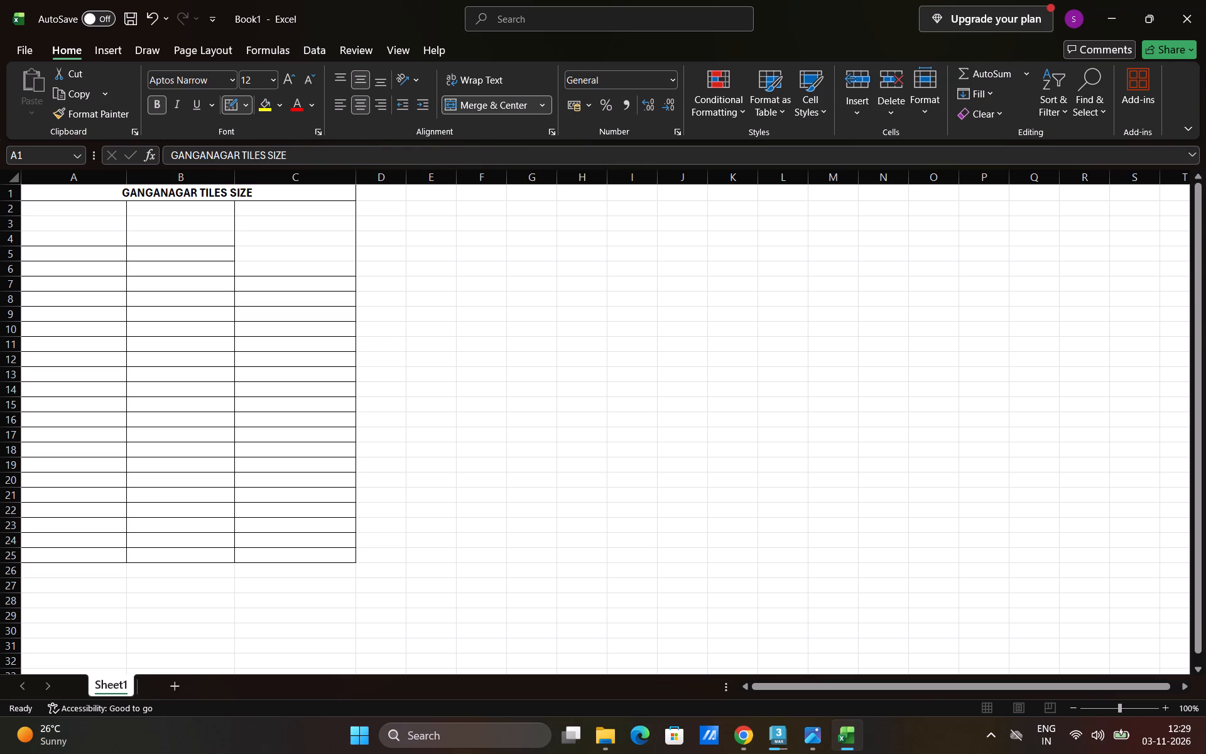
drag(236, 249, 291, 244)
drag(306, 231, 72, 219)
drag(104, 224, 305, 325)
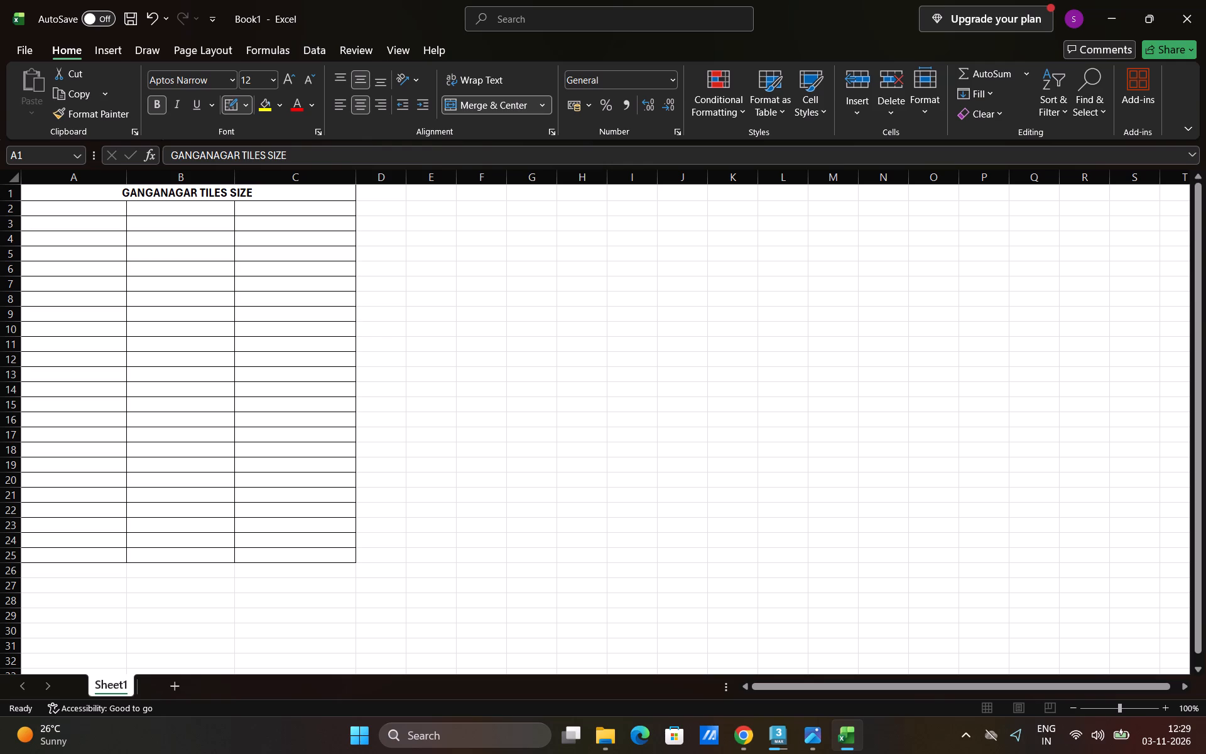
drag(305, 325, 252, 466)
key(Escape)
Save the workbook as GANGANAGAR TILES in the OUTLET TILES DIMENSIONS & COLOR PALETTE folder.
key(ctrl+s)
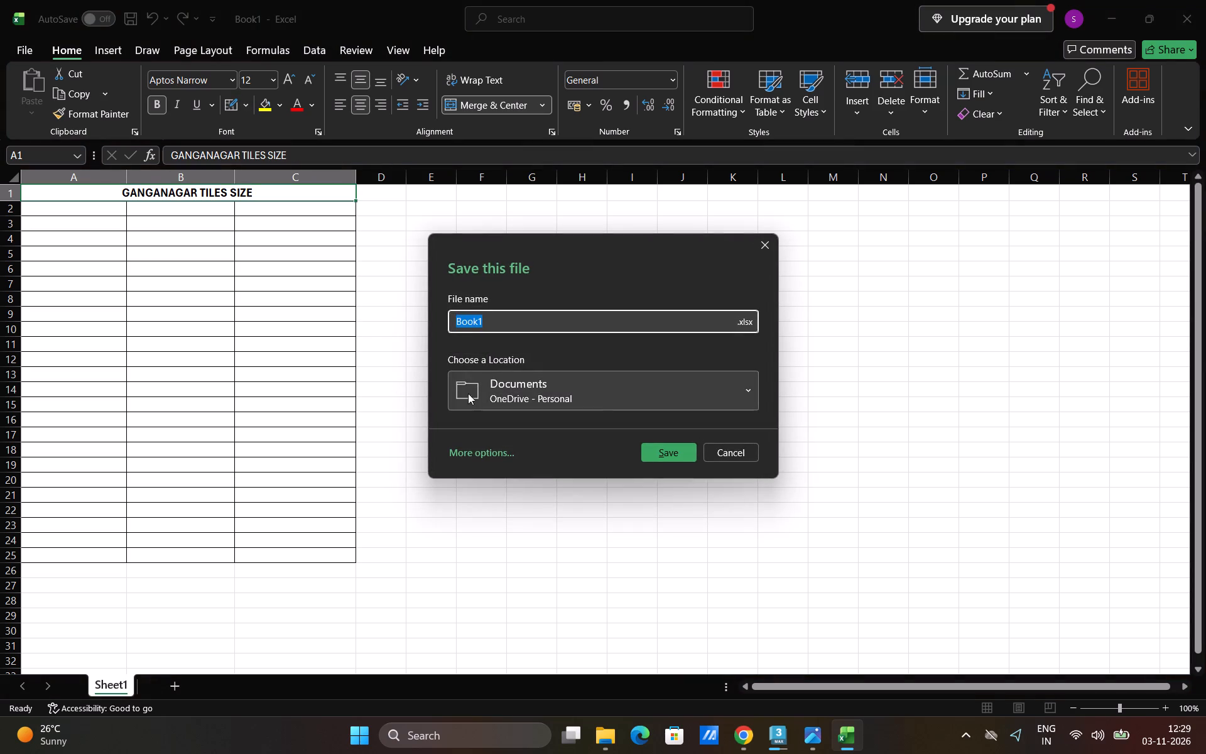
click(486, 387)
click(509, 527)
click(509, 324)
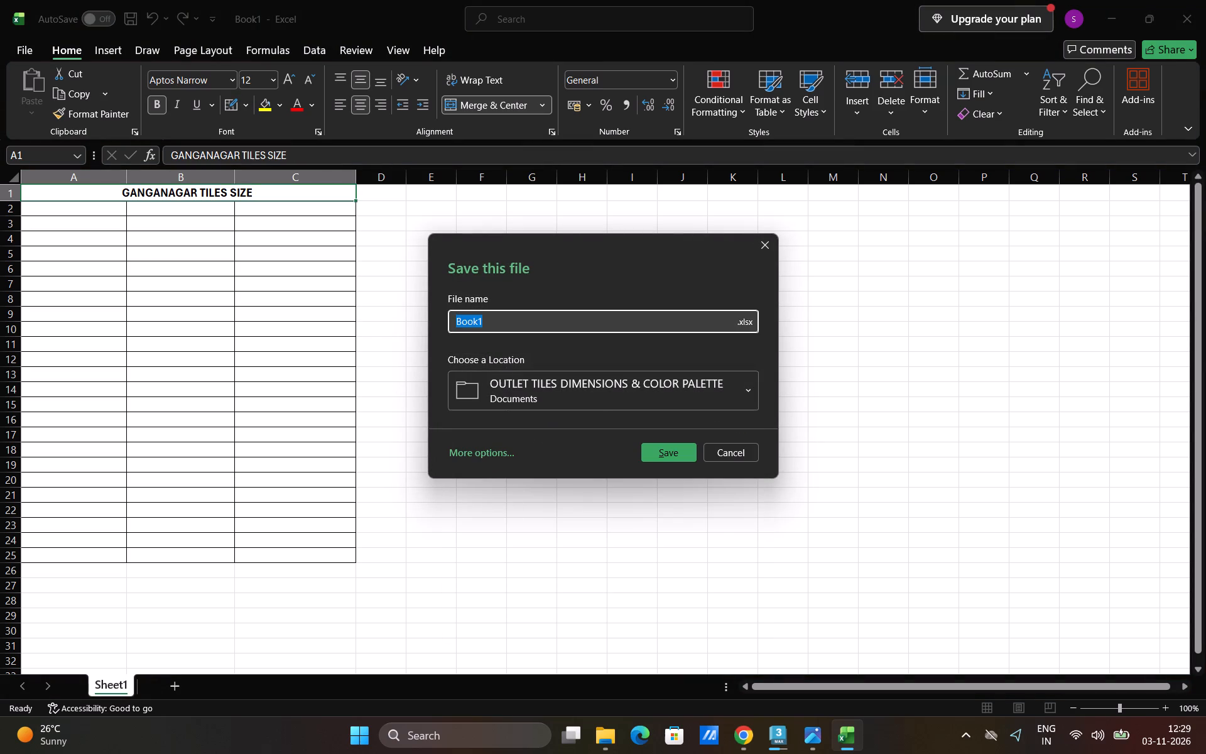
text(GAN)
text(GANAGAR)
key(space)
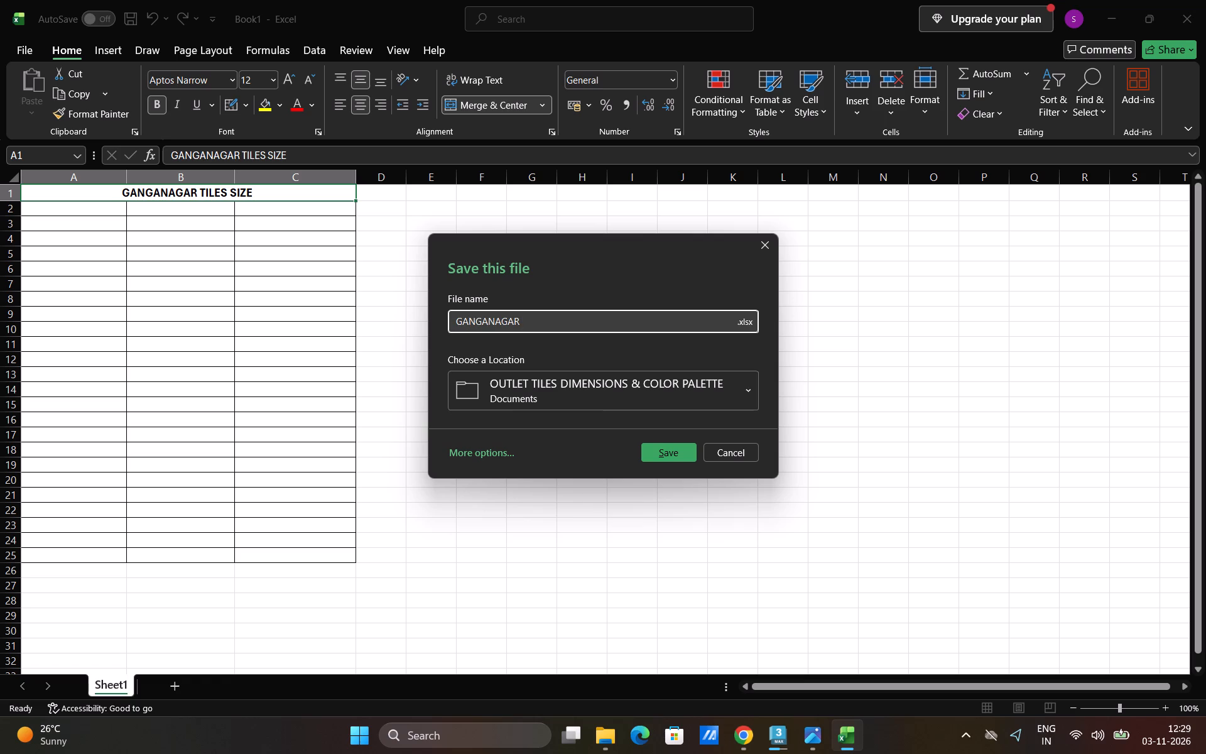
text(TILES)
key(space)
click(666, 457)
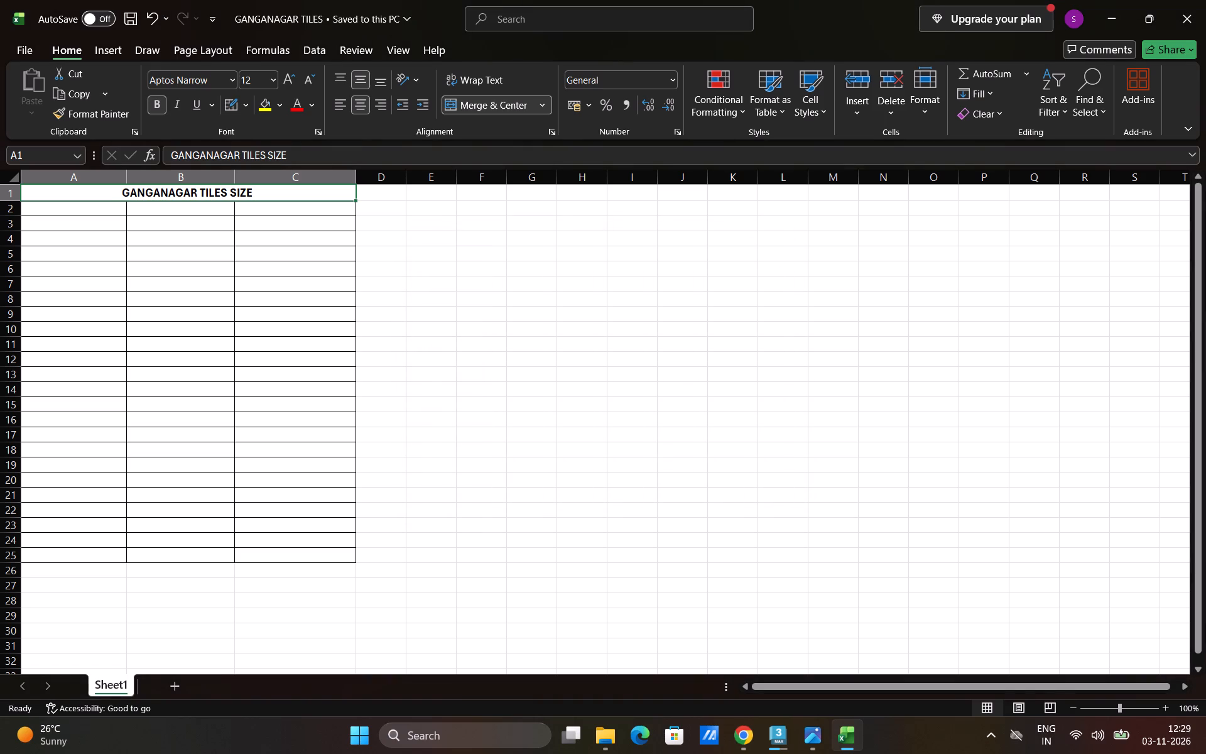
Increase the height of rows 2 to 18 together to about eight times their current height.
click(83, 210)
drag(9, 210, 11, 358)
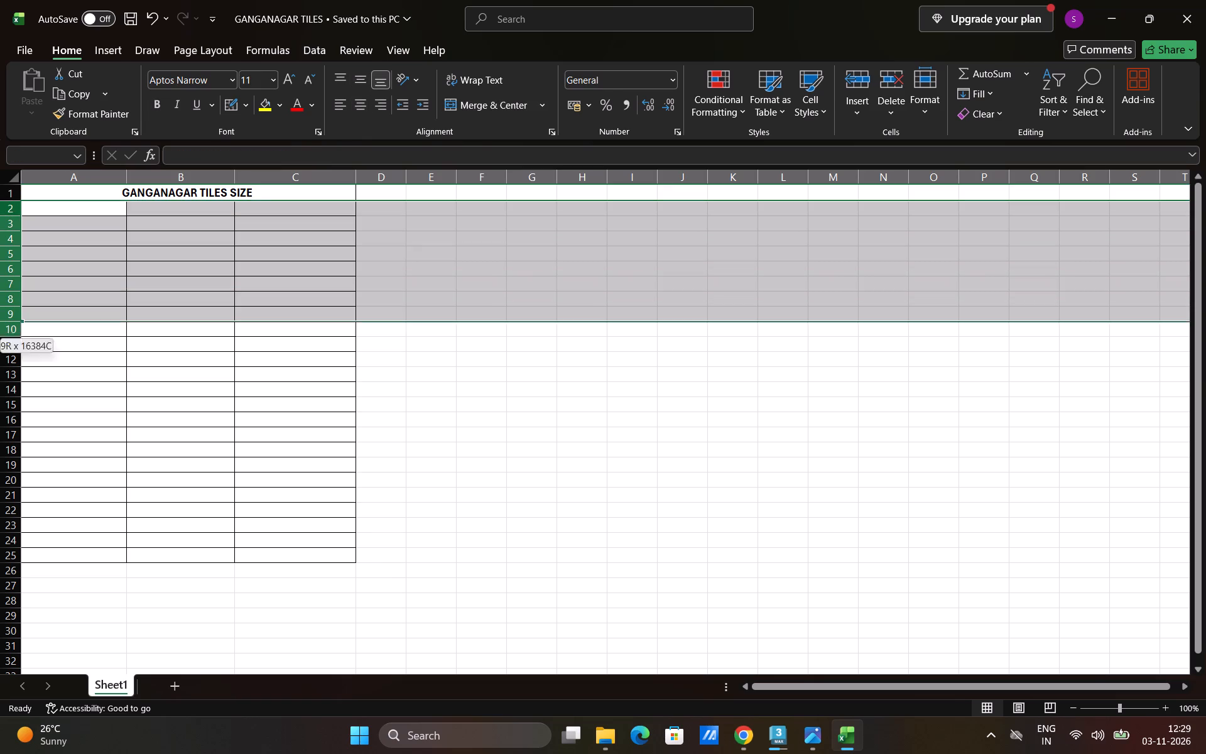
drag(11, 358, 11, 454)
drag(6, 217, 26, 320)
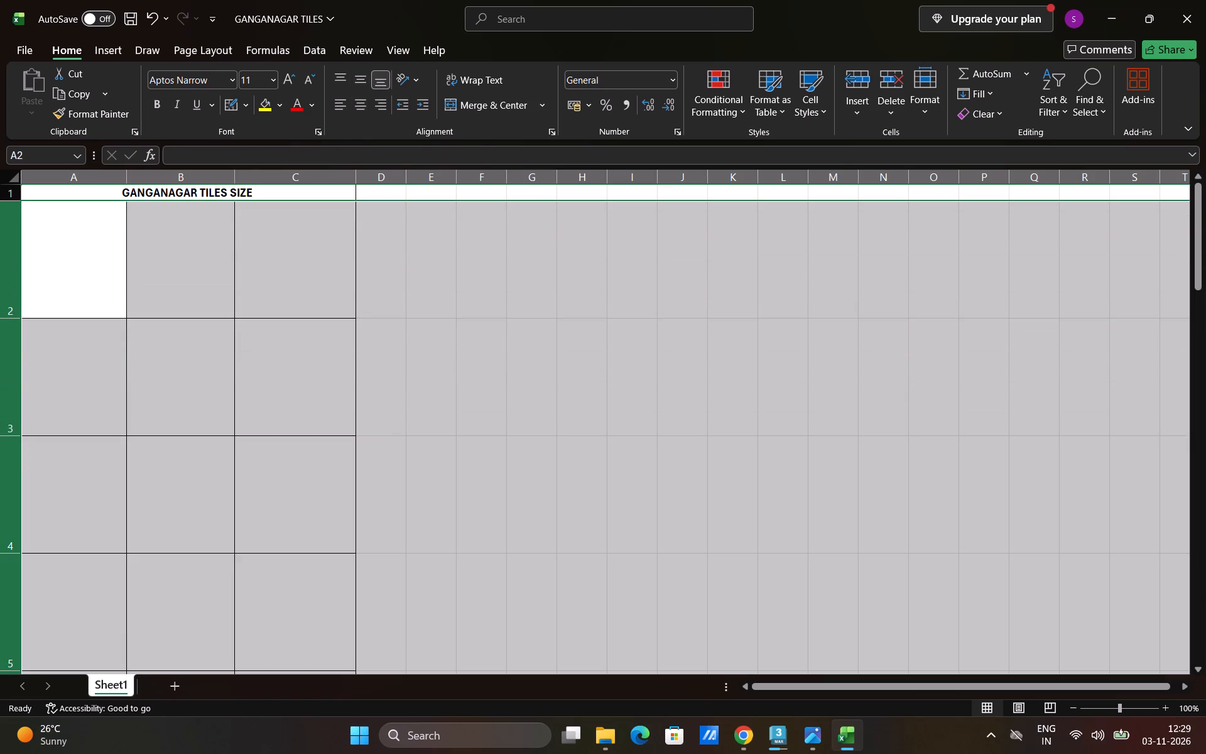
click(65, 253)
Widen columns A, B and C slightly and save the workbook.
drag(123, 178, 148, 172)
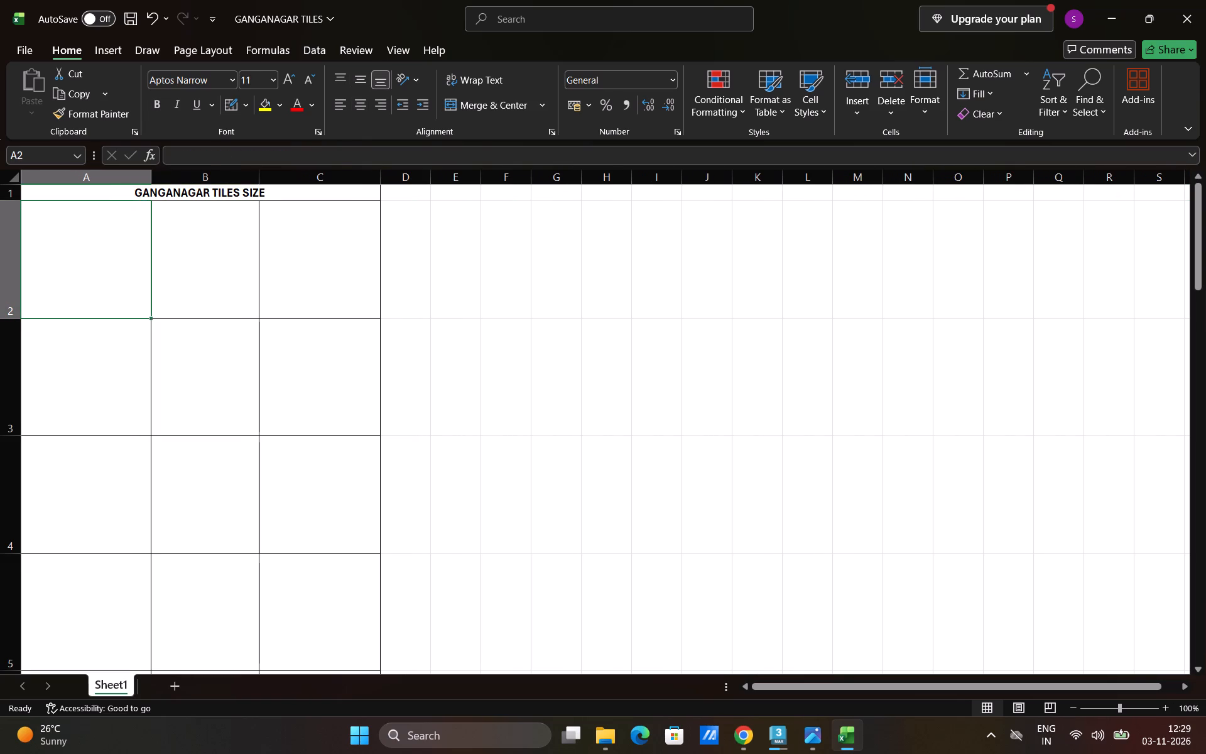
drag(260, 178, 288, 182)
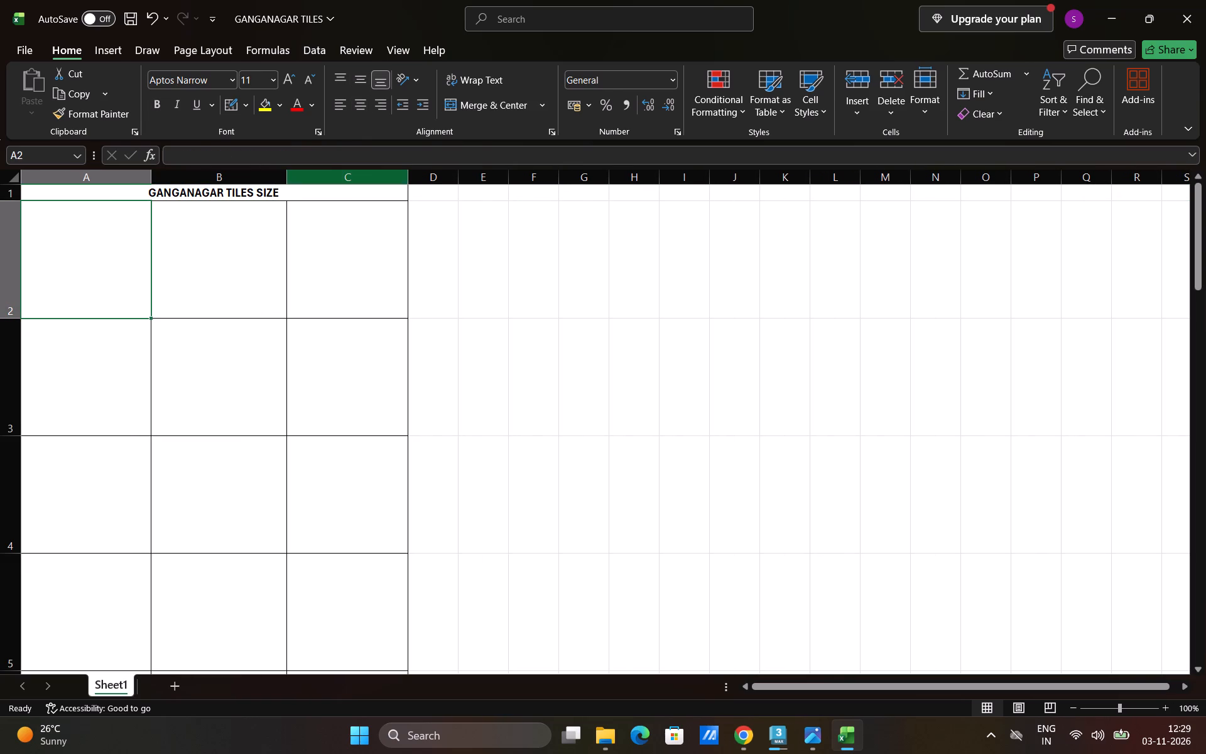
drag(406, 177, 426, 174)
key(ctrl+s)
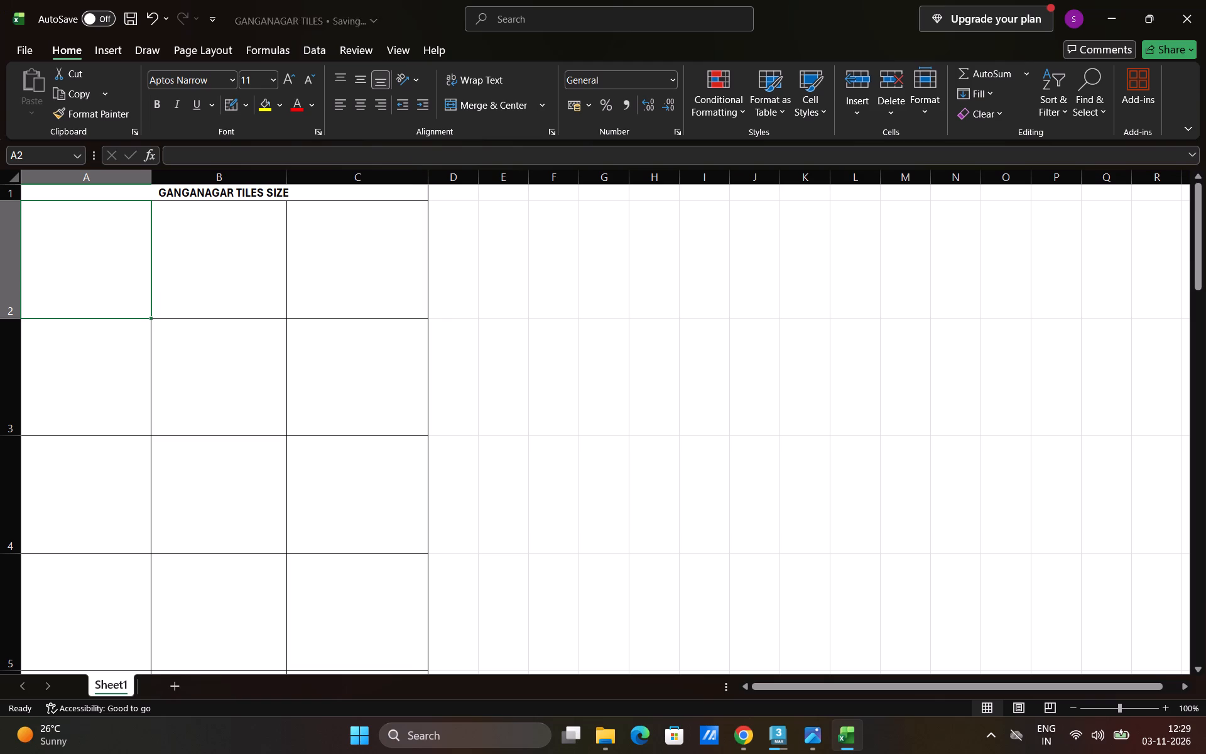
Open the FLOORING PLAN PDF from the GANGANAGAR folder in Documents and examine its floor tile legend and plan.
click(609, 740)
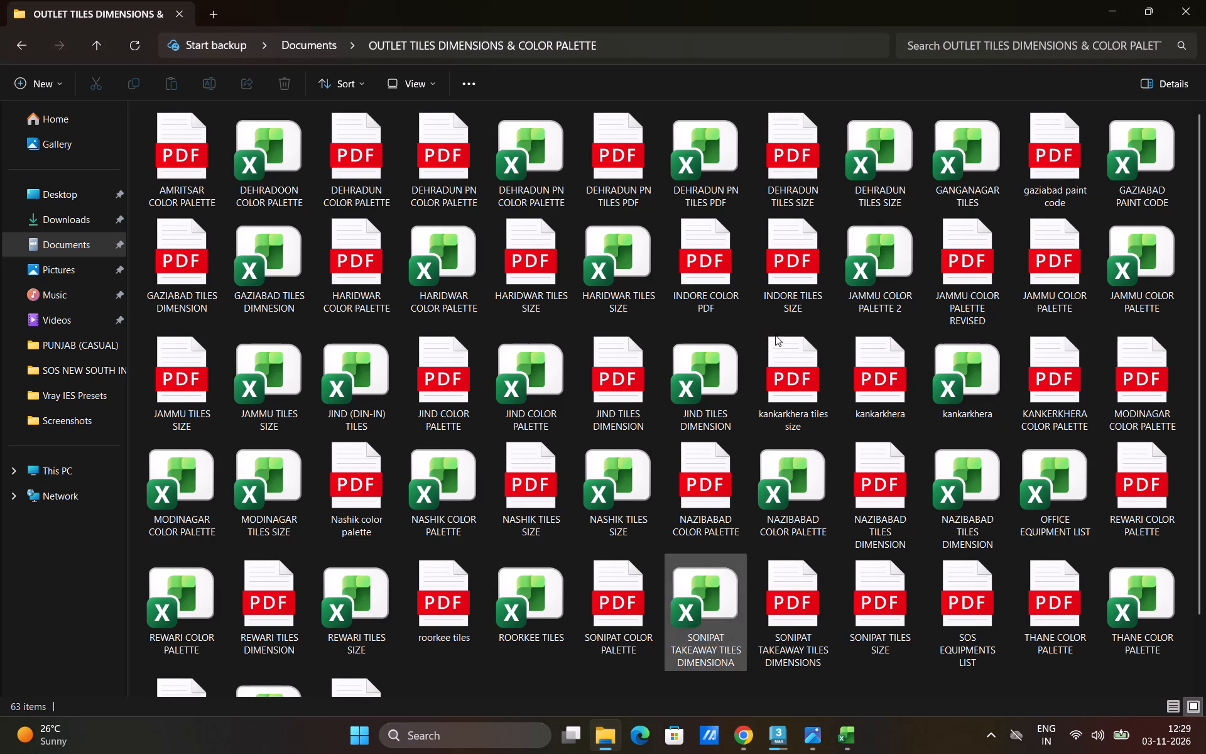
click(40, 243)
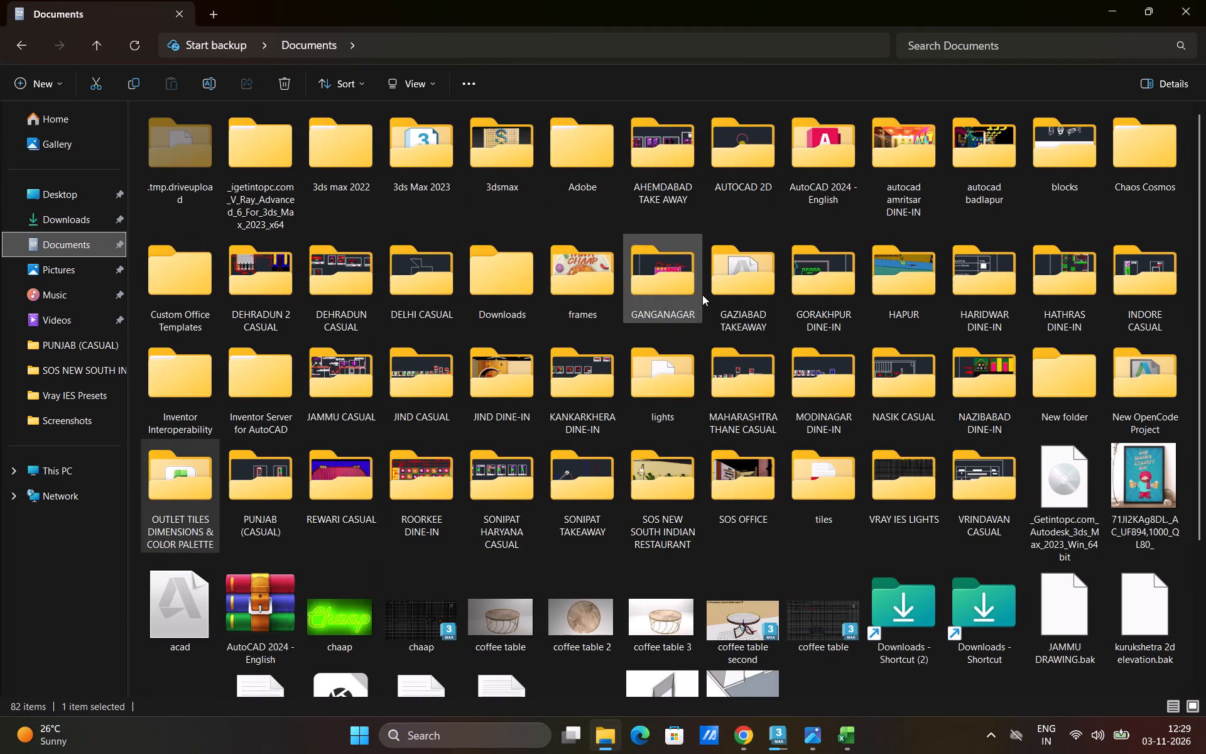
click(703, 292)
double_click(684, 293)
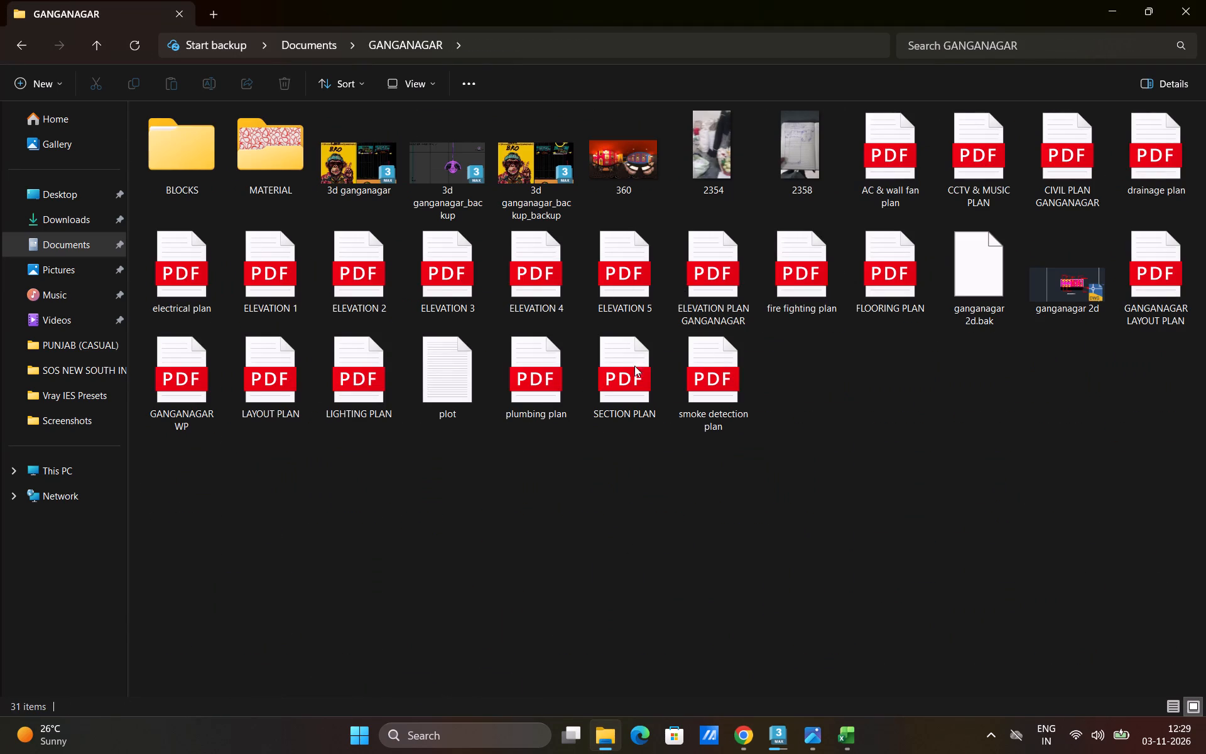
double_click(873, 275)
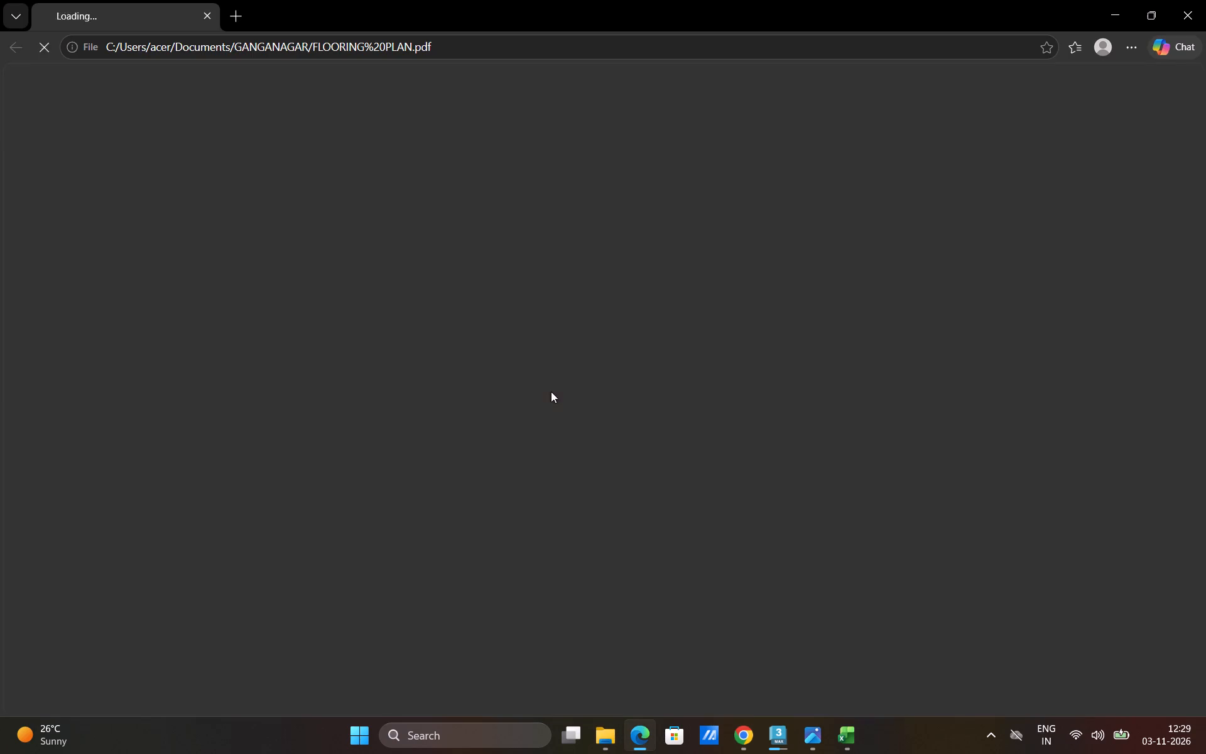
scroll(589, 292, down, 3)
scroll(568, 293, up, 2)
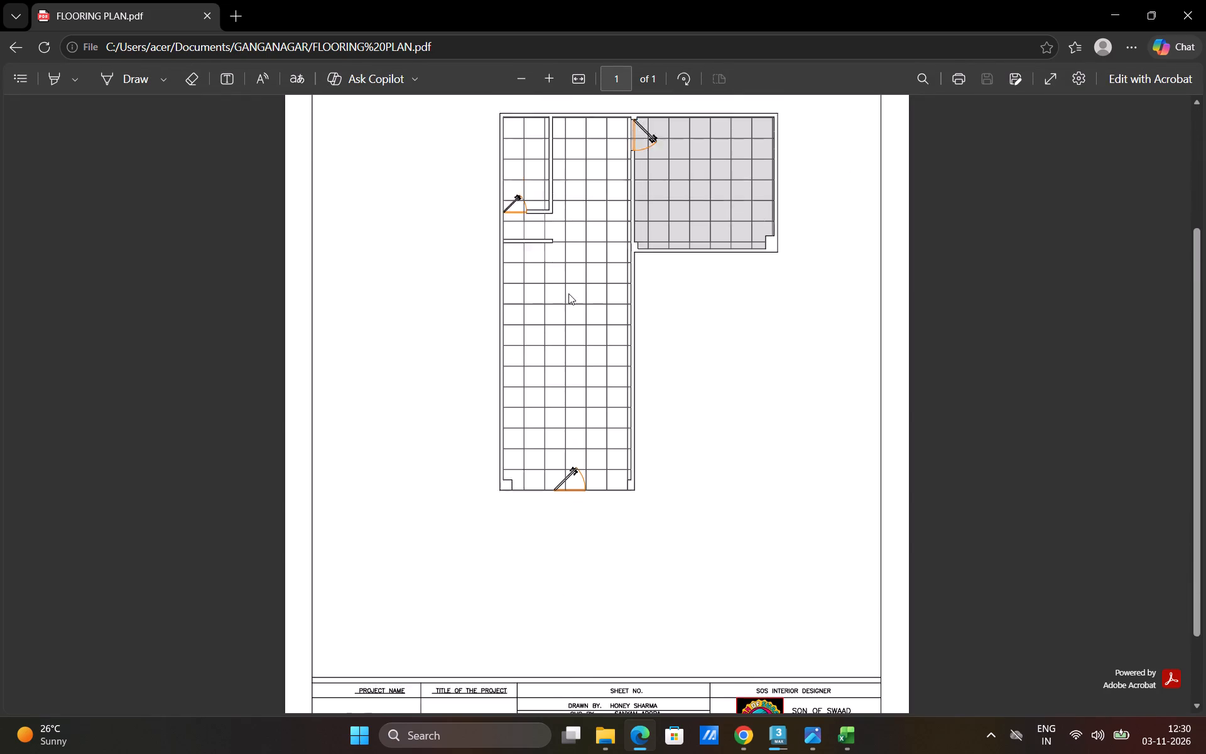
scroll(604, 410, up, 1)
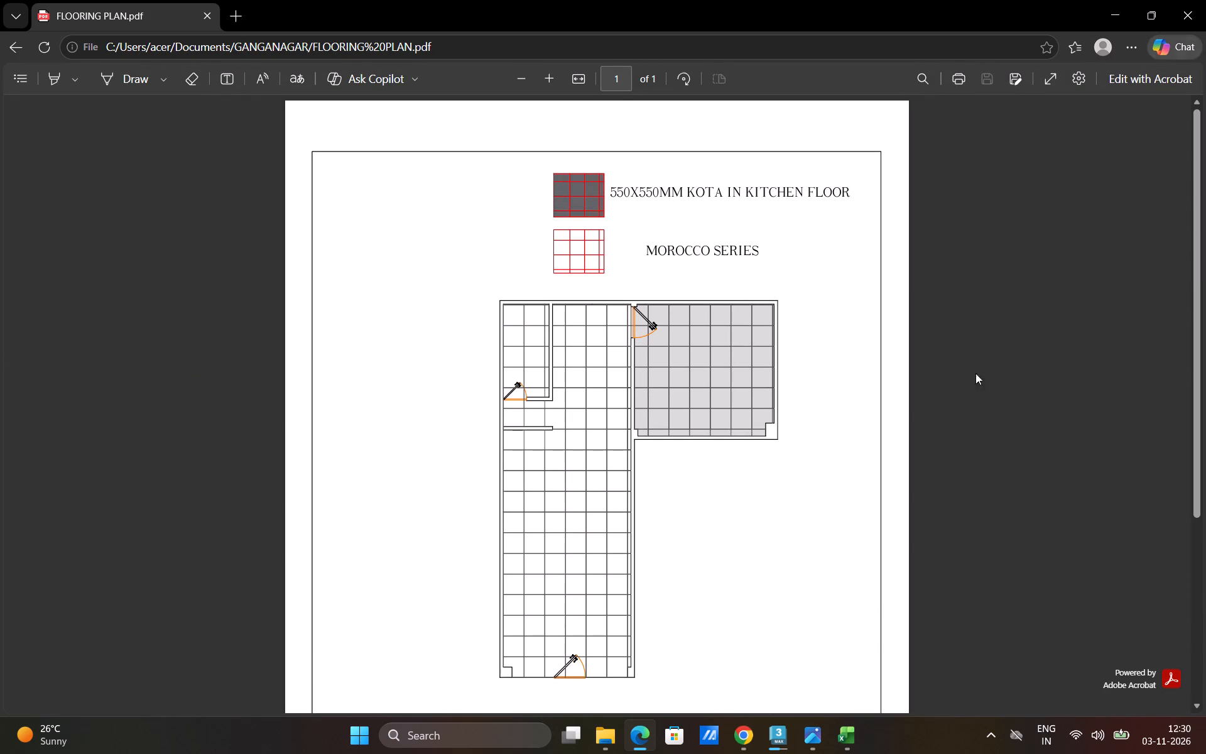
Open the LAYOUT PLAN PDF from the GANGANAGAR folder, examine the room dimensions and furniture layout on both pages, and close the viewer.
click(612, 747)
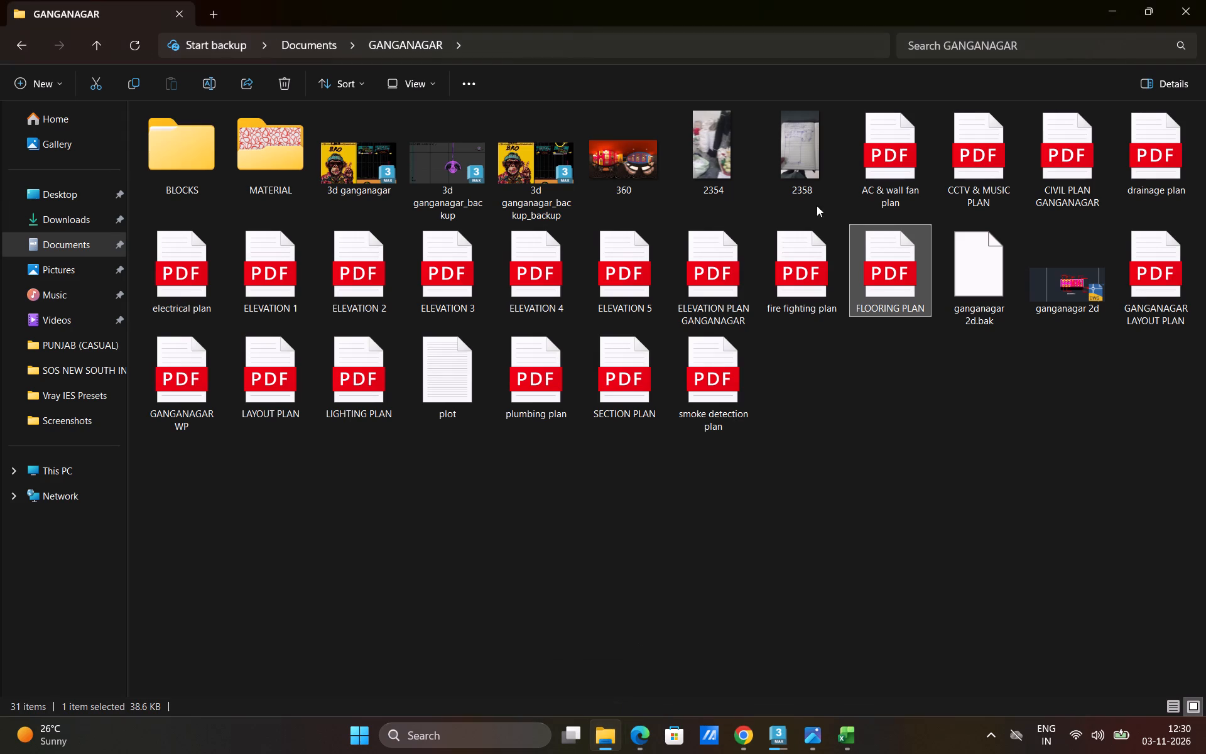
double_click(265, 392)
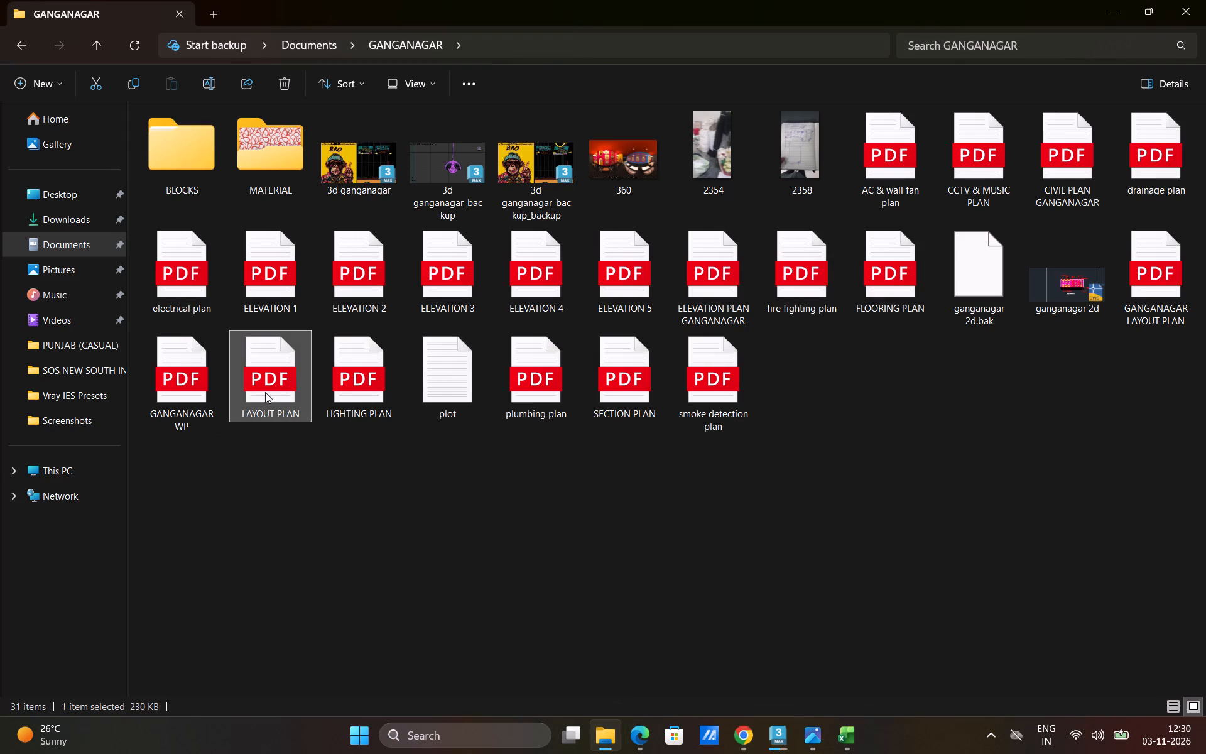
scroll(567, 351, down, 3)
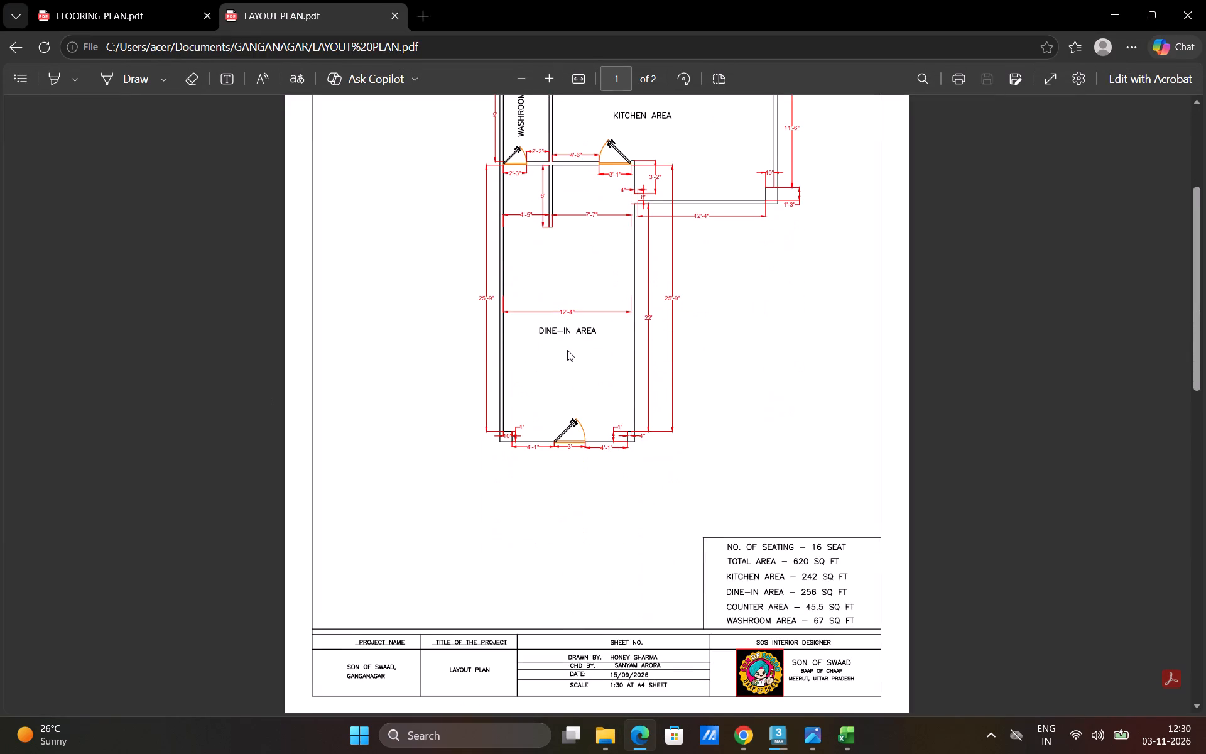
scroll(567, 350, up, 1)
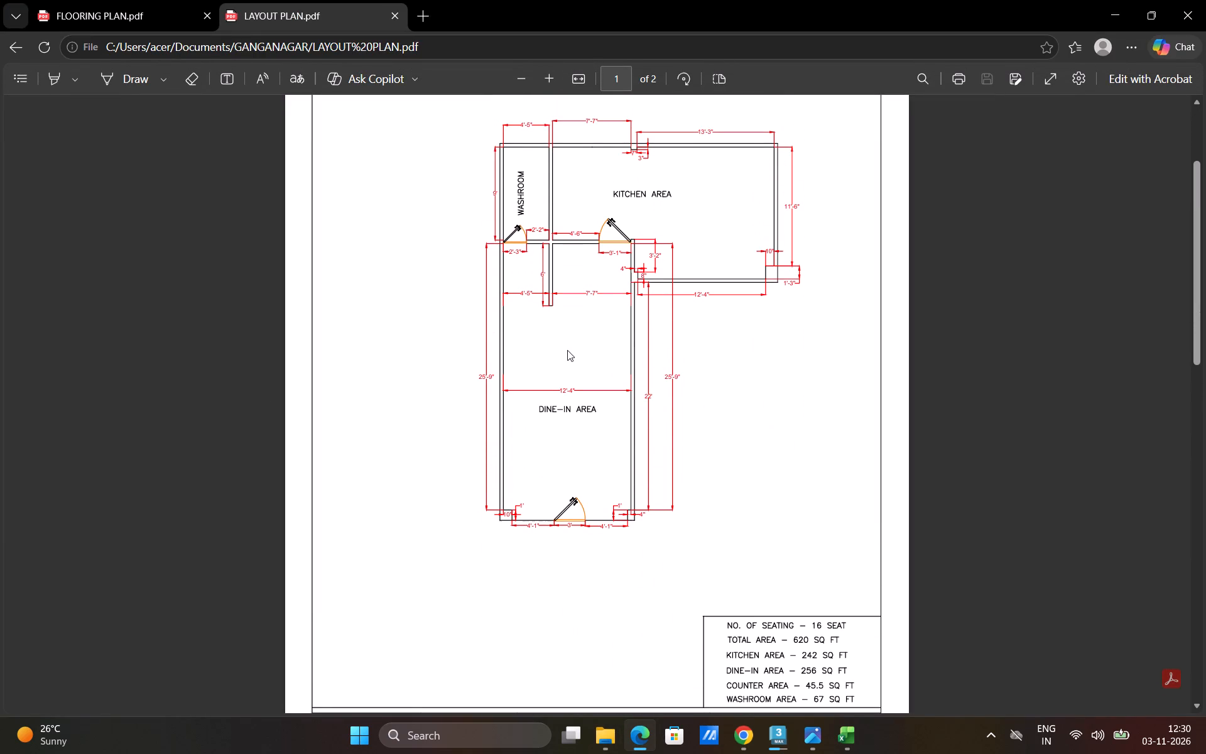
scroll(533, 586, down, 6)
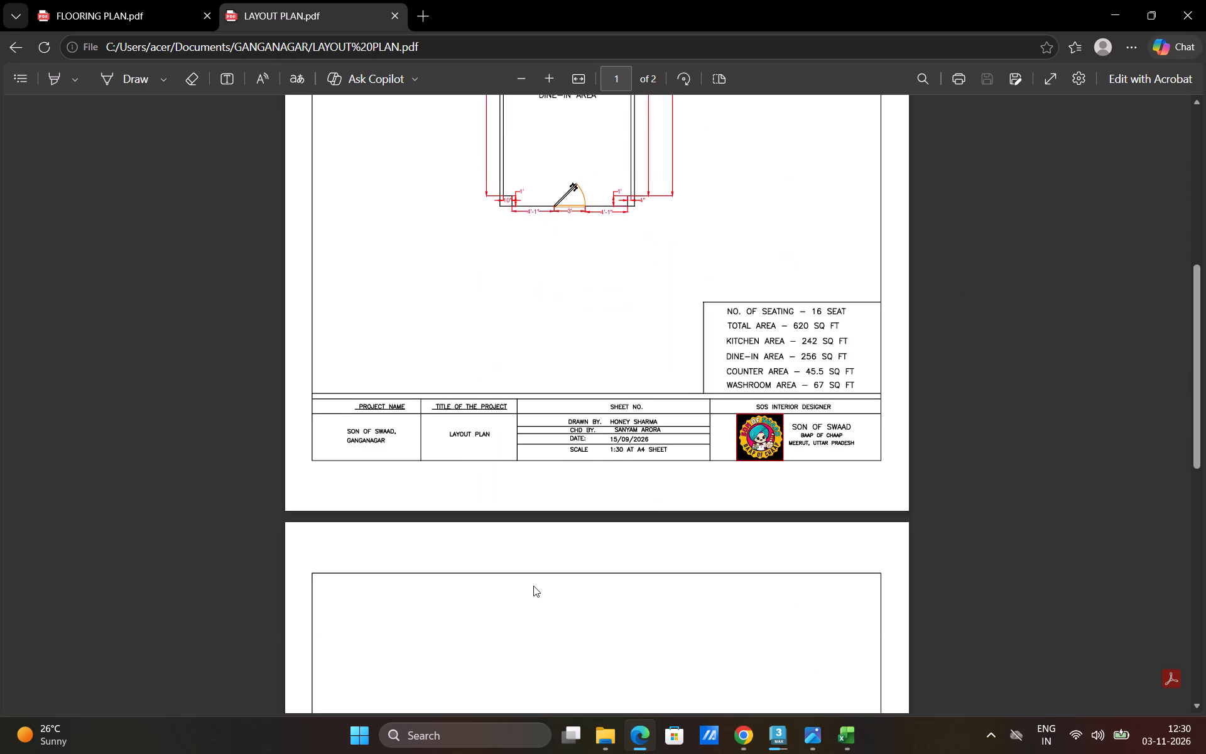
scroll(533, 586, down, 8)
scroll(533, 586, up, 4)
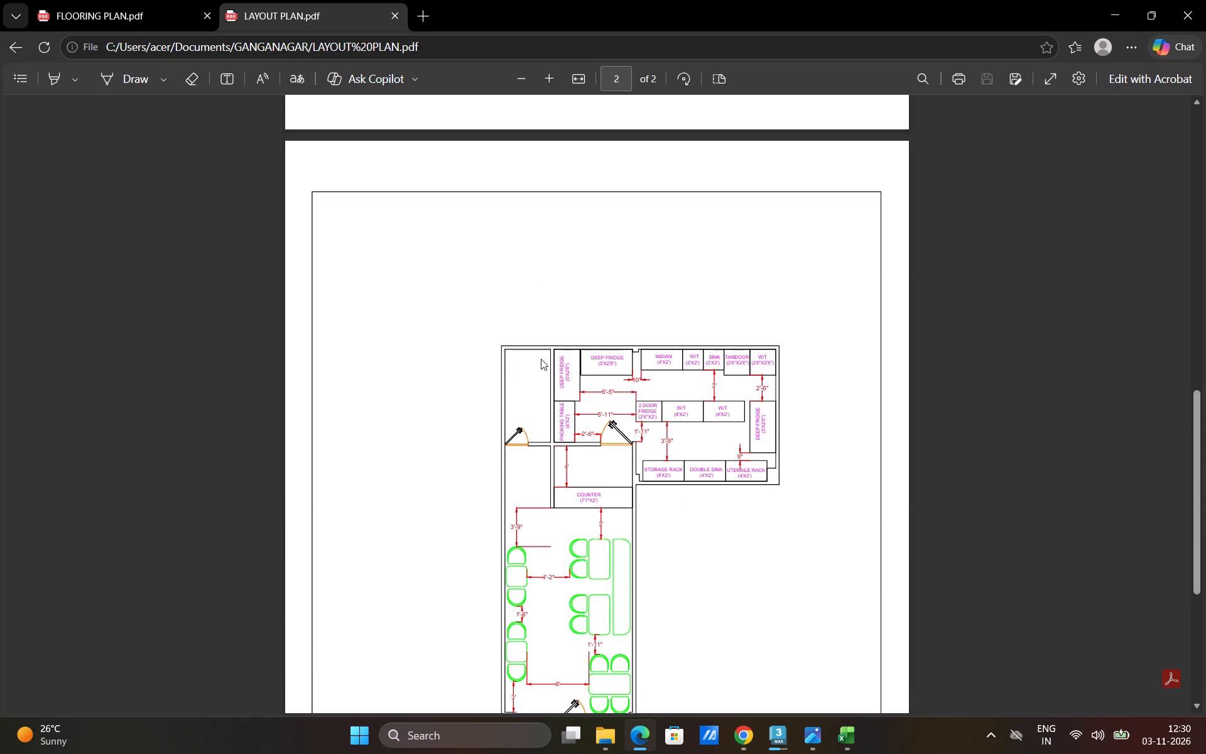
scroll(556, 320, down, 2)
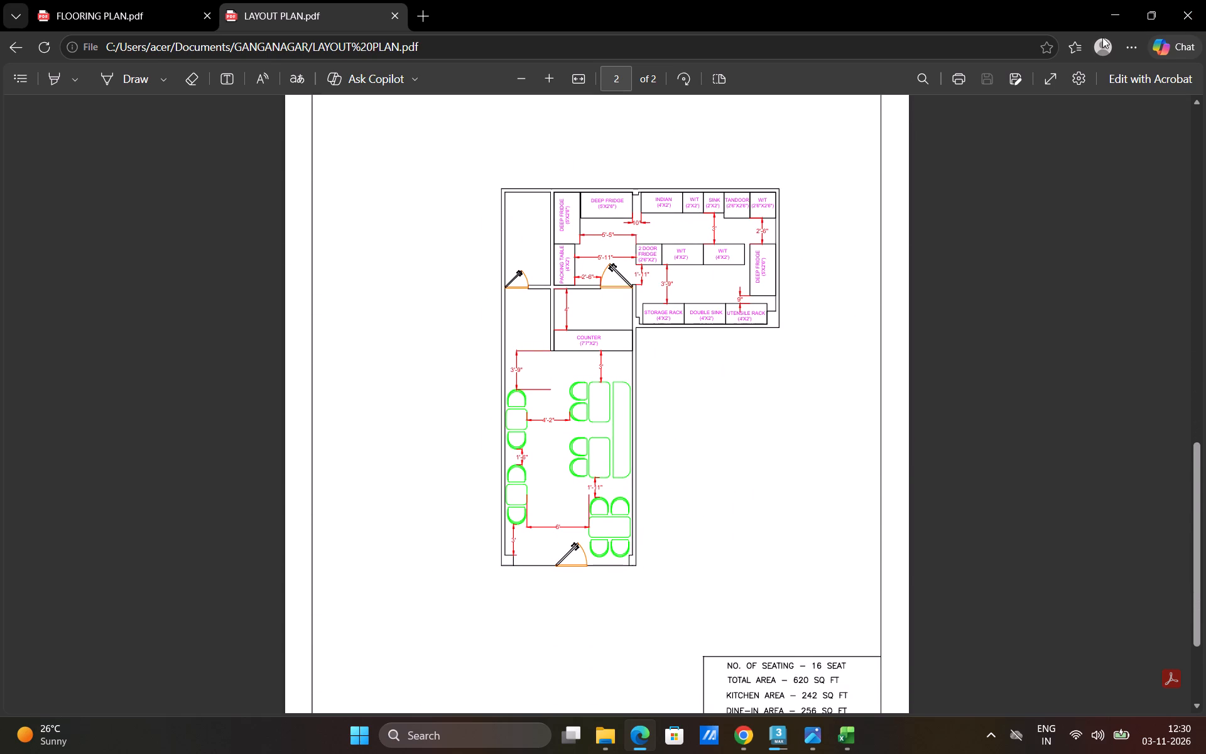
click(1195, 0)
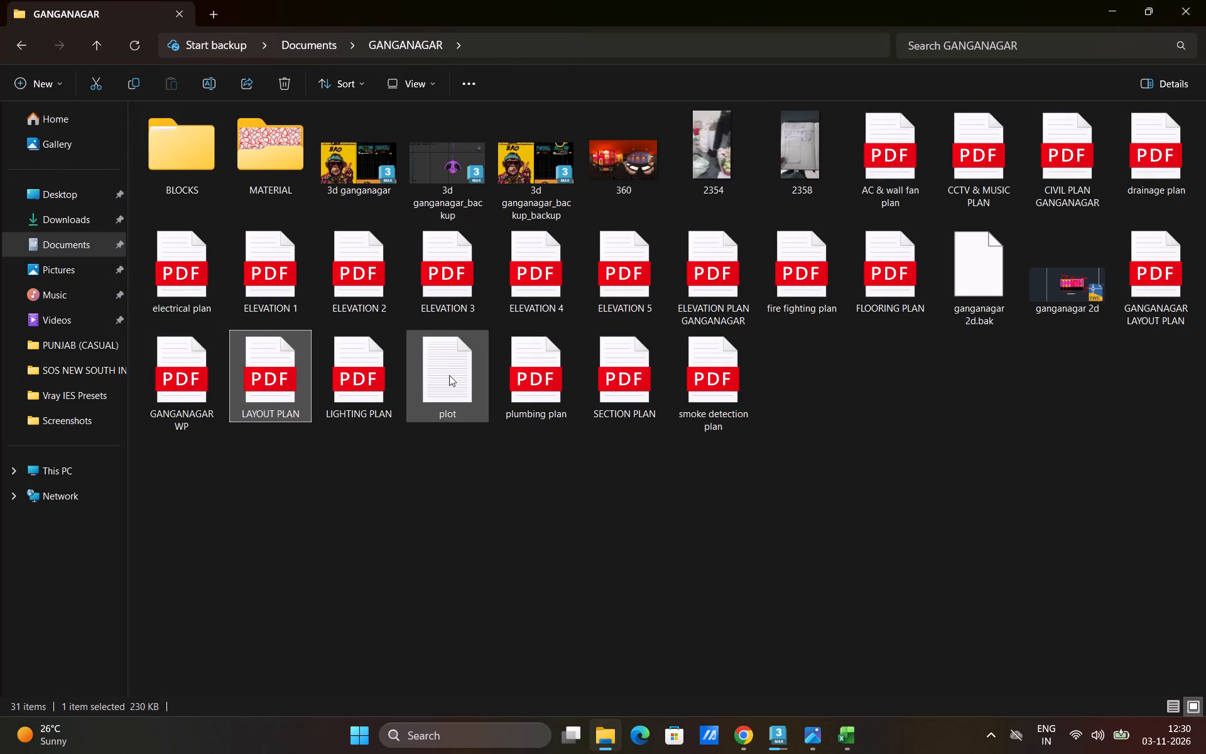
Open the GANGANAGAR LAYOUT PLAN PDF and examine its furniture layout and area details.
double_click(1171, 278)
scroll(570, 370, down, 2)
scroll(570, 370, up, 1)
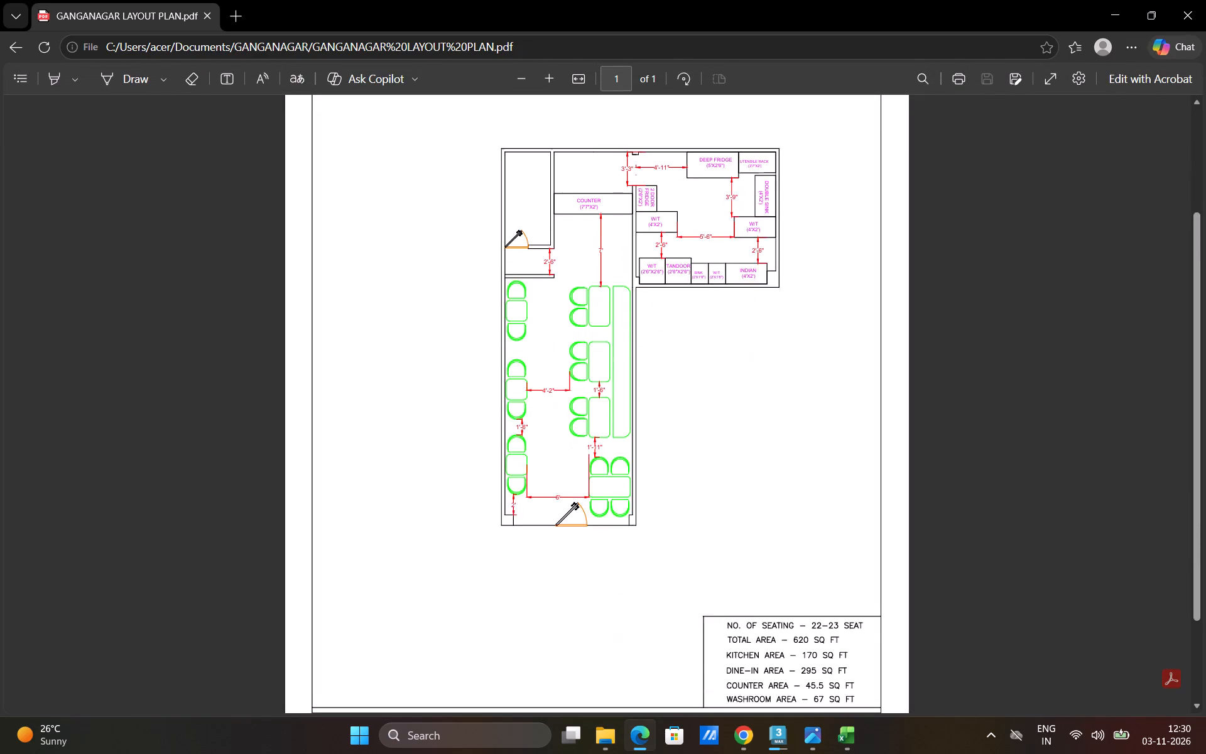
scroll(570, 370, up, 1)
scroll(570, 370, down, 3)
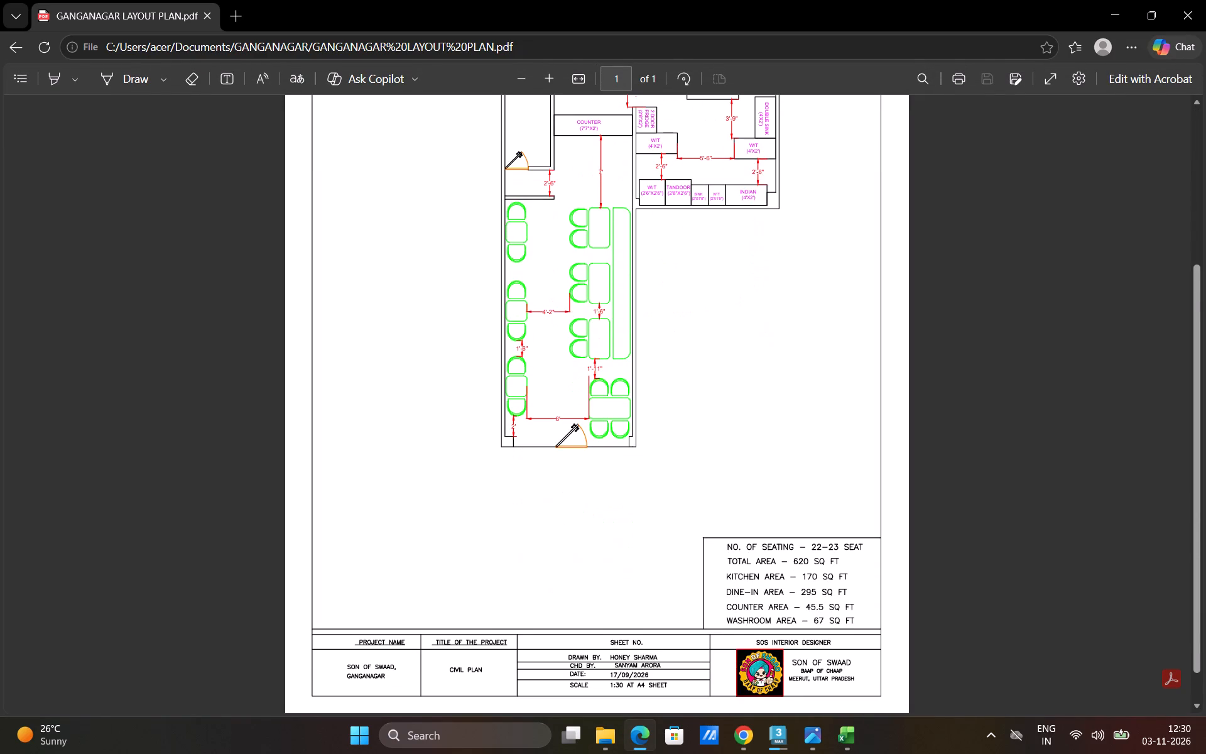
In the workbook, place the black subway tile and Screenshot (239) pictures from GANGANAGAR's MATERIAL folder in cells A2 and A3.
click(849, 738)
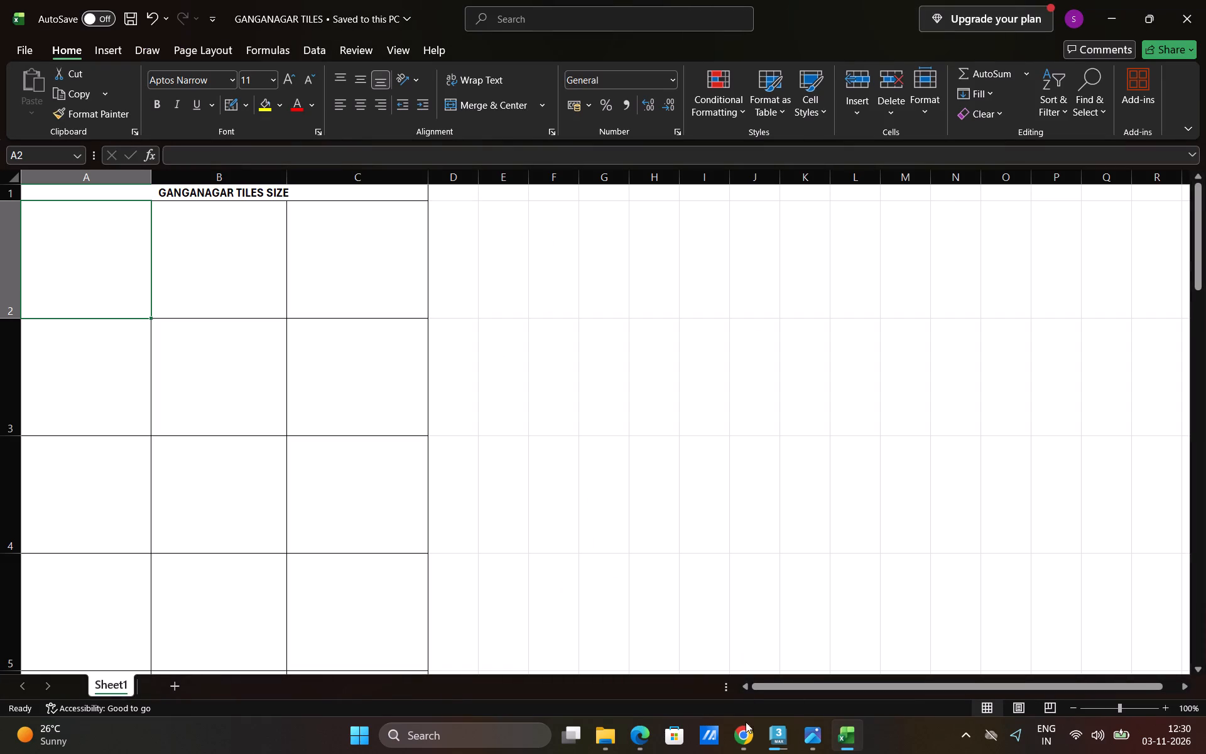
click(106, 50)
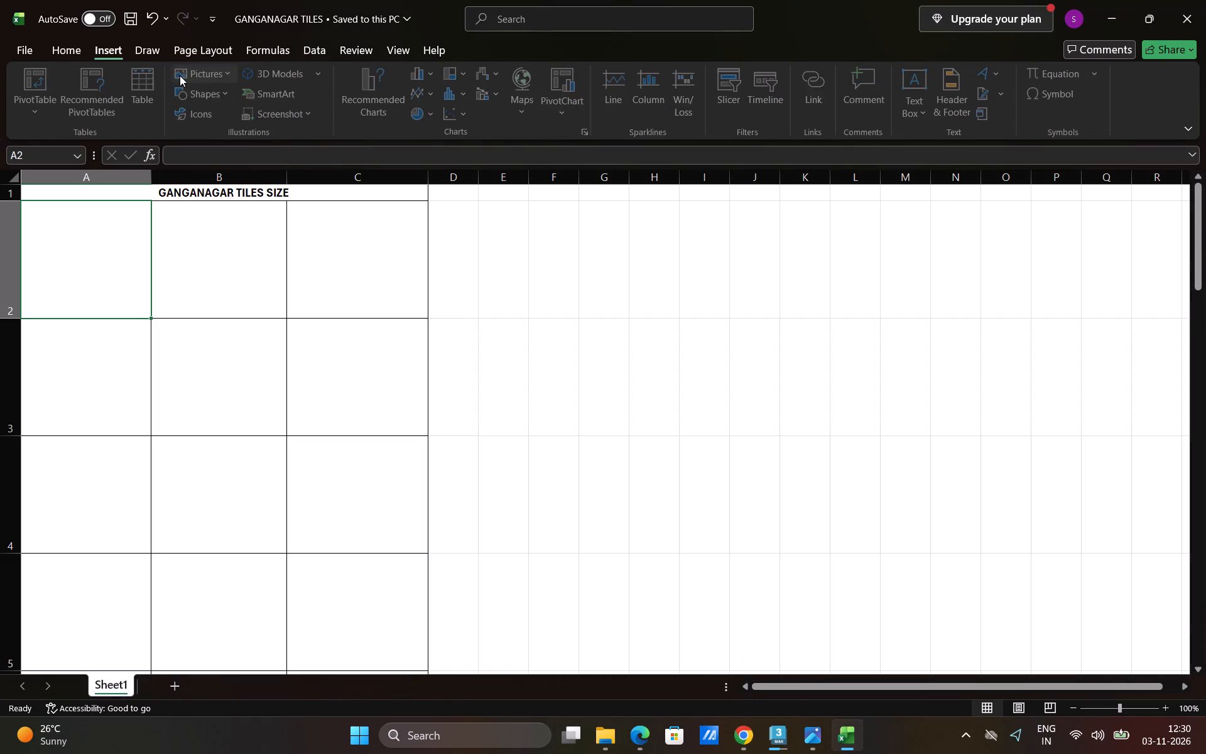
click(194, 76)
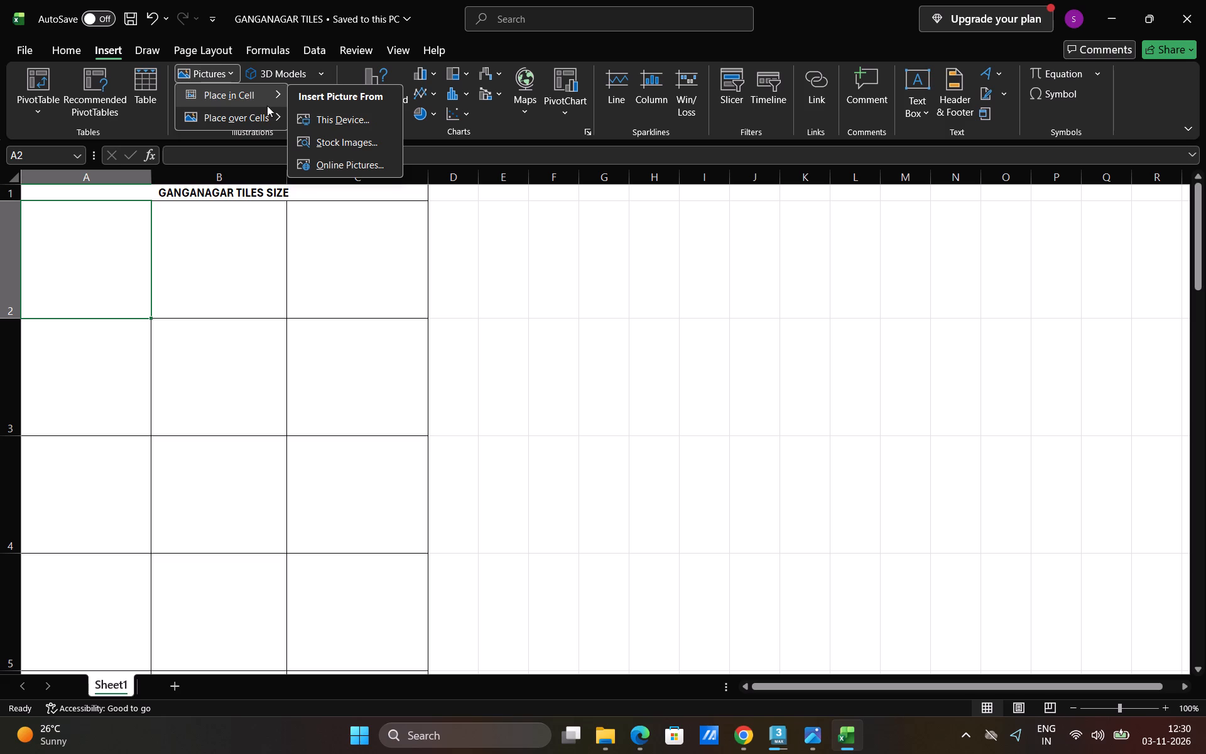
click(330, 120)
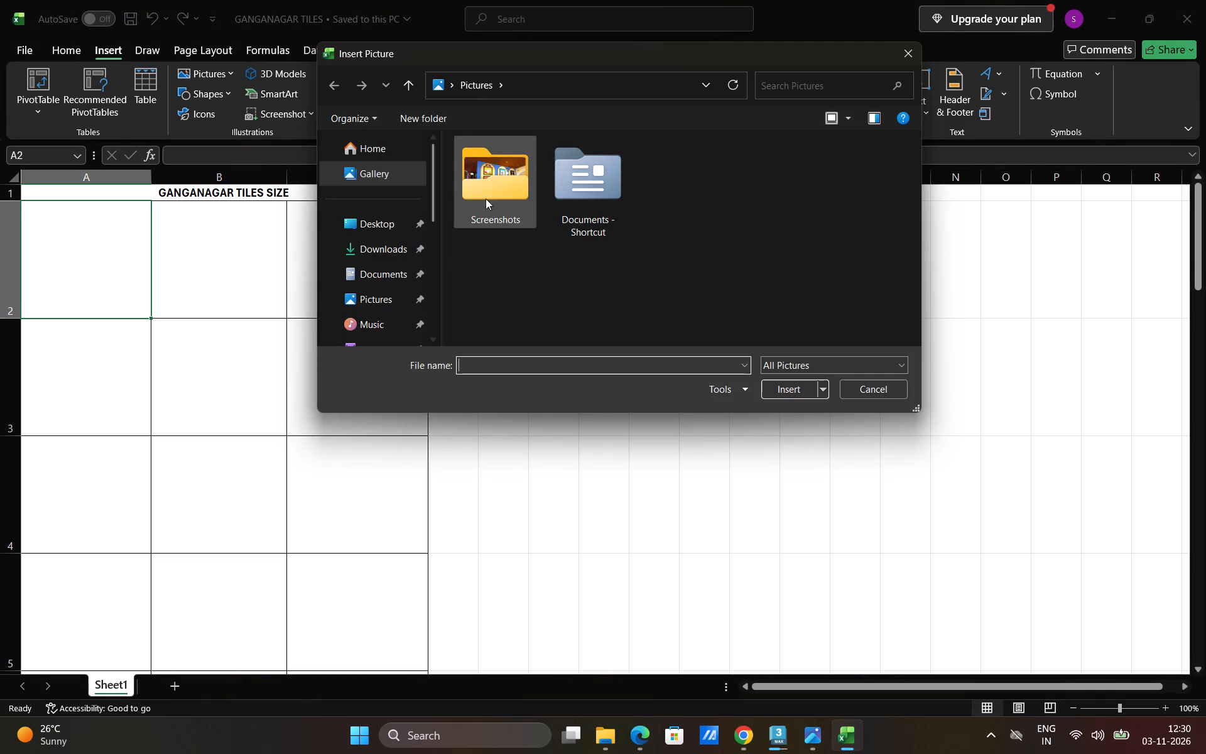
click(403, 262)
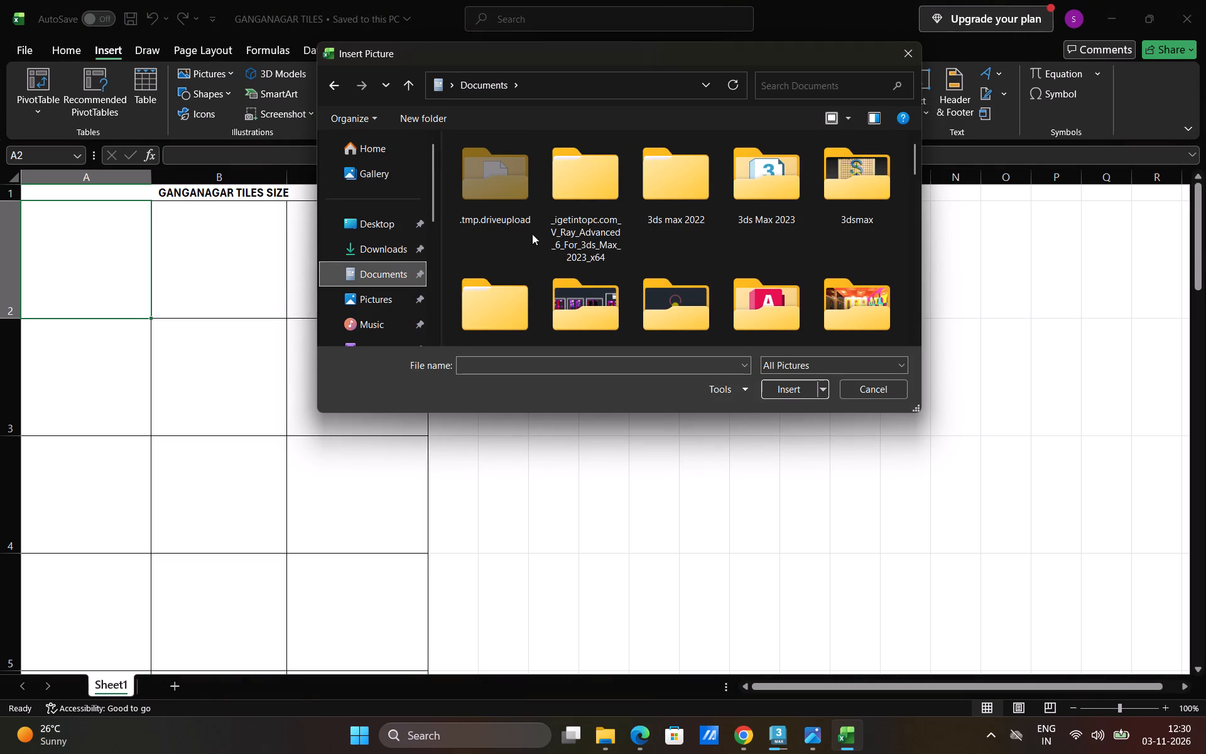
scroll(600, 236, down, 2)
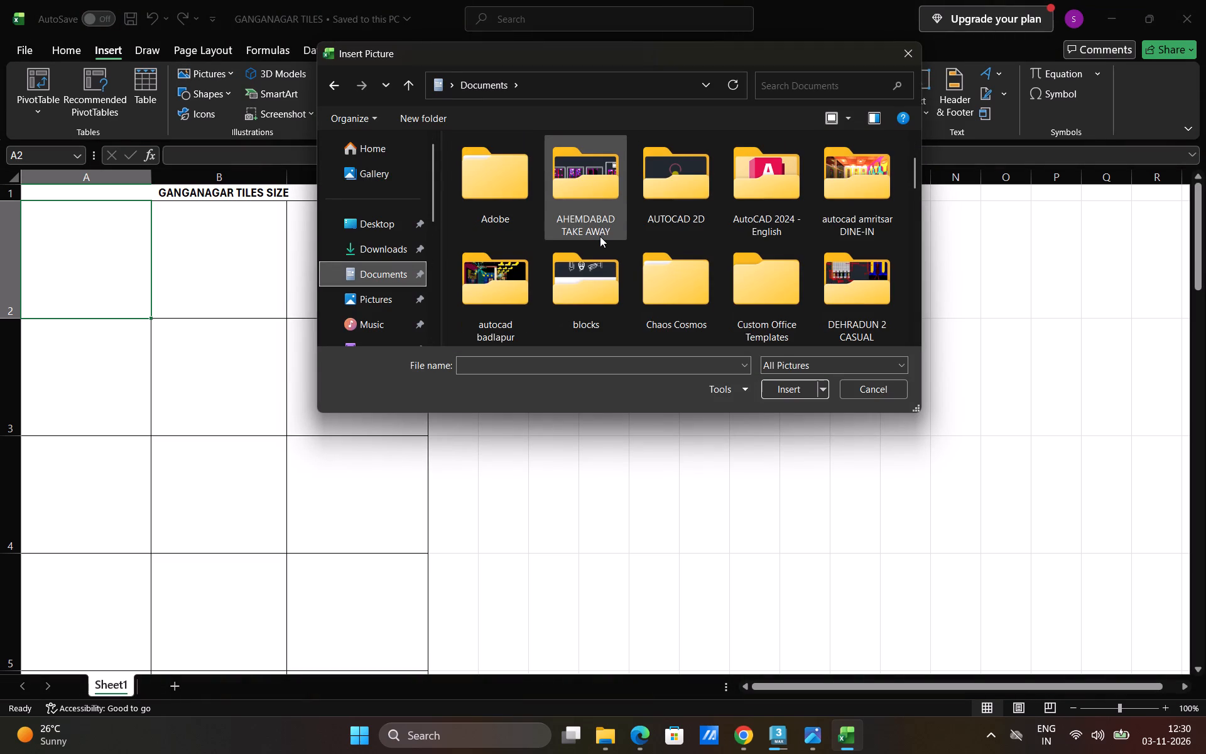
scroll(600, 236, down, 1)
double_click(859, 299)
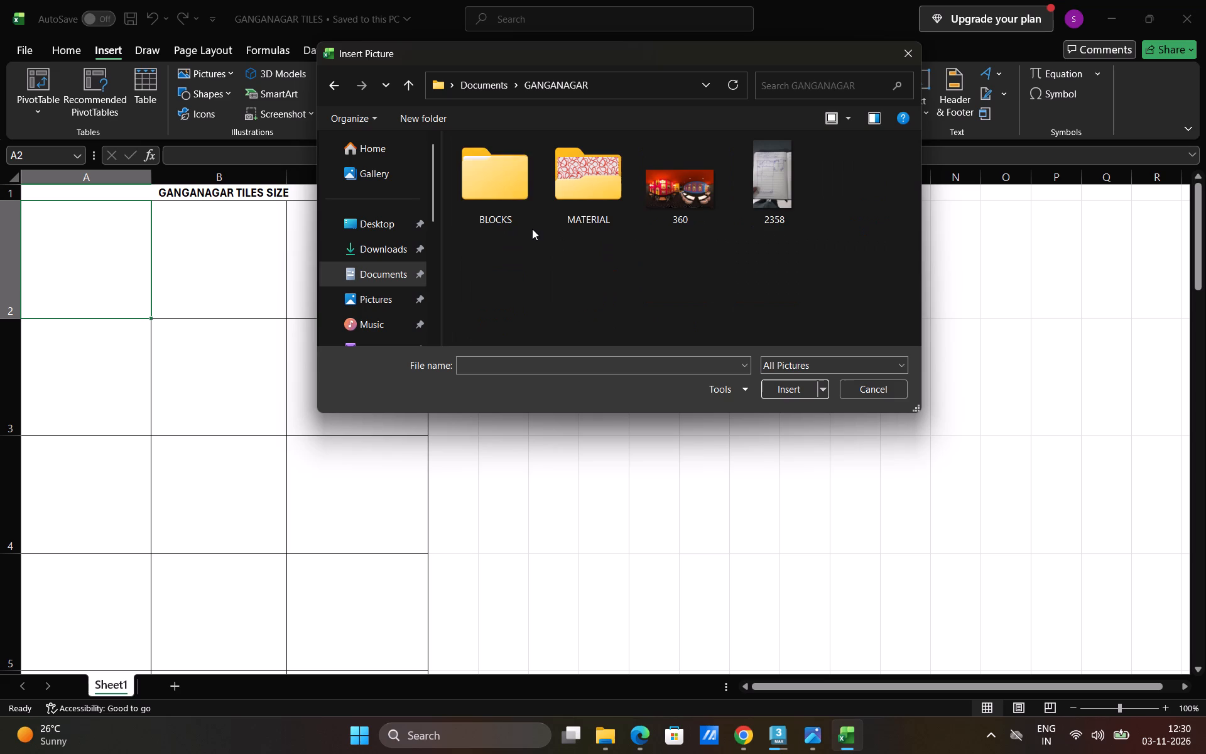
double_click(579, 202)
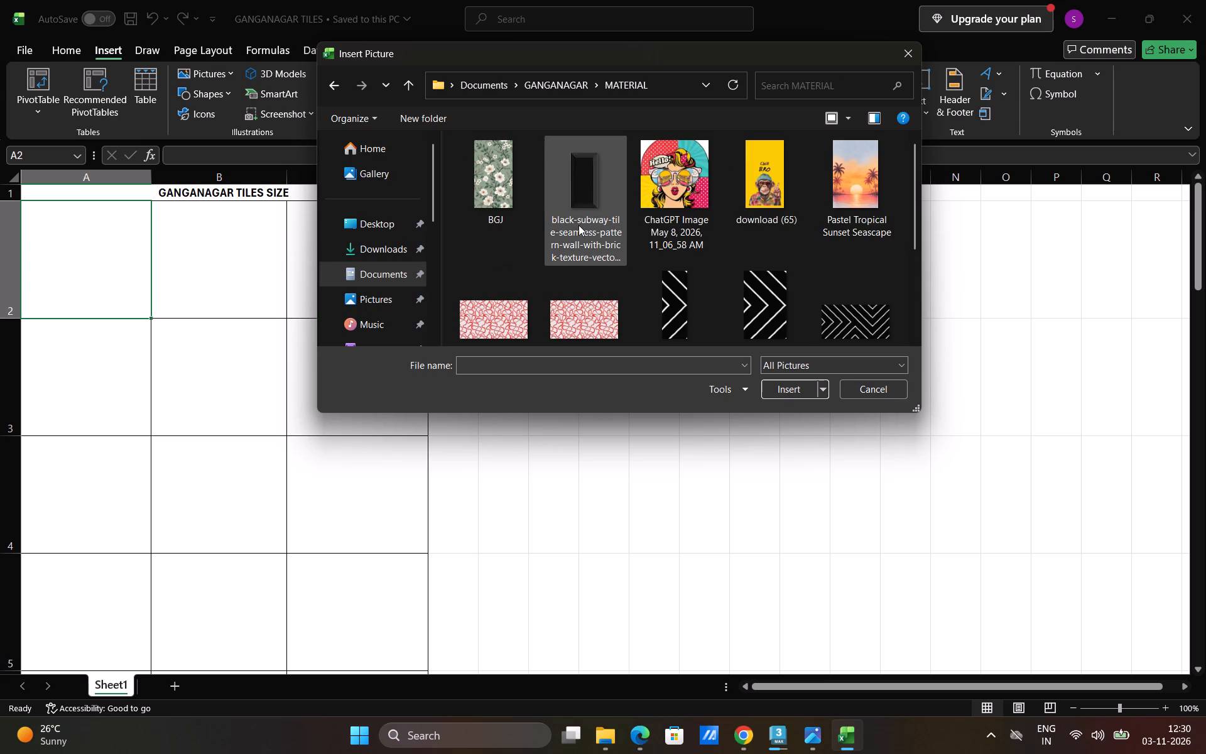
scroll(579, 225, down, 1)
click(579, 199)
scroll(579, 199, down, 1)
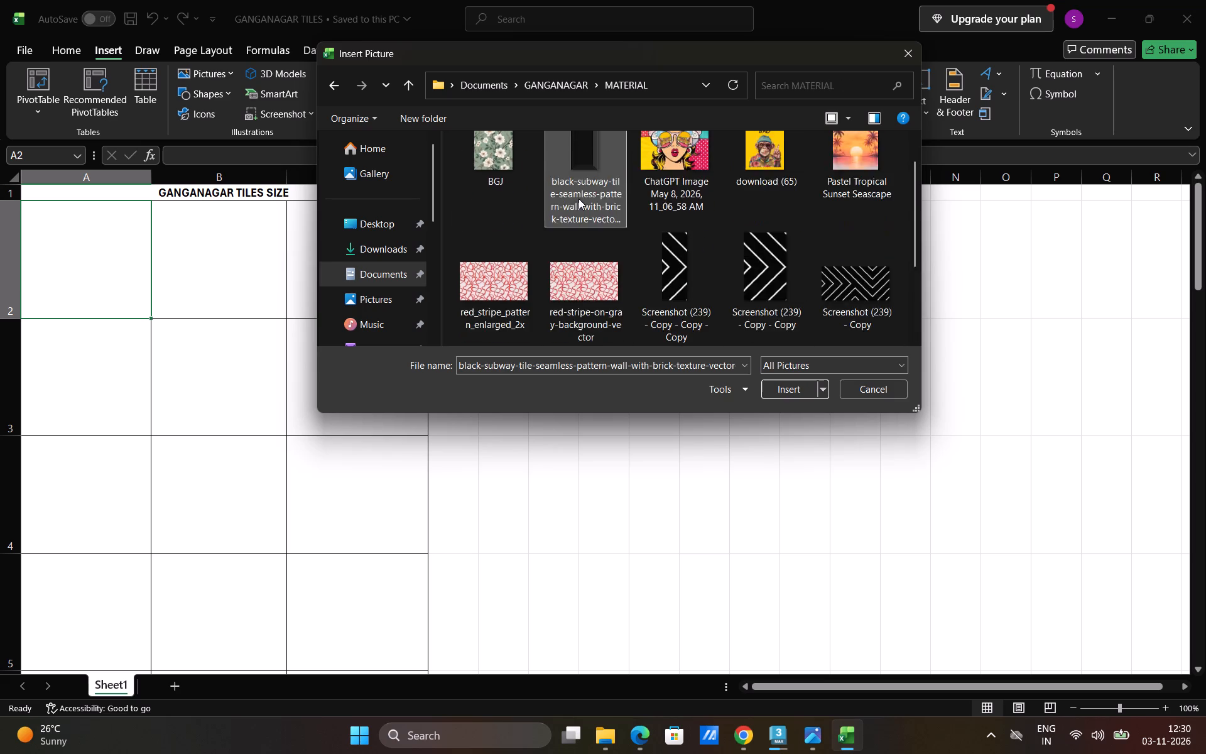
scroll(579, 199, down, 1)
ctrl+click(474, 265)
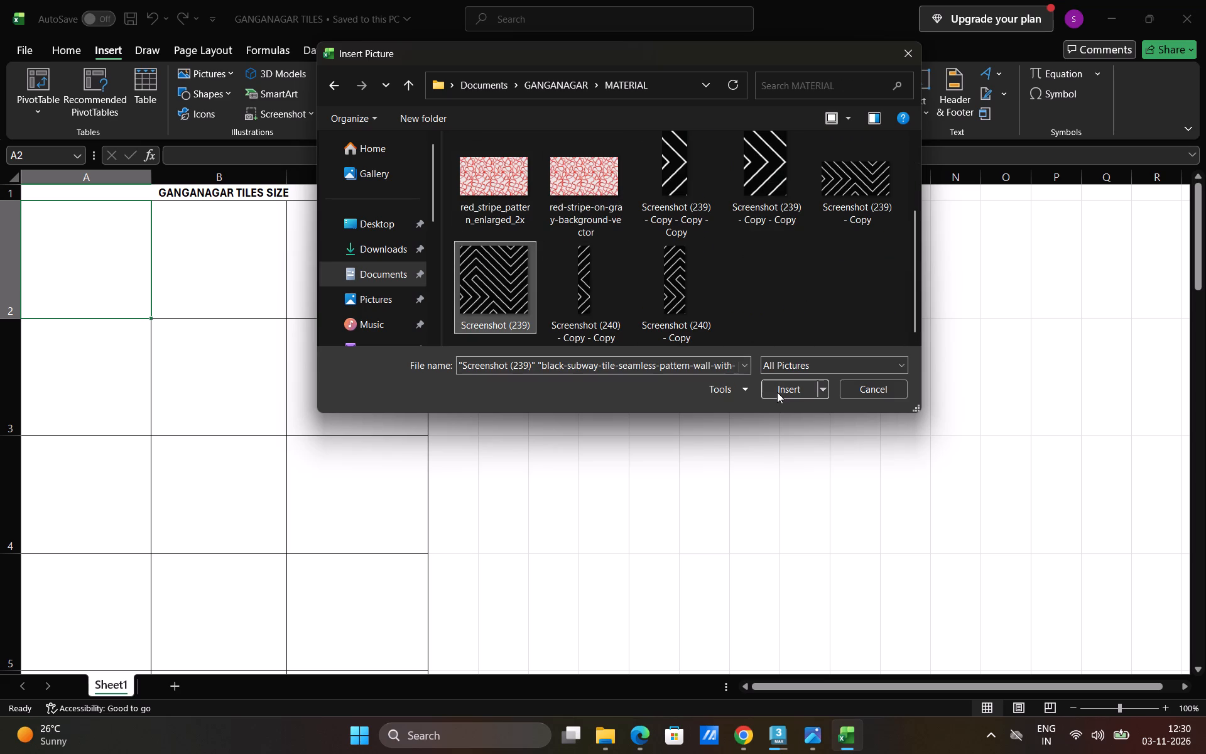
click(777, 392)
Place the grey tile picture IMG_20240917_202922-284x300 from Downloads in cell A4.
click(89, 506)
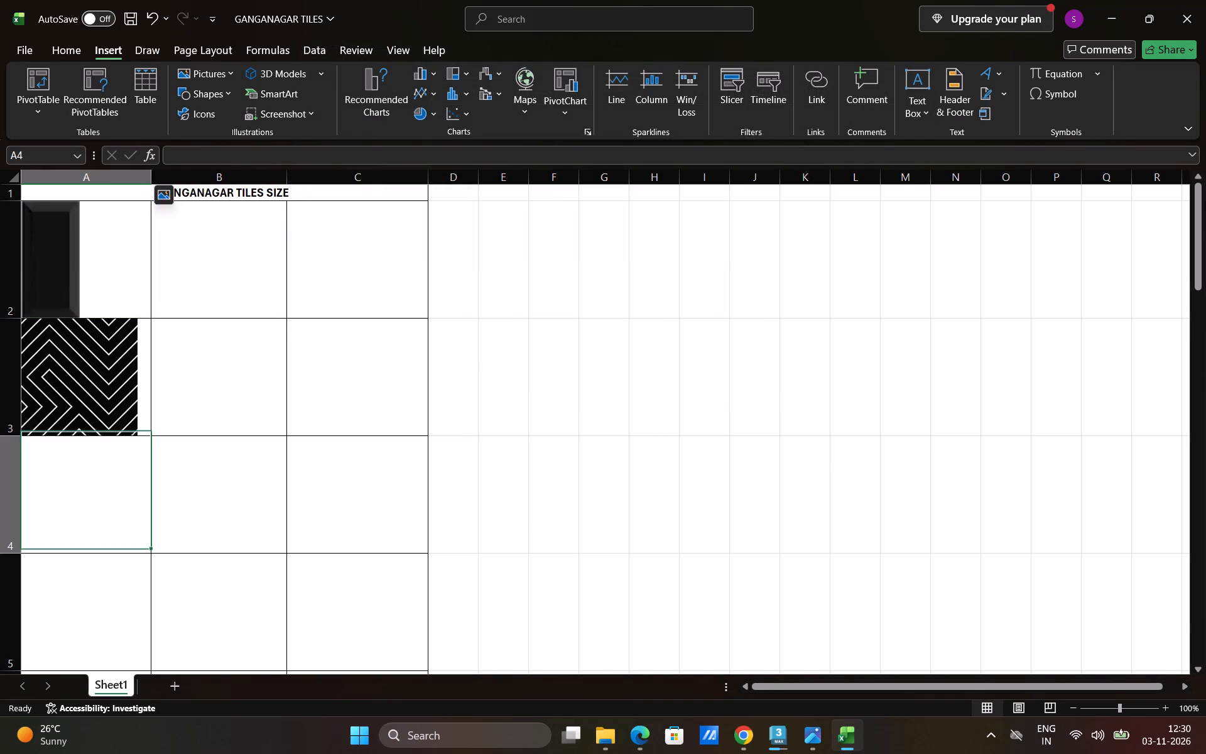
click(221, 72)
click(233, 95)
click(323, 117)
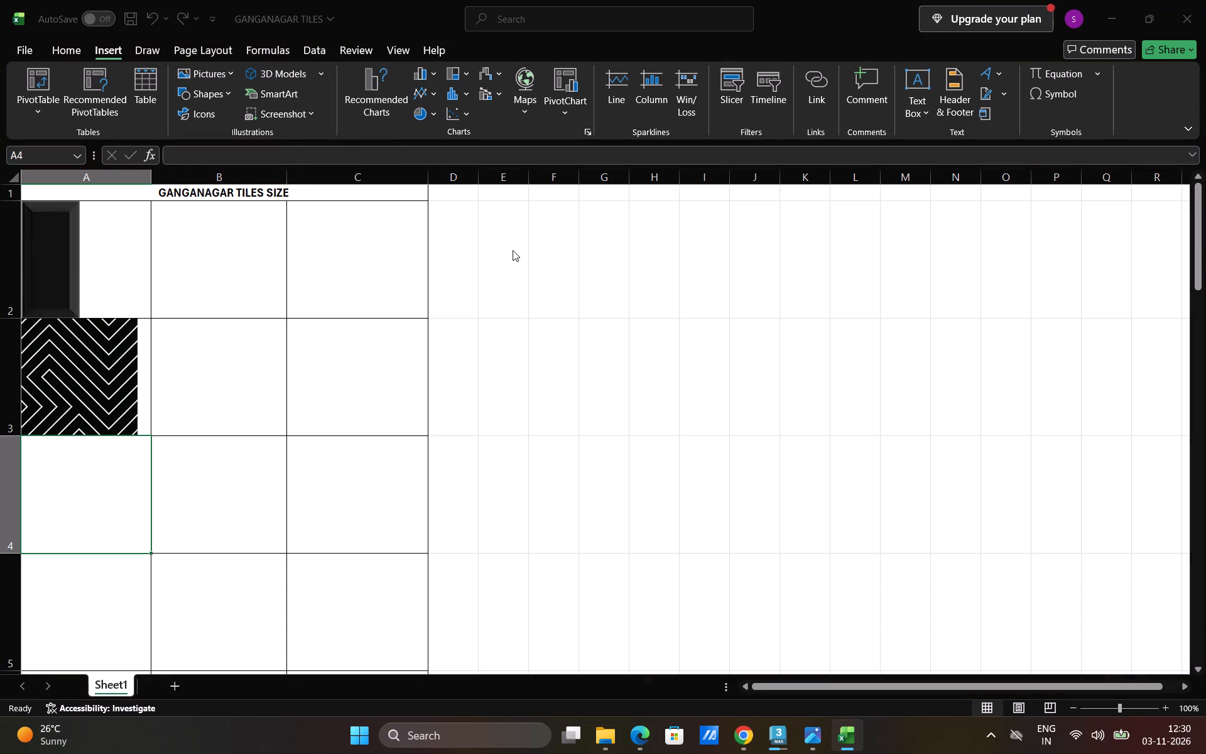
click(379, 249)
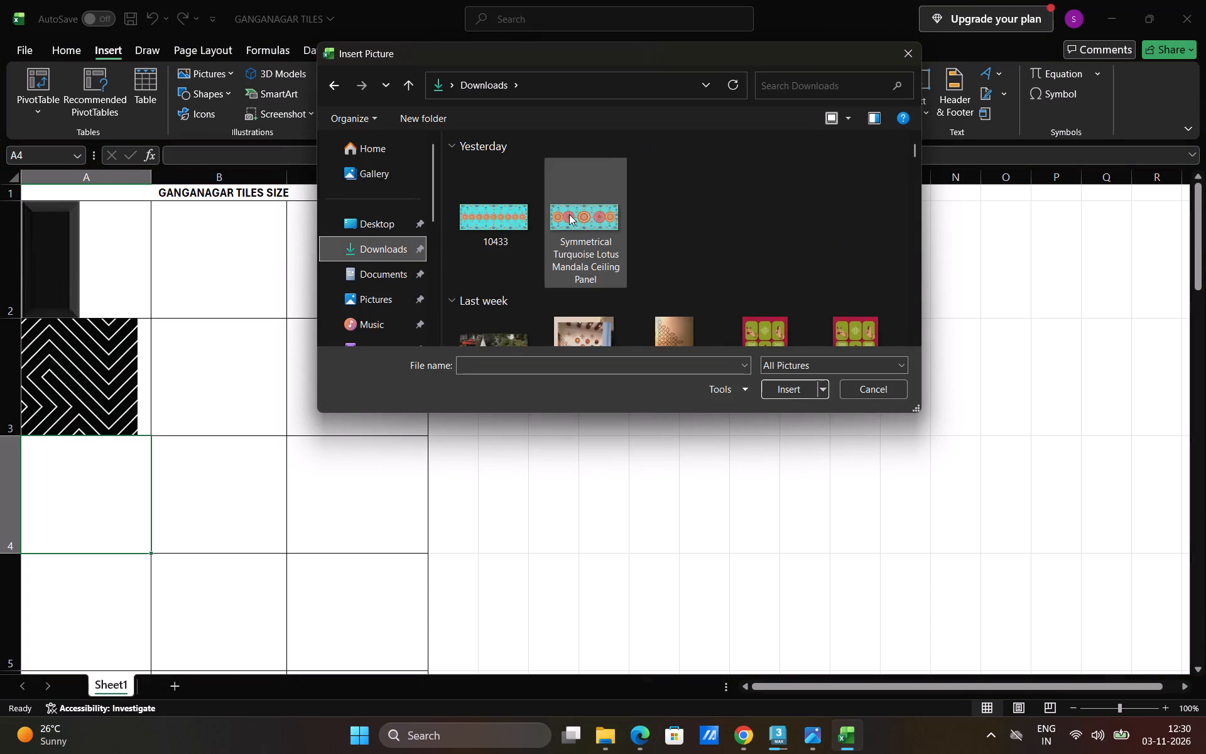
scroll(569, 214, down, 6)
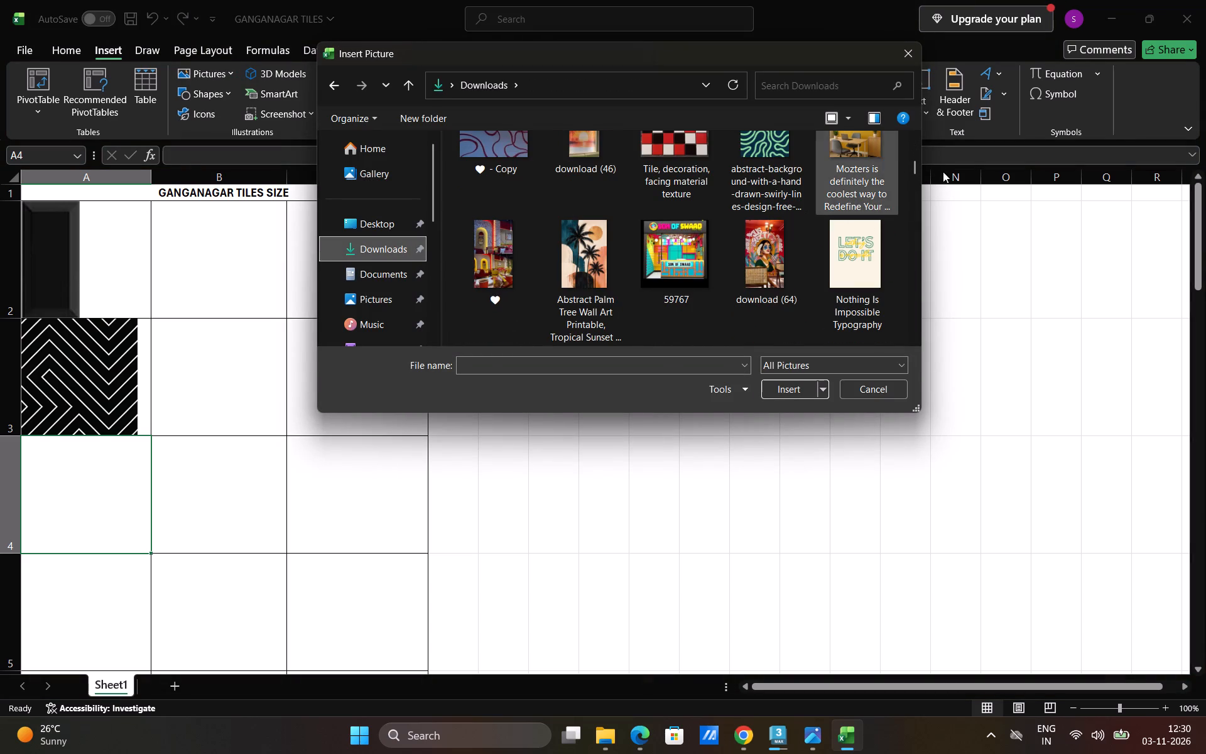
drag(913, 163, 916, 175)
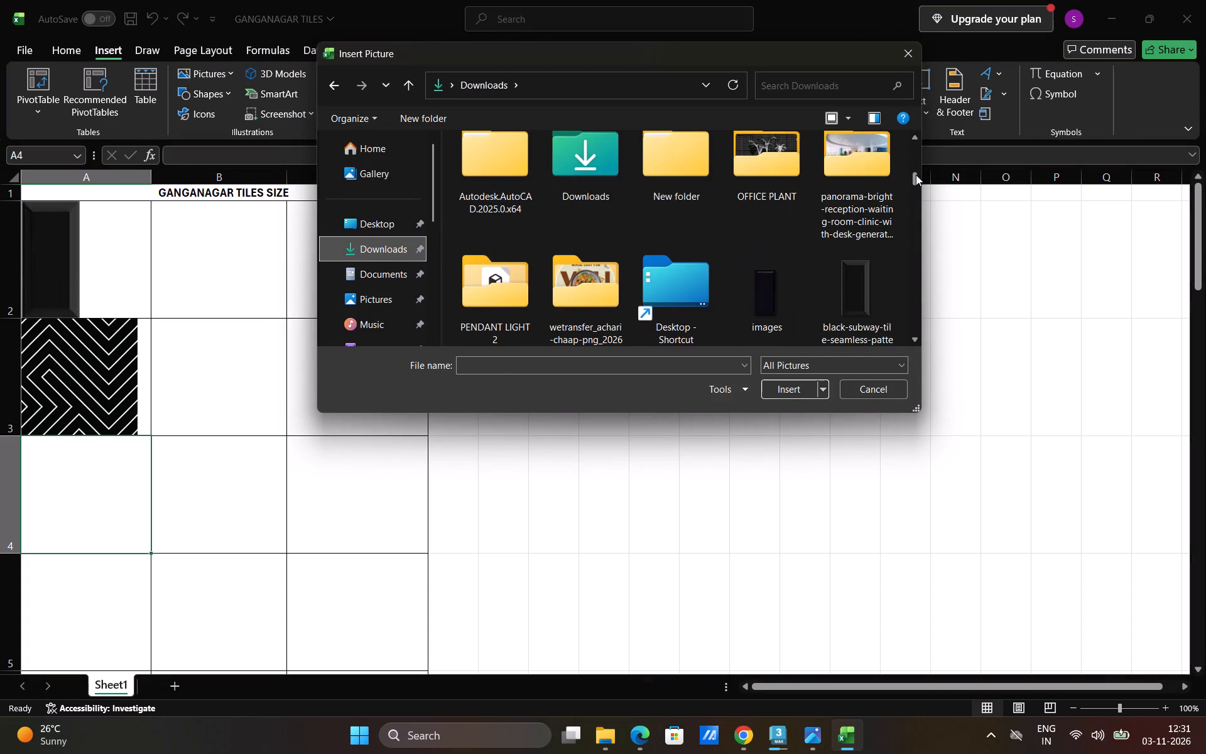
drag(916, 175, 924, 183)
click(484, 241)
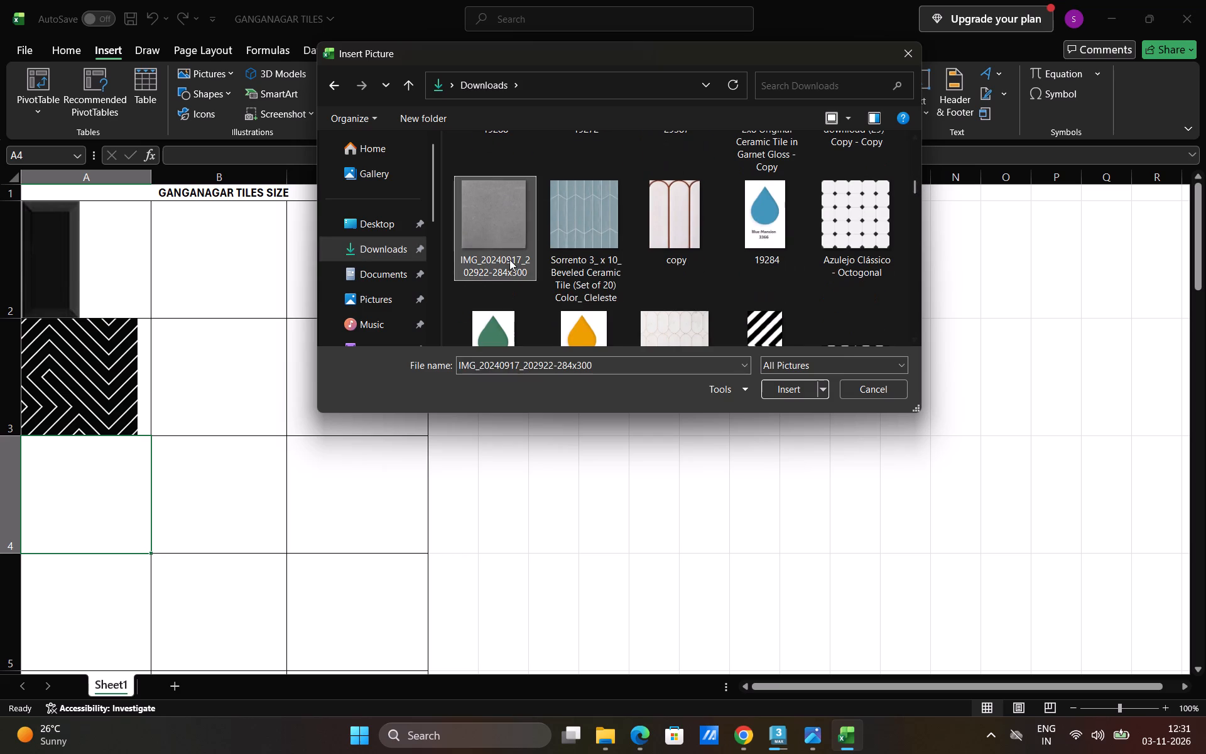
click(786, 391)
Place the 12x18-inches-wall-tiles picture from Downloads in cell A5 and save the workbook.
click(81, 594)
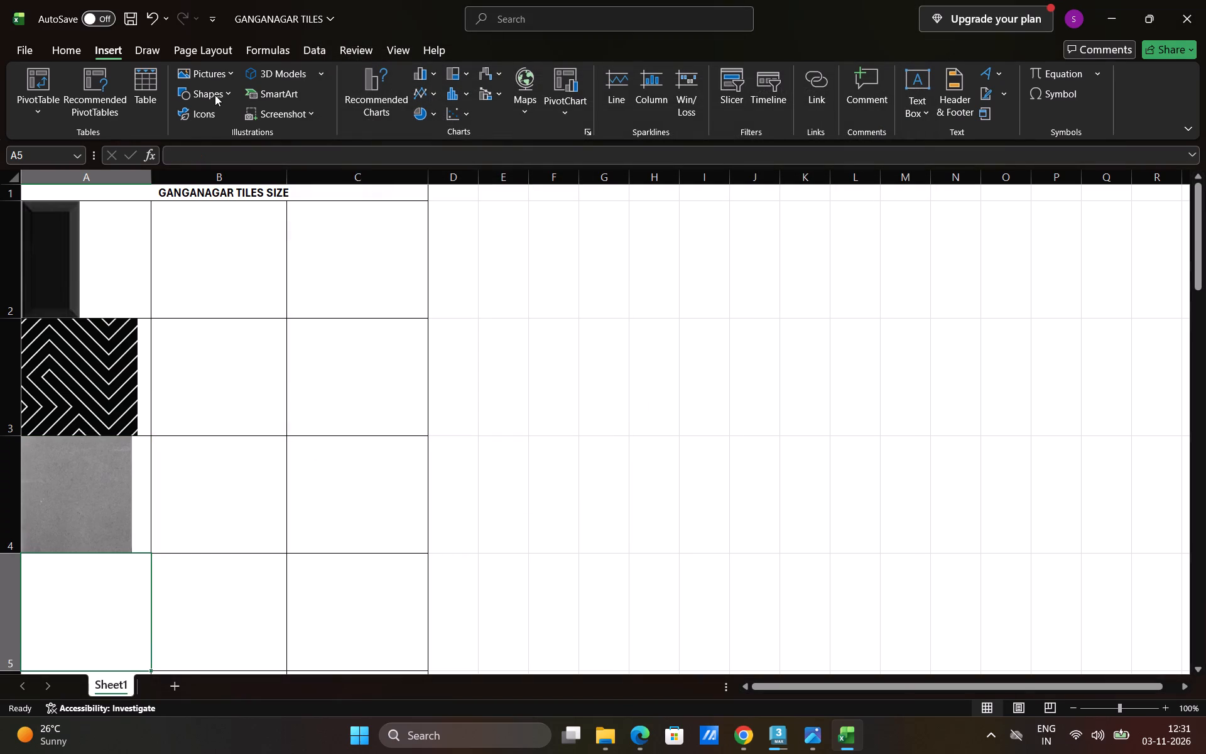
click(217, 78)
click(240, 96)
click(347, 121)
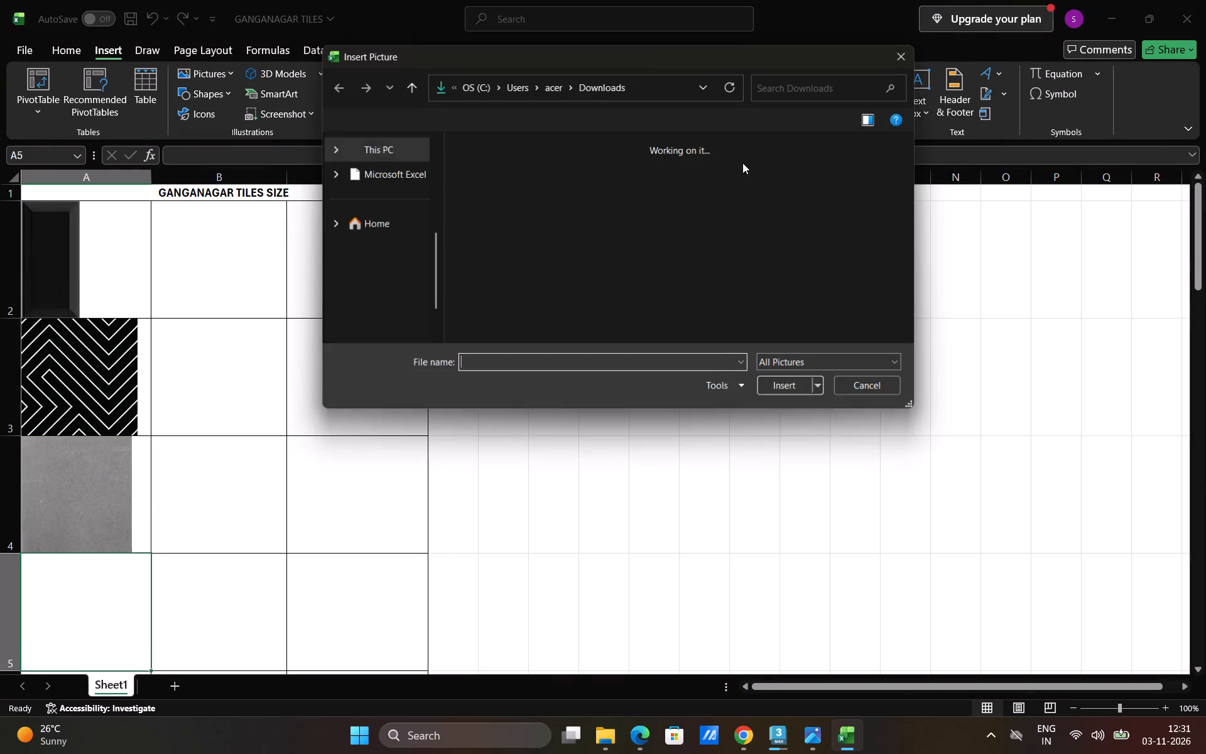
drag(914, 150, 918, 161)
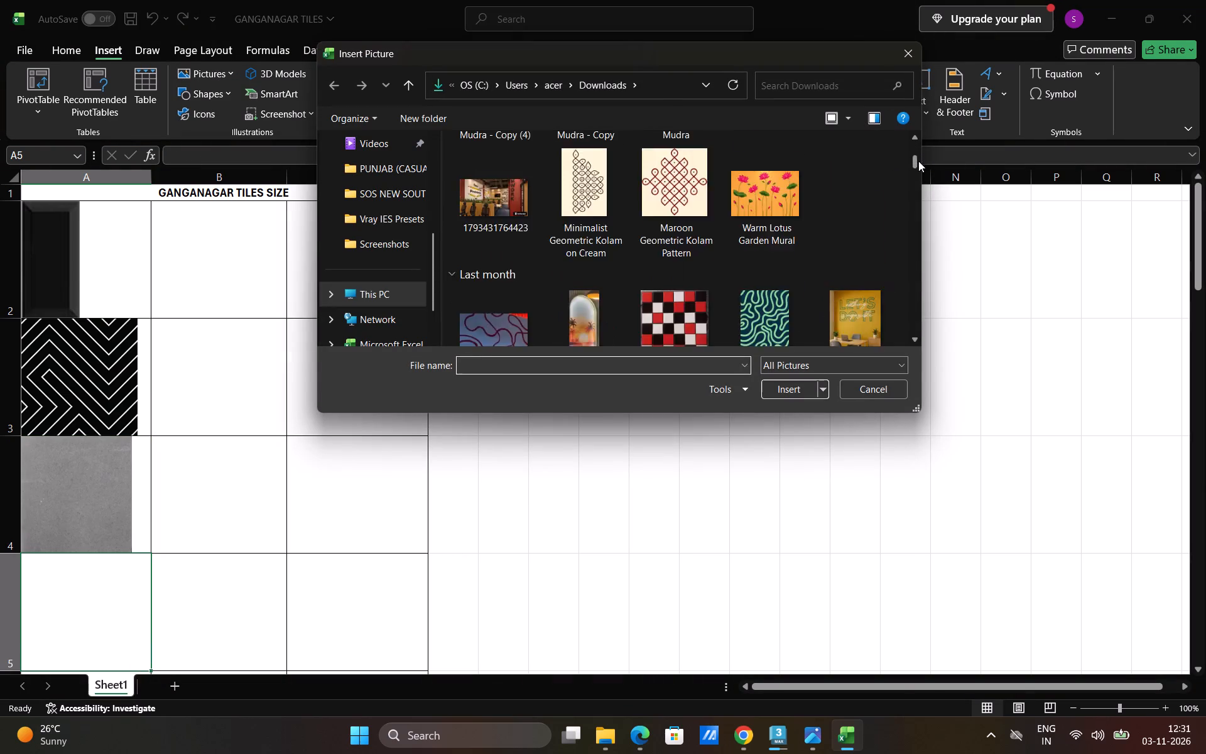
drag(918, 161, 913, 196)
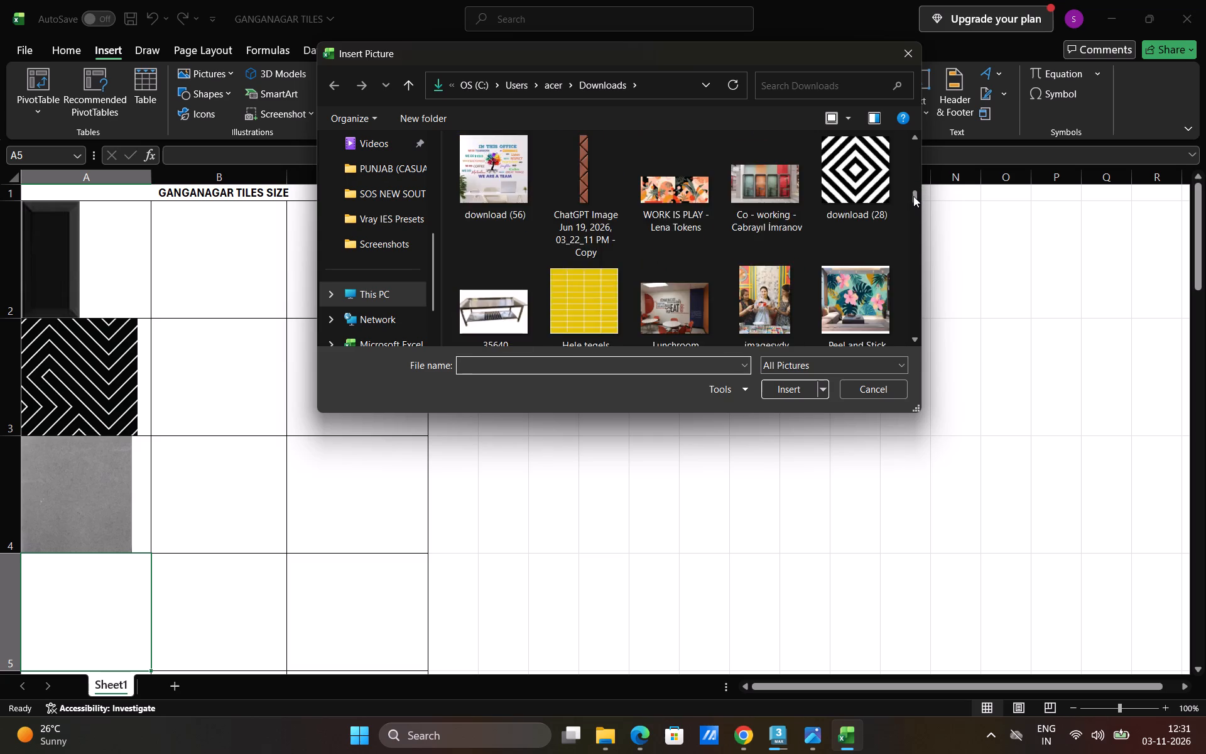
drag(913, 196, 916, 212)
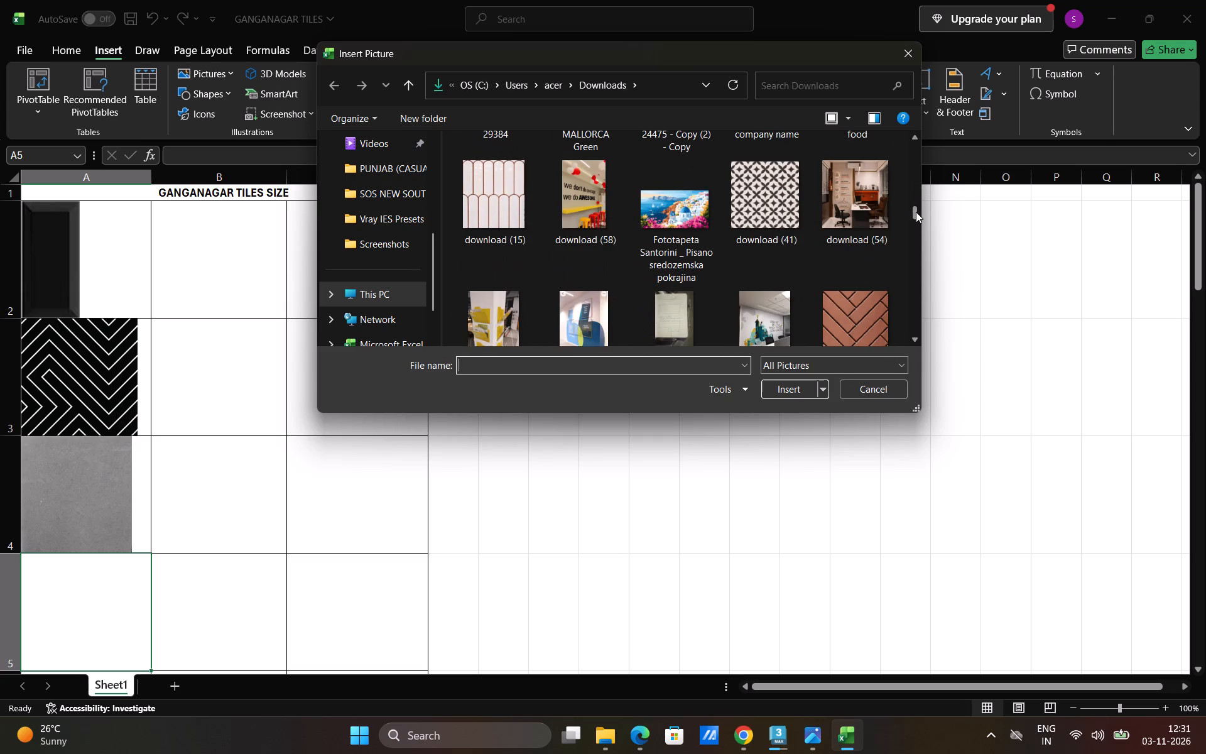
drag(916, 212, 913, 224)
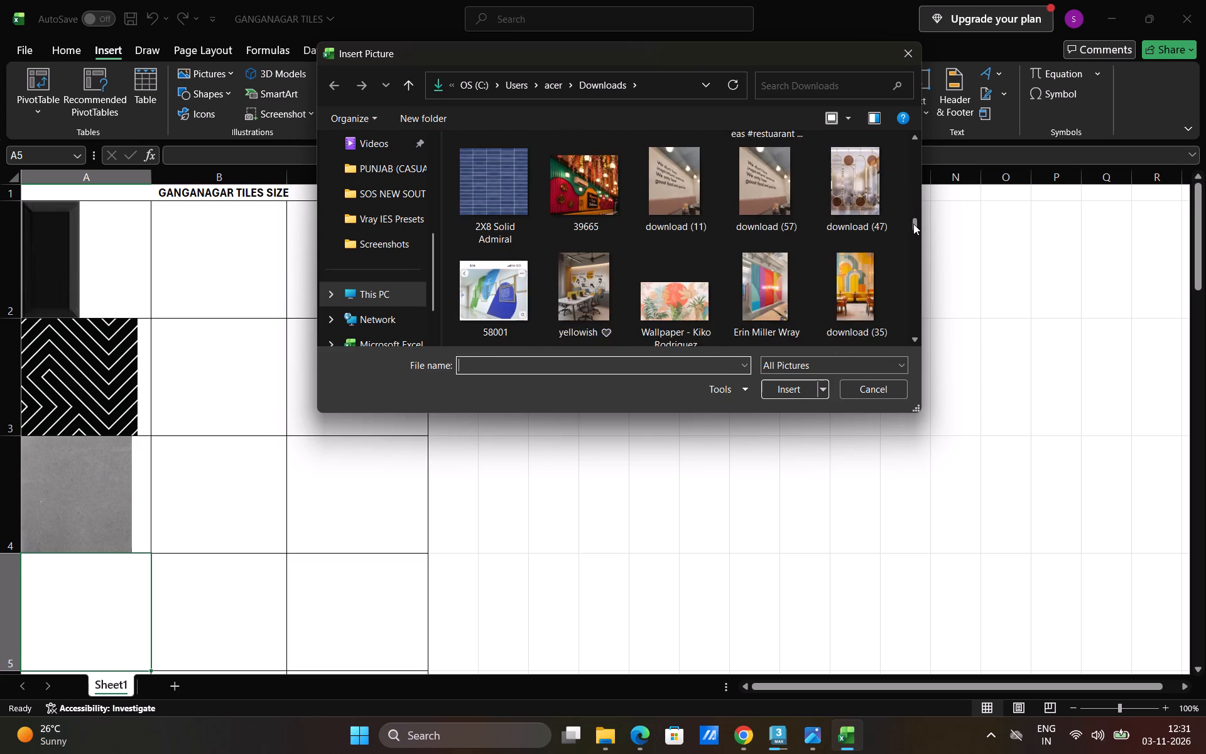
drag(913, 224, 914, 229)
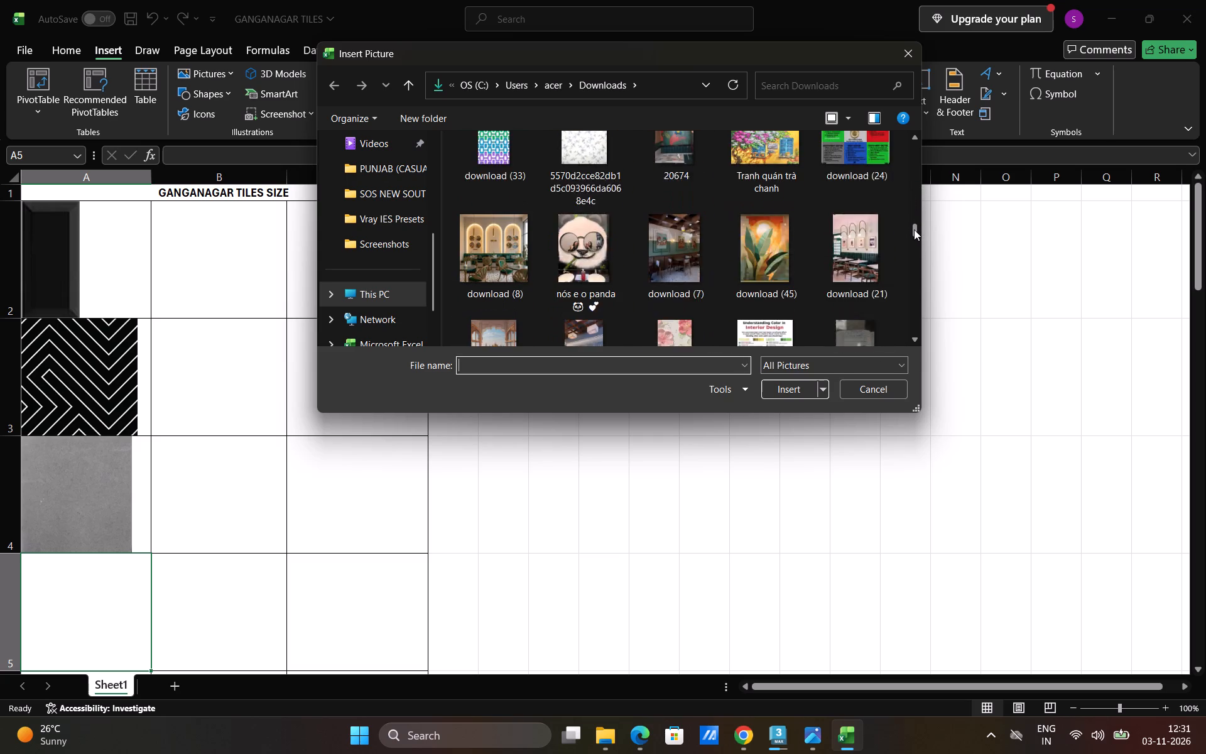
drag(914, 229, 916, 238)
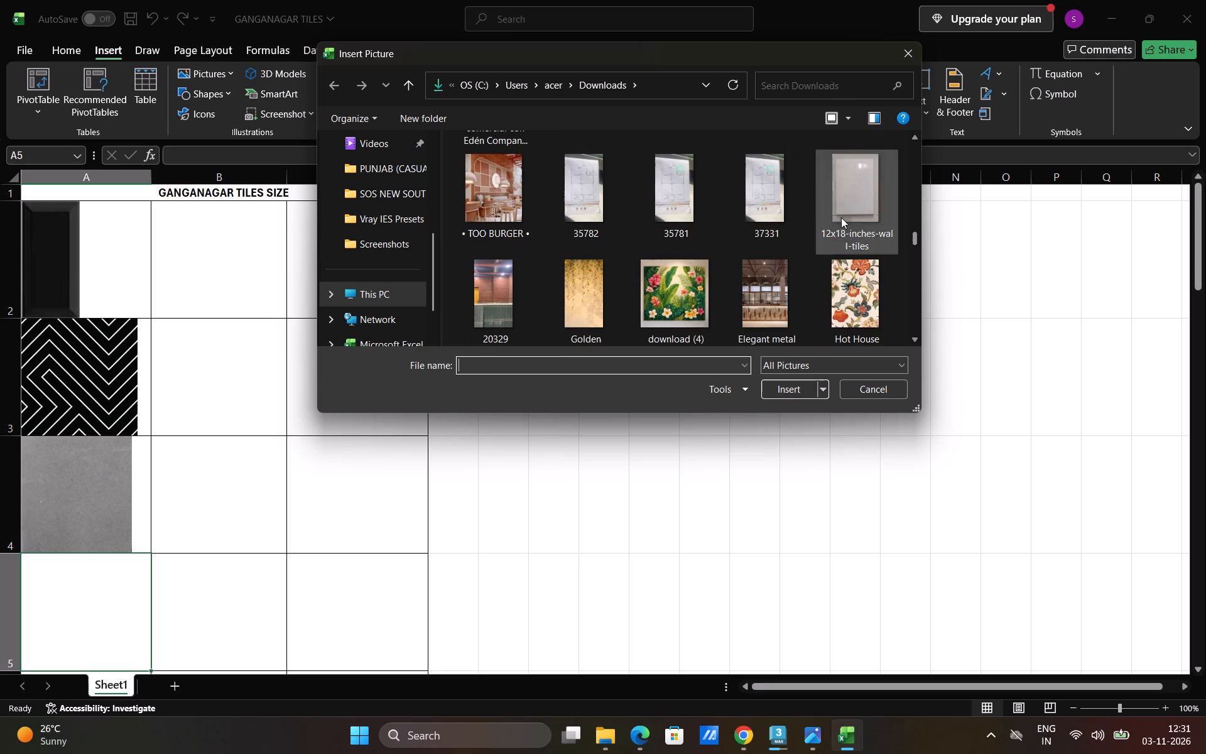
click(840, 218)
click(788, 385)
click(228, 273)
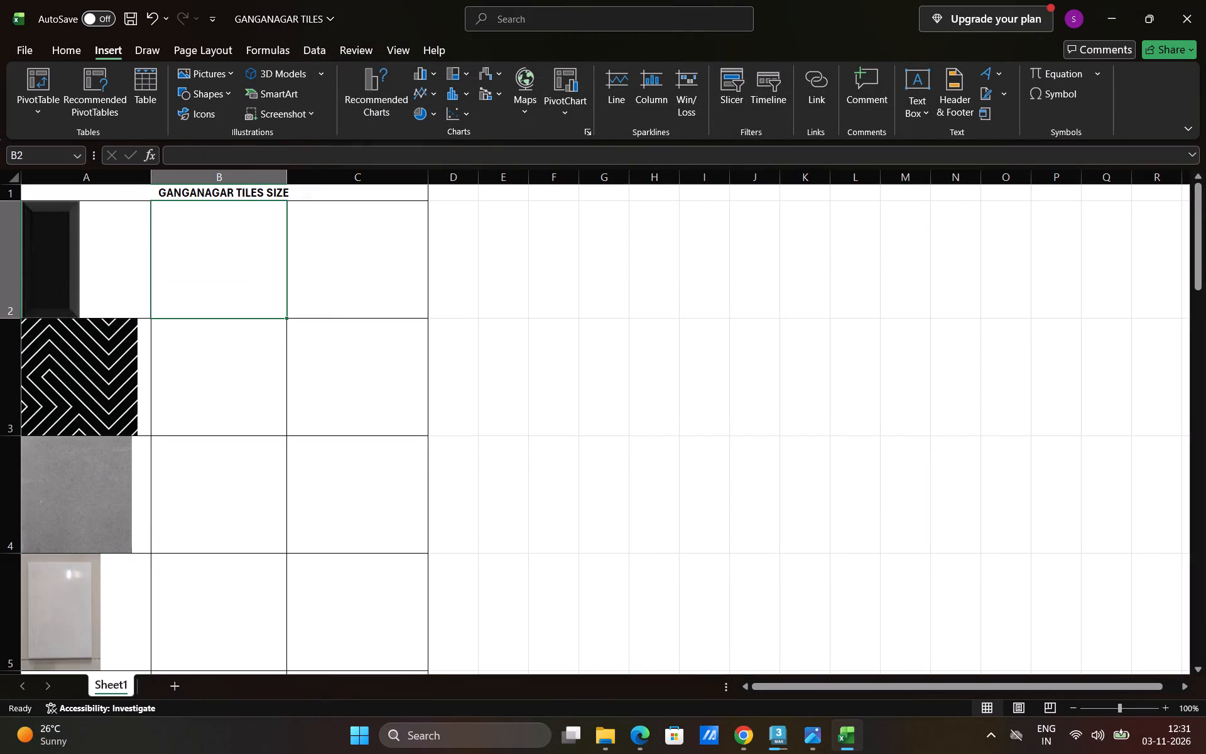
key(ctrl+s)
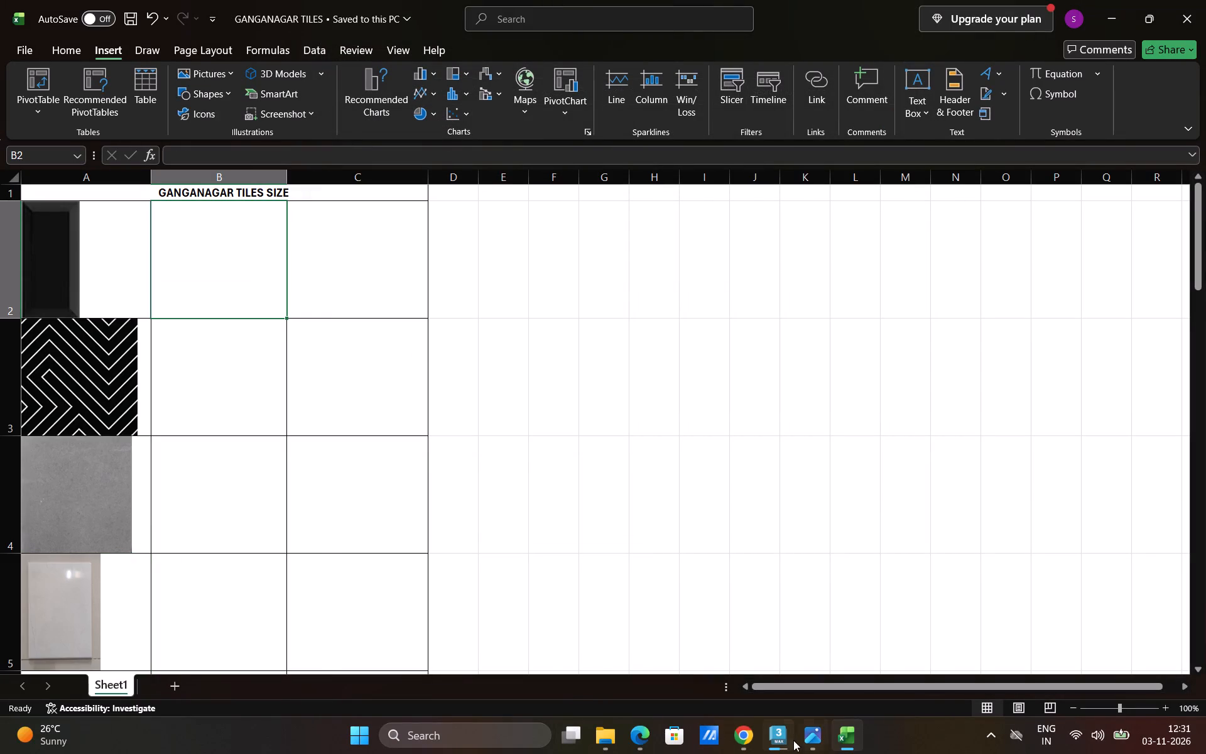
Check the kitchen area in the GANGANAGAR LAYOUT PLAN PDF and enter 170 SQ FT in cell C4 for the grey tile.
click(801, 738)
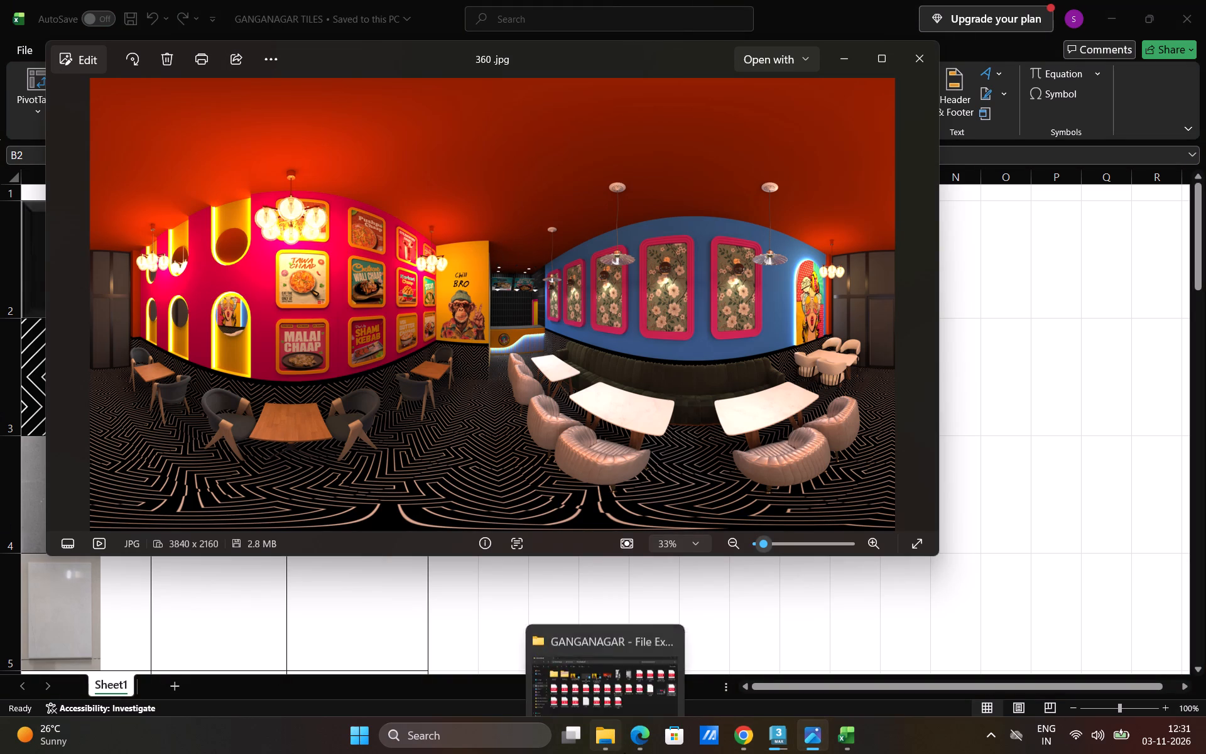
click(647, 744)
scroll(661, 365, up, 2)
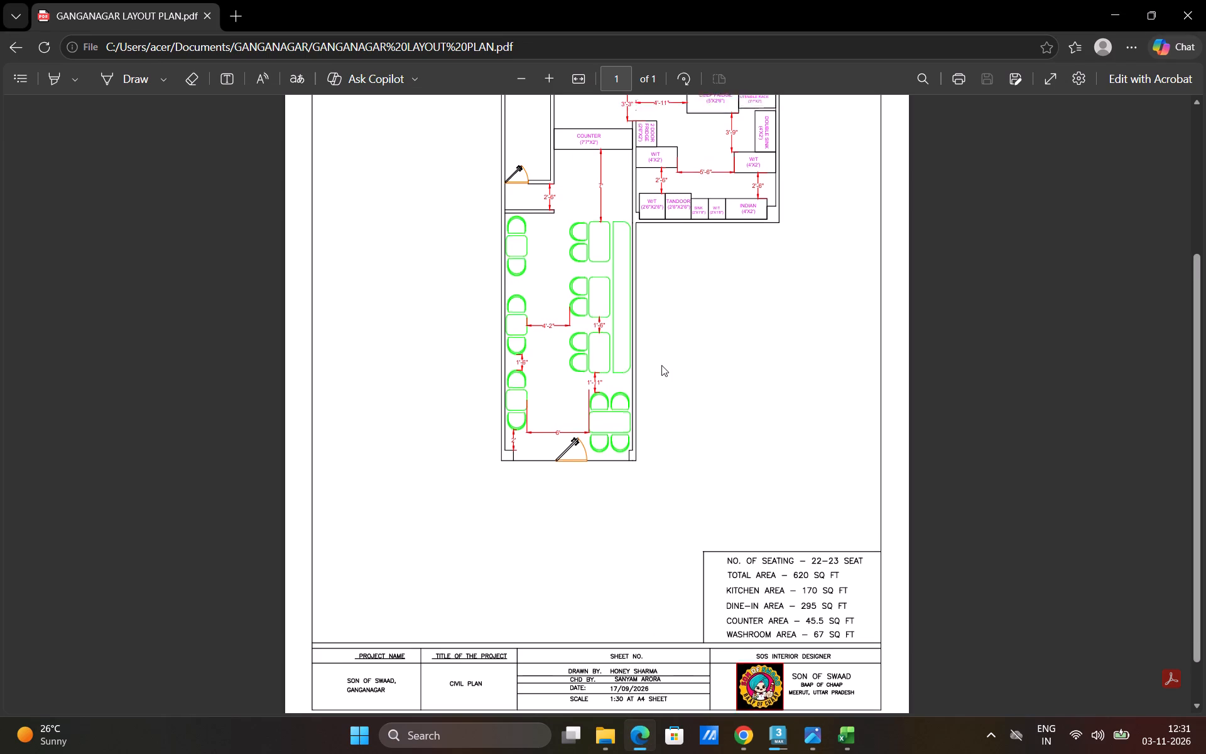
scroll(661, 365, down, 2)
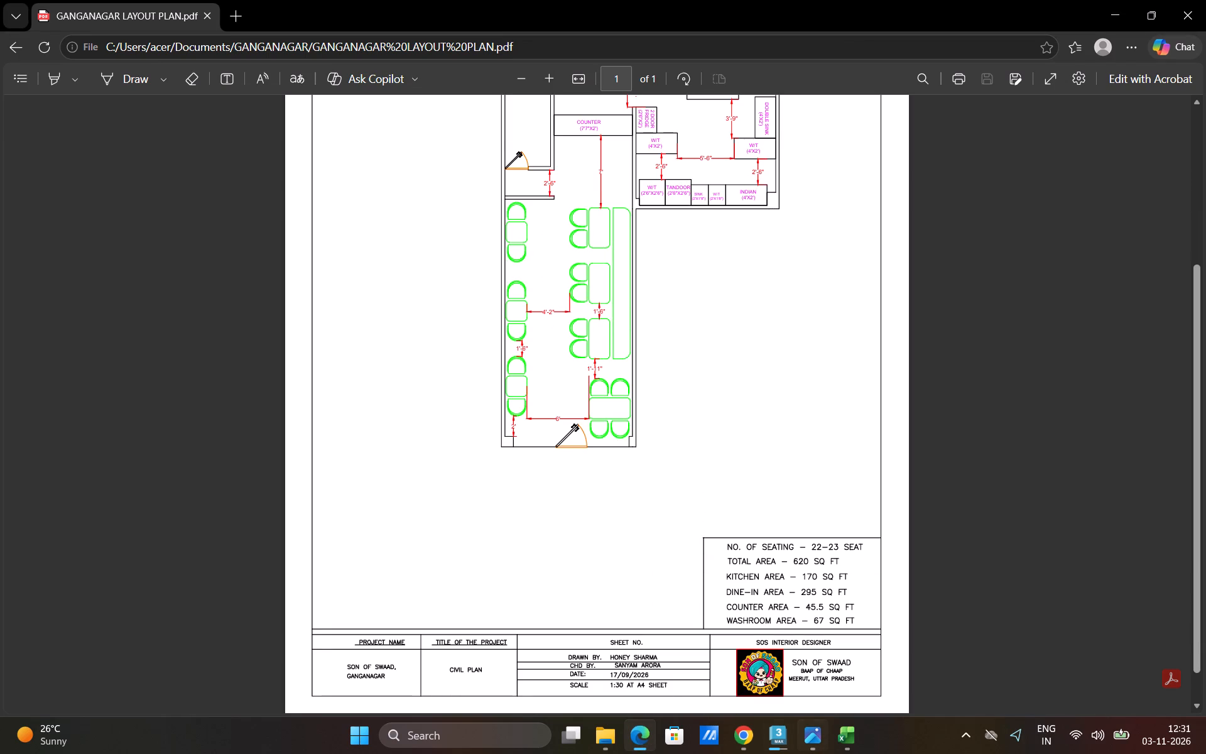
scroll(810, 734, down, 1)
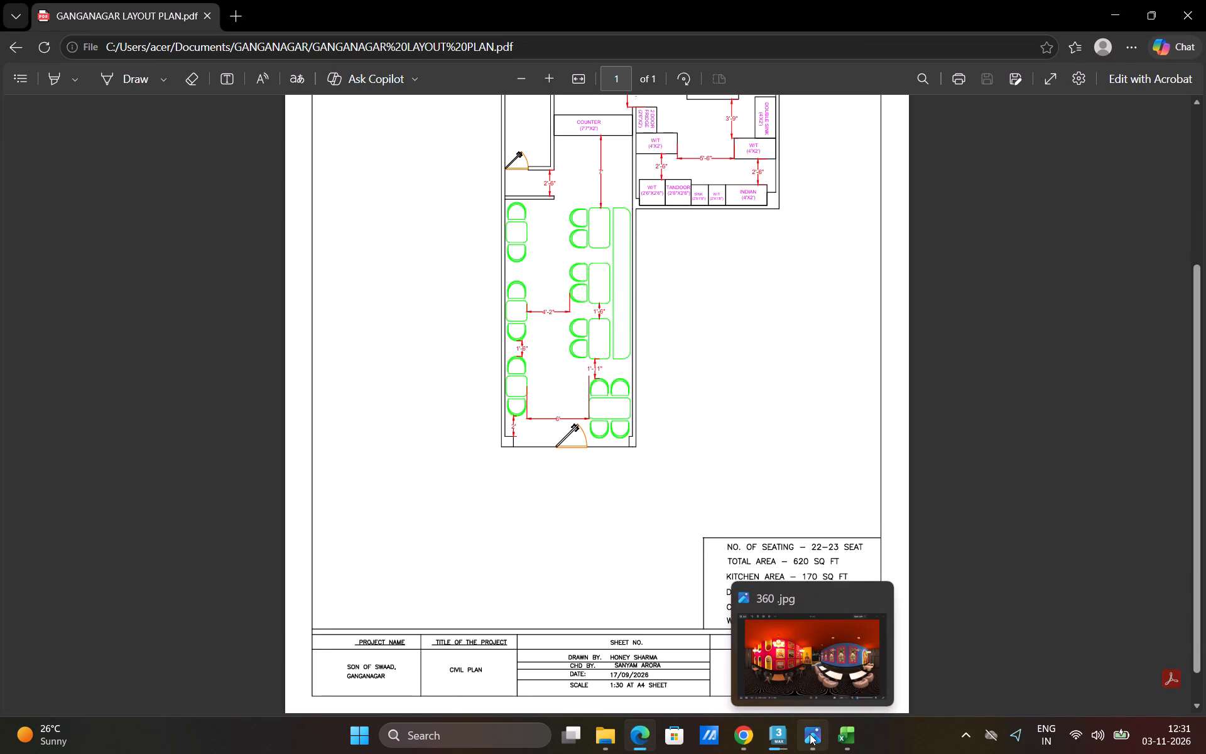
click(839, 742)
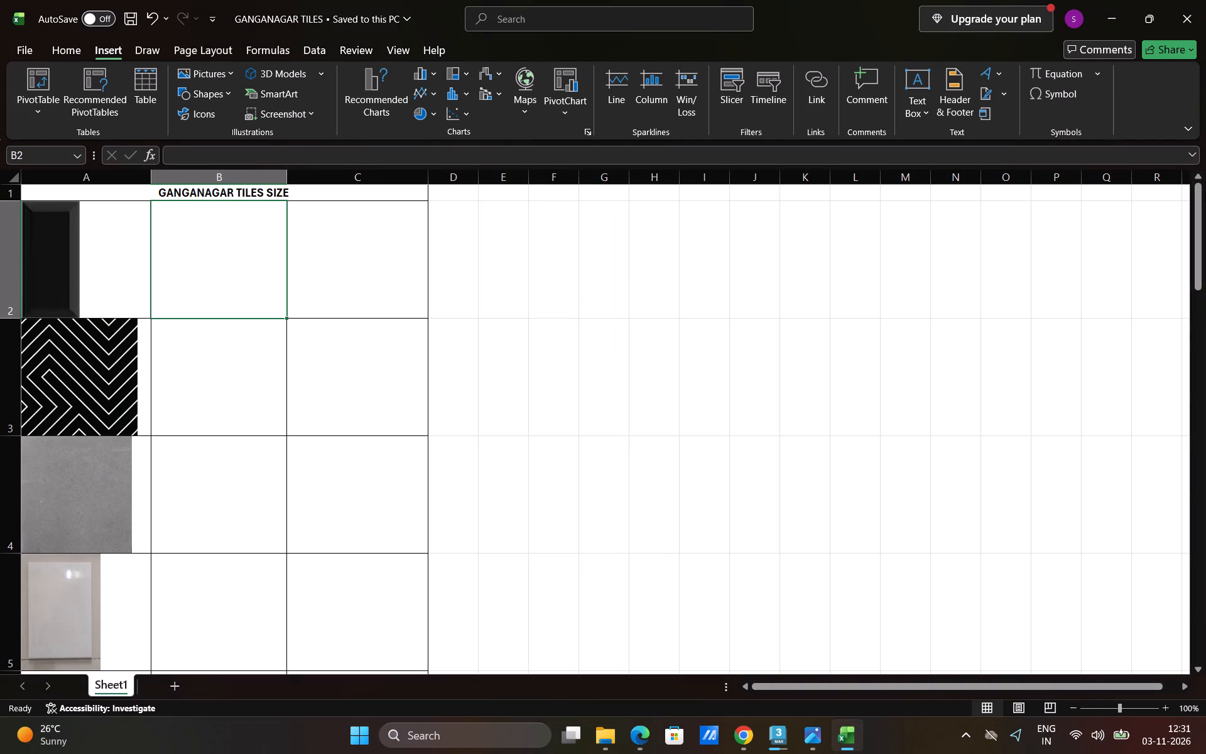
click(372, 478)
text(170 SQ FT)
click(348, 621)
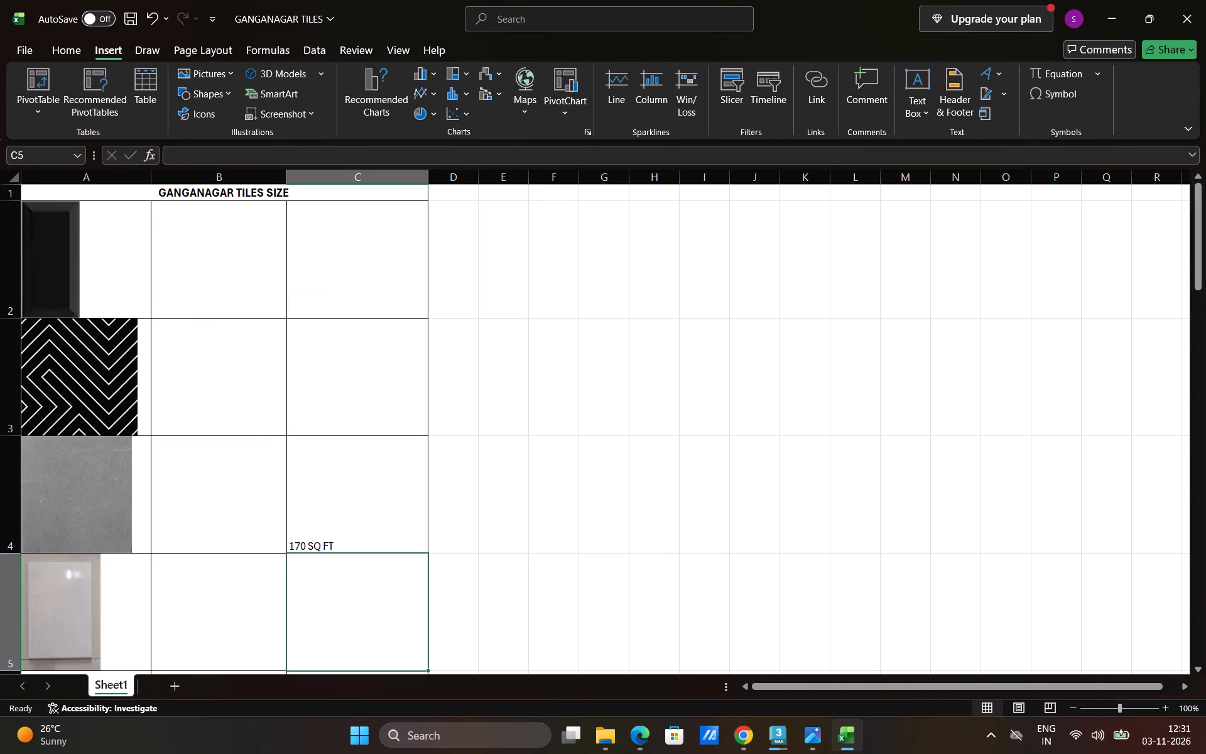
Review the full plan and area list in the GANGANAGAR LAYOUT PLAN PDF again and close it.
click(638, 742)
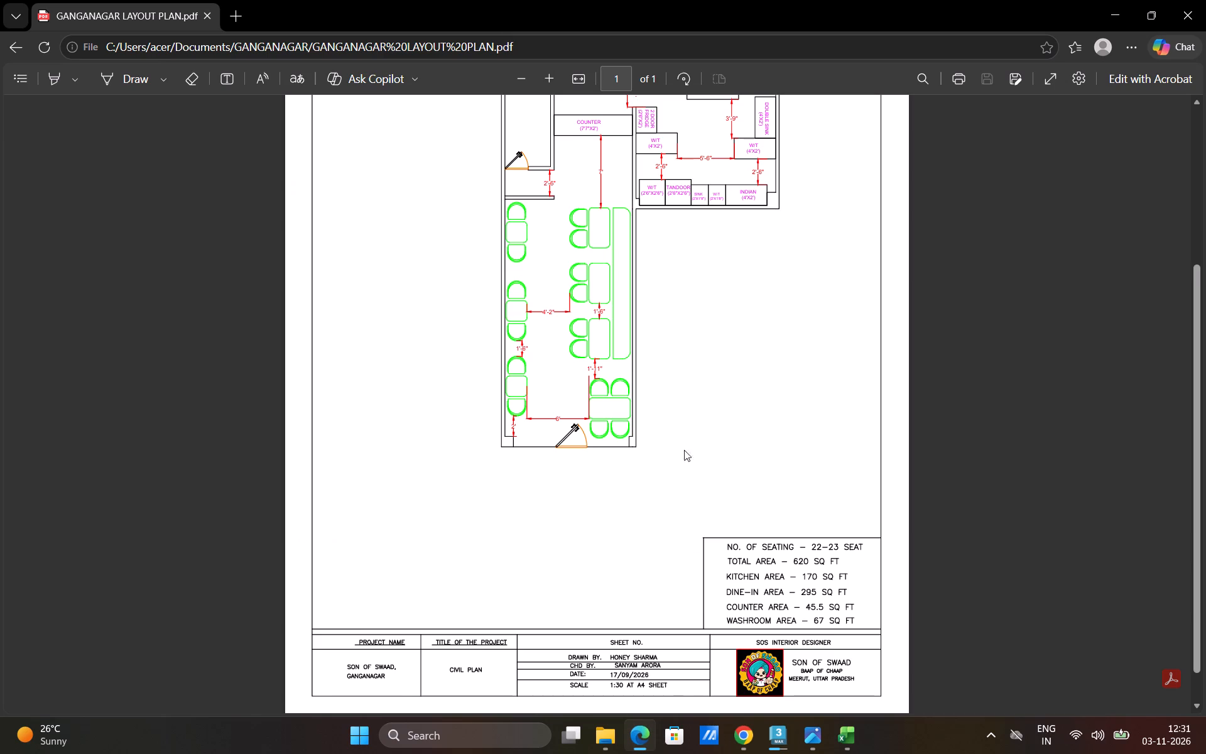
scroll(665, 402, up, 2)
scroll(701, 268, down, 2)
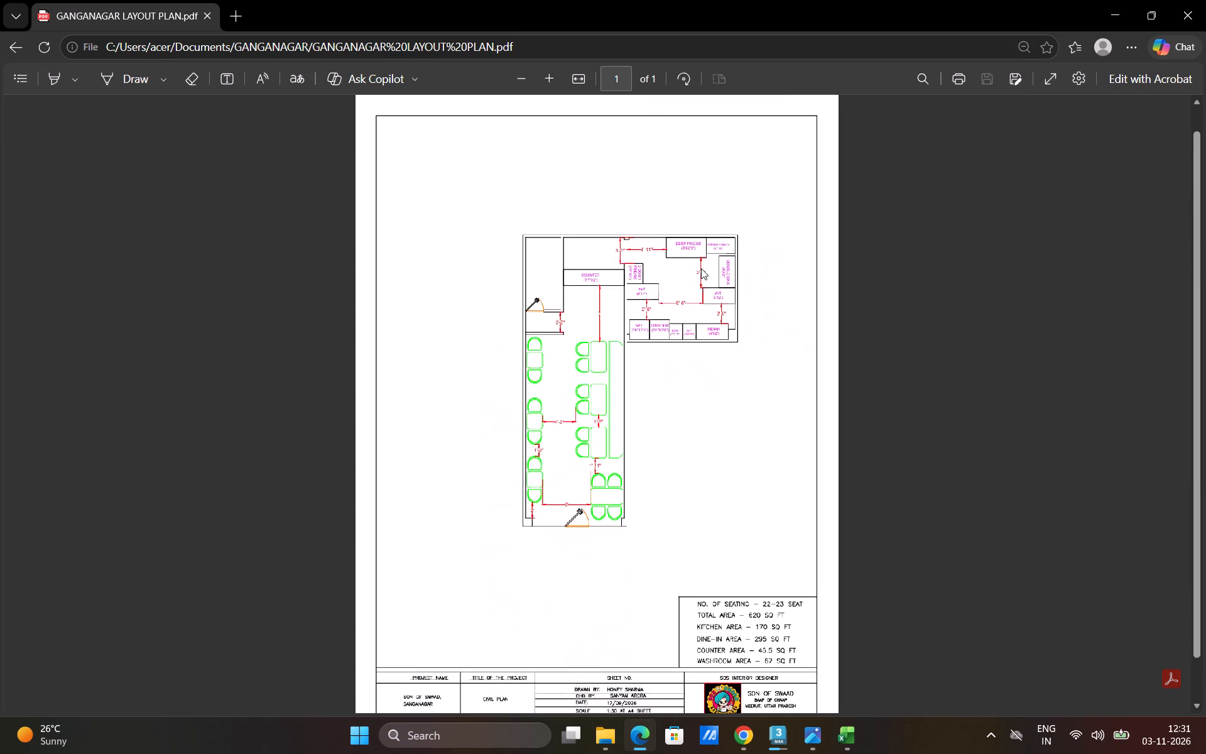
scroll(729, 430, down, 5)
click(1205, 0)
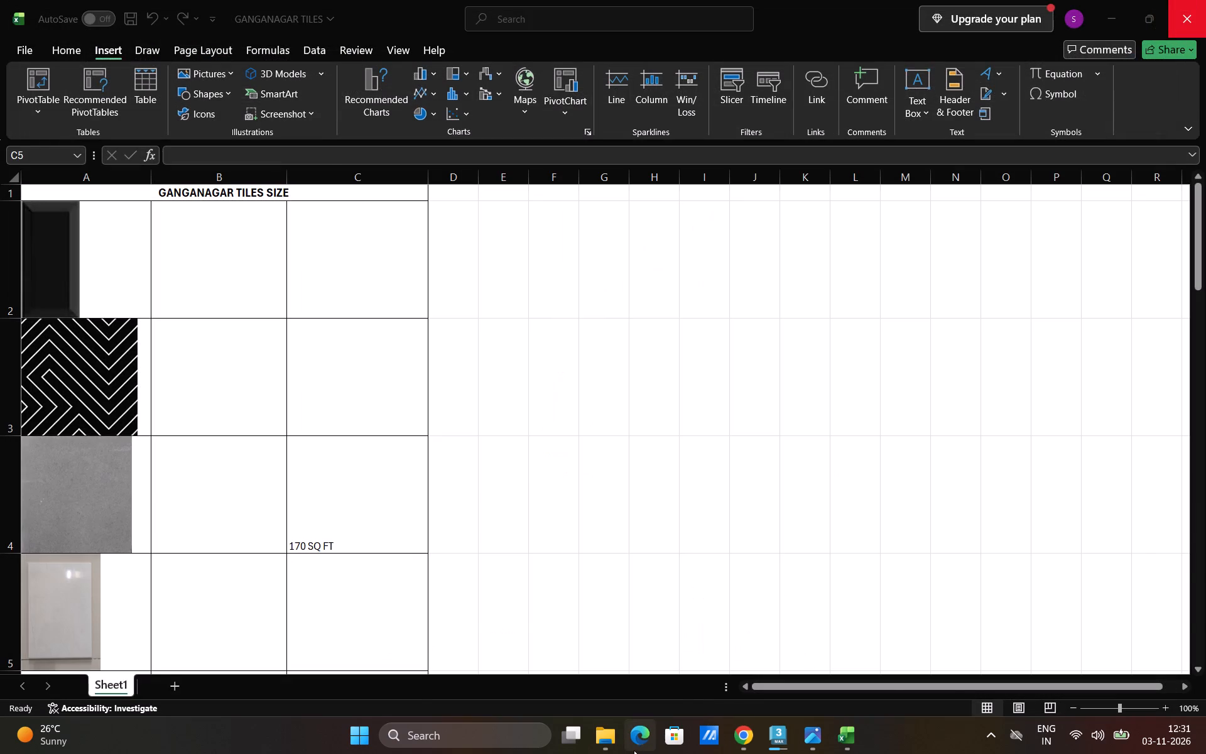
Open the GANGANAGAR WP PDF from the GANGANAGAR folder and examine the kitchen area's wall dimensions on page 1.
click(605, 743)
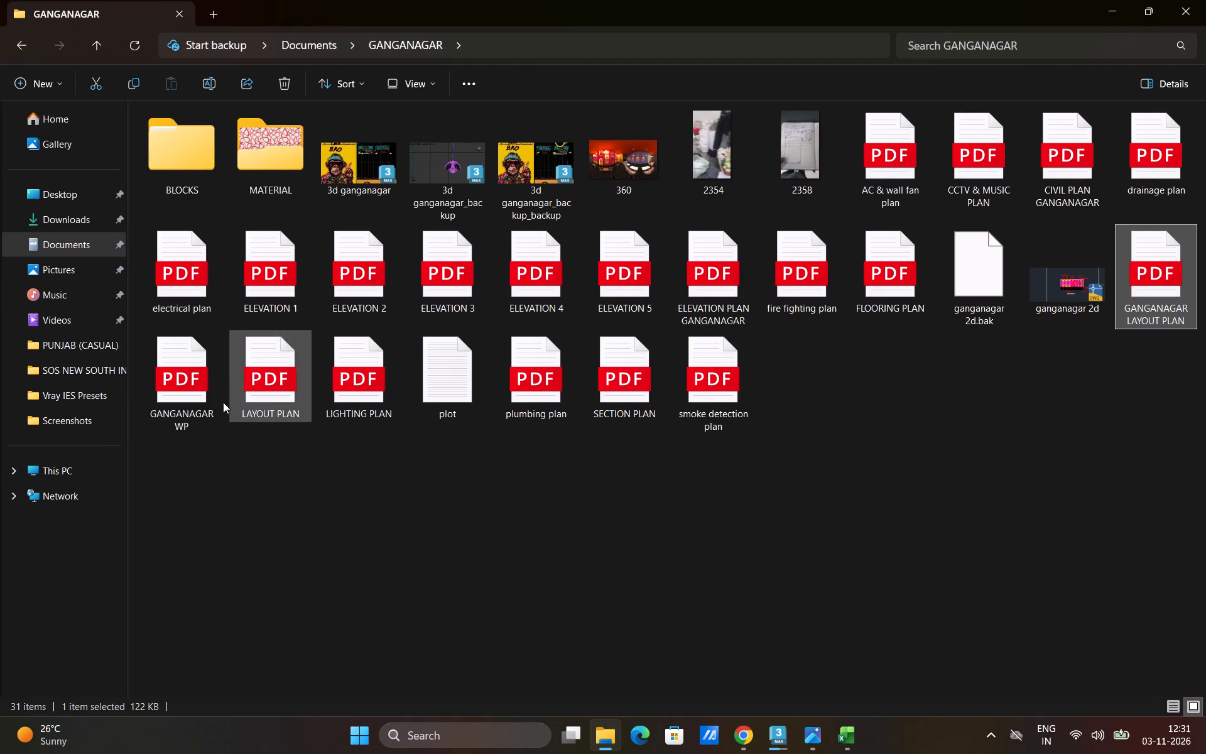
double_click(185, 377)
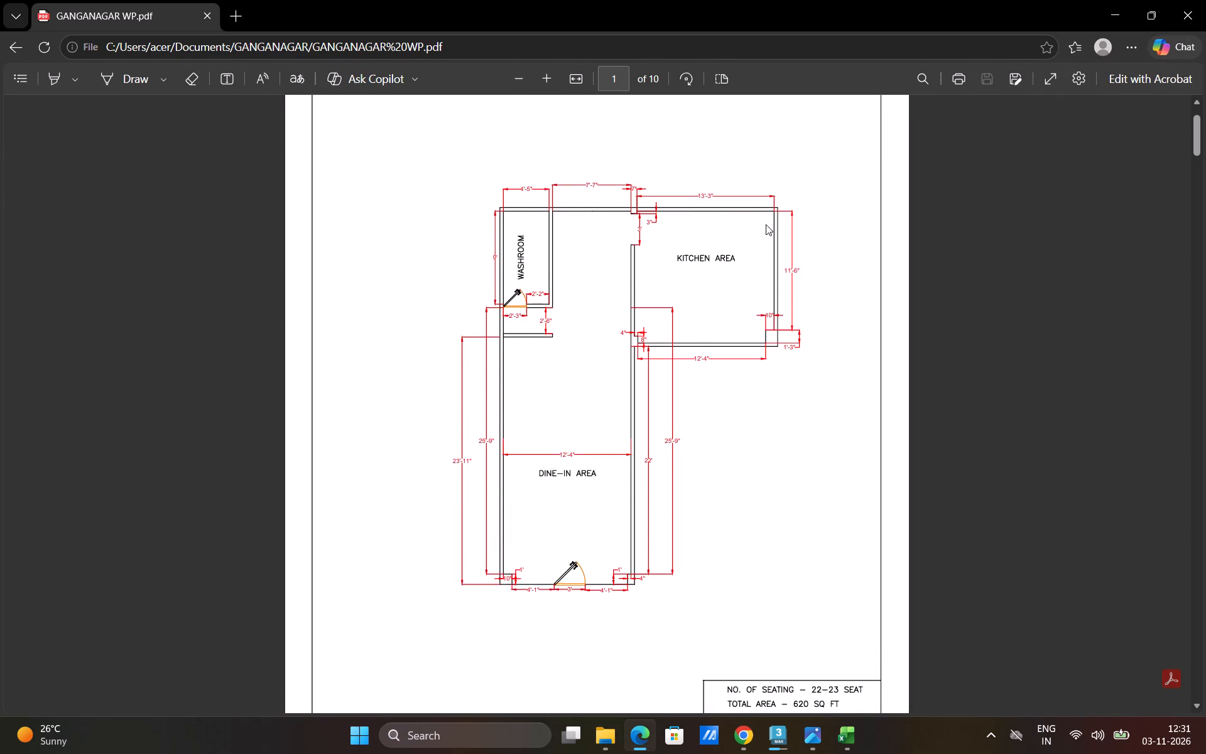
scroll(557, 351, down, 1)
scroll(557, 352, up, 1)
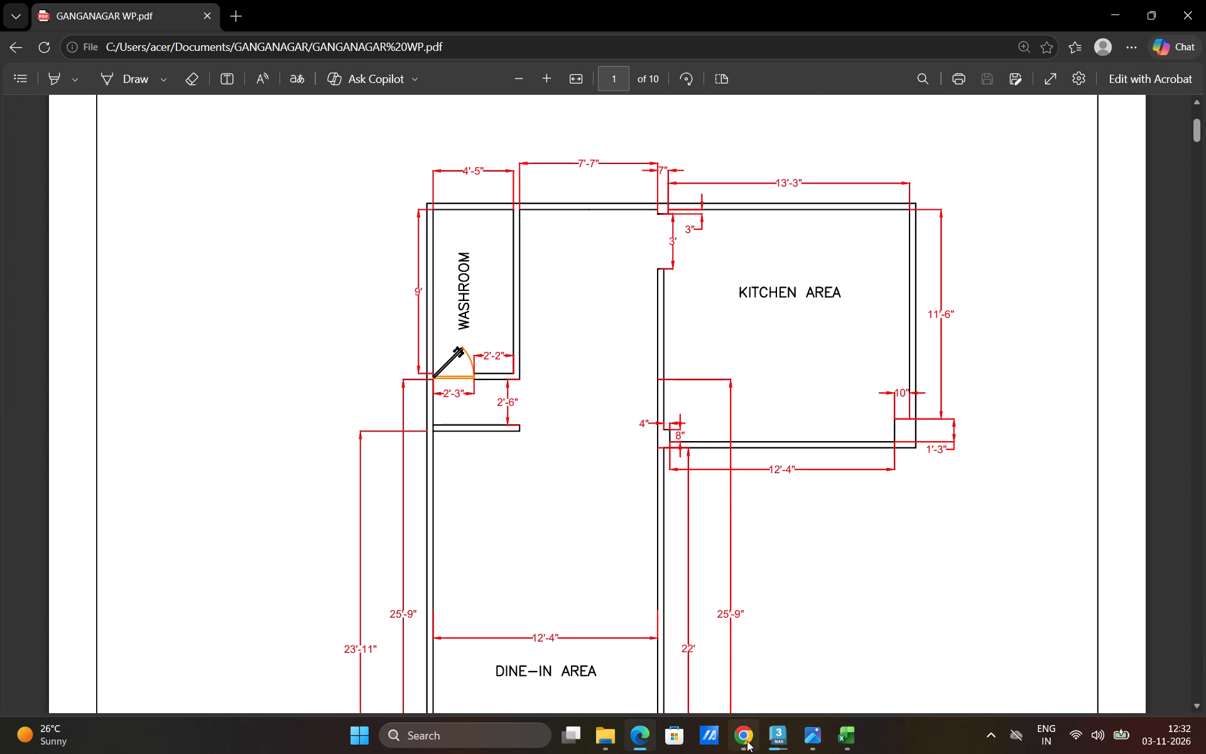
Search Google in Chrome for 13'3"X7' IN SQ FT and enter the rounded area 93 in cell E5 of the Excel workbook.
click(746, 741)
click(421, 17)
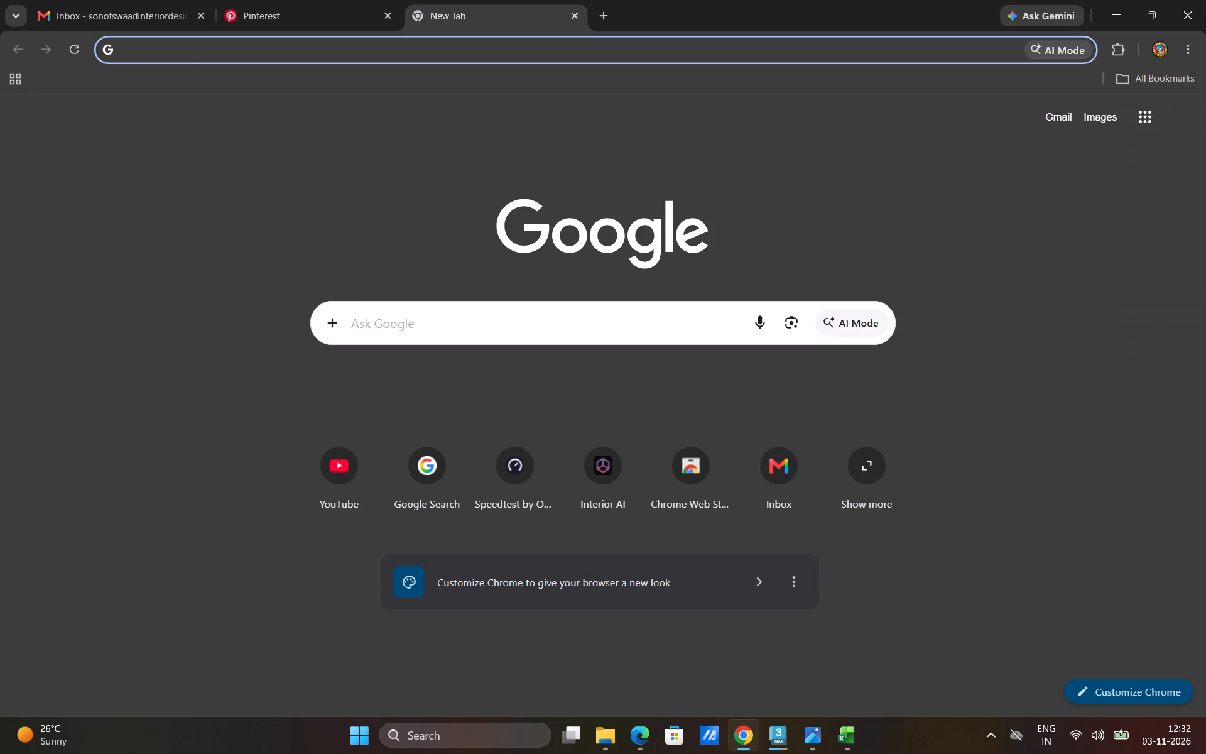
click(350, 325)
text(13)
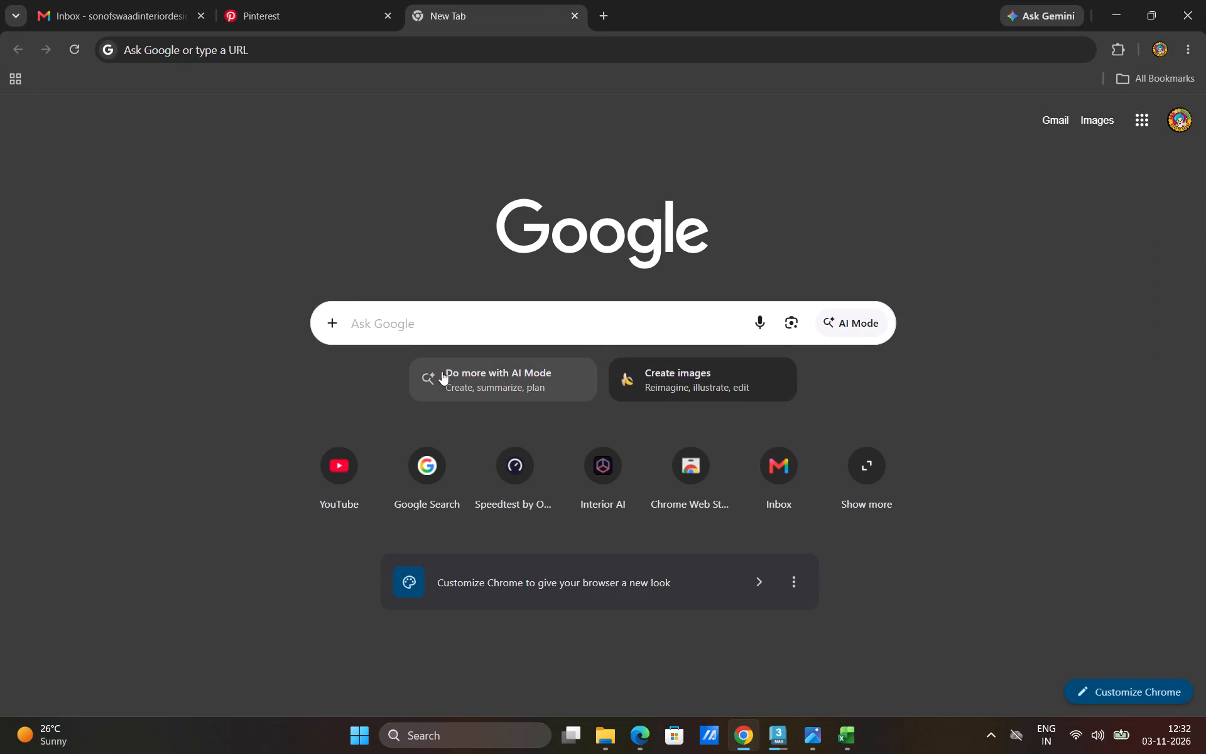
click(443, 347)
click(433, 327)
text(13'3"X)
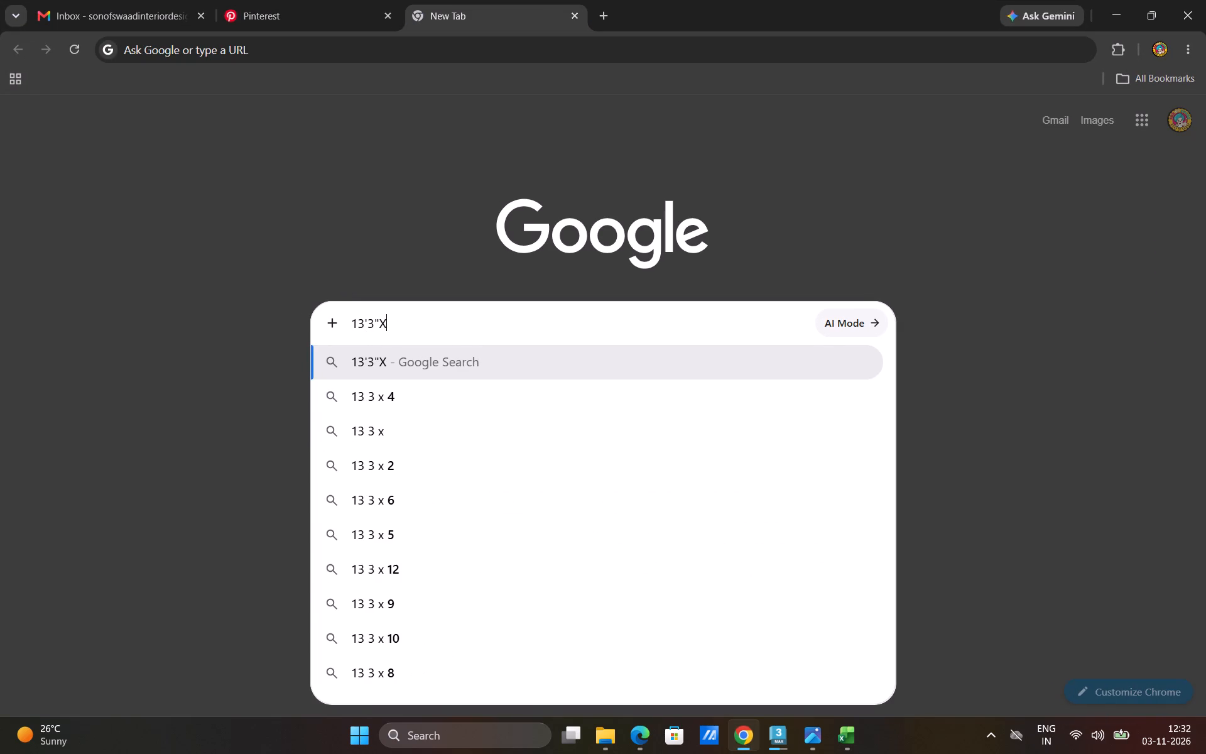
text(7' IN SQ FT)
key(Return)
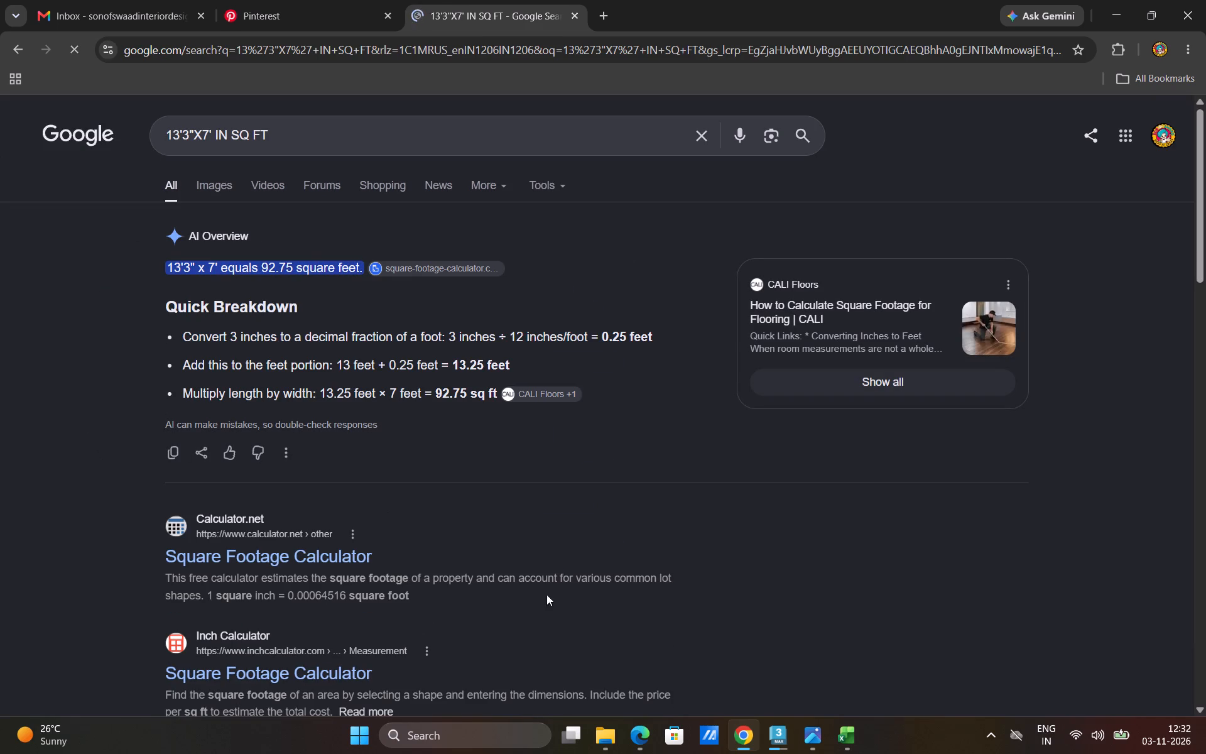
click(838, 736)
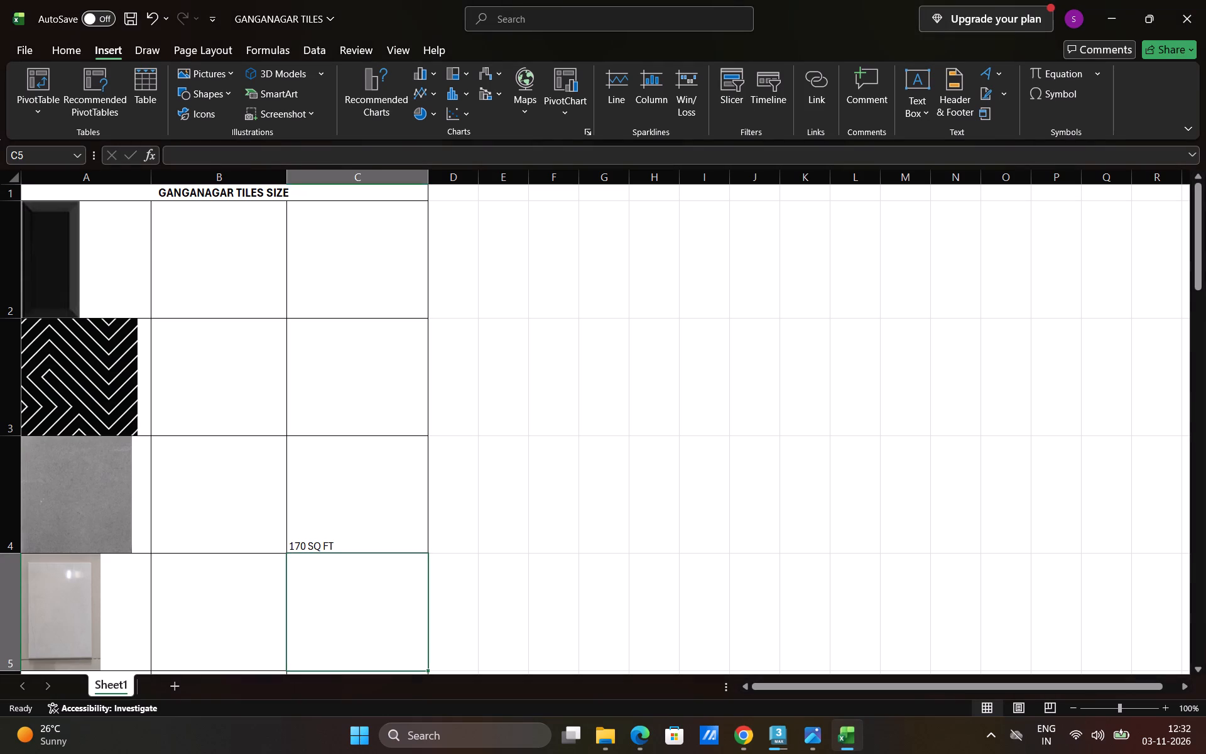
click(509, 613)
key(9)
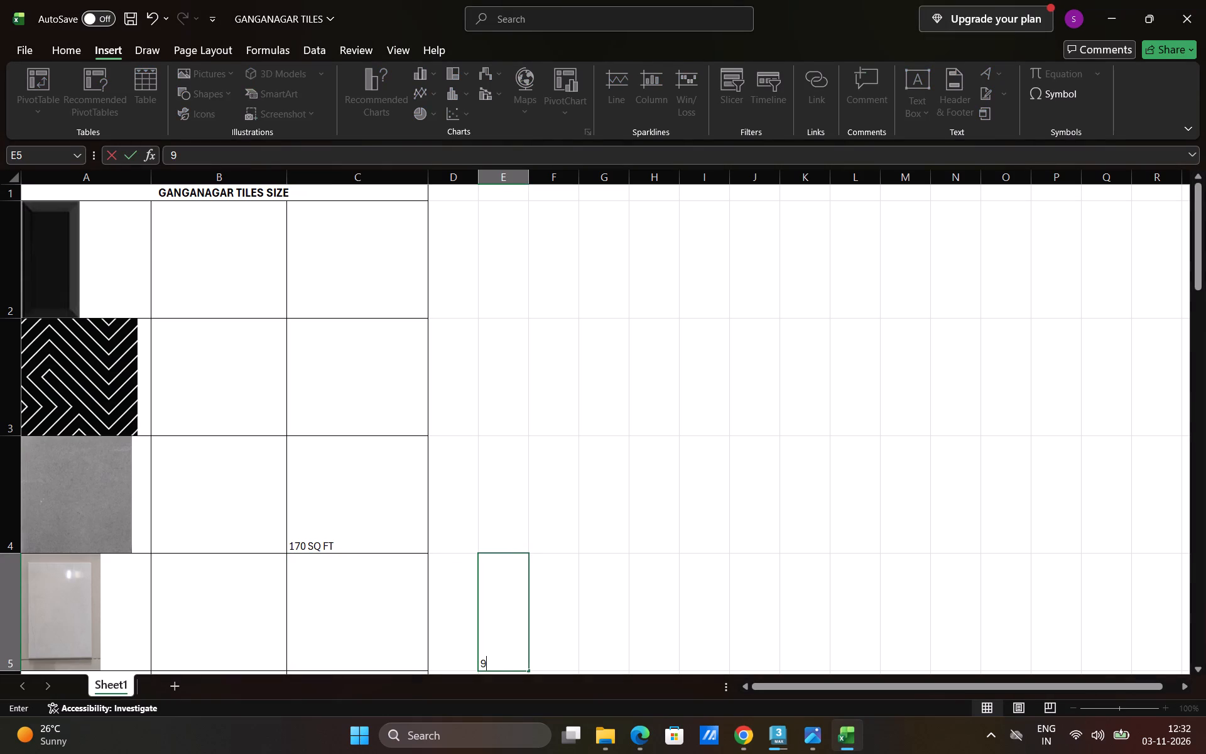
key(3)
key(Right)
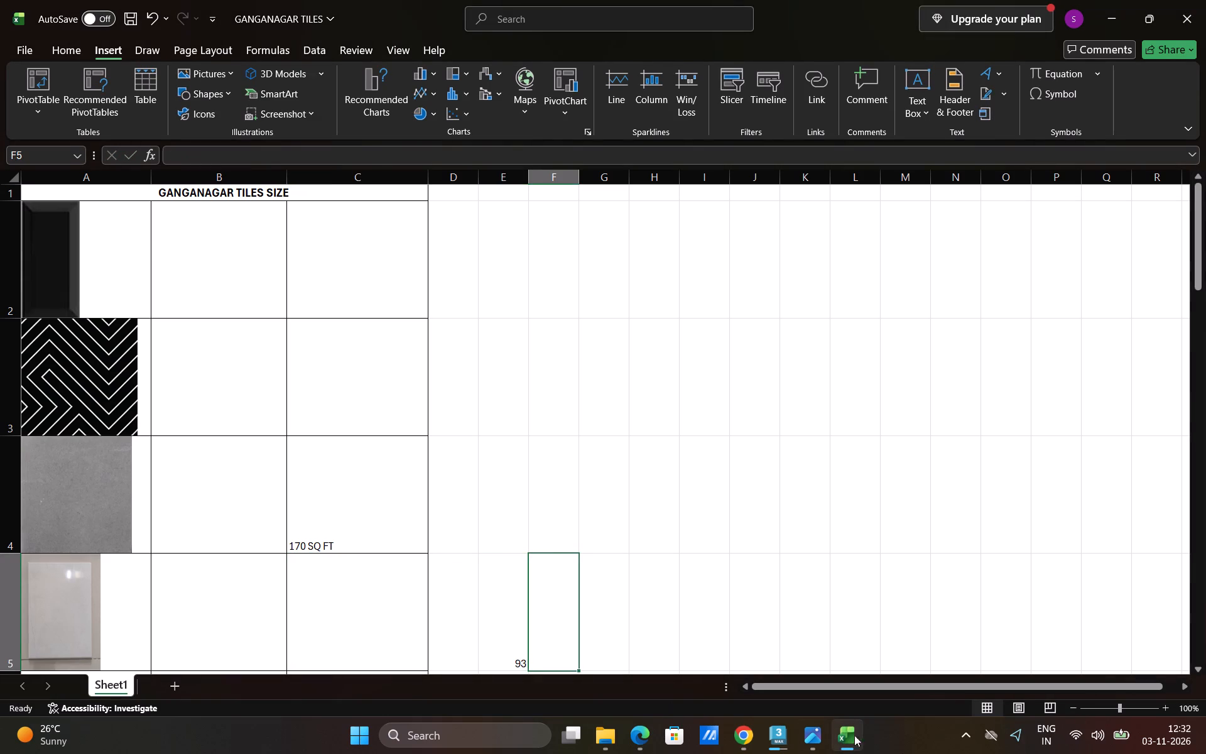
Close the 360 picture, check the kitchen plan in the PDF again and enter 93 in cell F5 of the workbook.
click(817, 737)
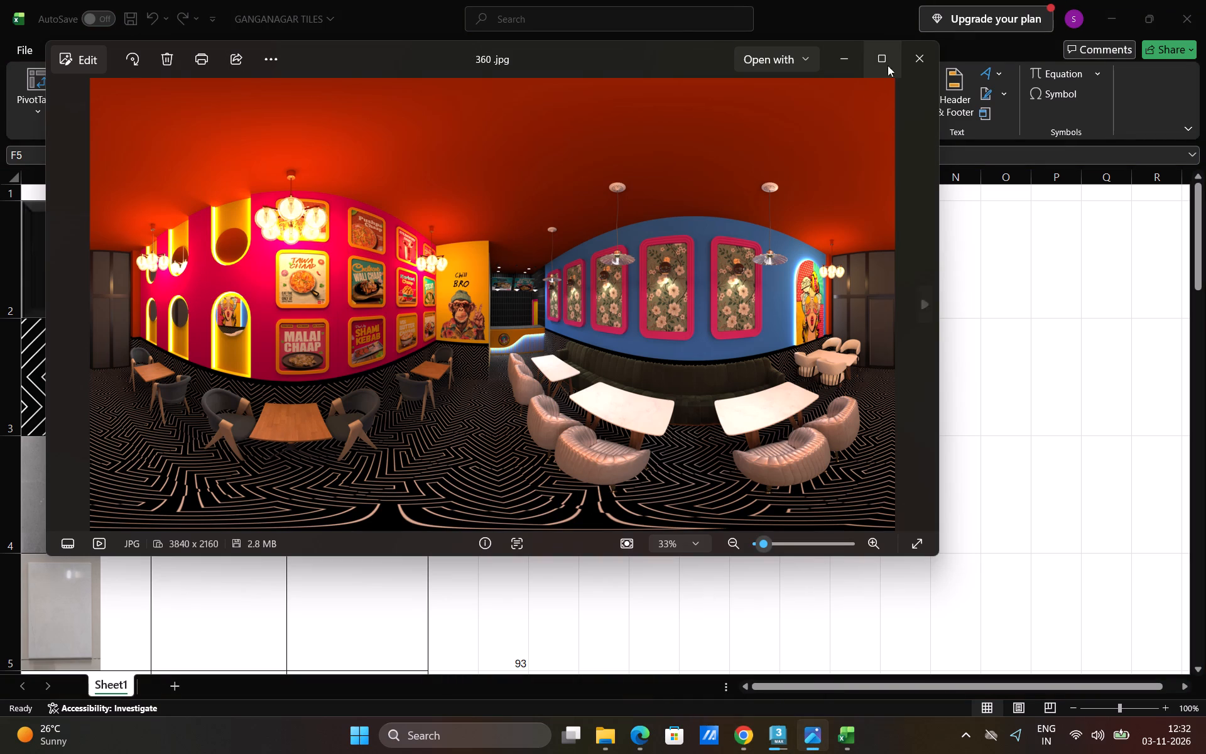
click(914, 67)
click(665, 745)
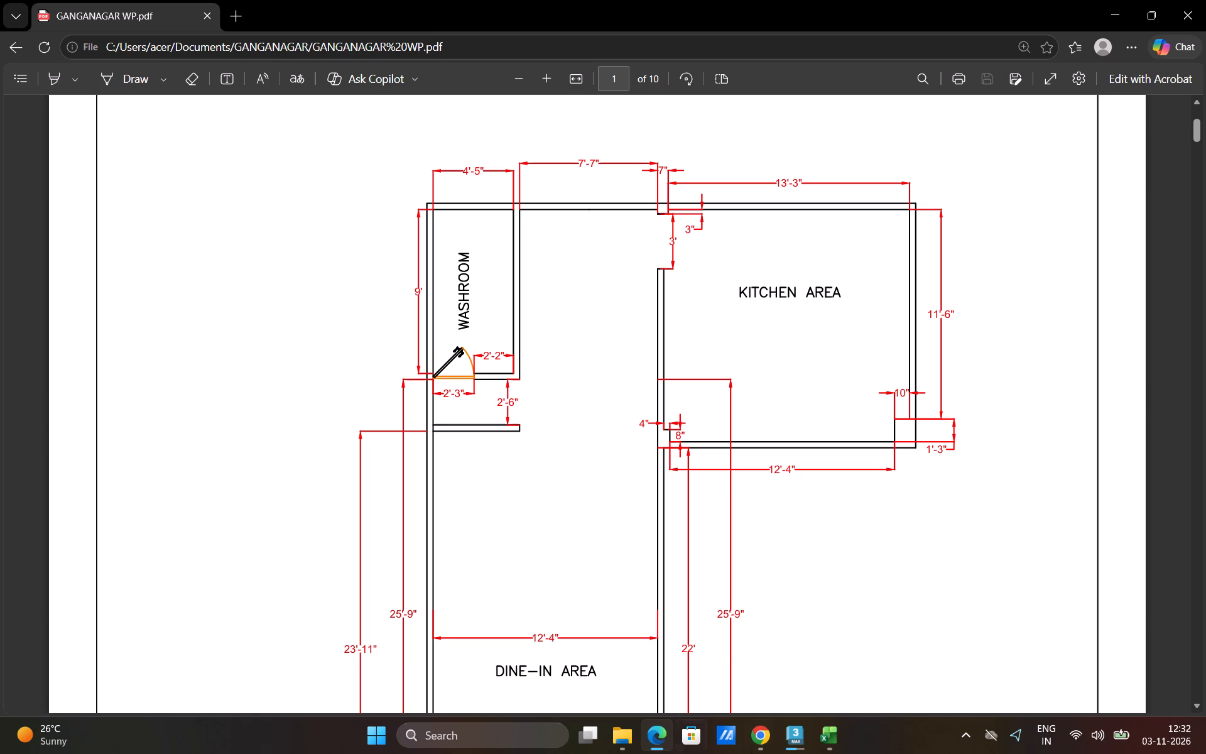
click(816, 746)
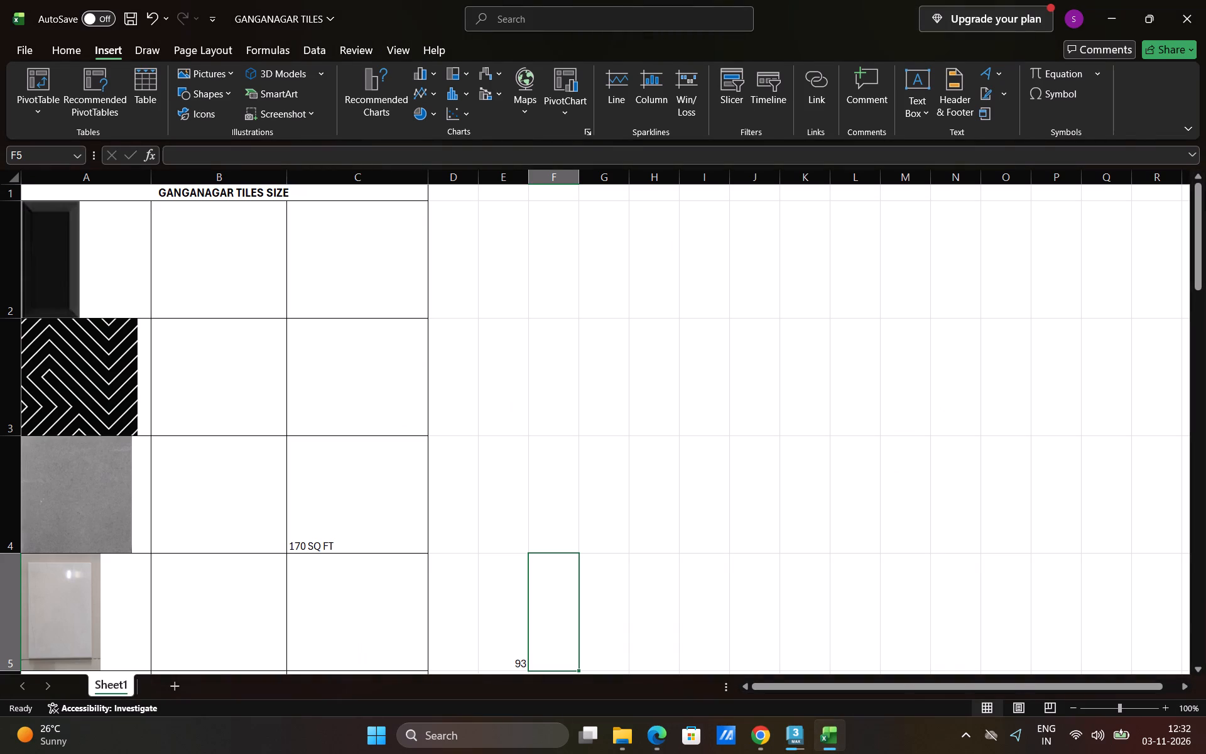
text(93)
key(Right)
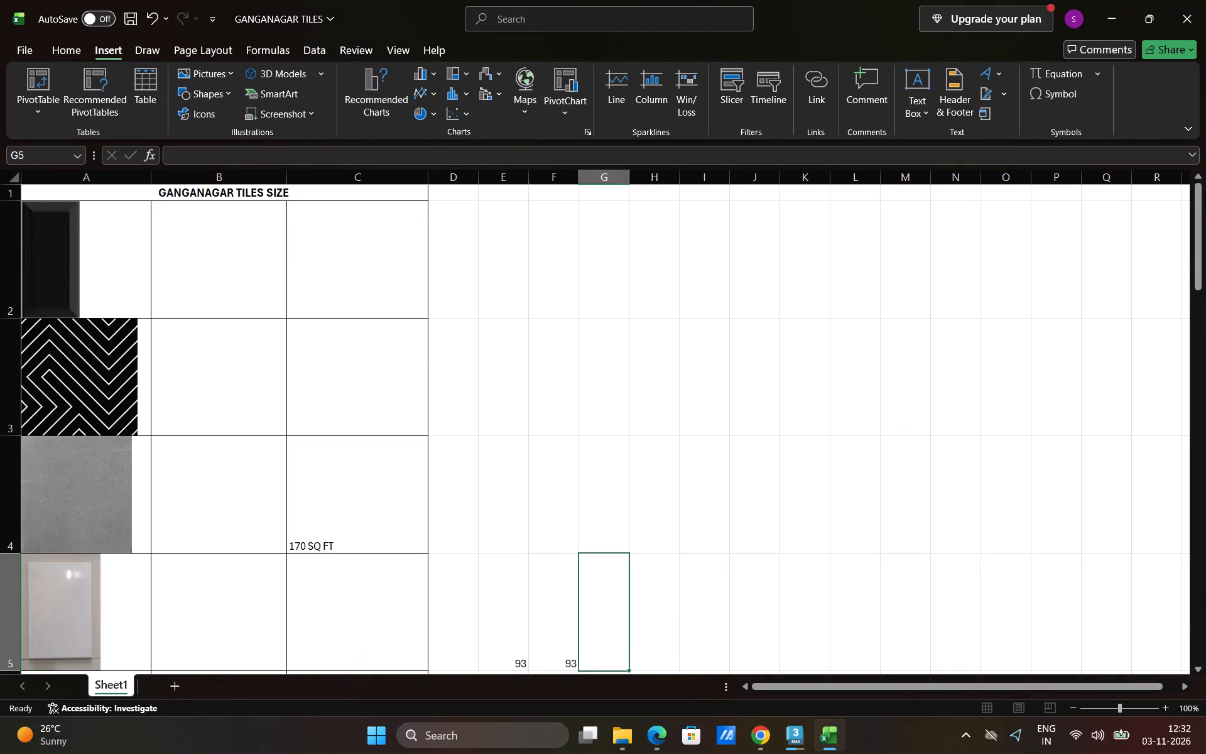
Check the kitchen plan in the PDF and search Google in Chrome for 12'9"X7' IN SQ FT.
click(656, 736)
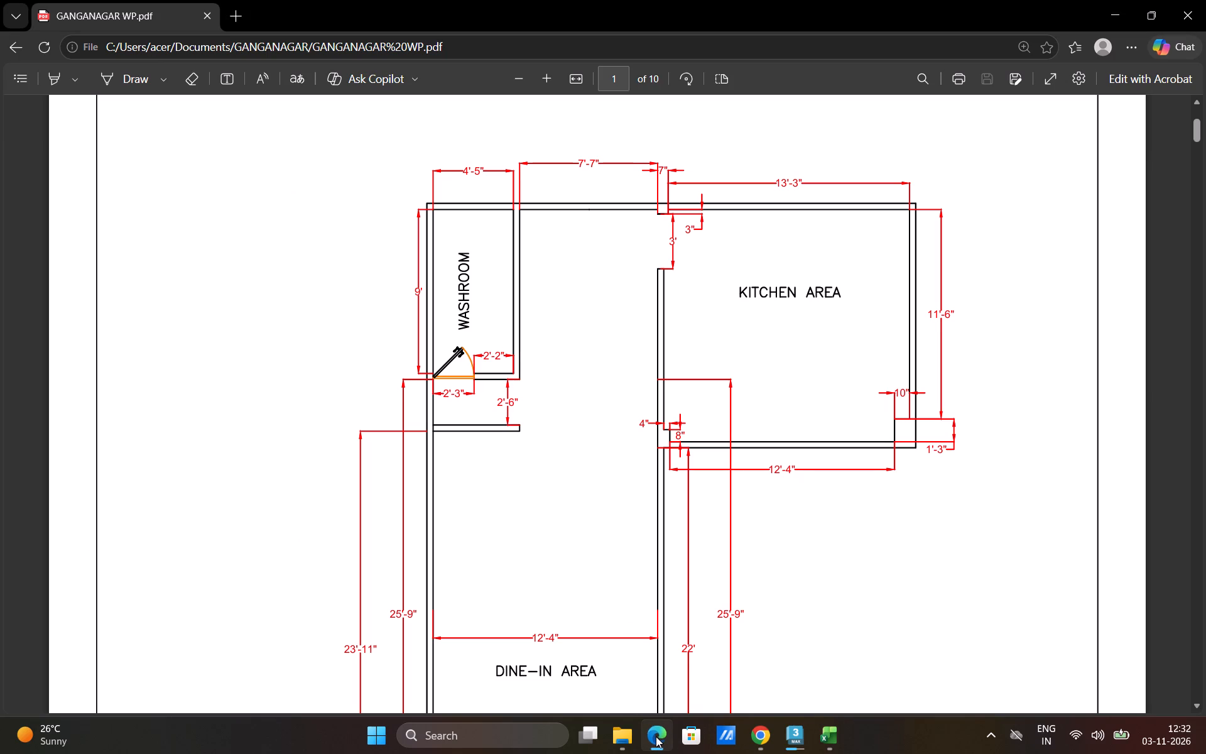
click(759, 747)
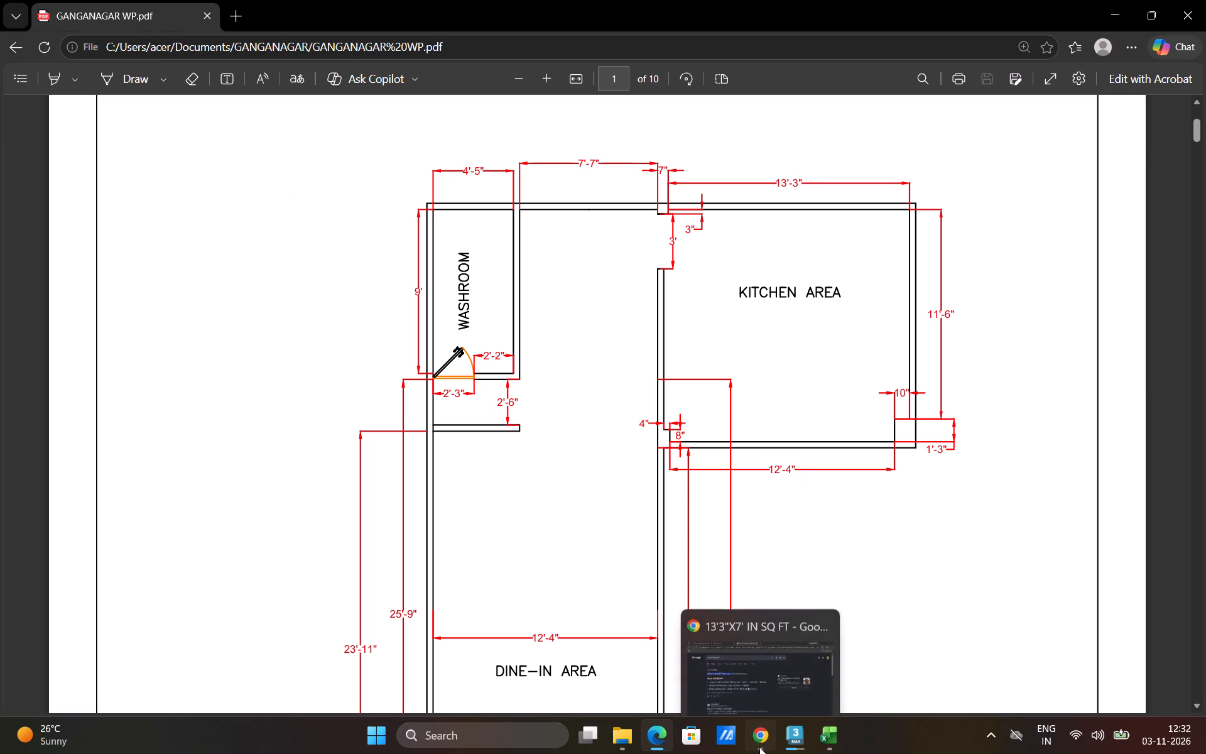
drag(188, 133, 153, 146)
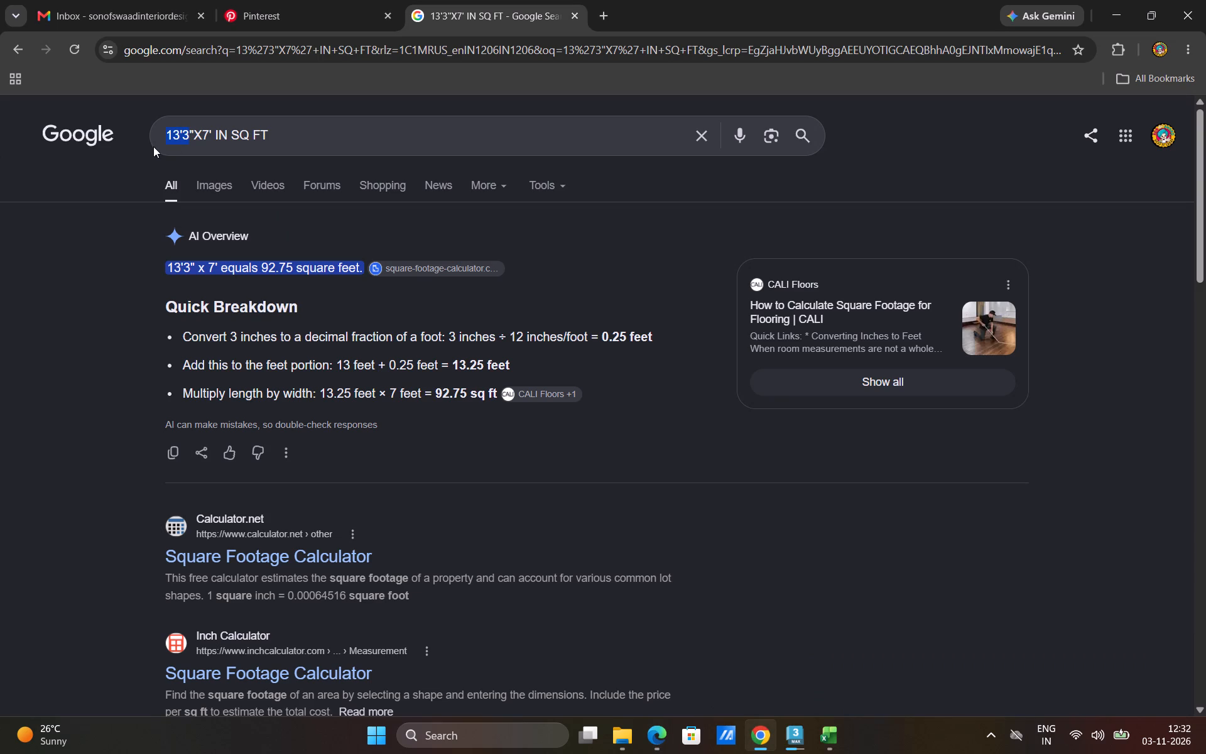
text(12')
key(9)
key(Return)
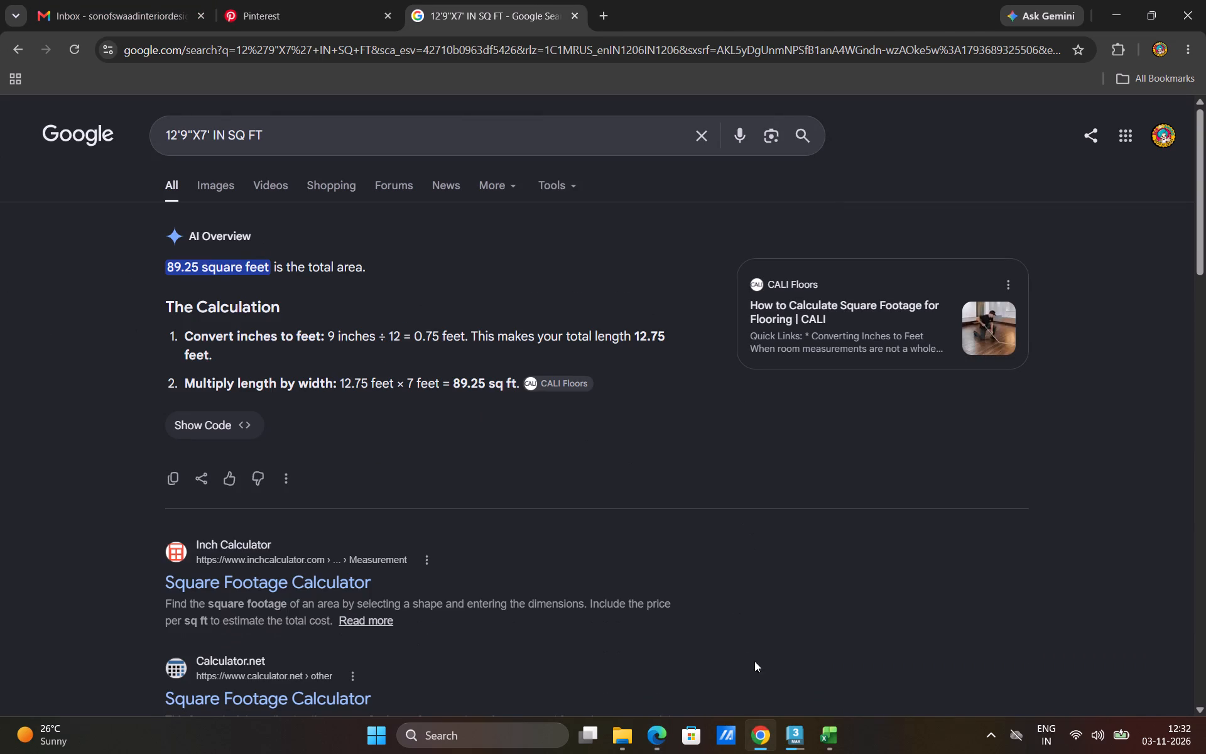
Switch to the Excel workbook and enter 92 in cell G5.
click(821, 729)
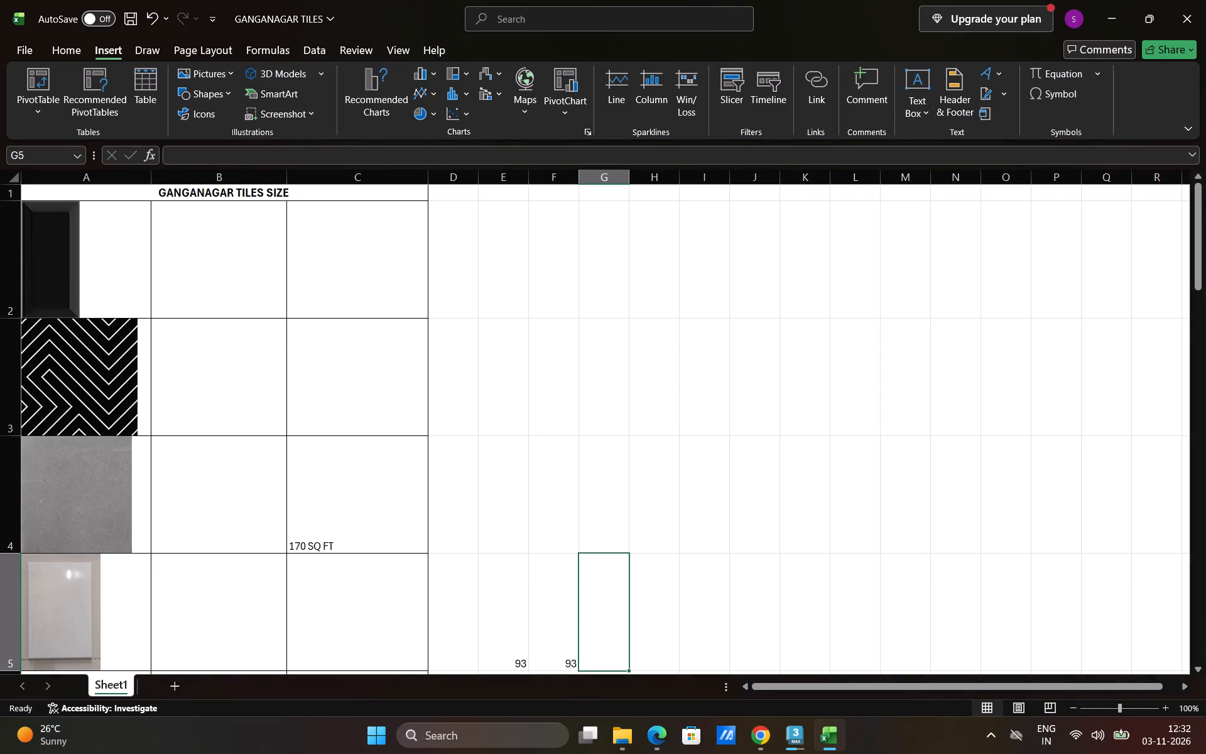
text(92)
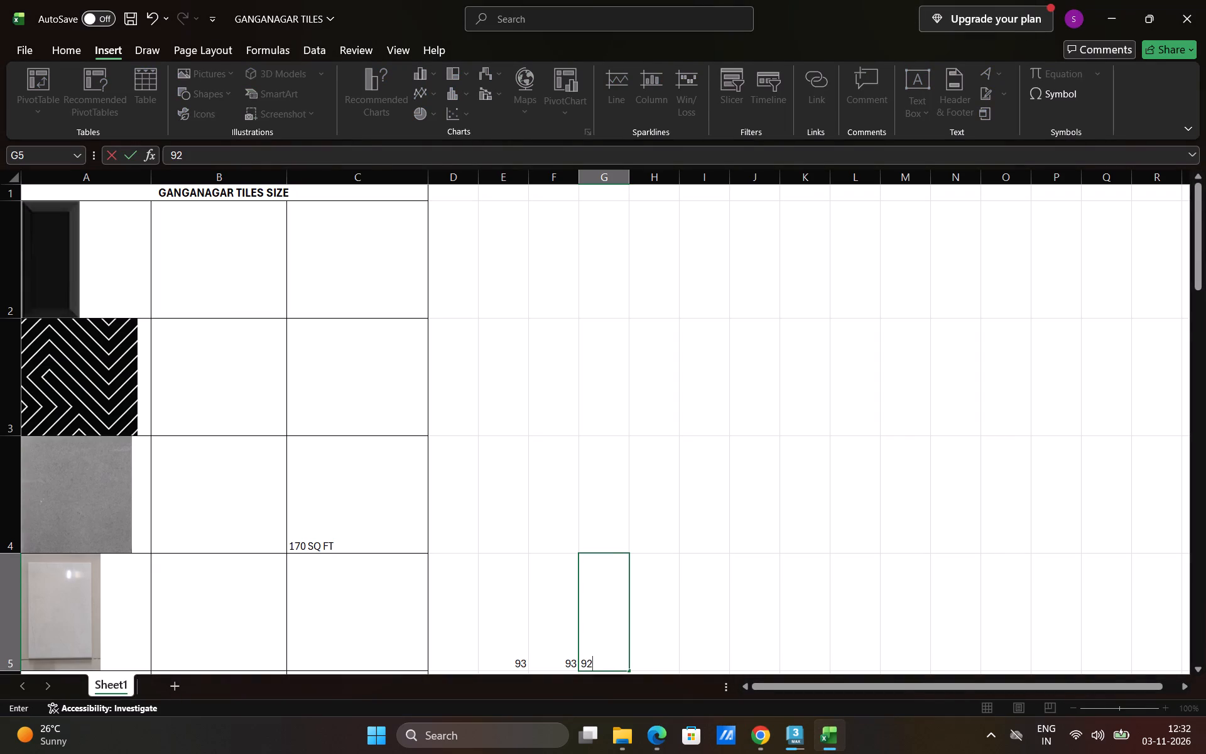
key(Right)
Recheck the 12'9"X7' area result in Chrome and set cell G5 of the workbook to 89.
click(665, 735)
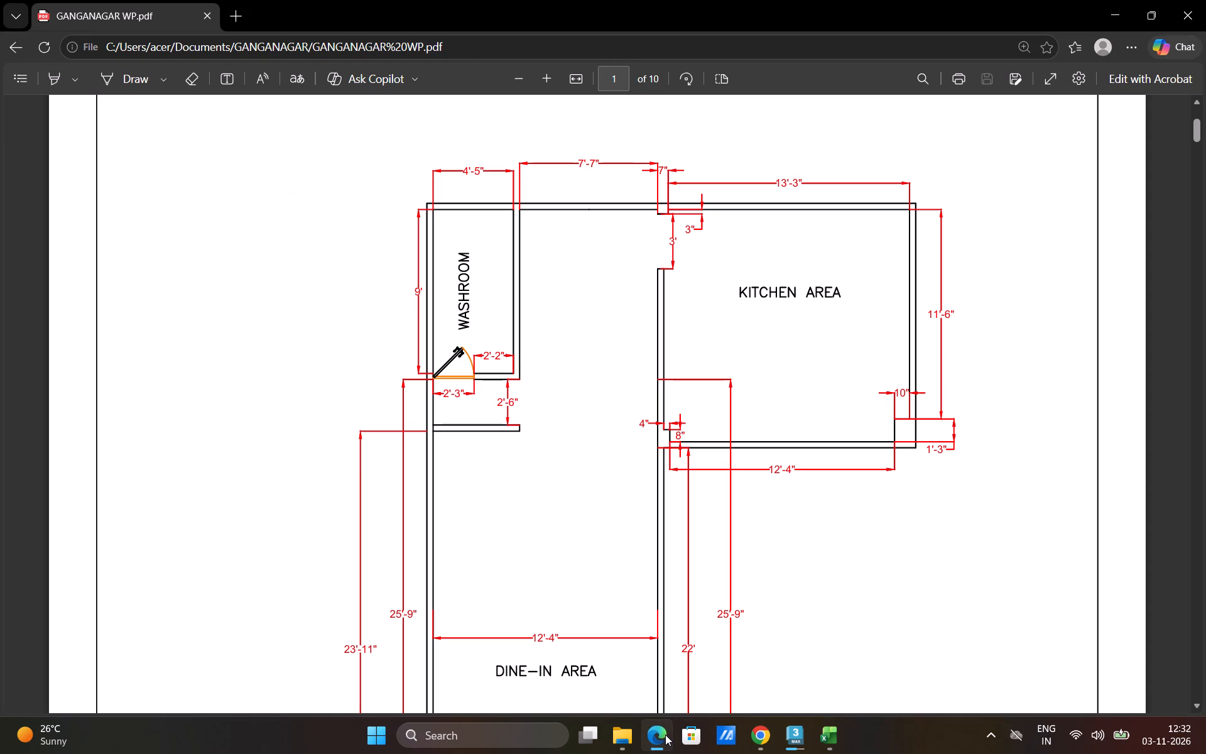
click(763, 738)
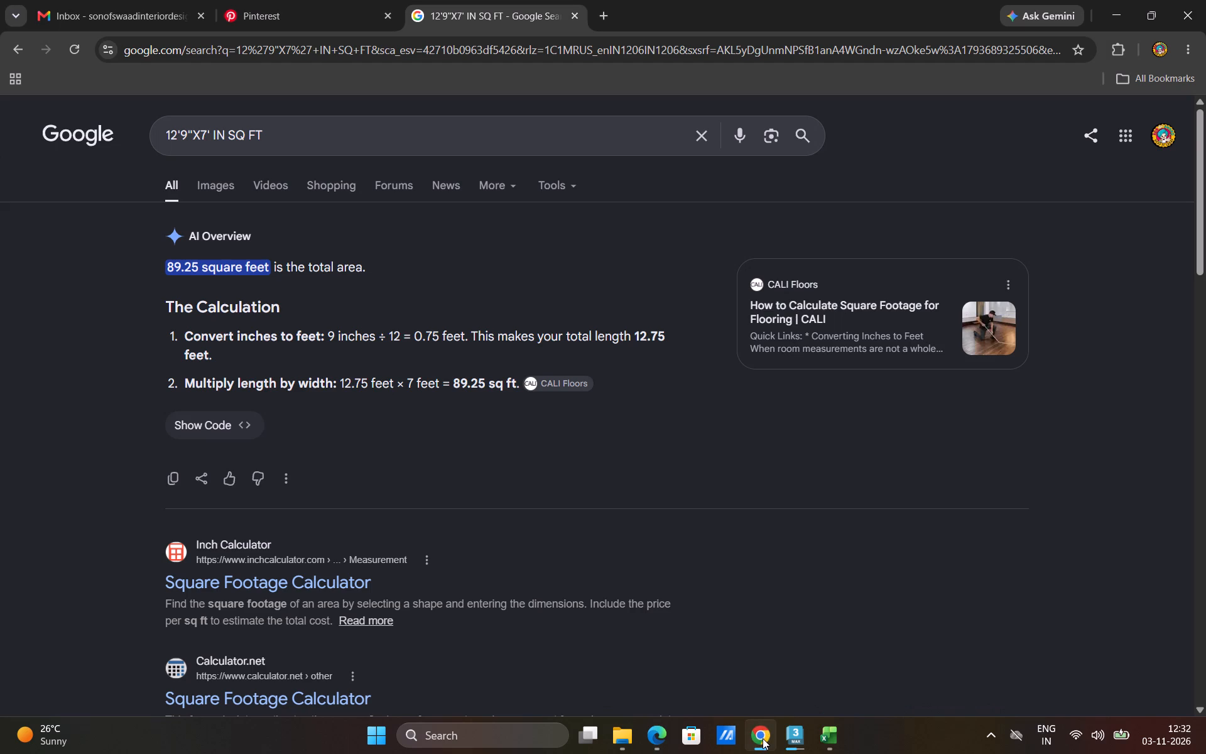
click(823, 736)
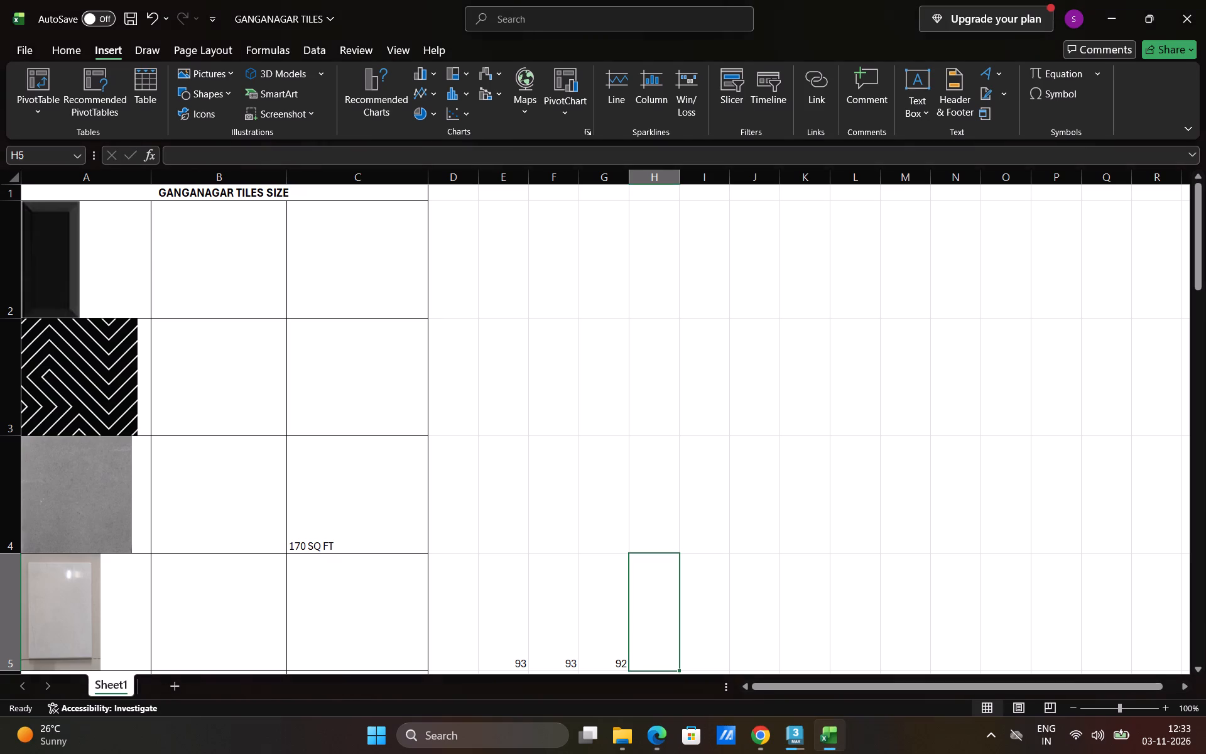
click(629, 648)
click(611, 654)
text(89)
key(Right)
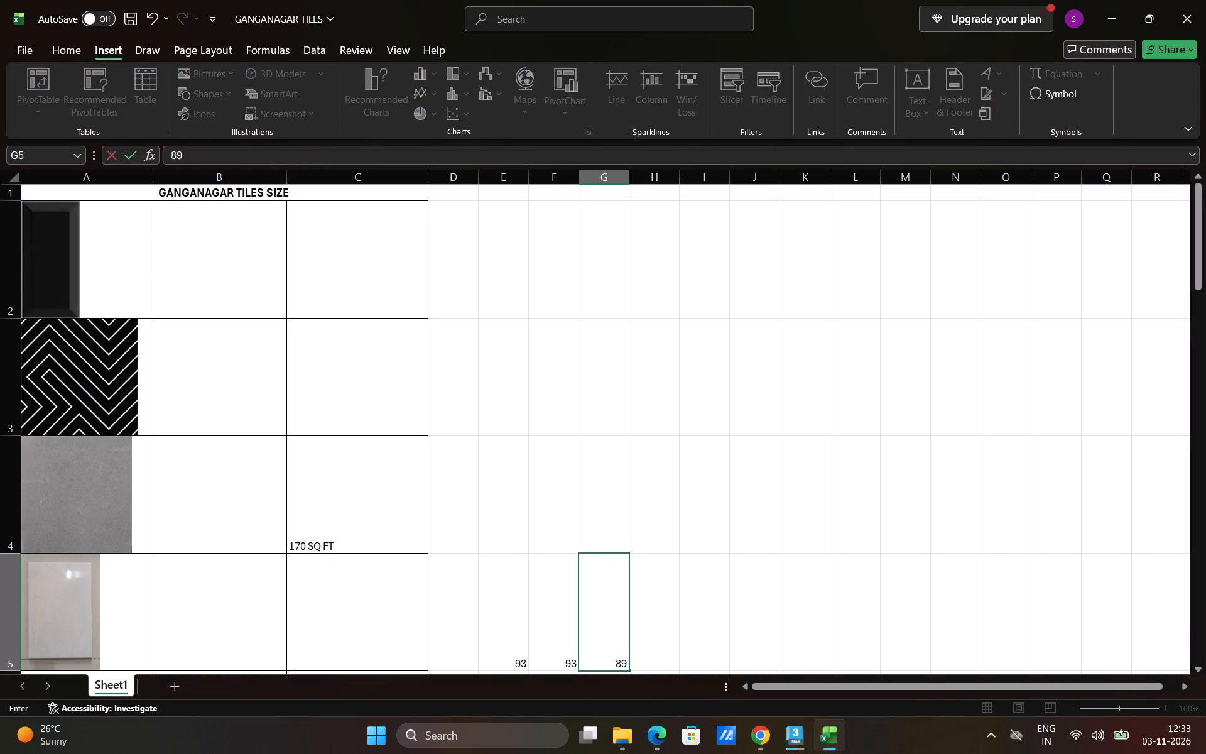
Review the kitchen walls in the PDF plan, search Google for 9'9"X7' IN SQ FT and enter 68 in cell H5.
click(649, 739)
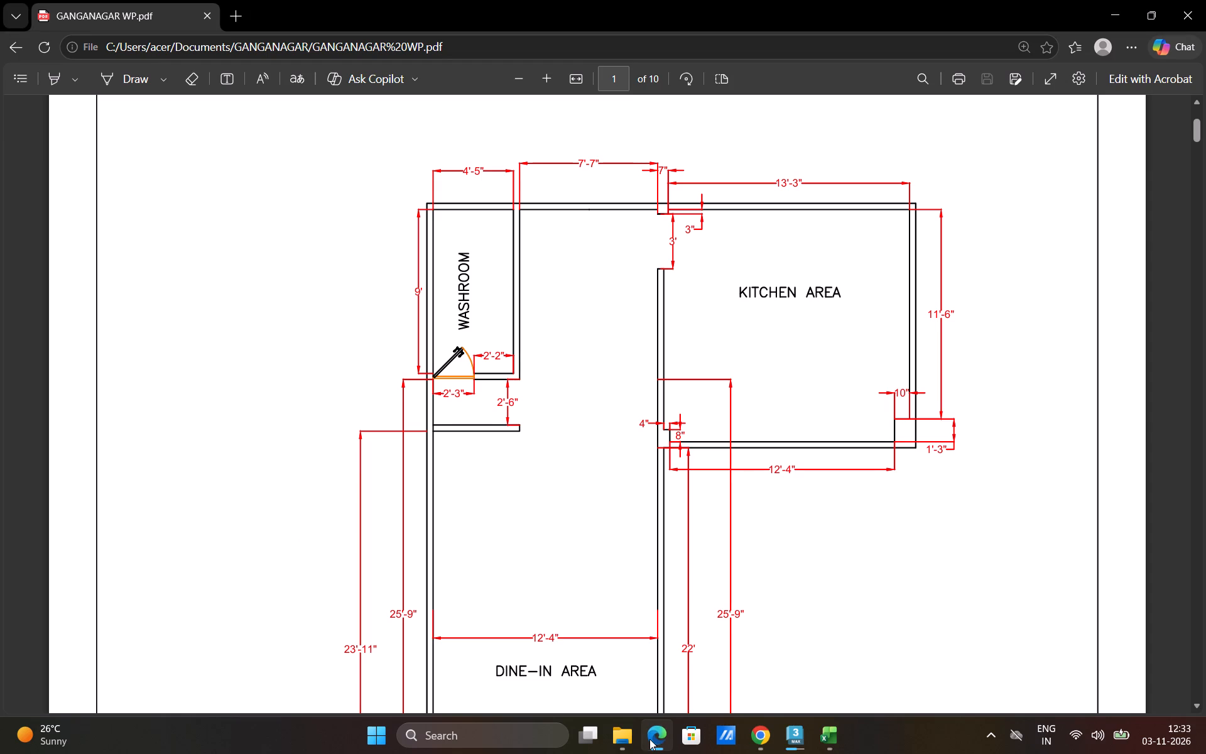
scroll(557, 459, down, 2)
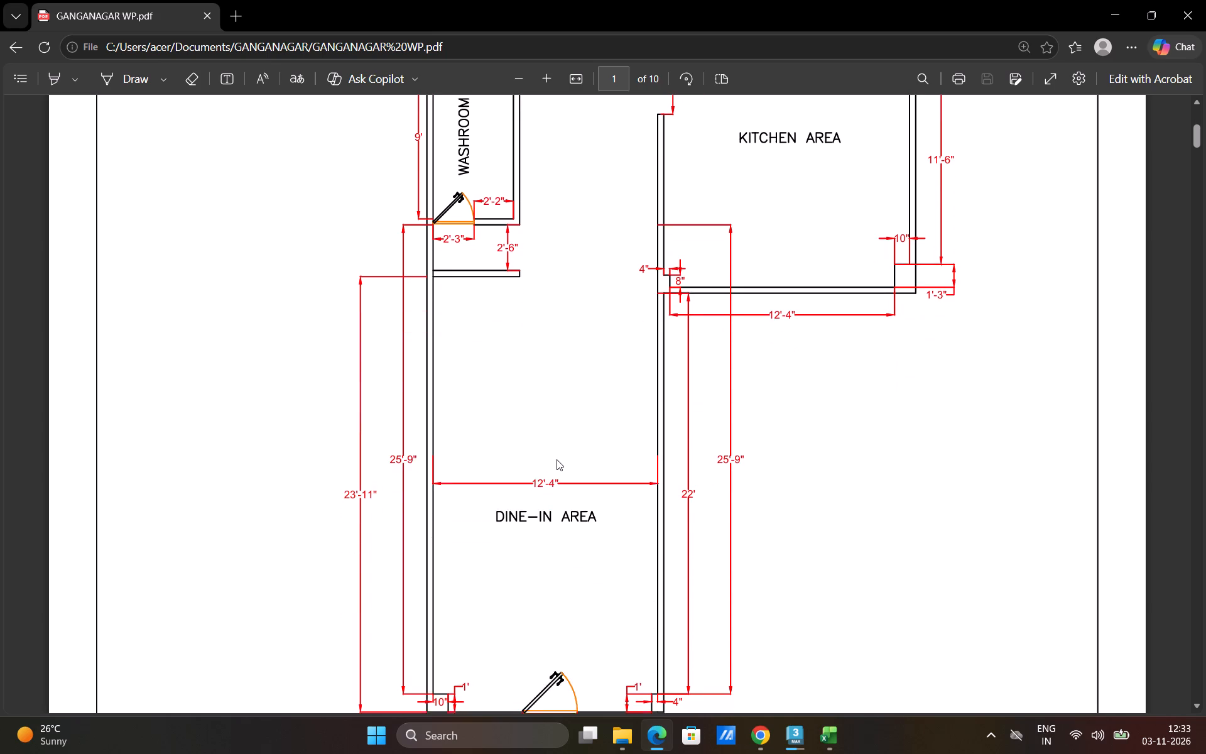
scroll(557, 459, up, 2)
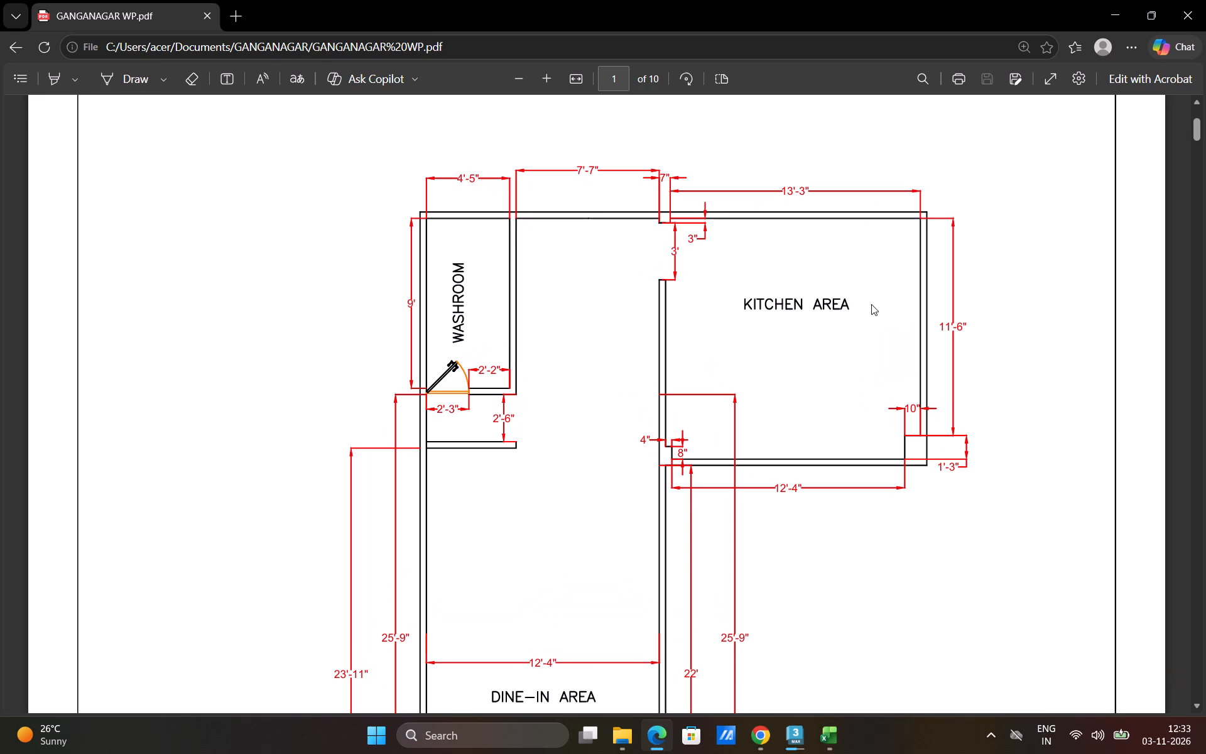
click(766, 731)
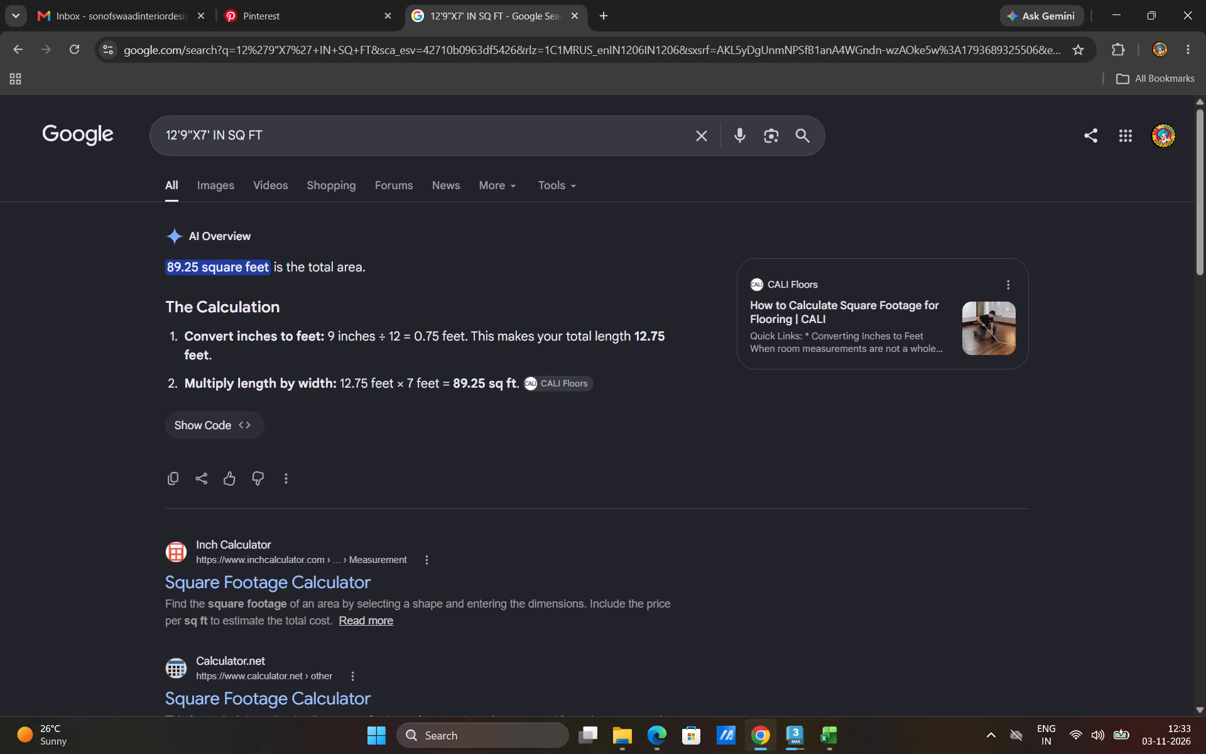
click(176, 132)
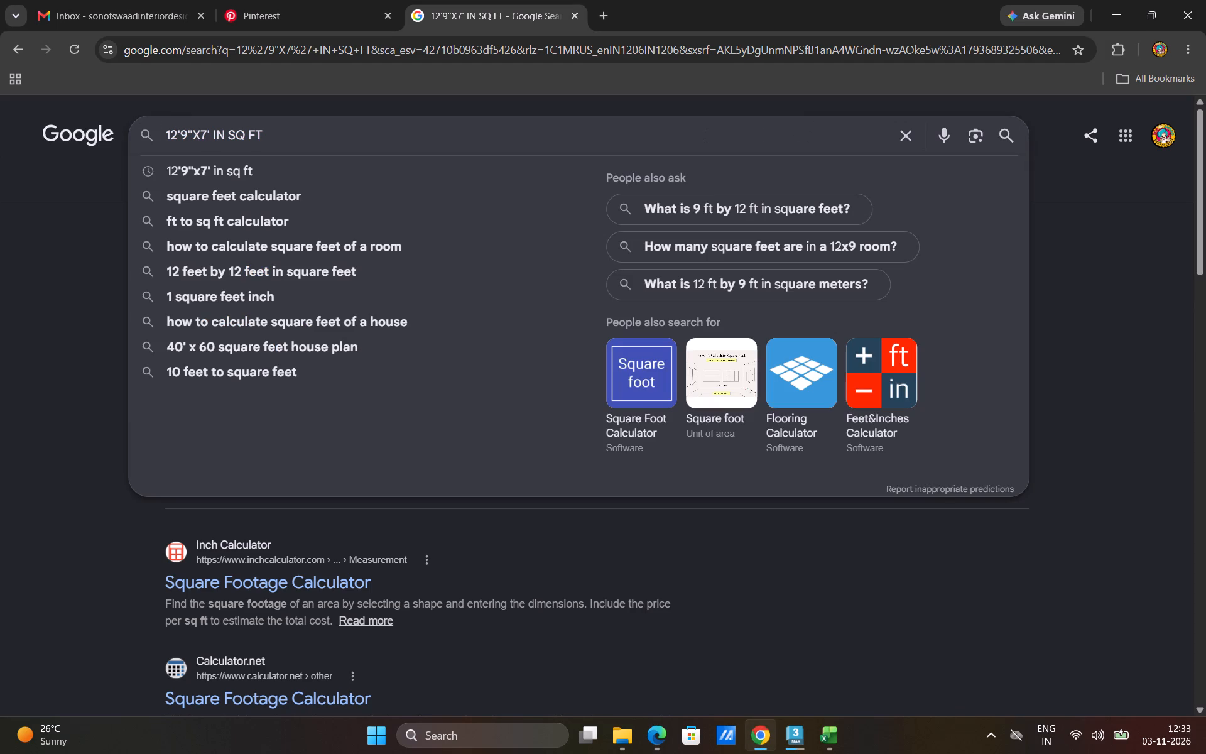
key(9)
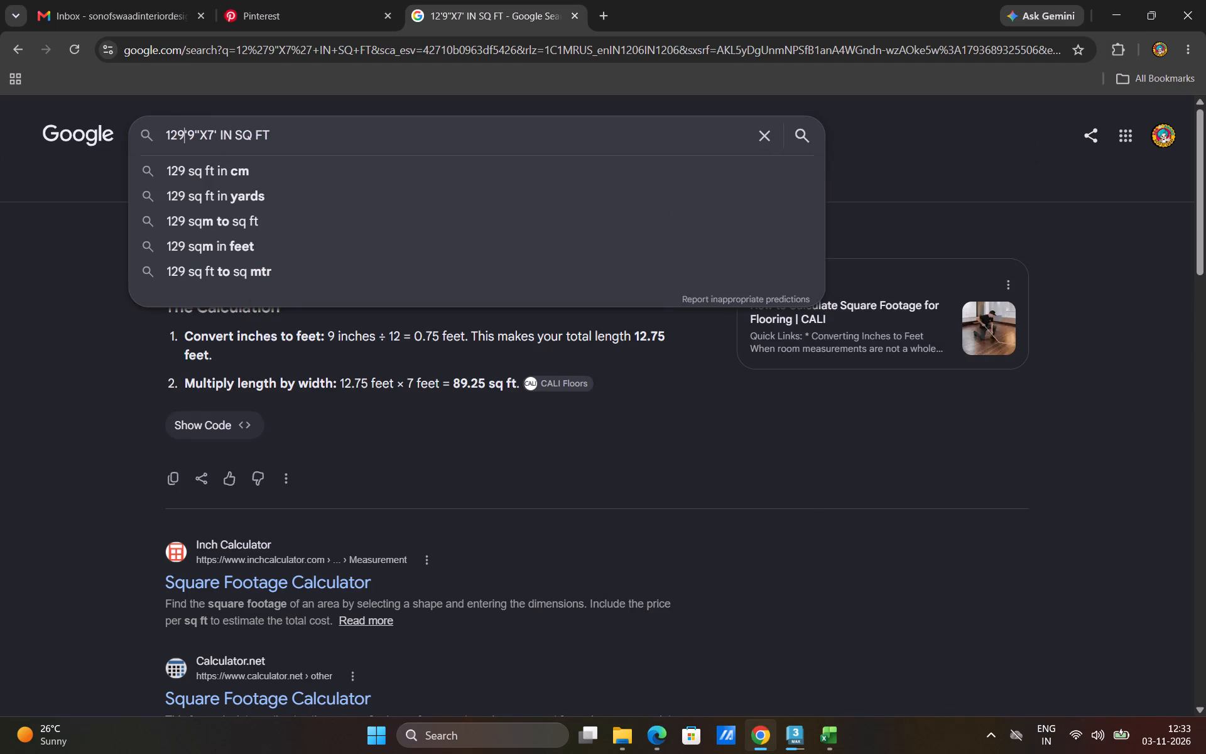
key(BackSpace)
key(BackSpace)
key(BackSpace)
key(9)
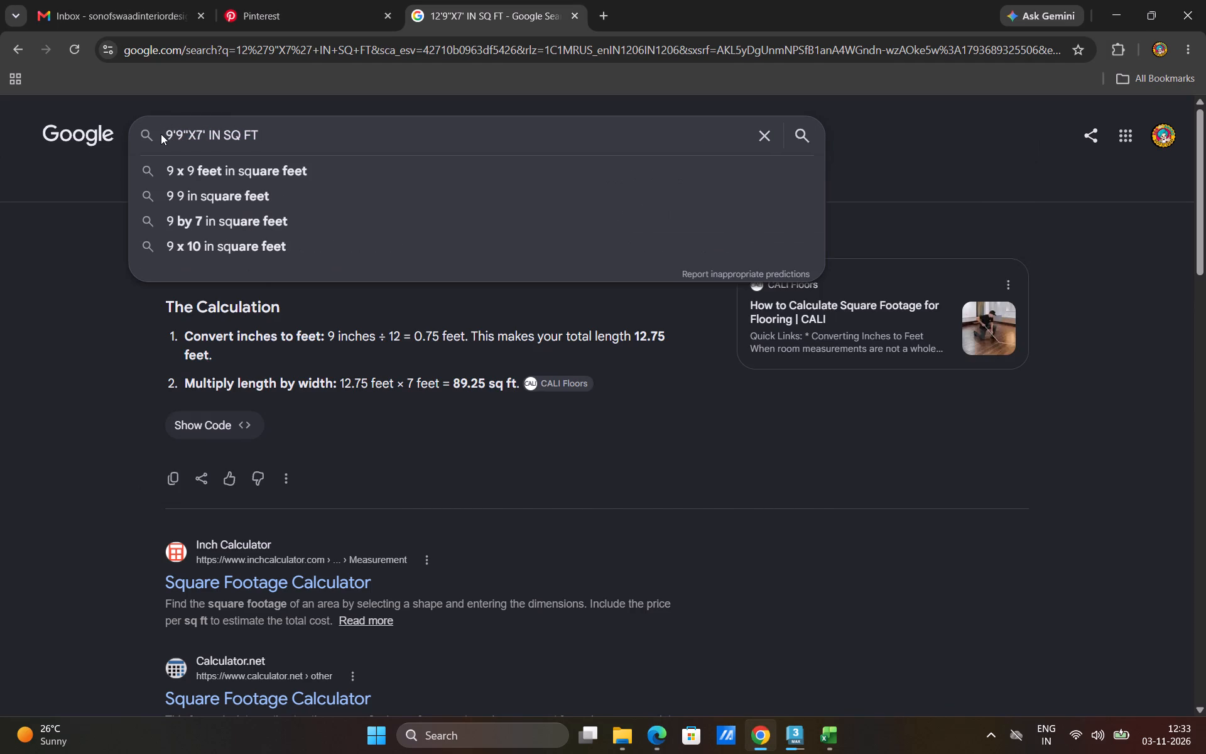
key(Return)
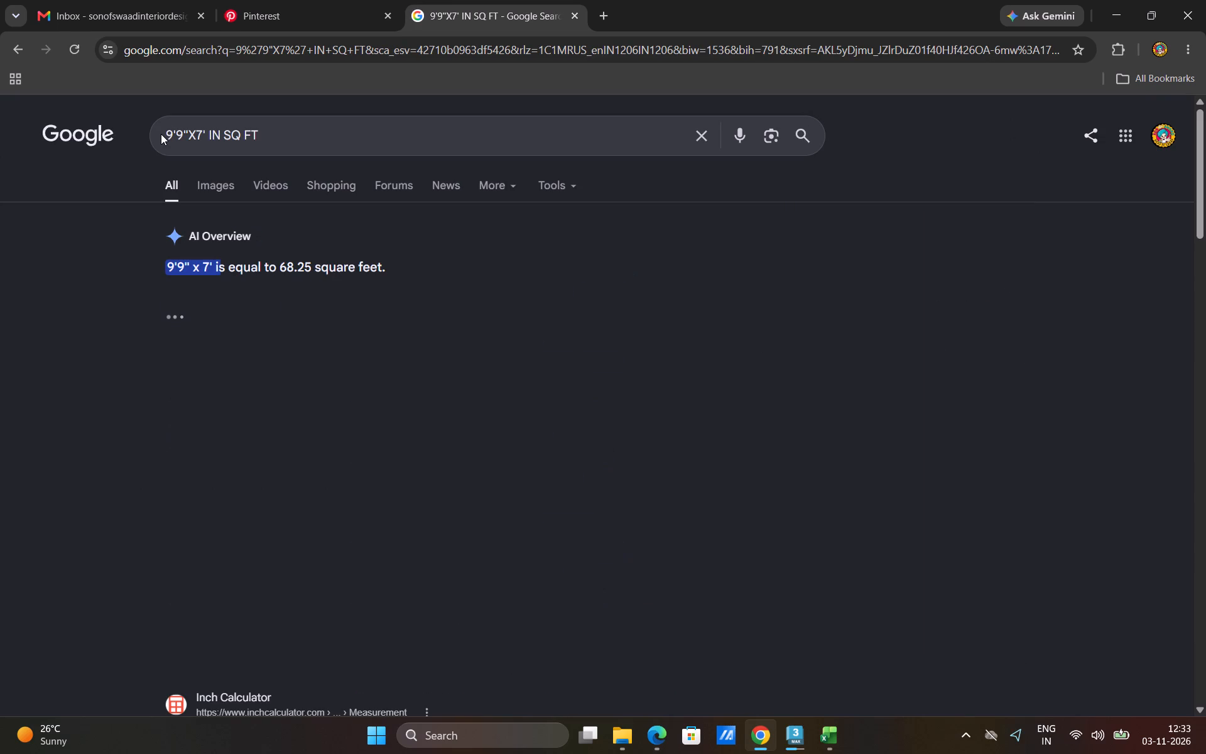
click(826, 738)
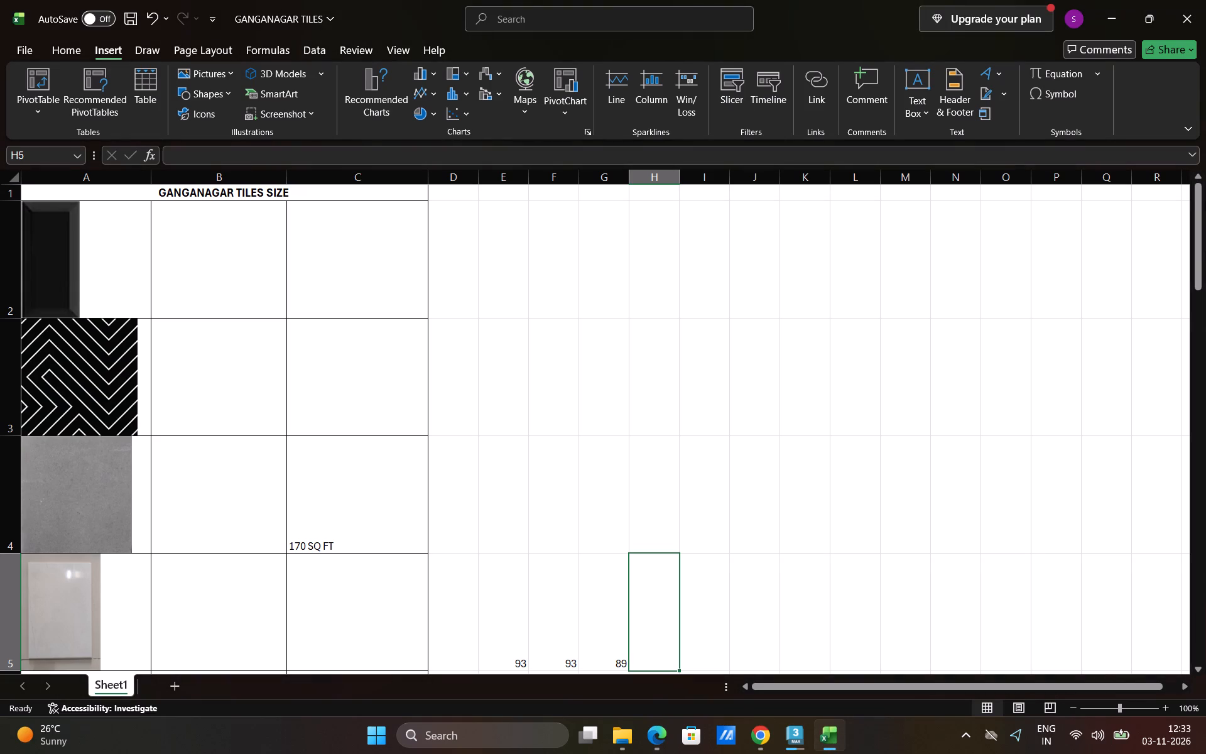
text(68)
key(Right)
Sum the wall areas in cells E5 to H5 into cell I5 with AutoSum.
drag(519, 620, 671, 617)
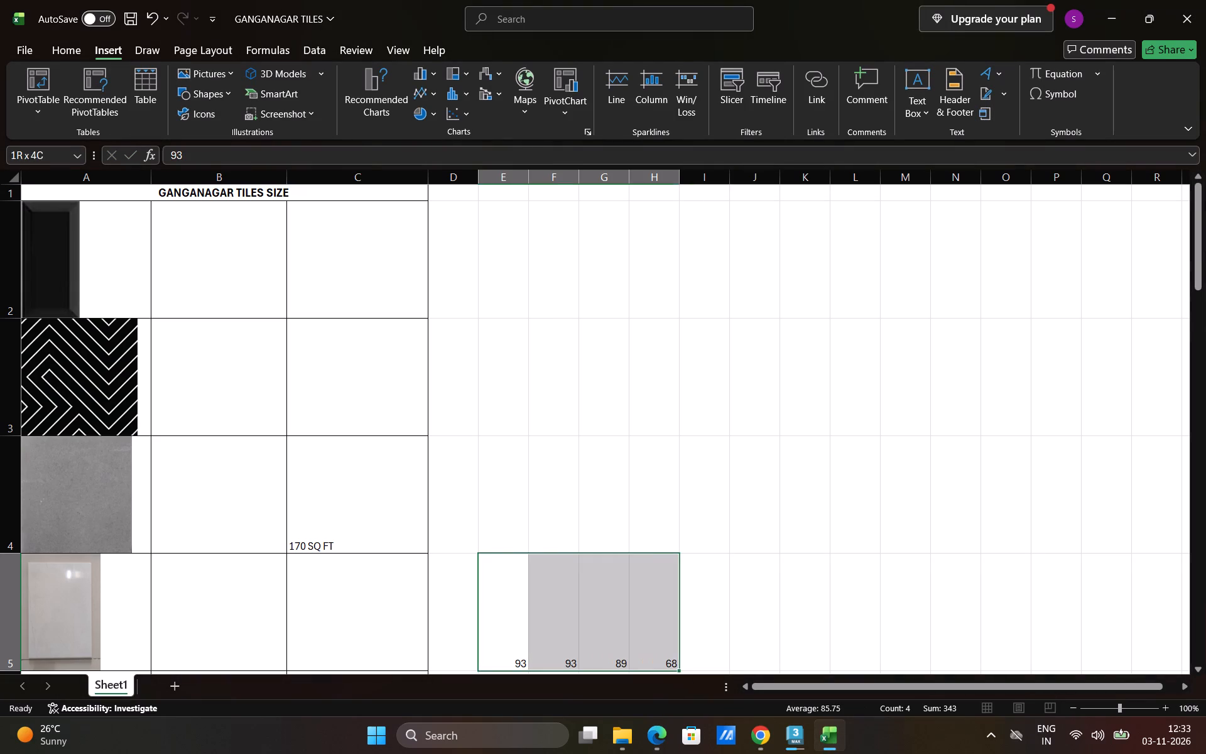
drag(671, 617, 688, 614)
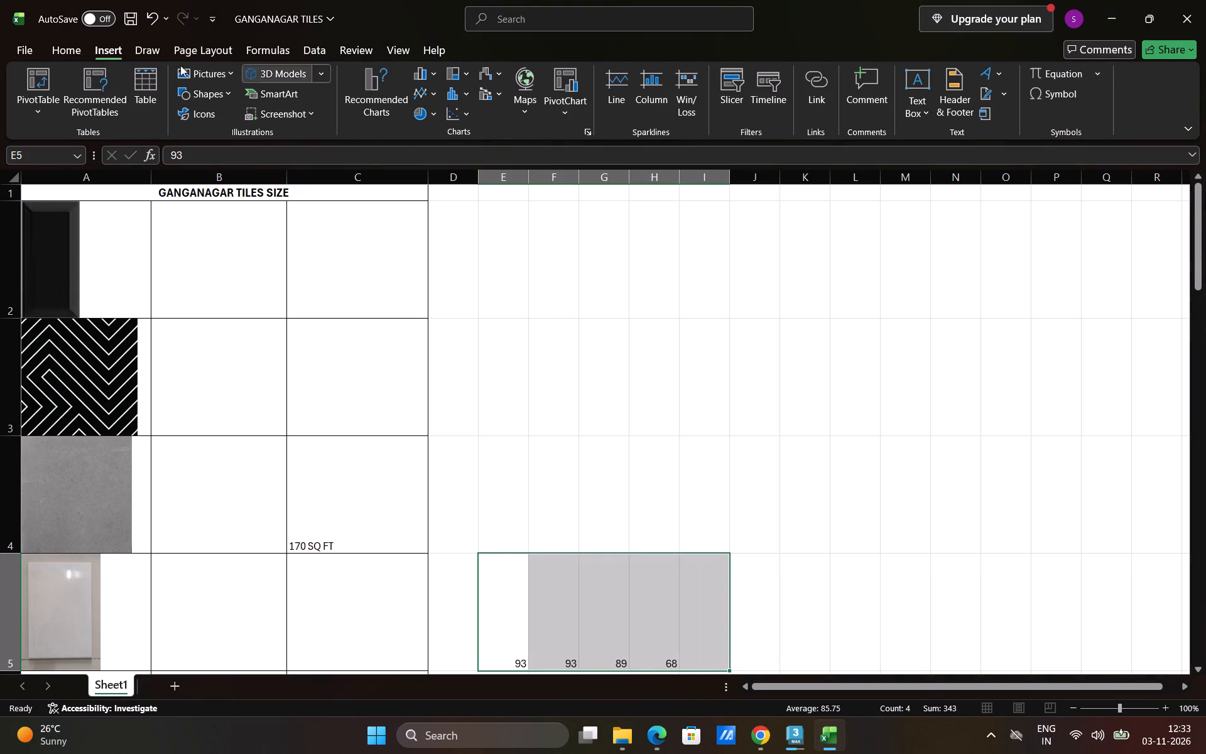
click(65, 55)
click(966, 70)
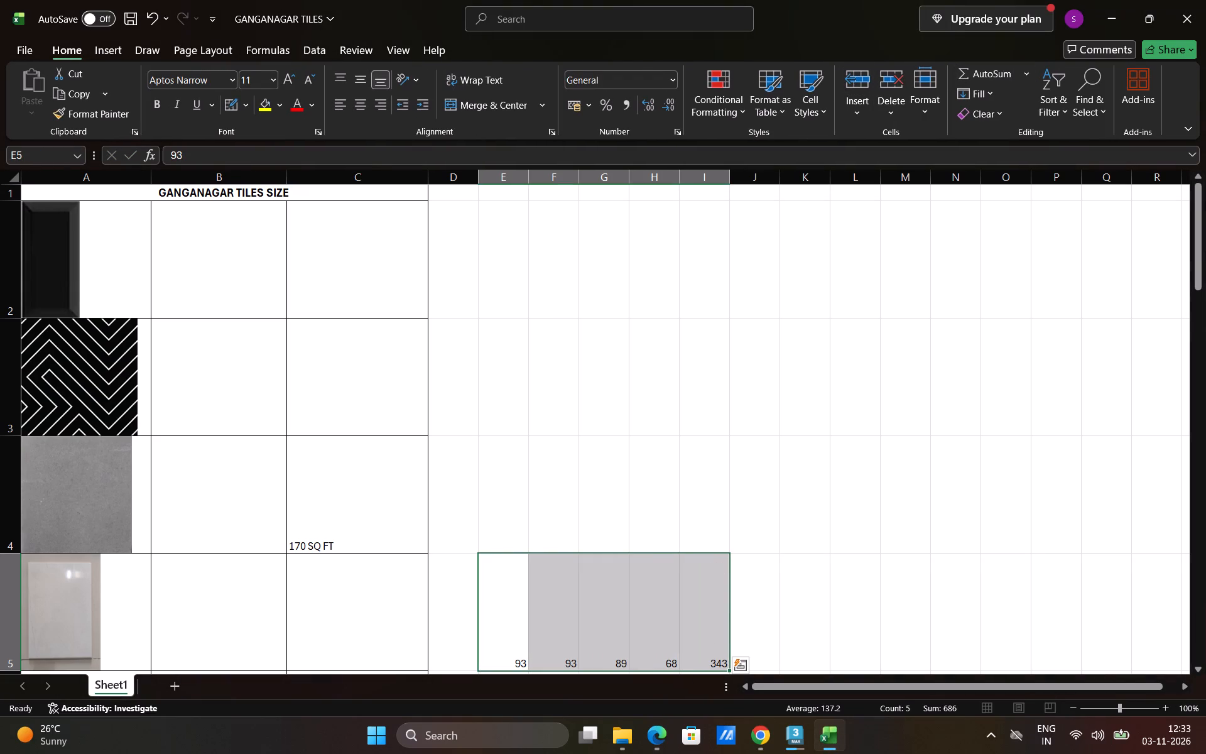
Enter 343 SQ FT in cell C5 as the area for the white tile.
click(321, 622)
text(343 SQ FT)
click(213, 643)
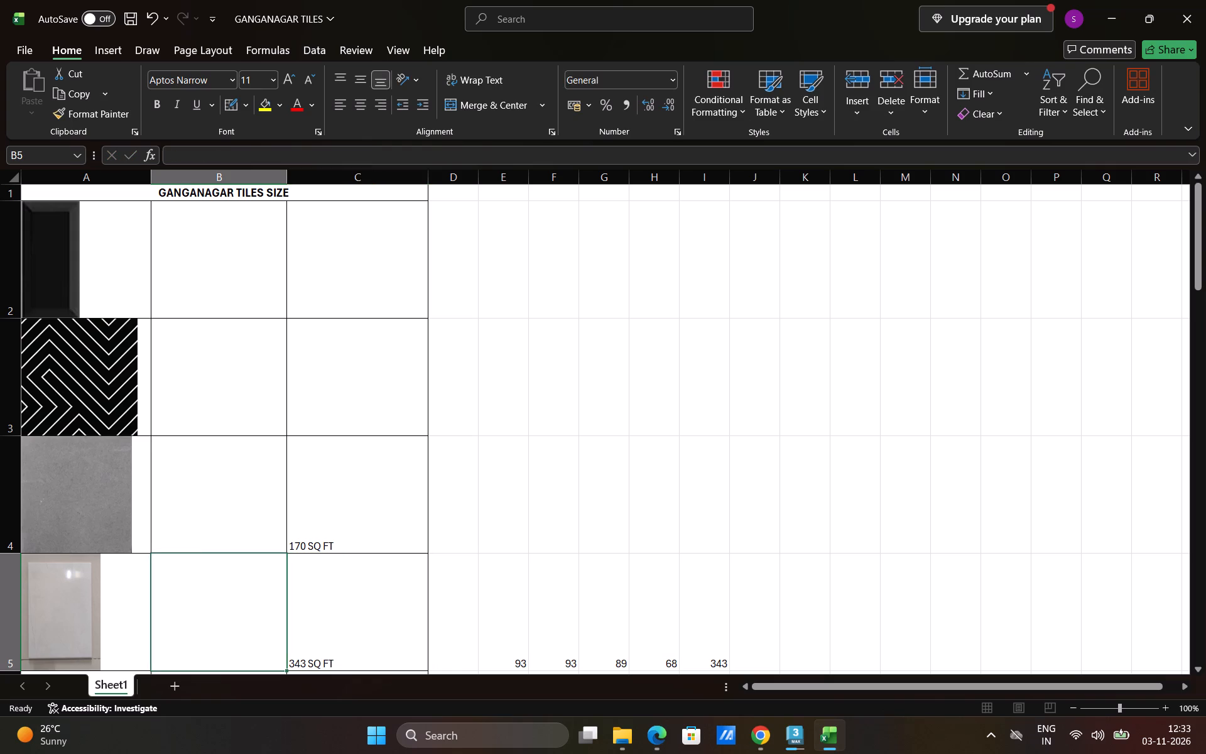
Centre the contents of cells C2 to C5 vertically and horizontally, and save the workbook.
drag(308, 234, 347, 631)
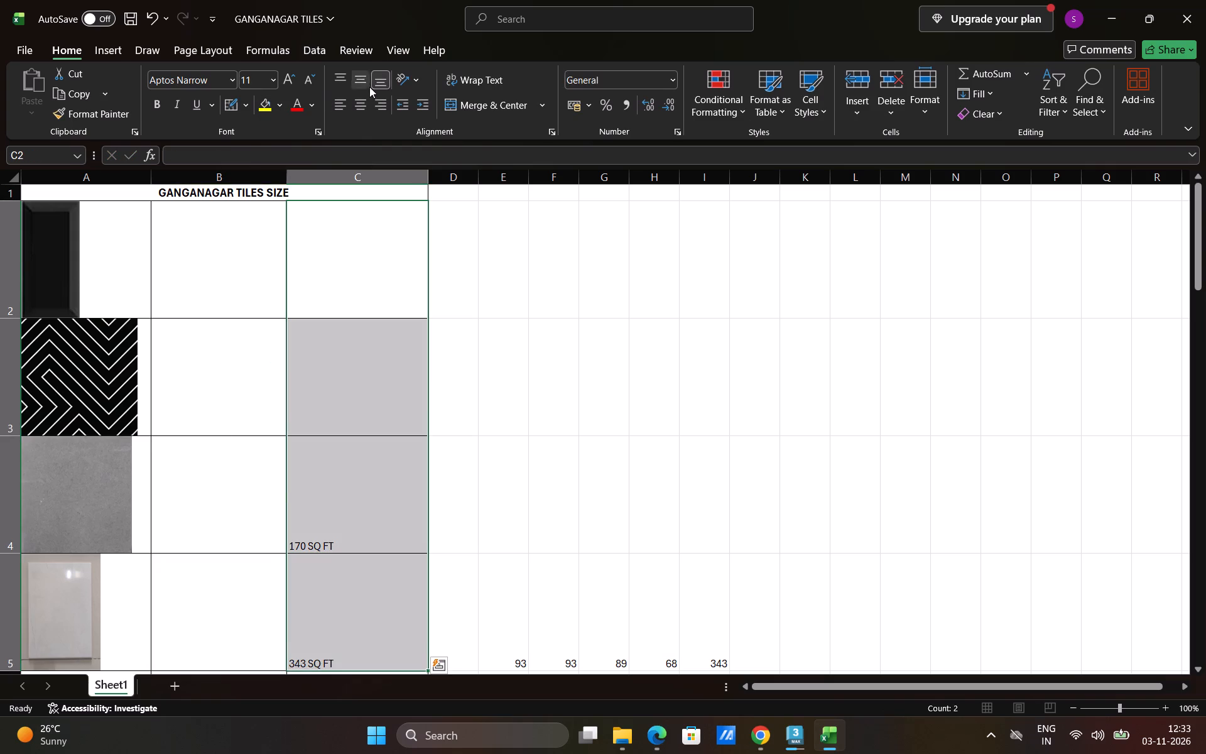
click(366, 84)
click(363, 110)
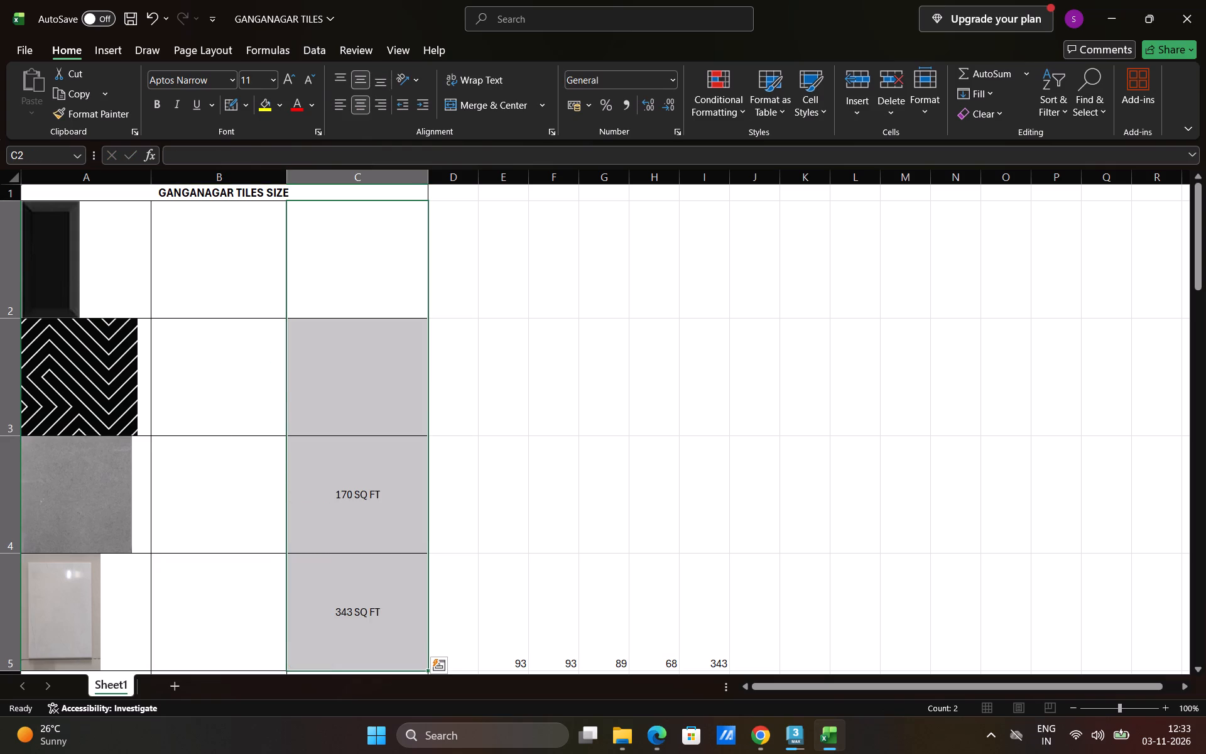
click(320, 263)
click(322, 334)
key(ctrl+s)
click(350, 279)
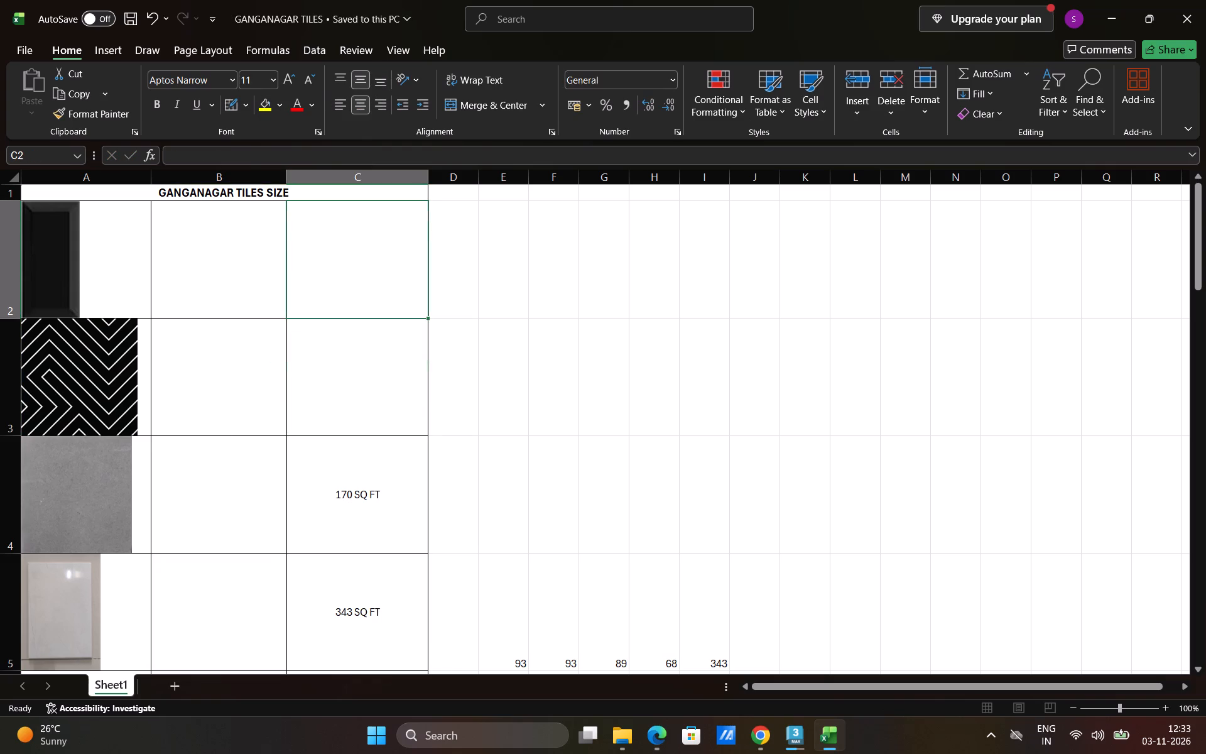
Switch to the GANGANAGAR WP PDF in Edge, review the layout plan's dimensions and area notes, and close the PDF.
click(658, 743)
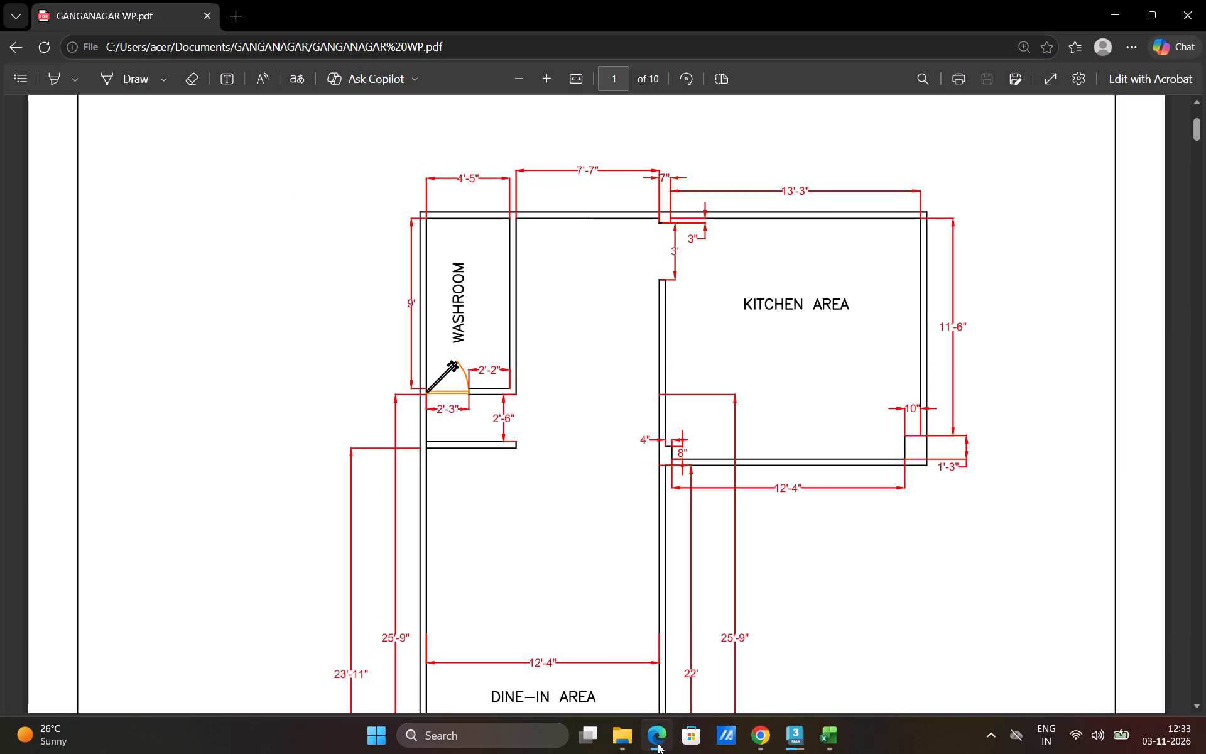
scroll(609, 221, down, 1)
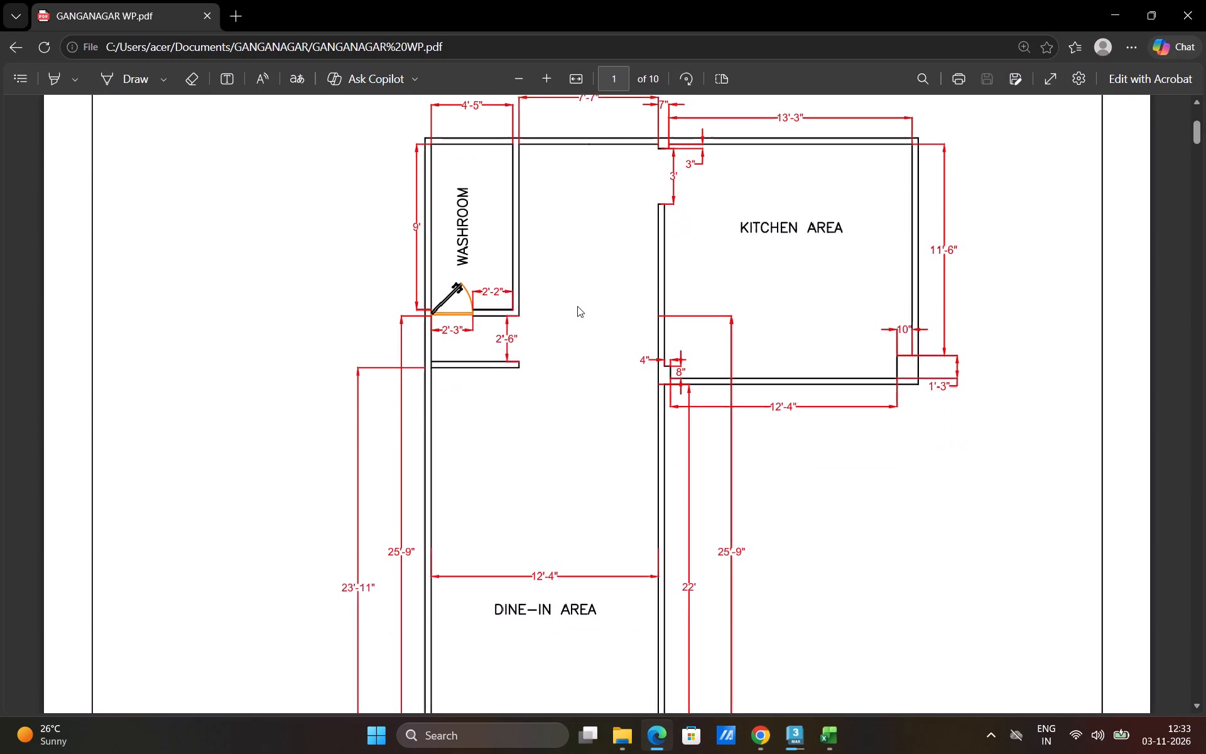
scroll(577, 306, down, 3)
scroll(577, 309, up, 2)
scroll(577, 309, down, 3)
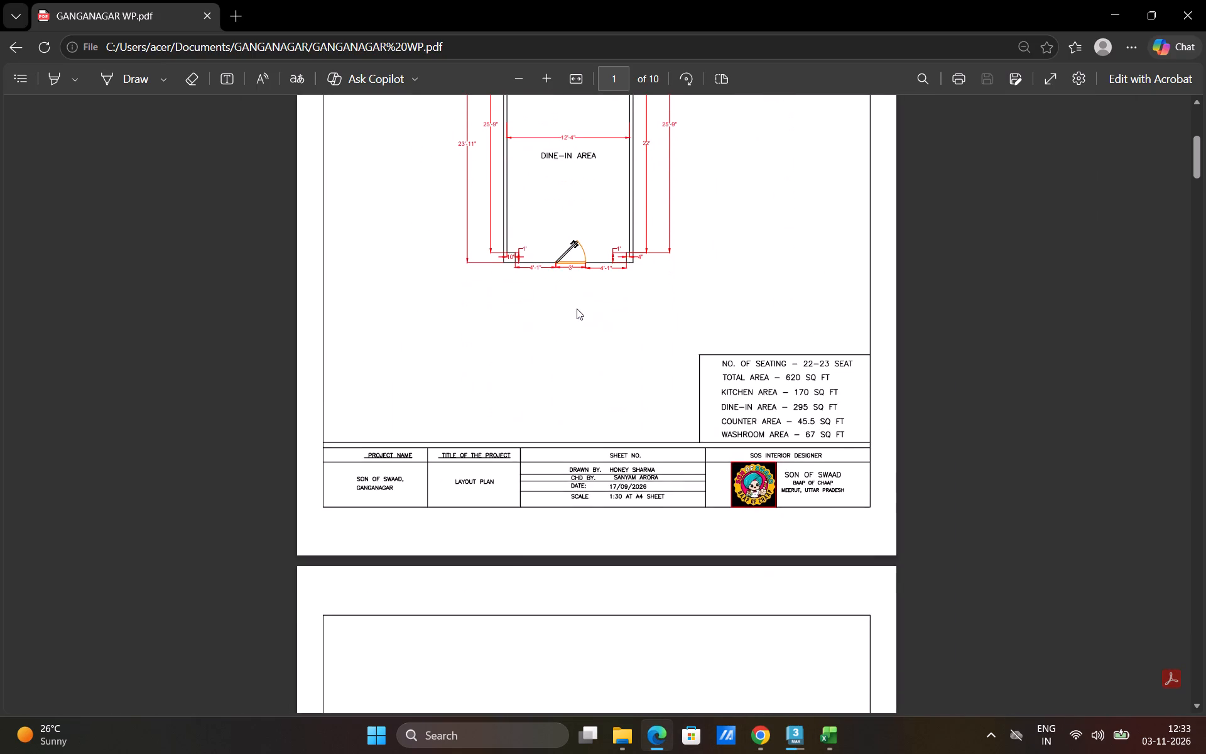
scroll(577, 309, up, 3)
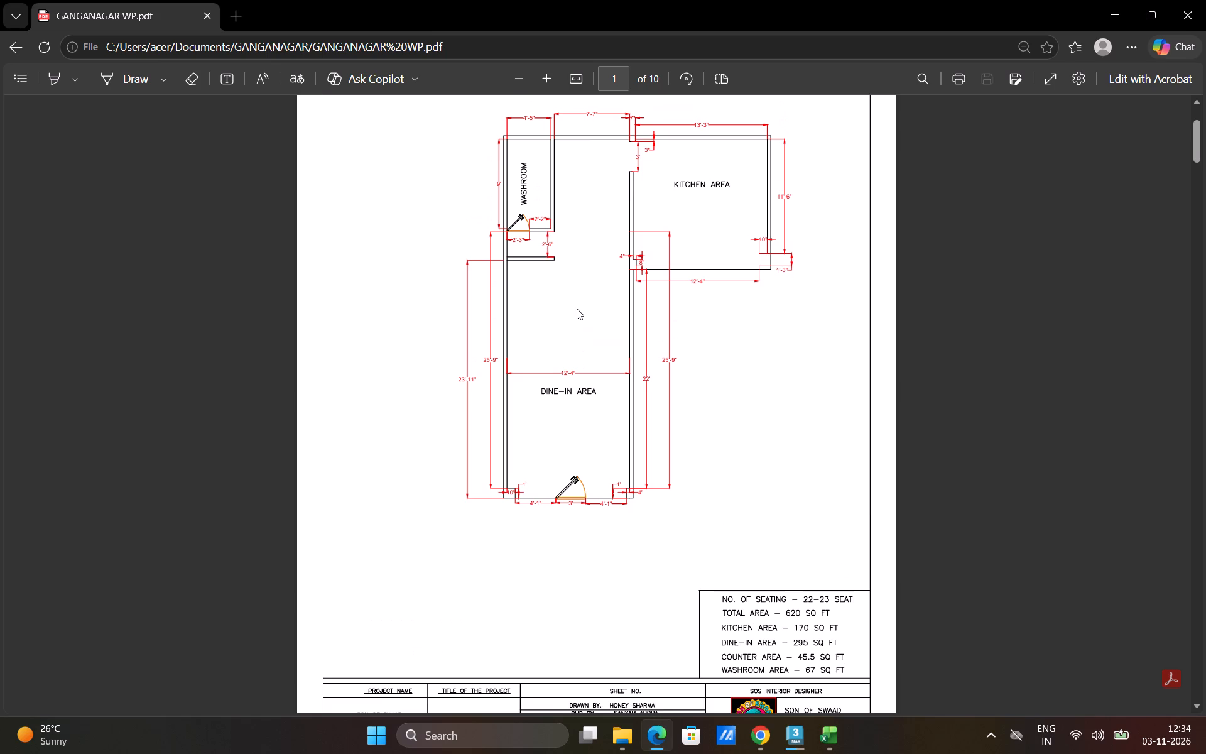
click(1183, 1)
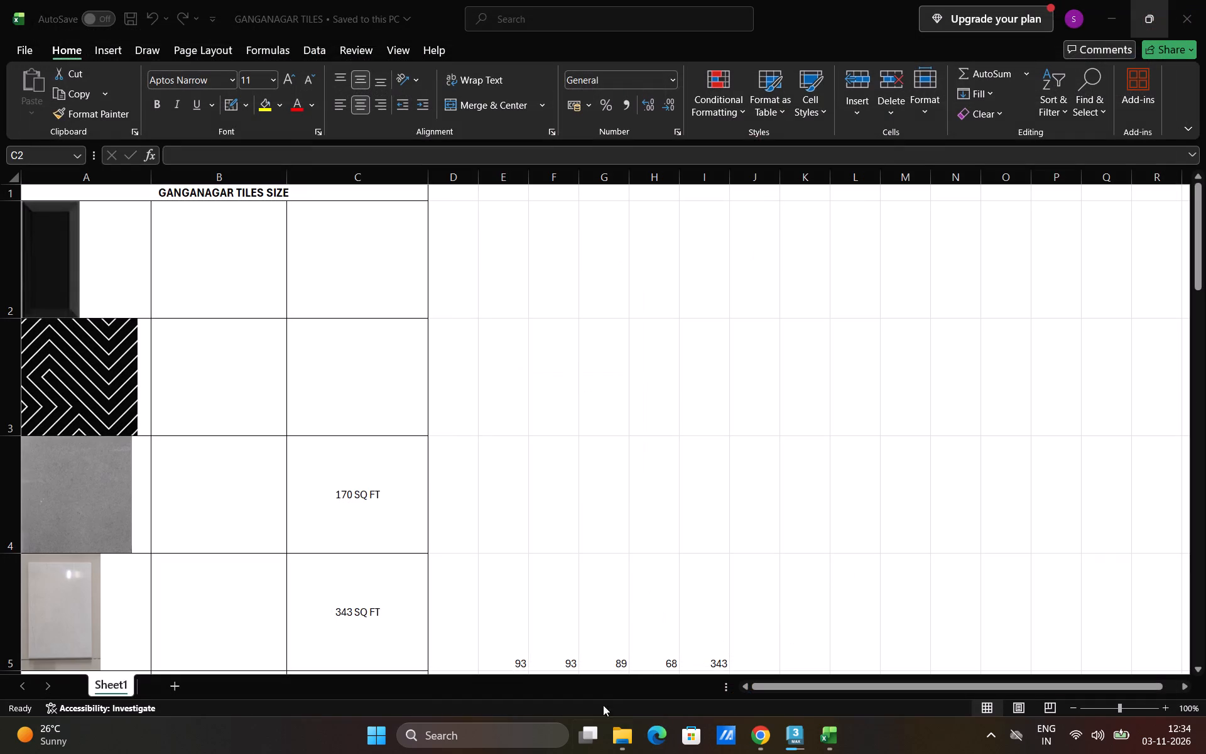
Open the ganganagar 2d drawing from the GANGANAGAR folder in AutoCAD and maximize its window.
click(618, 746)
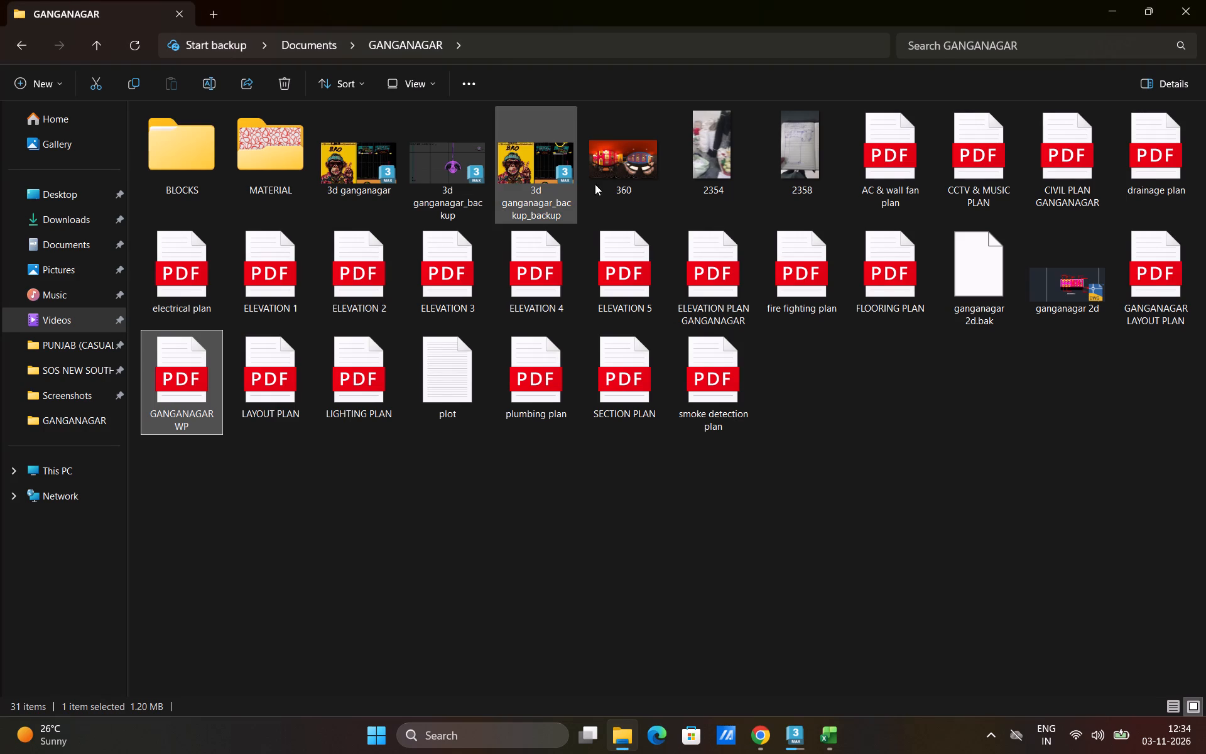
double_click(1073, 292)
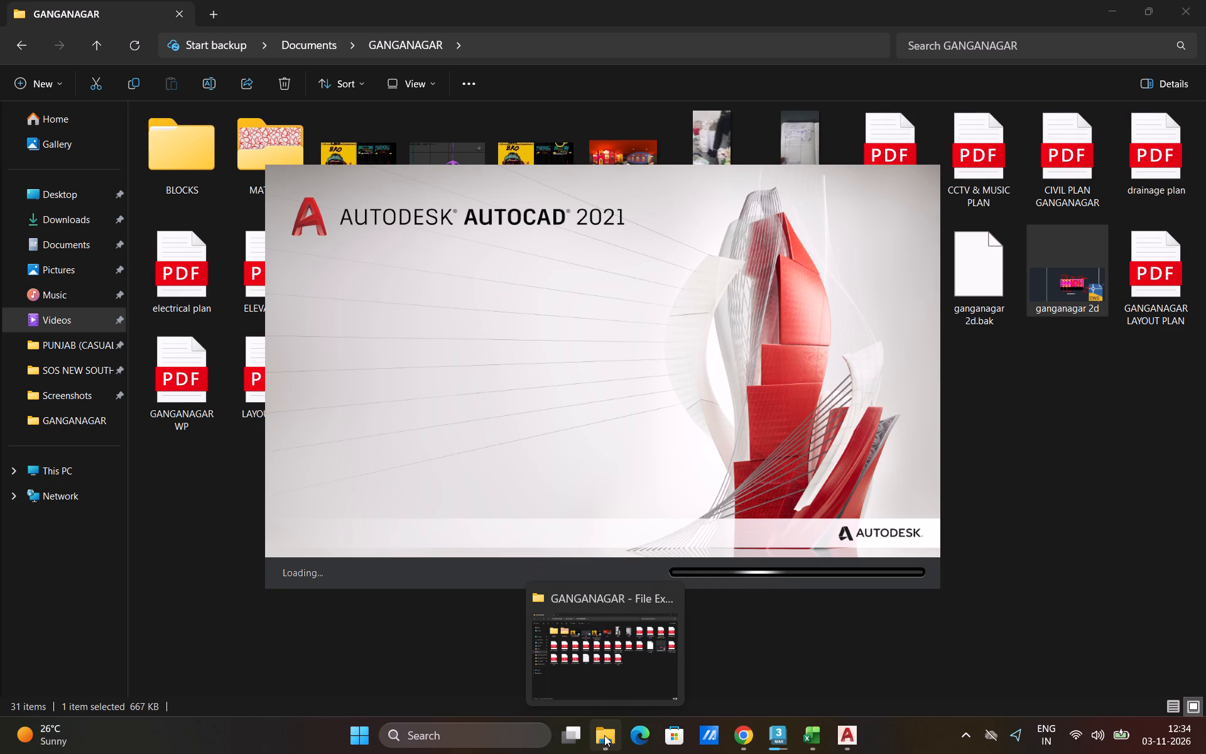
click(769, 732)
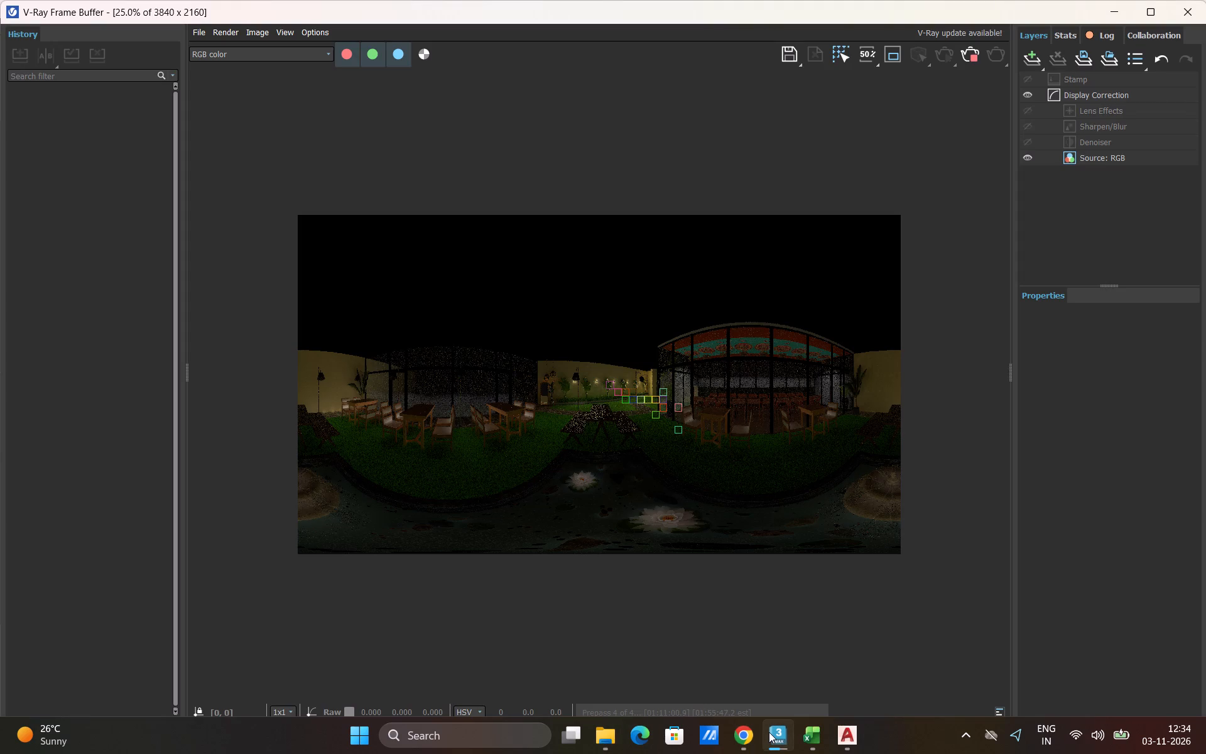
click(834, 746)
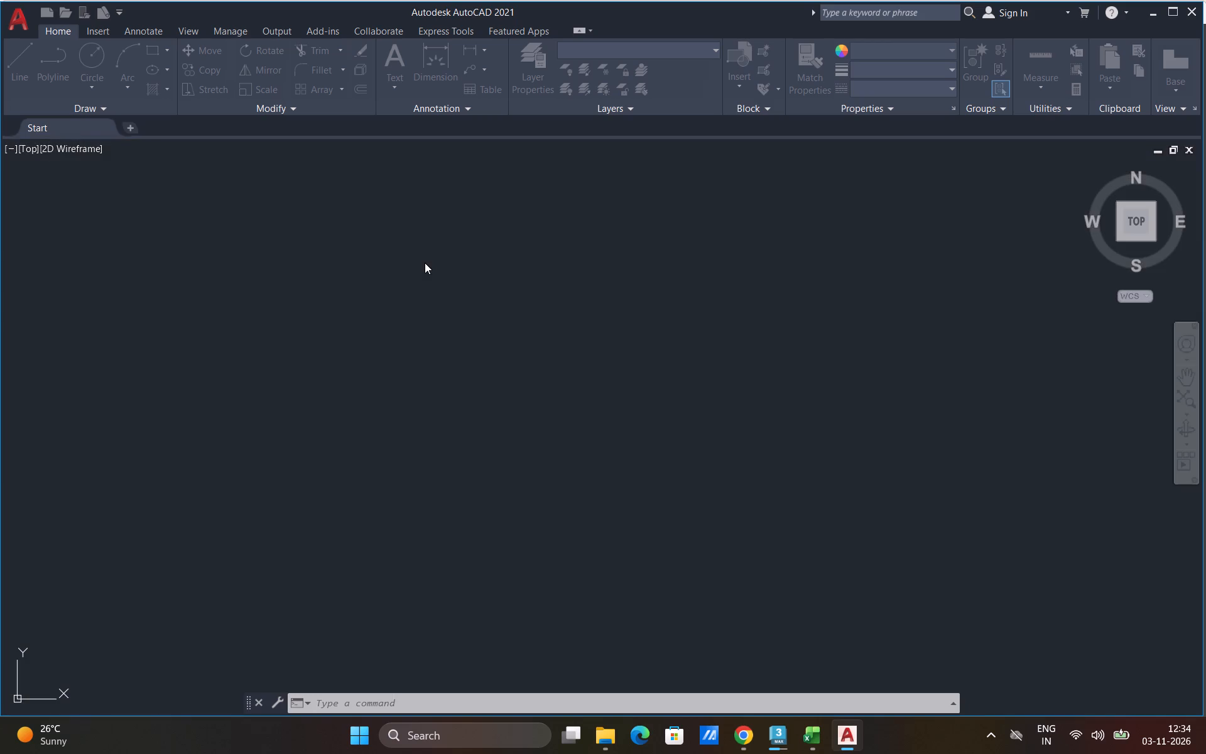
click(1172, 16)
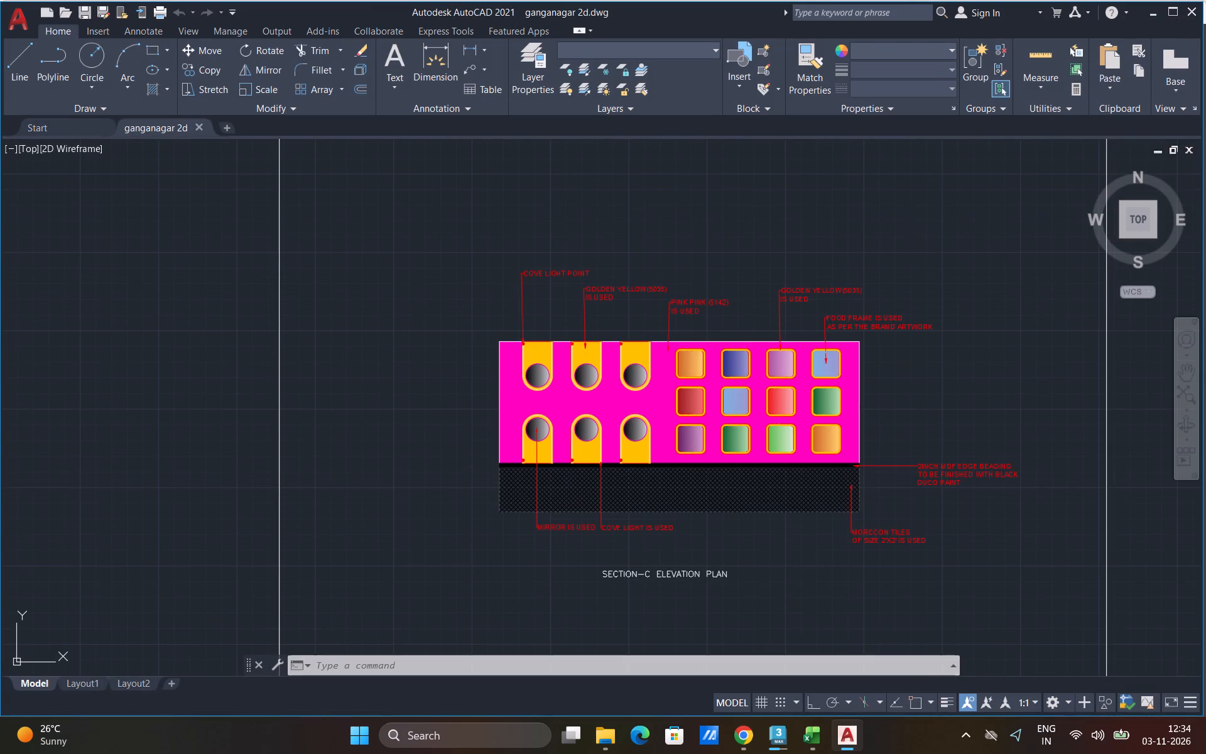
click(1173, 9)
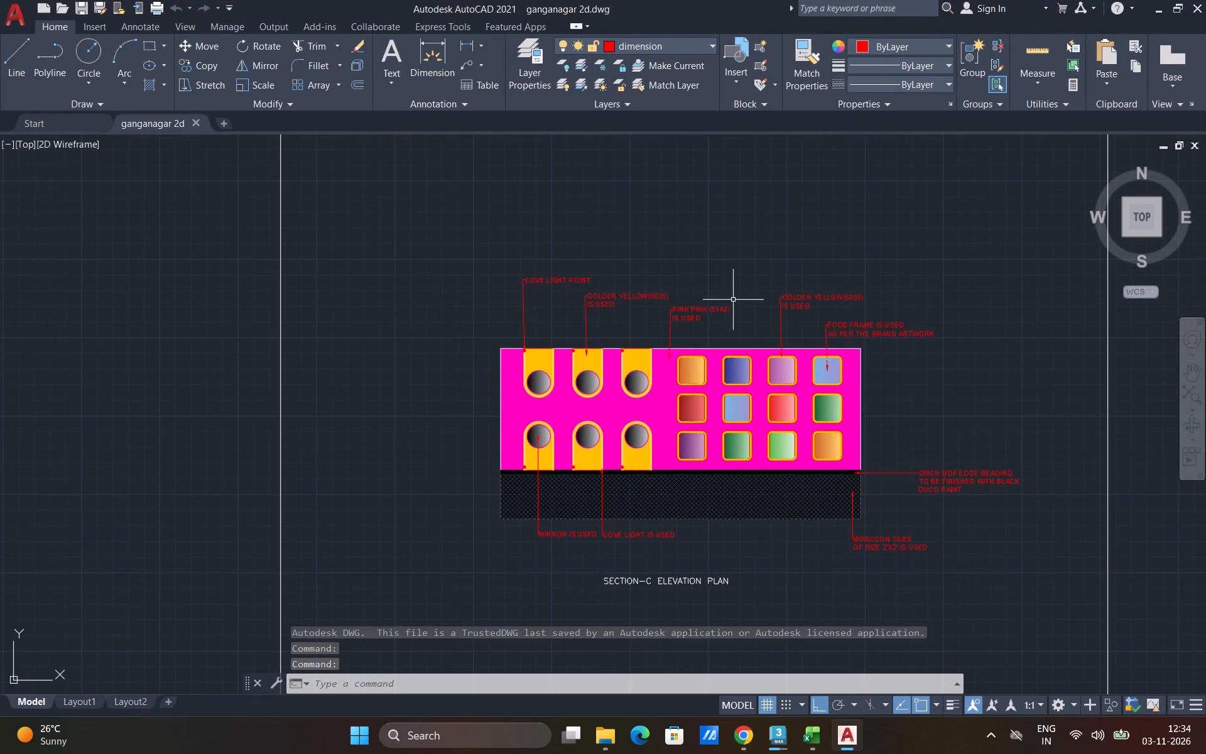
On the dimensioned layout plan, start an area measurement of the dine-in space, tracing from the washroom's outer corner along the kitchen side and entrance wall.
scroll(815, 276, down, 7)
middle_drag(212, 266, 1205, 376)
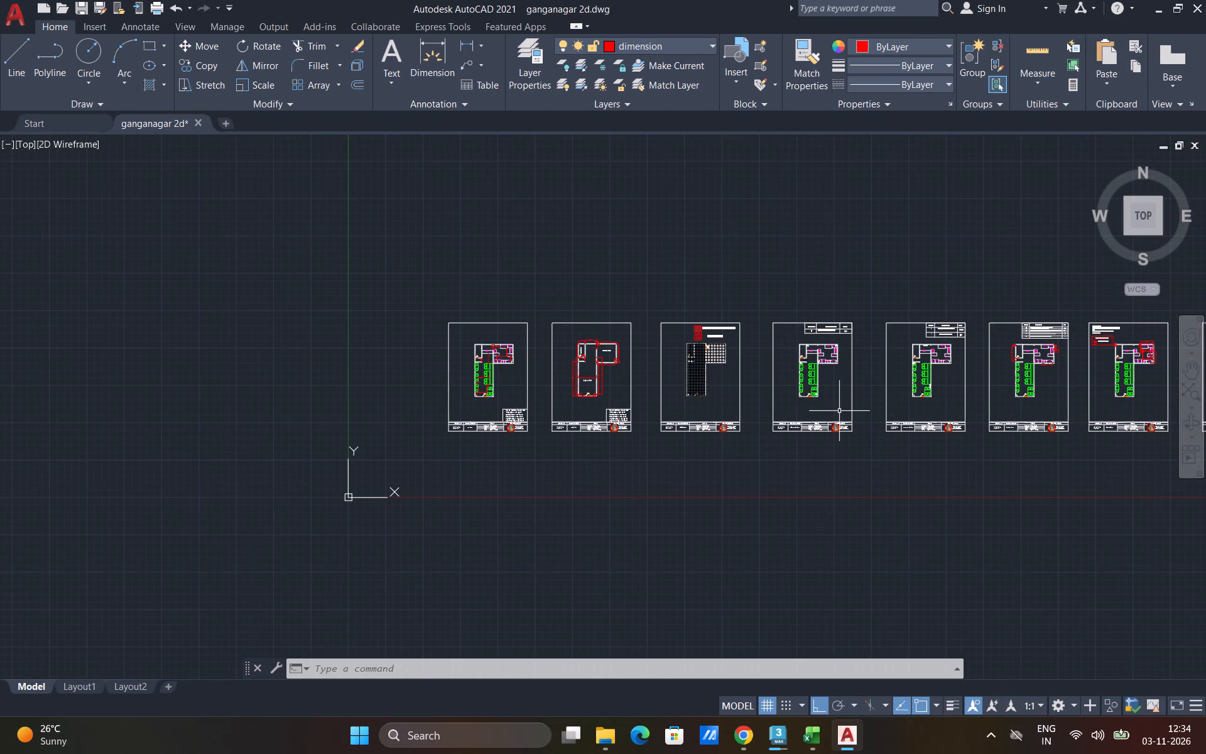
scroll(506, 359, up, 2)
scroll(749, 368, up, 3)
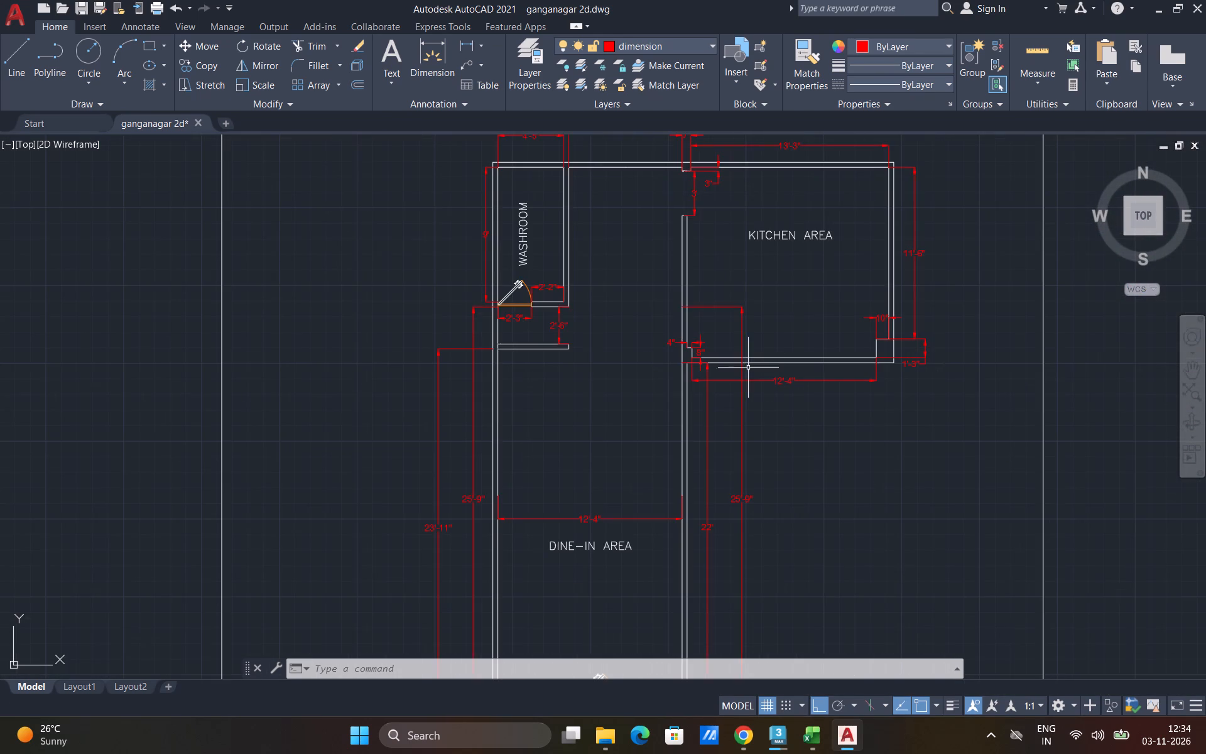
scroll(494, 298, down, 1)
click(1038, 84)
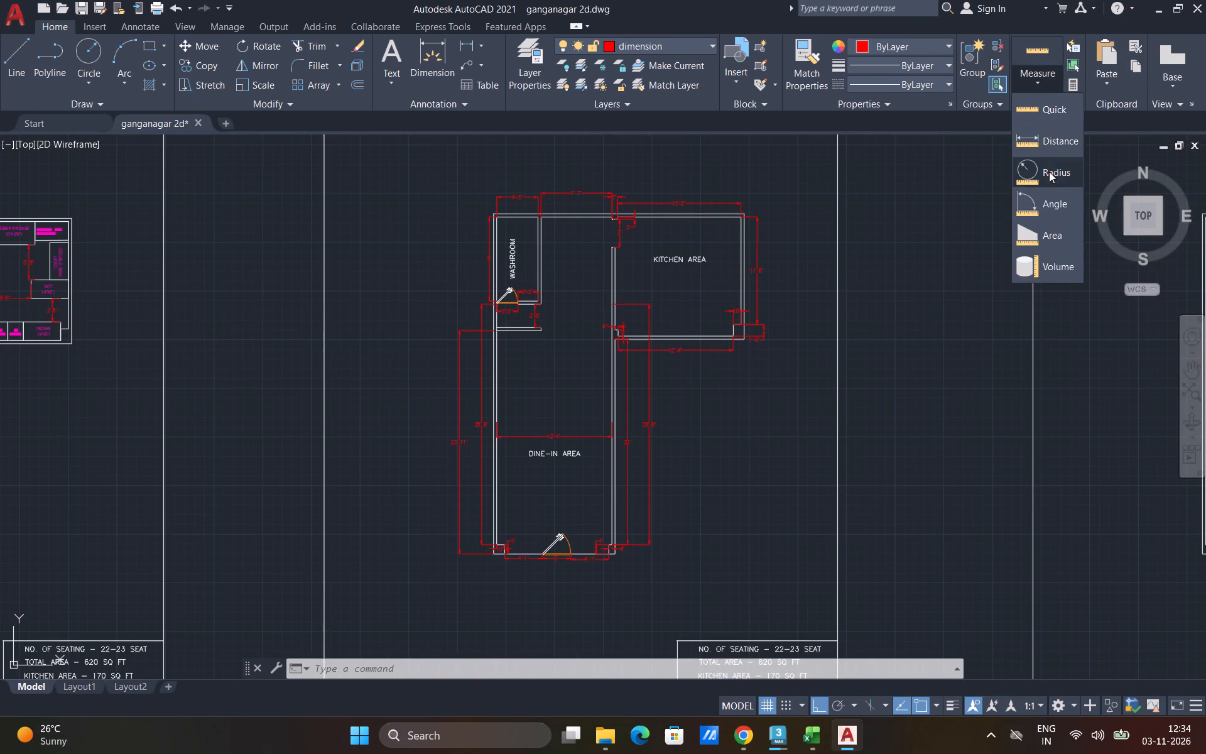
click(1040, 222)
scroll(551, 210, up, 2)
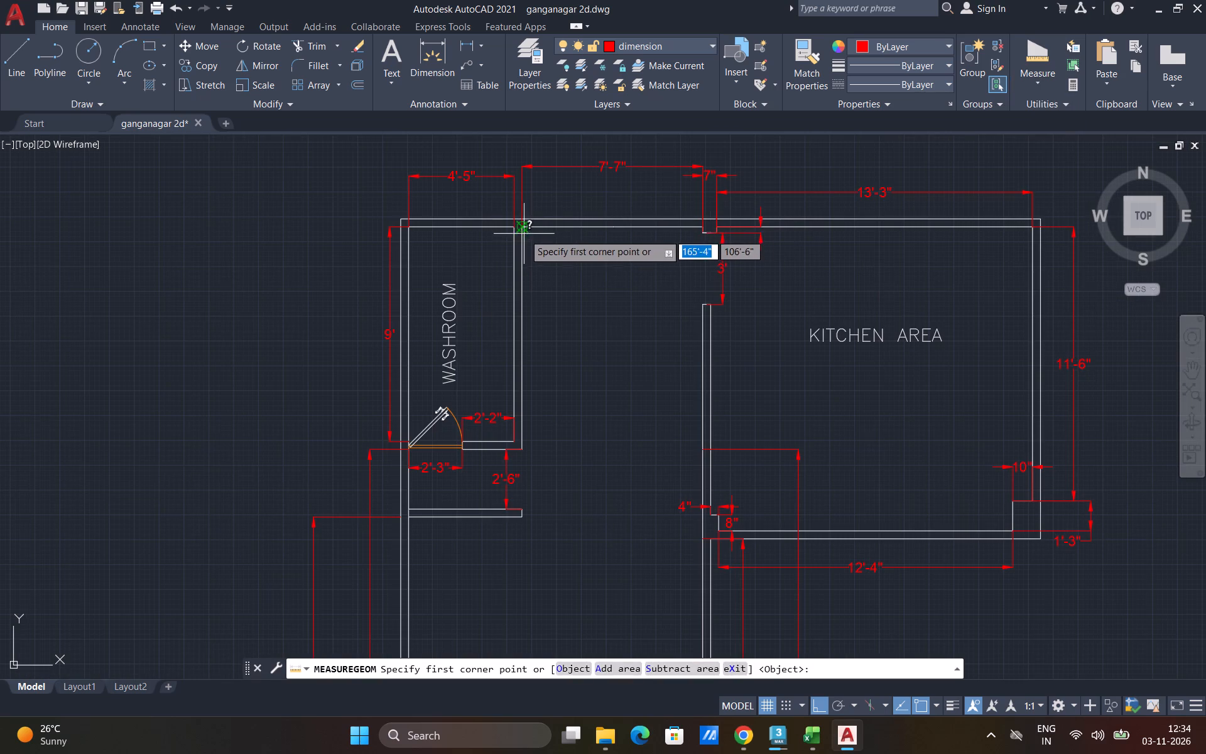
click(525, 228)
click(704, 227)
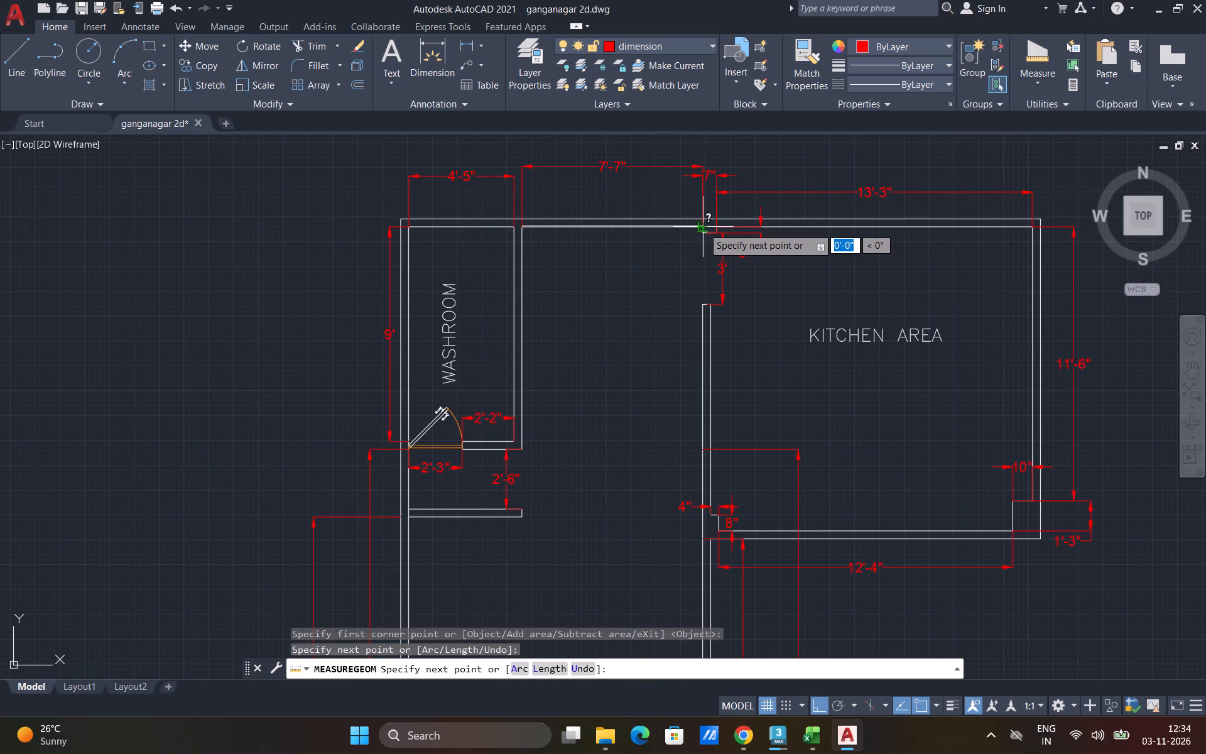
scroll(702, 227, down, 3)
scroll(707, 421, up, 3)
scroll(678, 476, up, 1)
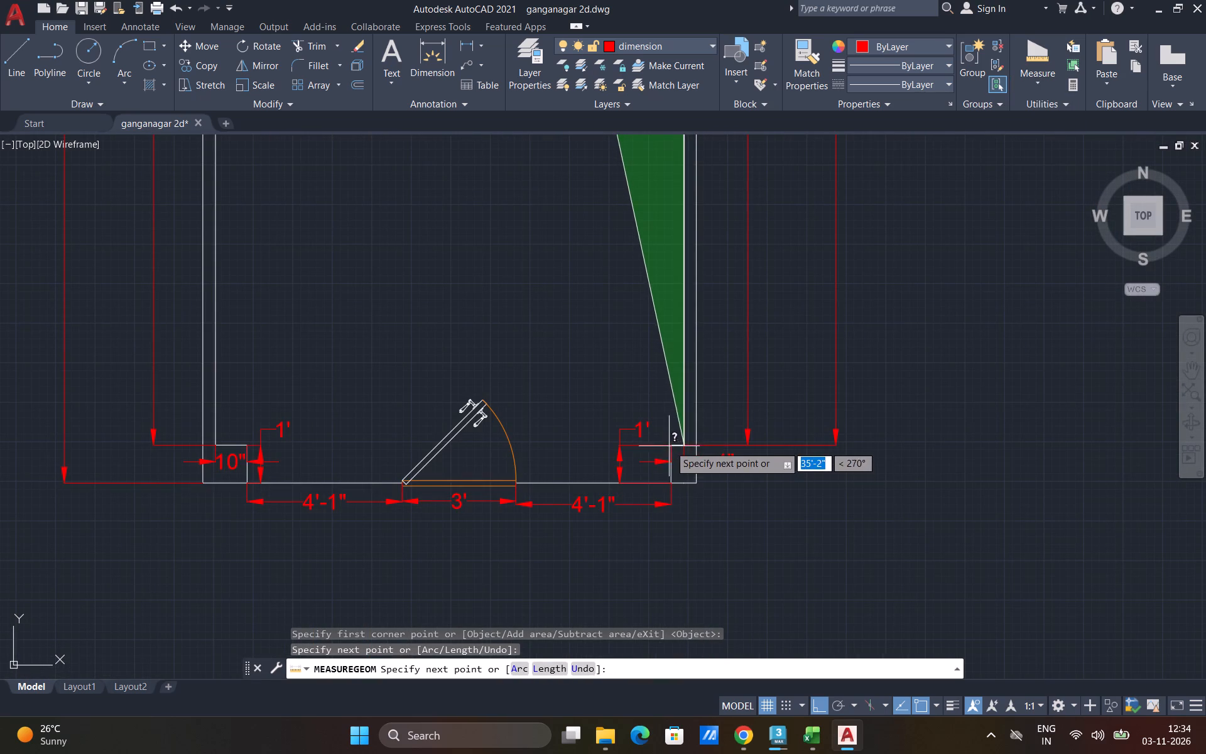
click(684, 446)
click(670, 446)
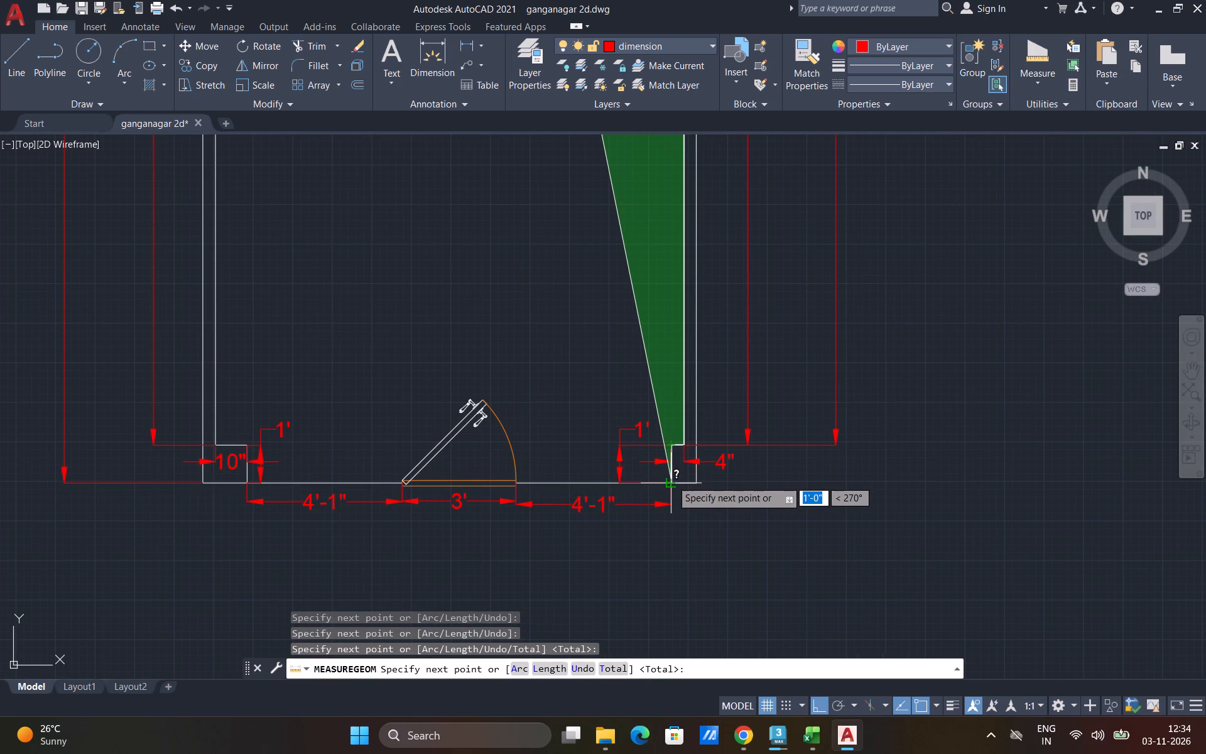
click(666, 483)
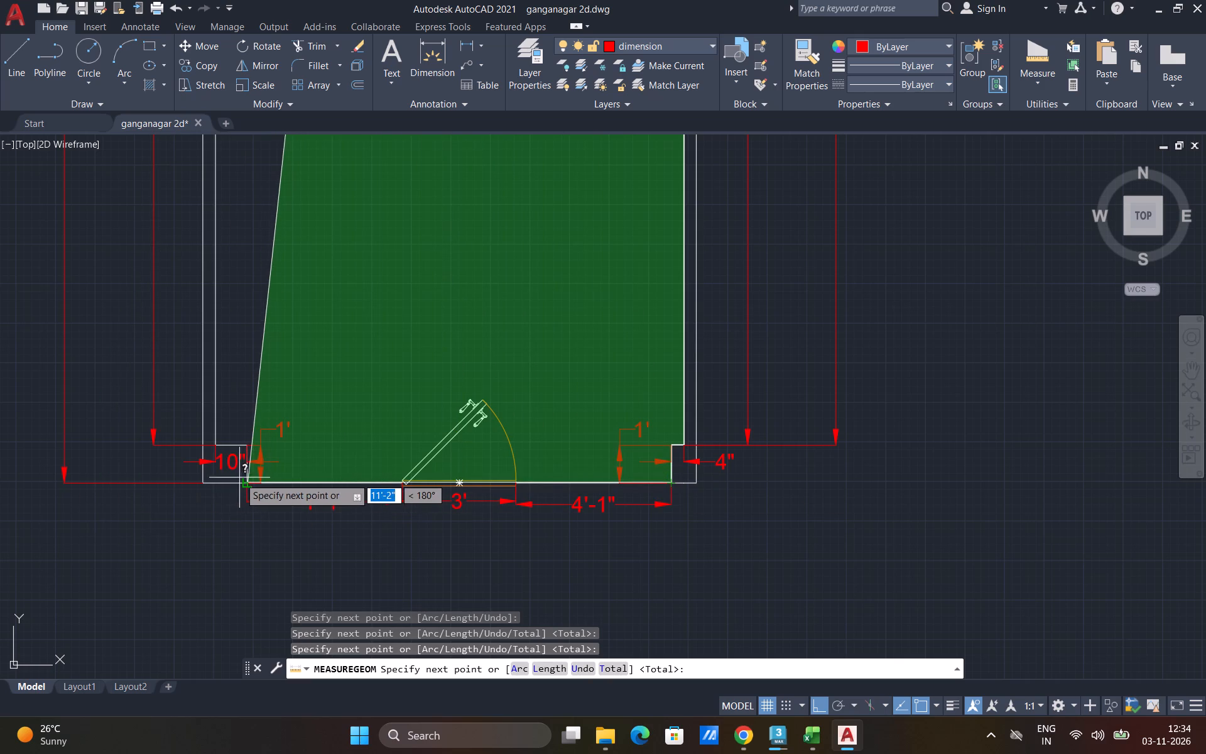
click(246, 484)
click(248, 442)
click(216, 444)
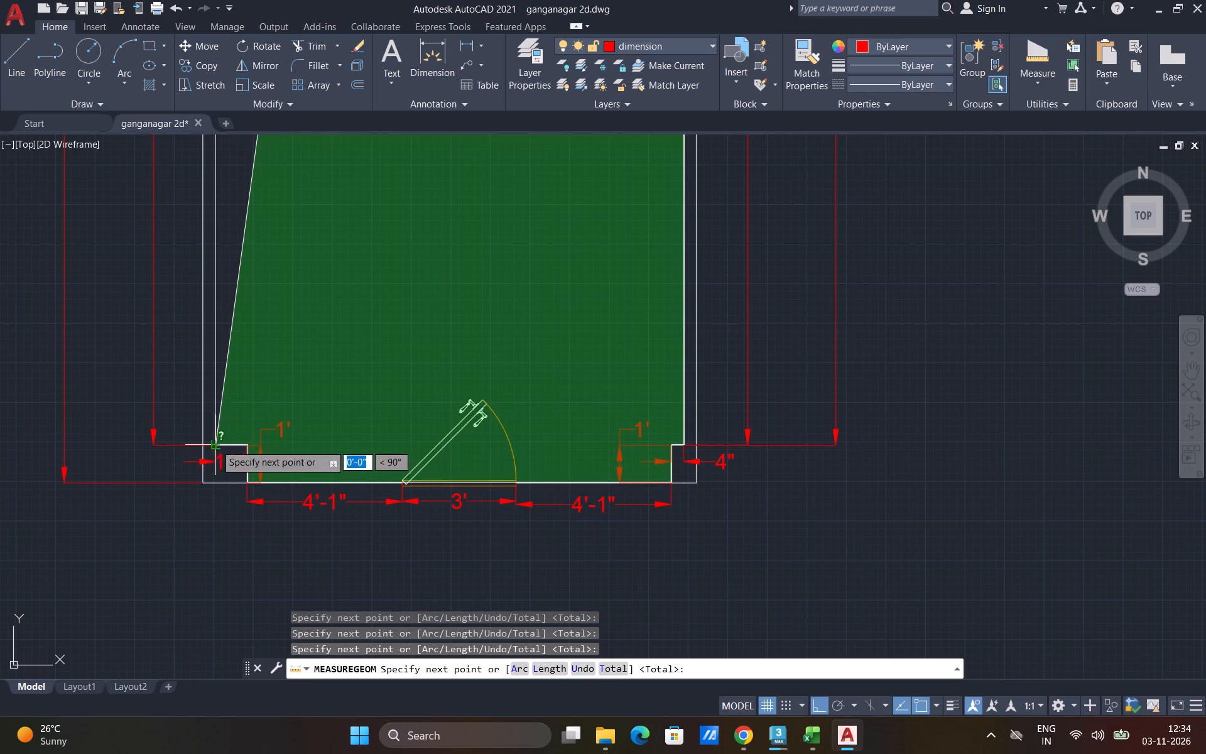
Continue the measured boundary up the dine-in side wall and around the washroom to the starting corner, total the area and end the measurement.
scroll(291, 503, down, 5)
scroll(286, 381, up, 3)
click(281, 334)
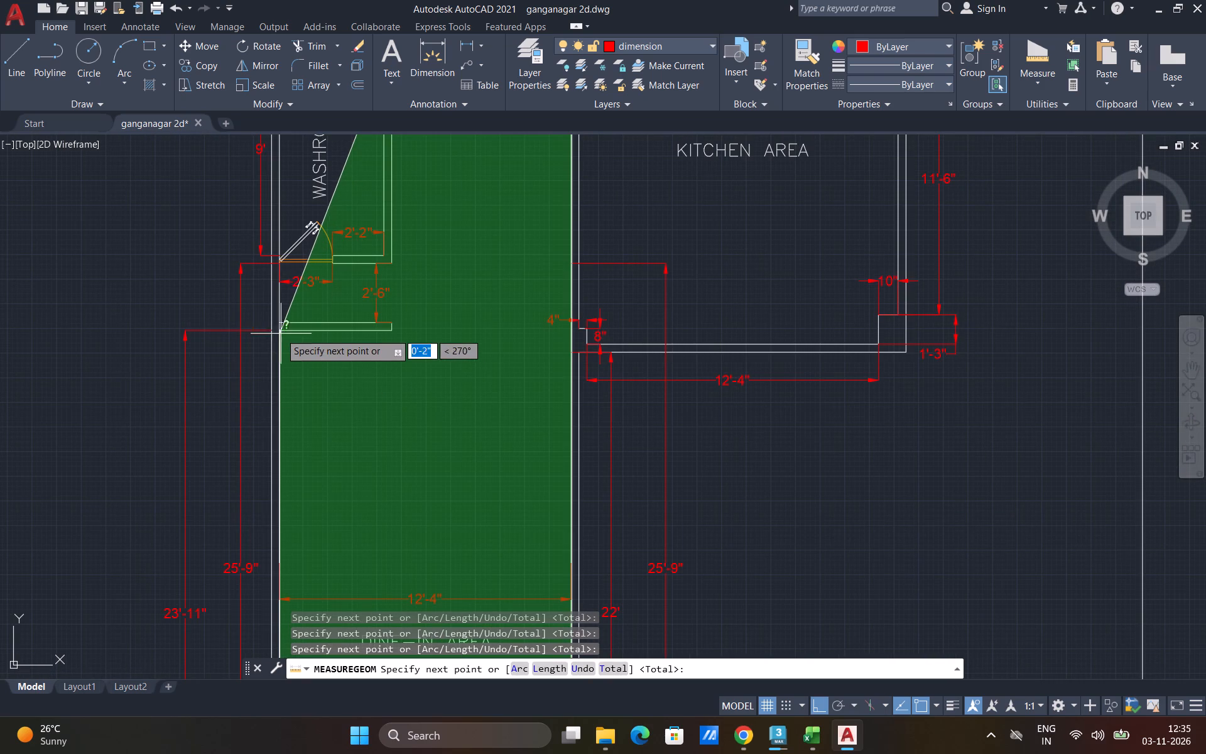
scroll(293, 243, up, 4)
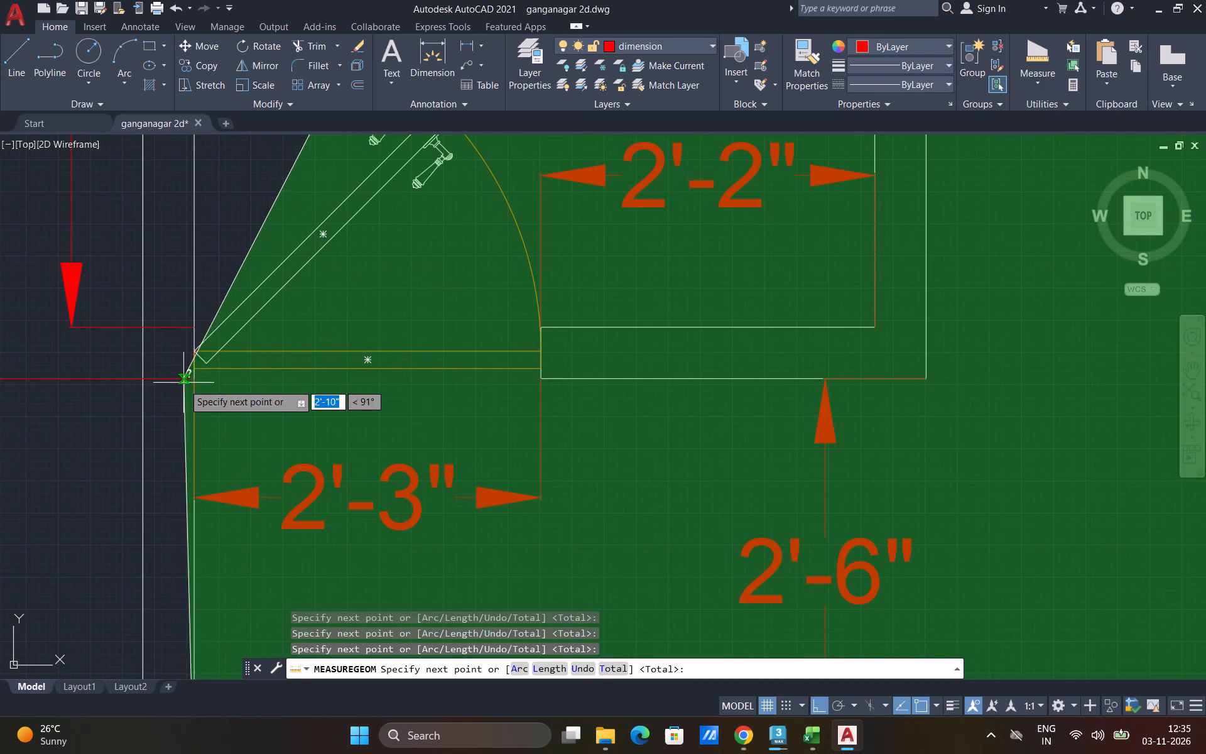
click(245, 378)
scroll(245, 378, down, 2)
click(514, 378)
scroll(482, 388, down, 3)
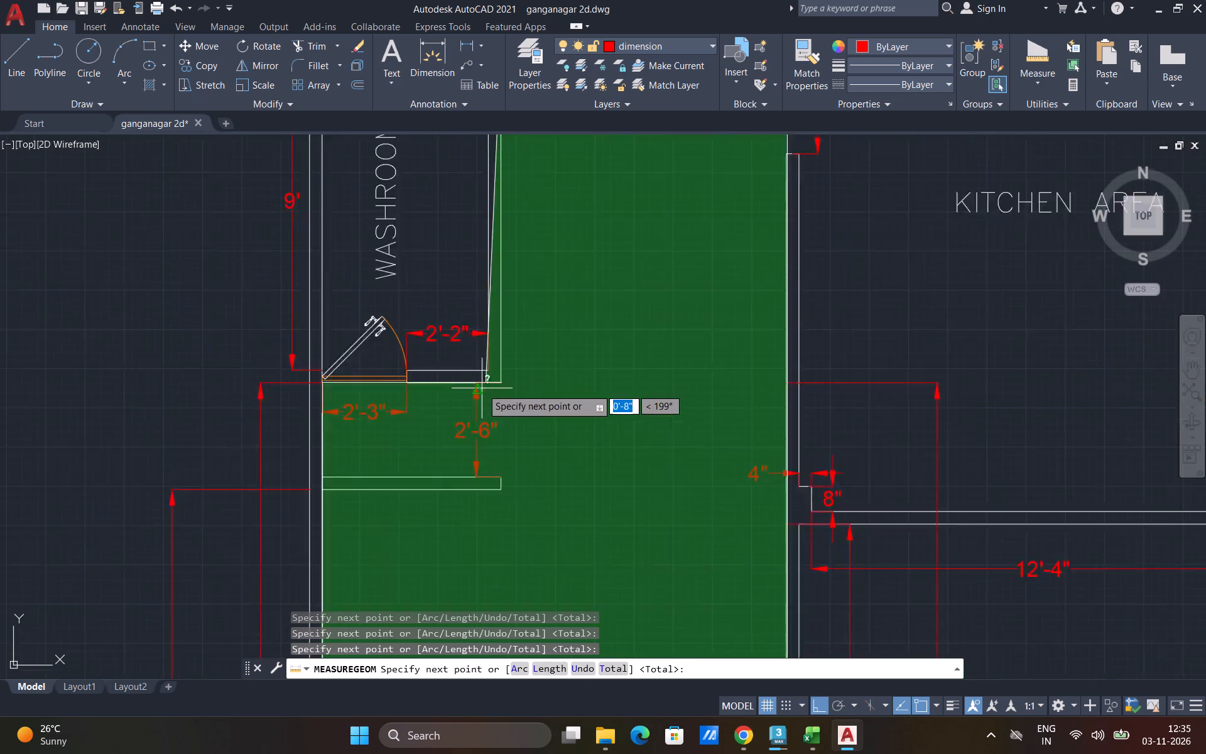
click(491, 163)
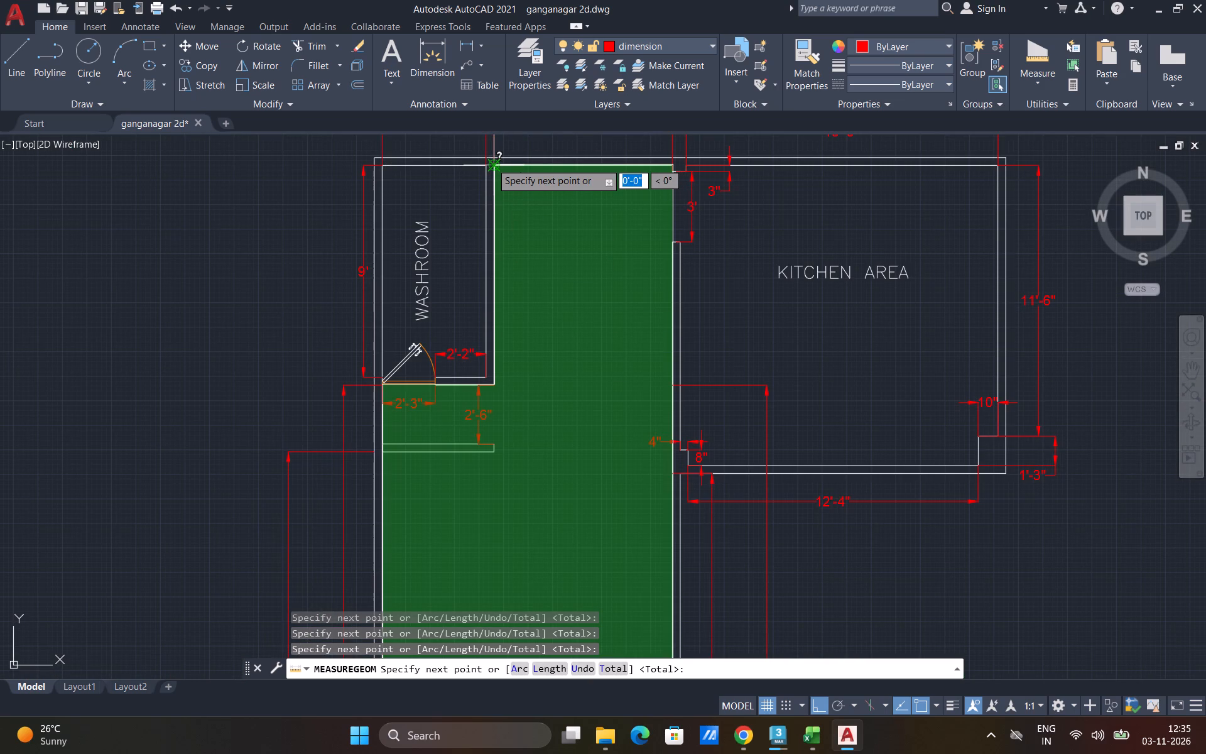
key(t)
key(Return)
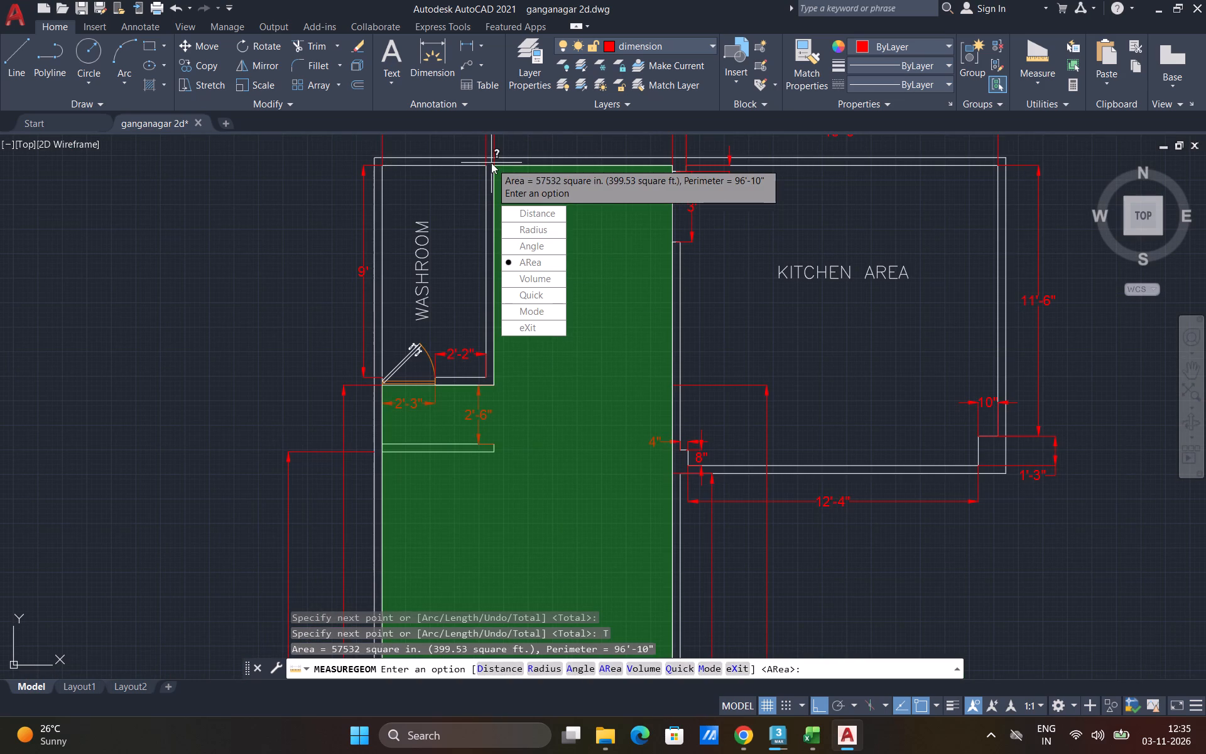
key(Escape)
Switch to the Excel workbook and enter 400 in cell E3, beside the black-and-white patterned tile row.
click(813, 731)
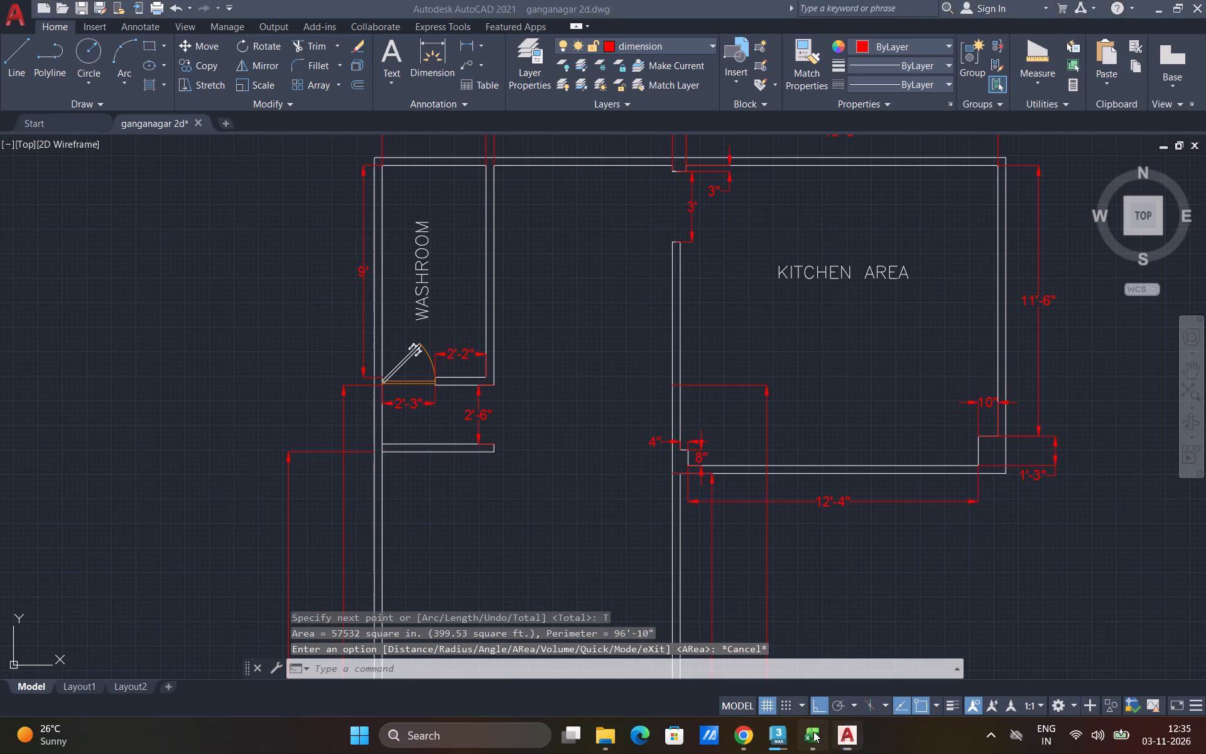
click(500, 401)
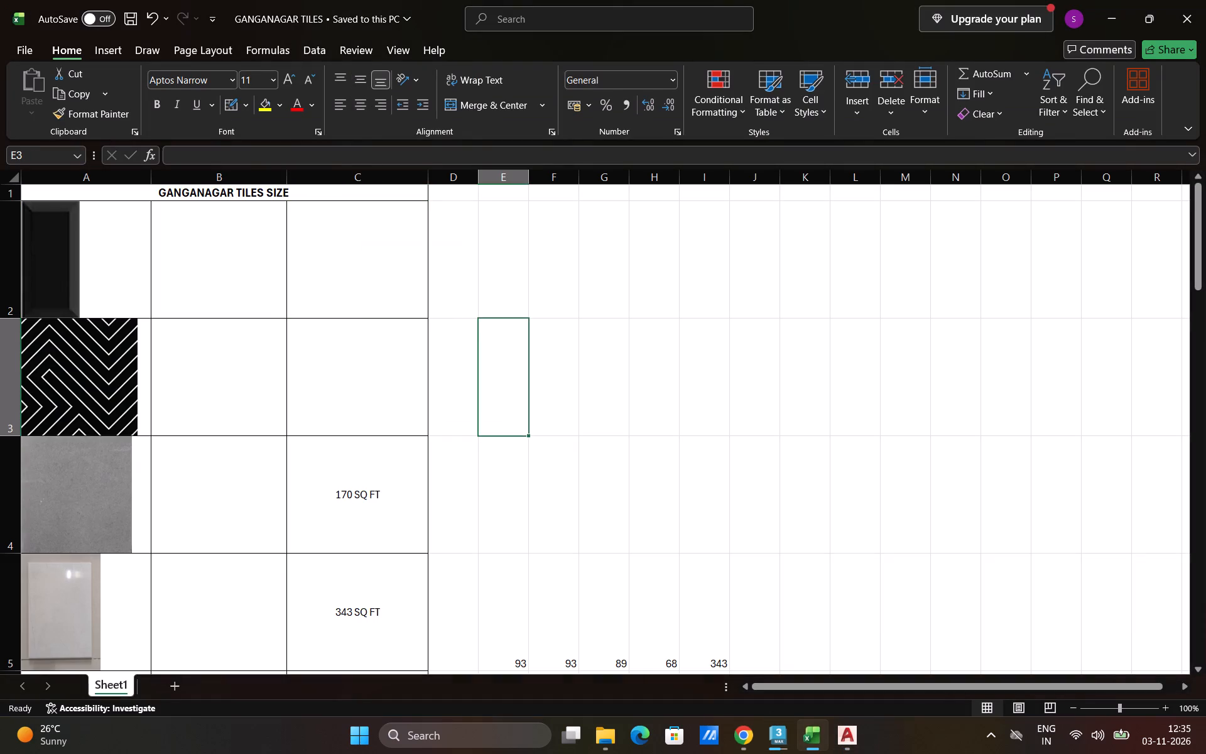
text(400)
key(Right)
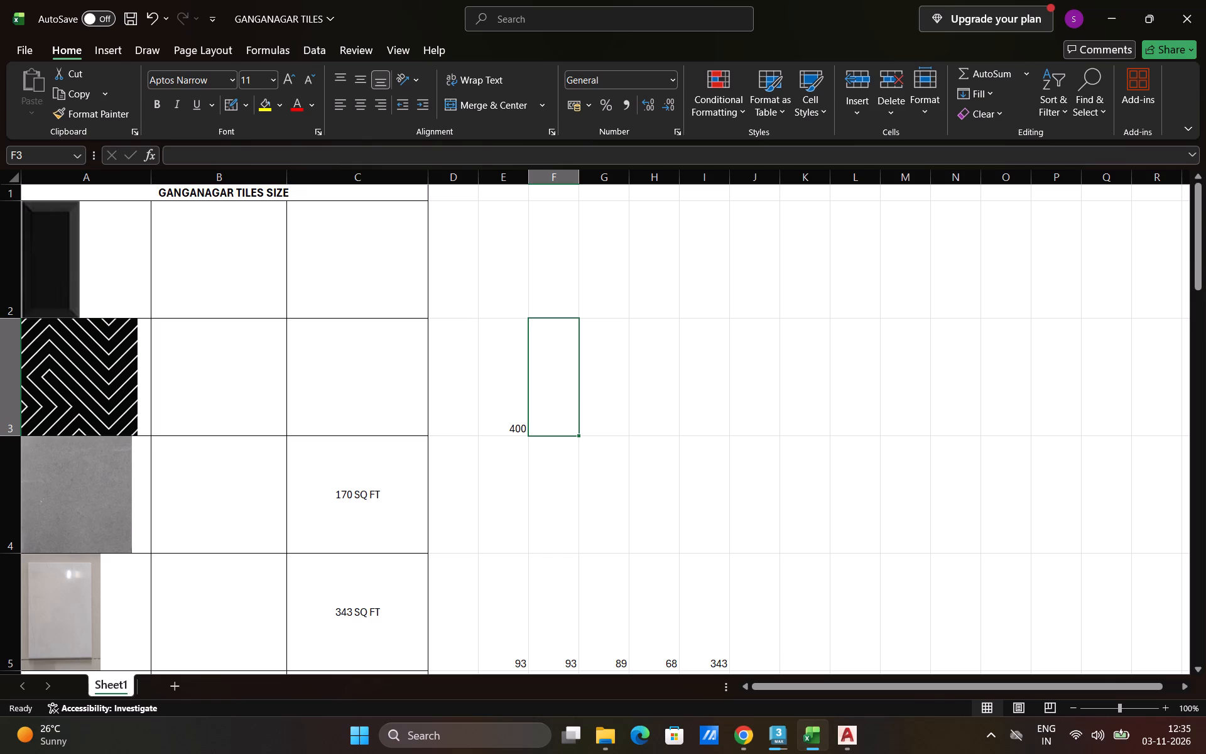
Open the 360 render image from the GANGANAGAR folder and examine the dine-in wall and floor tiling, returning to the AutoCAD drawing.
click(835, 744)
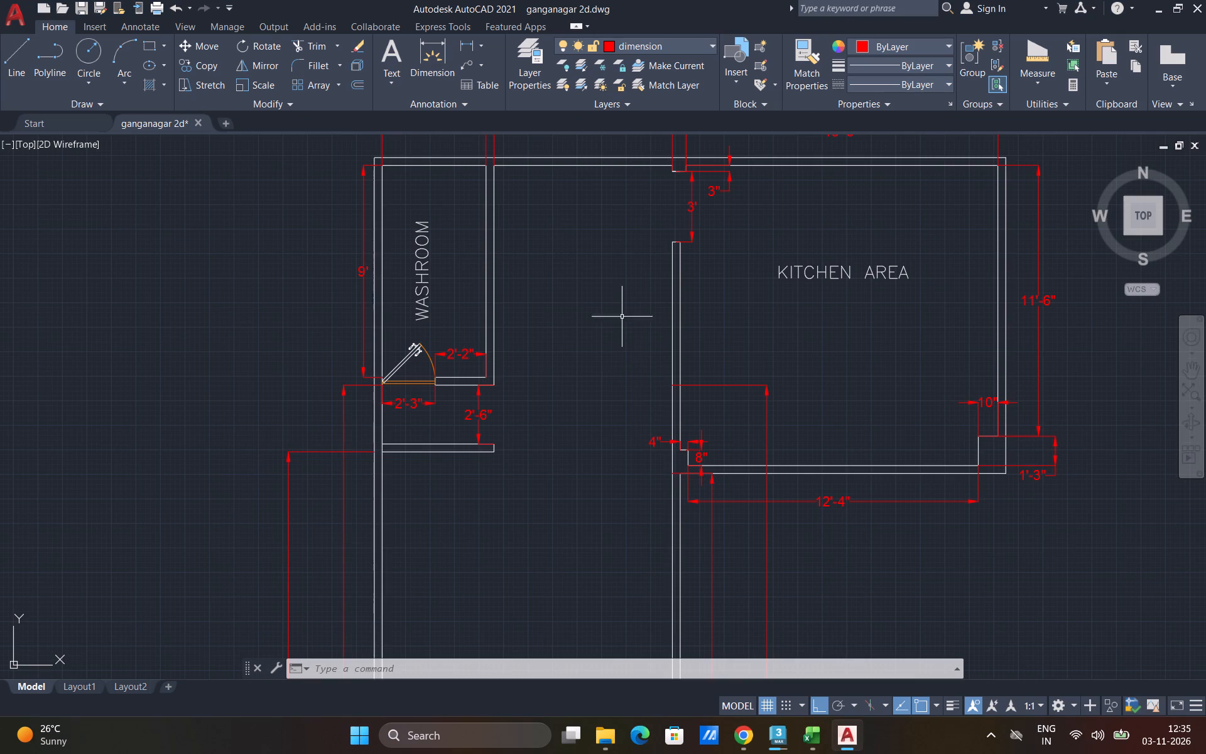
scroll(616, 297, down, 2)
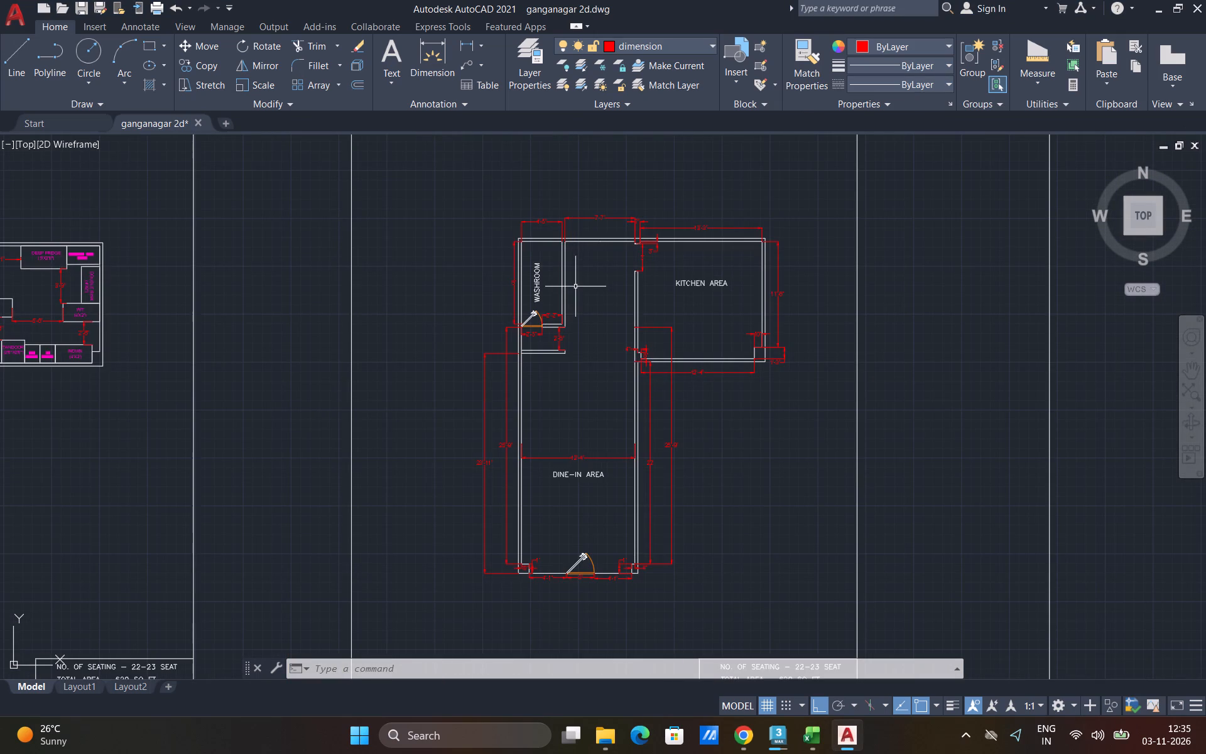
click(596, 734)
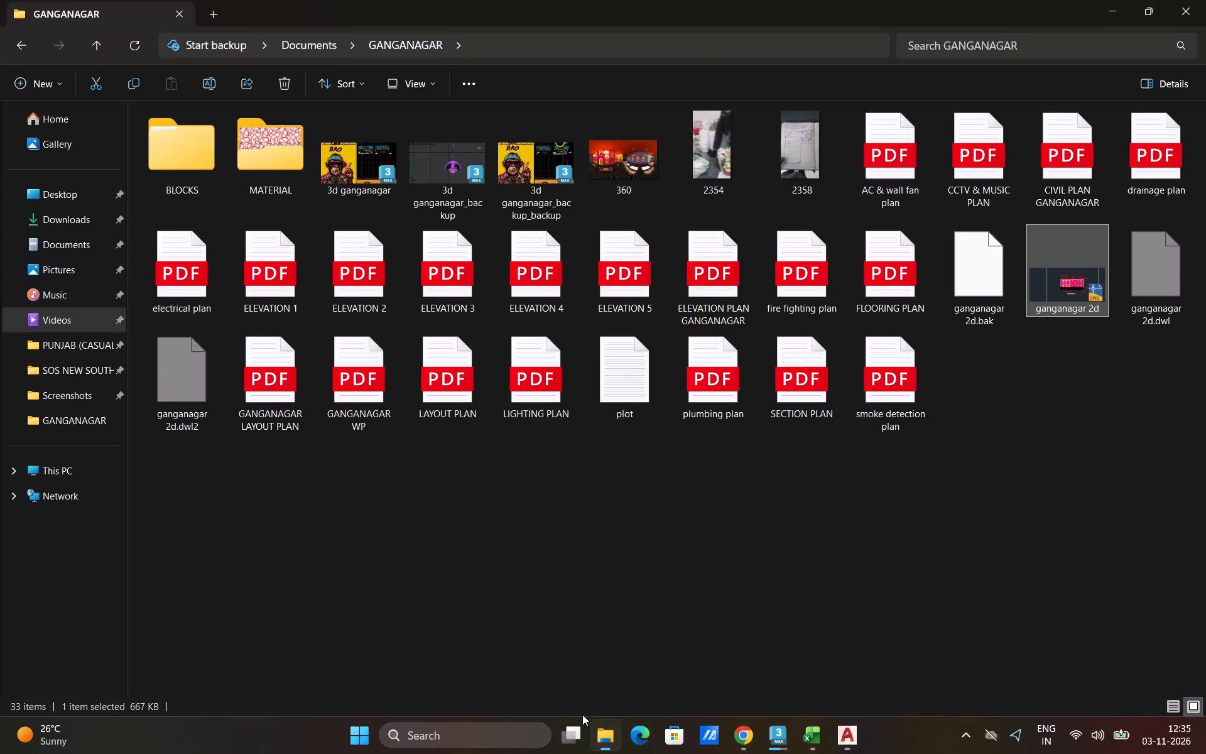
double_click(618, 149)
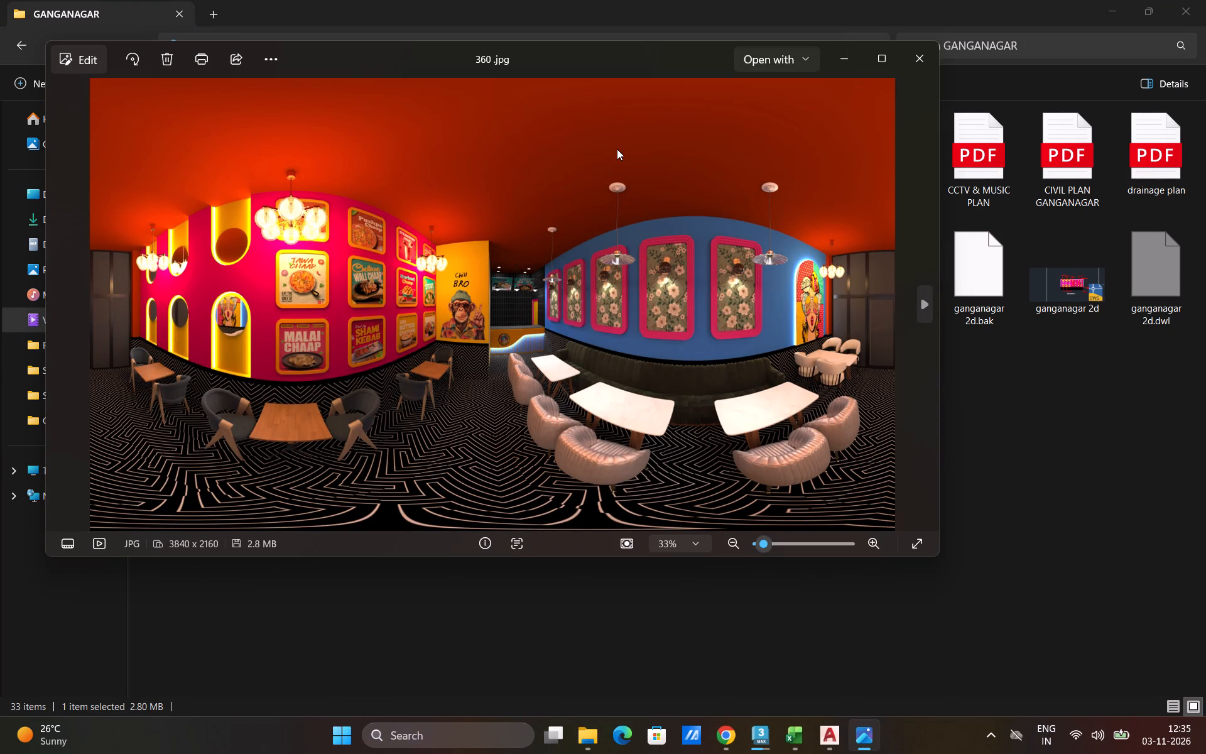
click(826, 743)
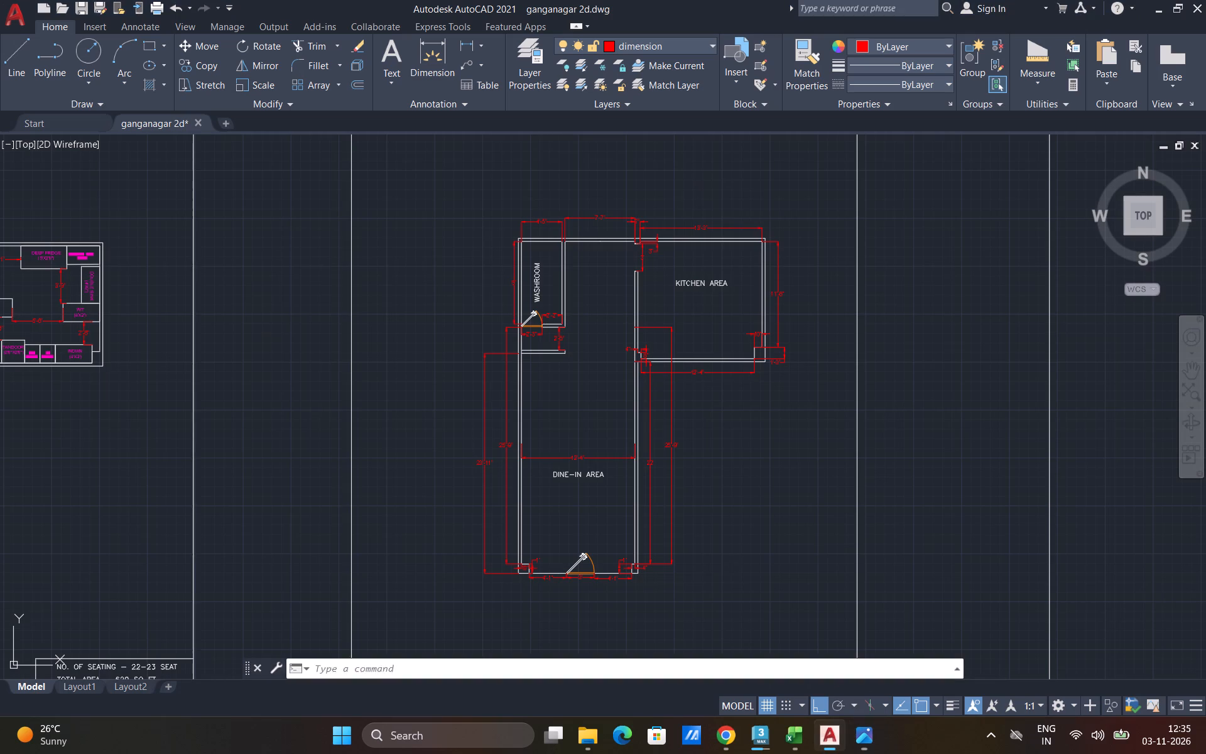
click(862, 745)
click(862, 745)
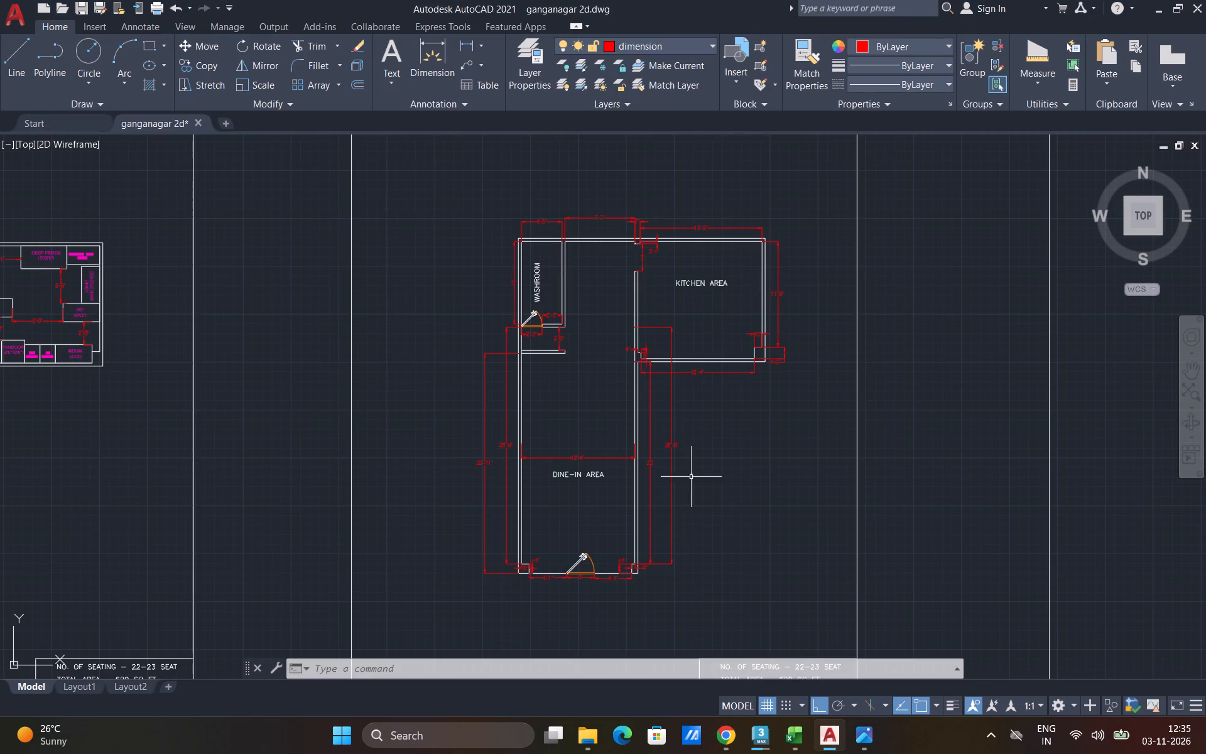
On the furniture layout plan, measure the length of the dine-in wall behind the long sofa, from the counter to the entrance wall.
scroll(638, 405, down, 3)
scroll(435, 427, up, 3)
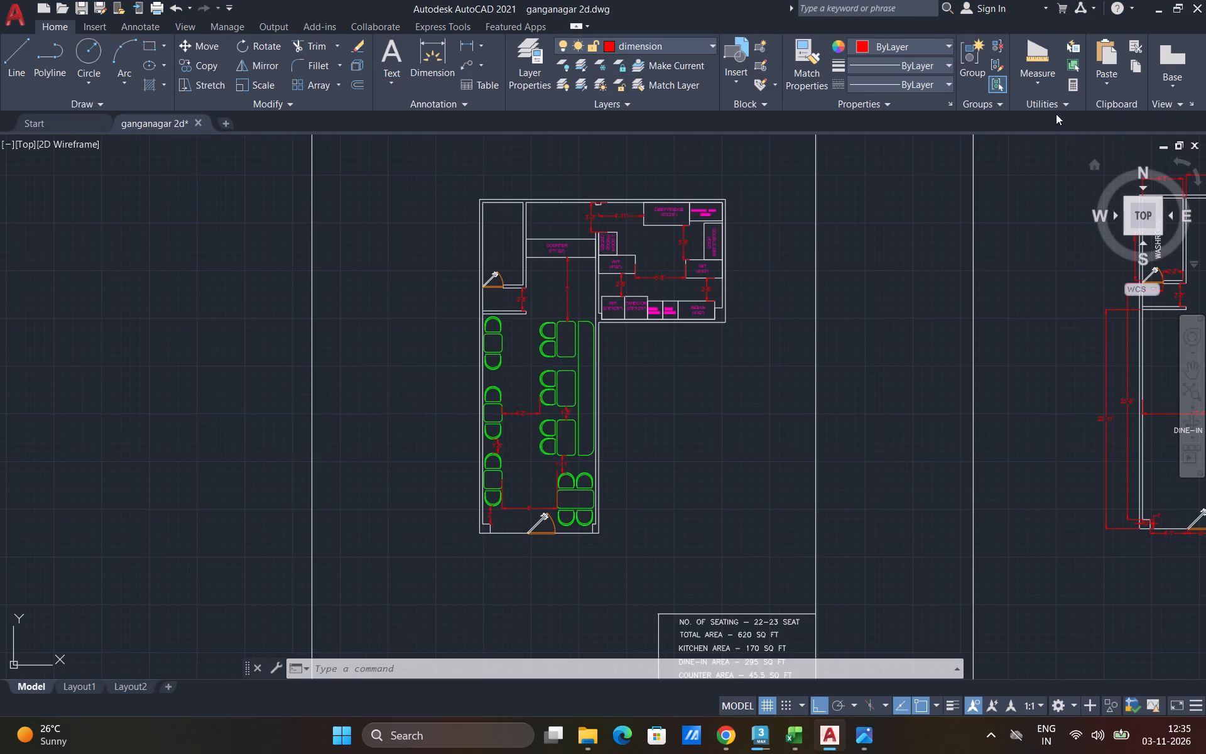
click(1048, 79)
click(1045, 138)
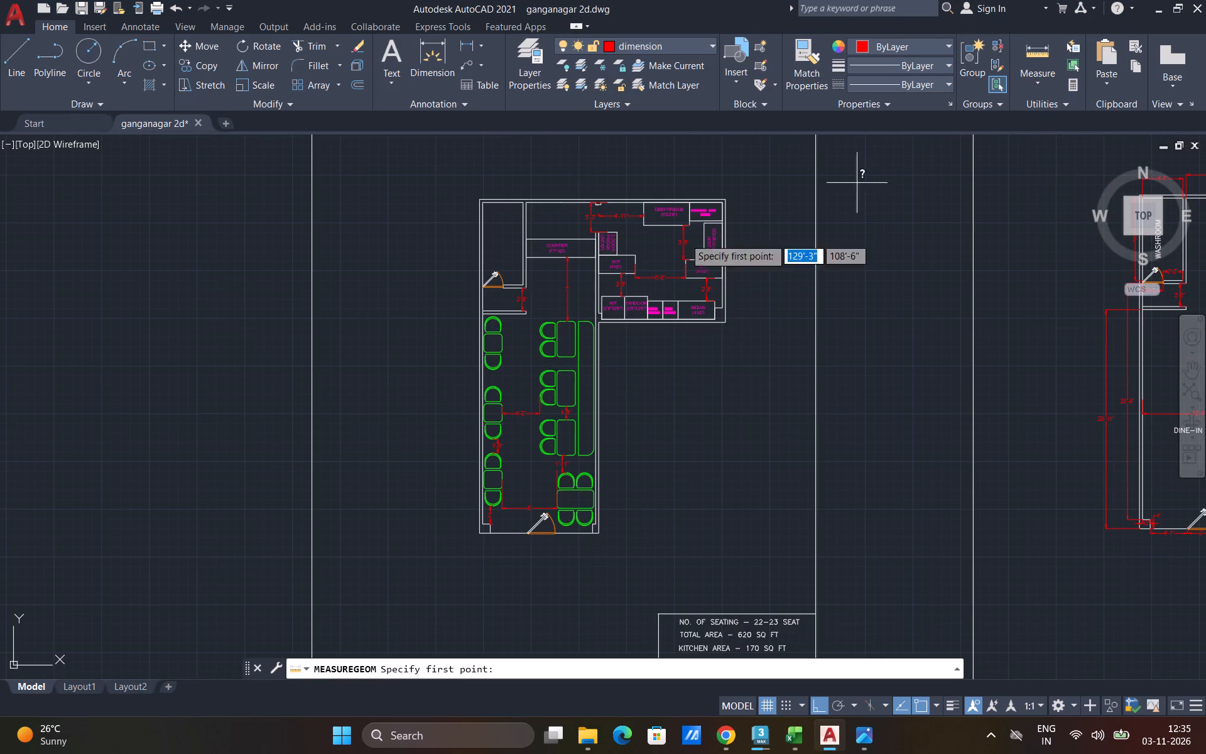
click(594, 259)
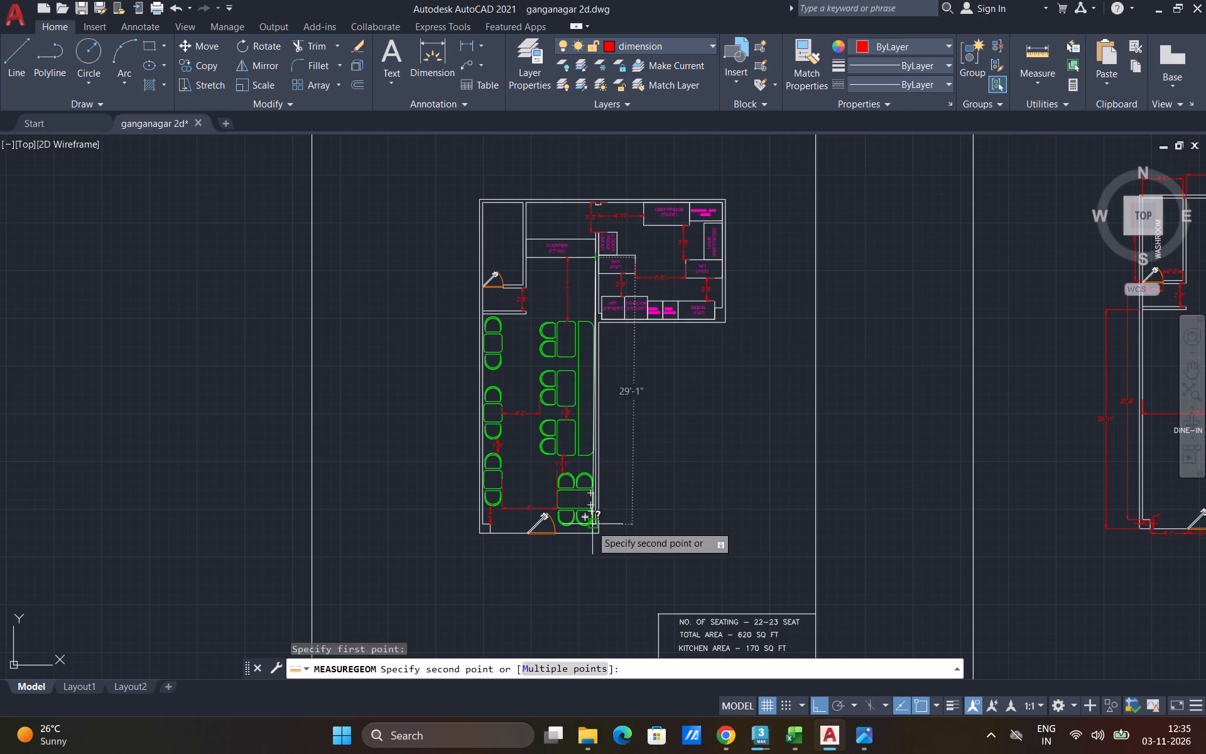
scroll(595, 529, up, 4)
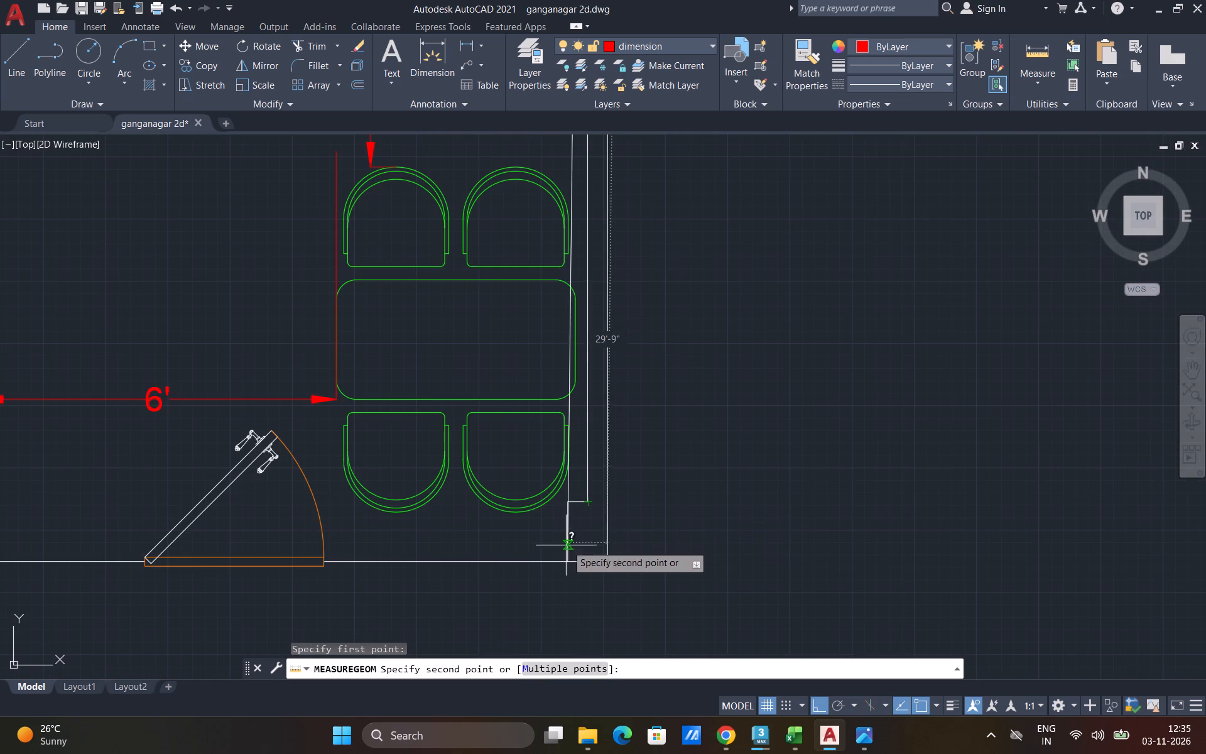
click(587, 555)
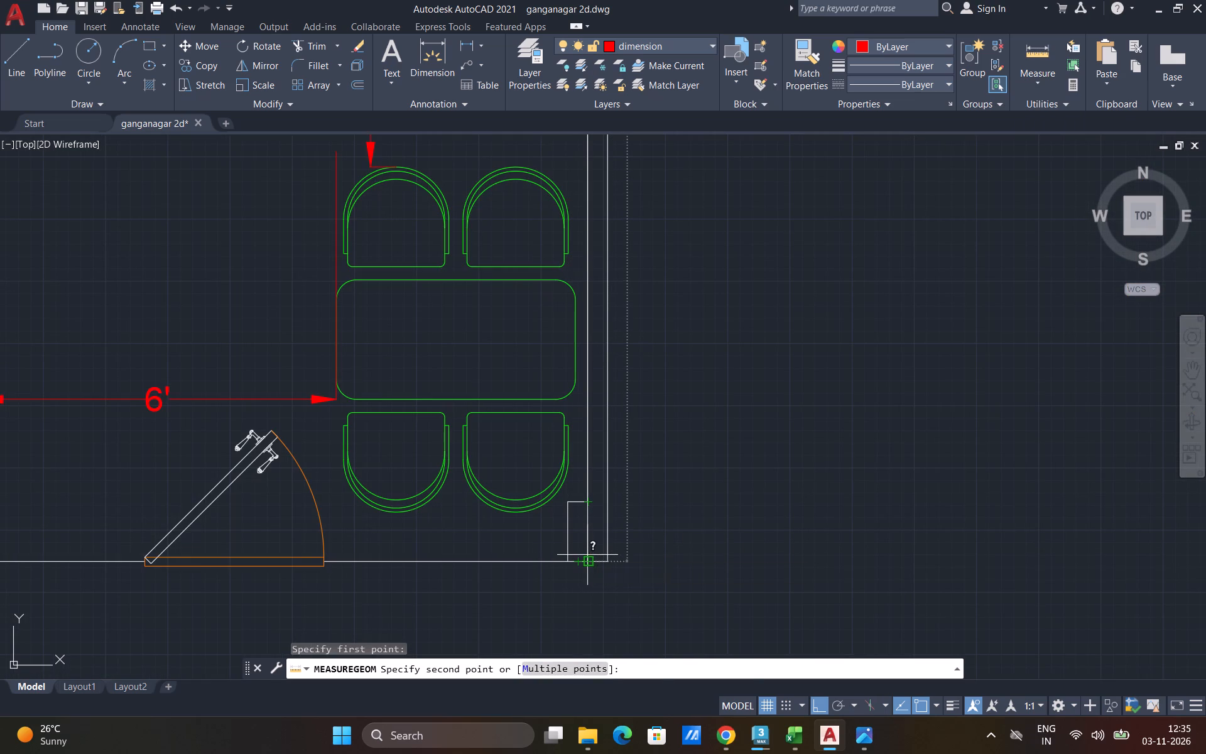
key(Escape)
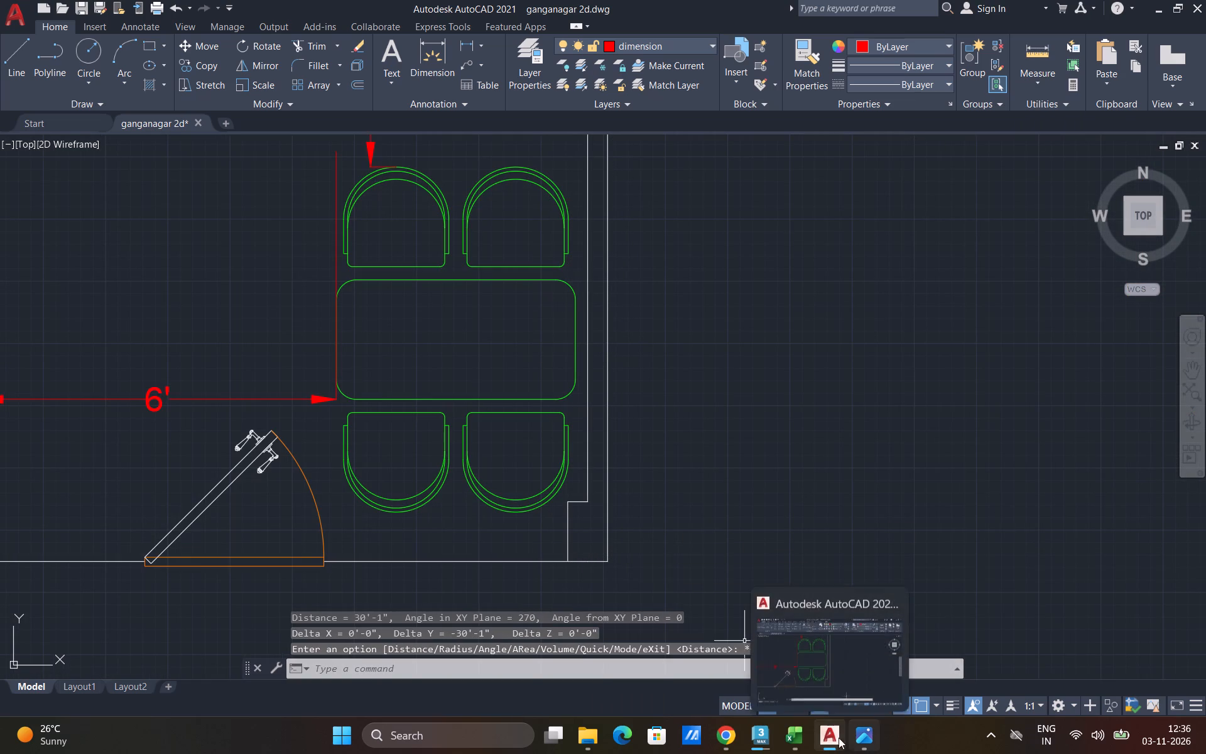
Switch to Chrome and search Google for 30'1"X3' IN SQ FT.
click(734, 738)
drag(183, 133, 156, 139)
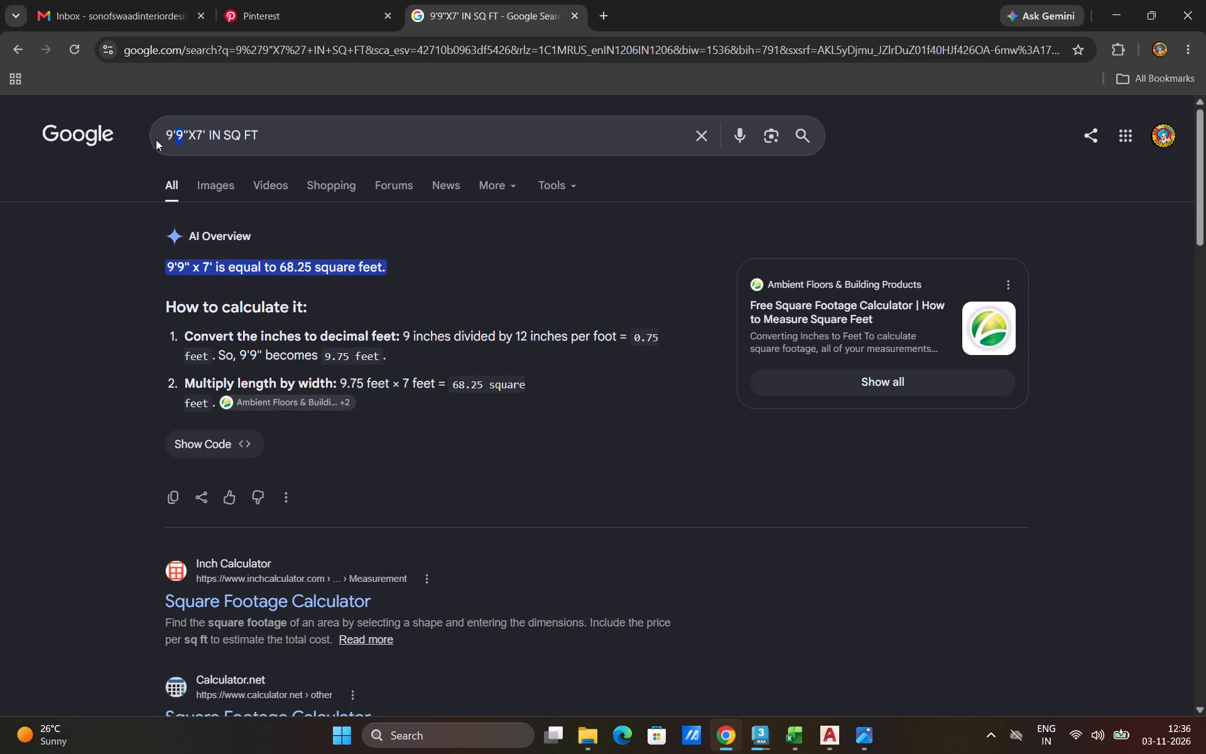
drag(156, 139, 155, 139)
text(30'1)
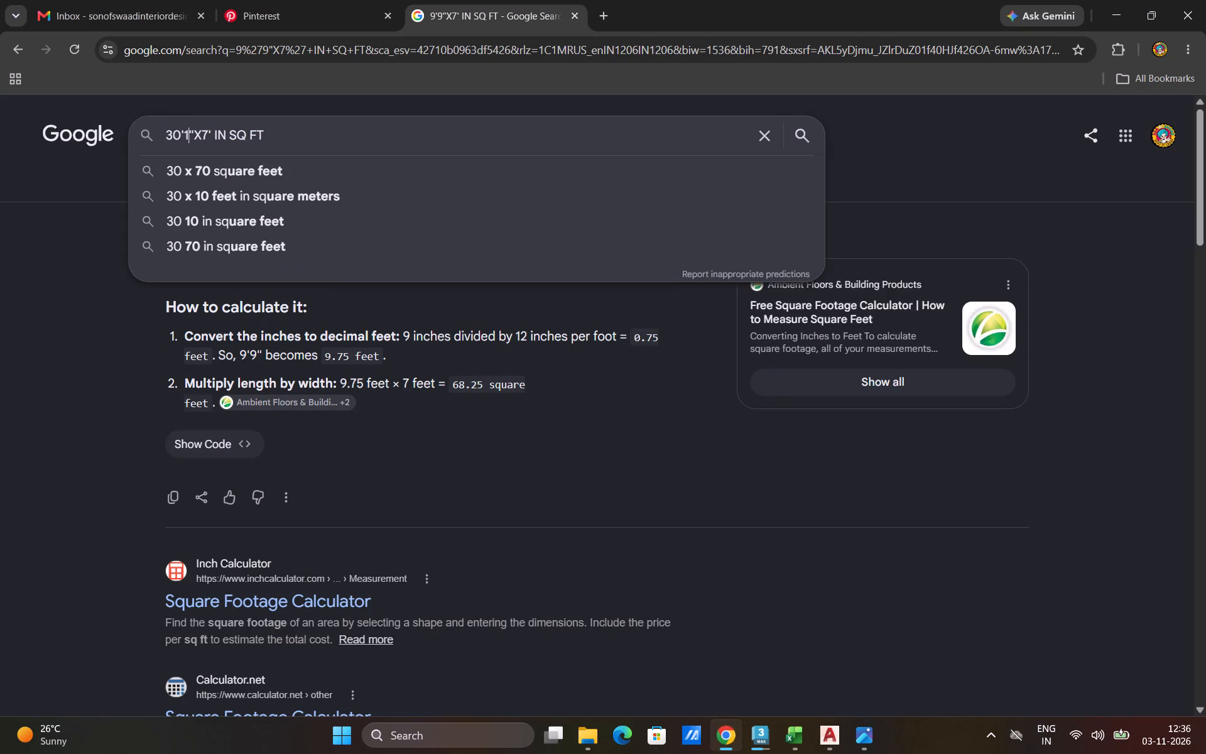
key(Right)
key(Right)
key(Right)
key(BackSpace)
key(3)
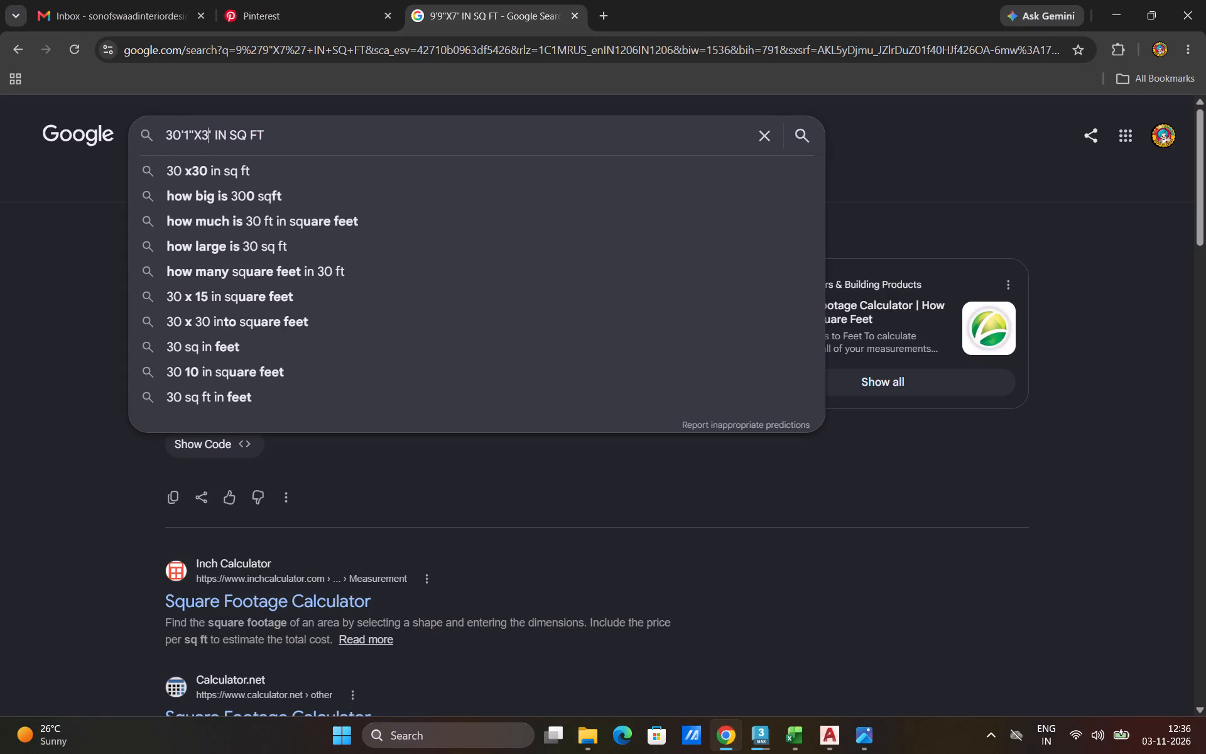
key(Return)
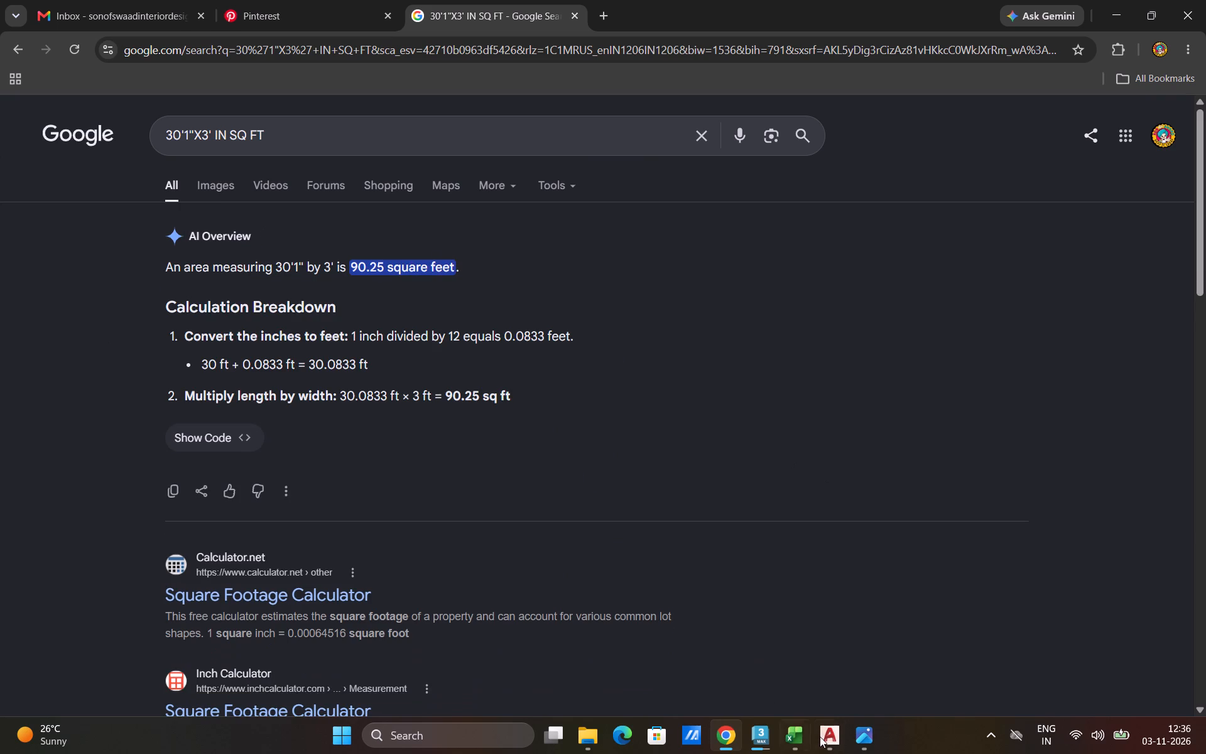
Switch to the Excel workbook and enter 90 in cell F3 of the black-and-white patterned tile row.
click(802, 740)
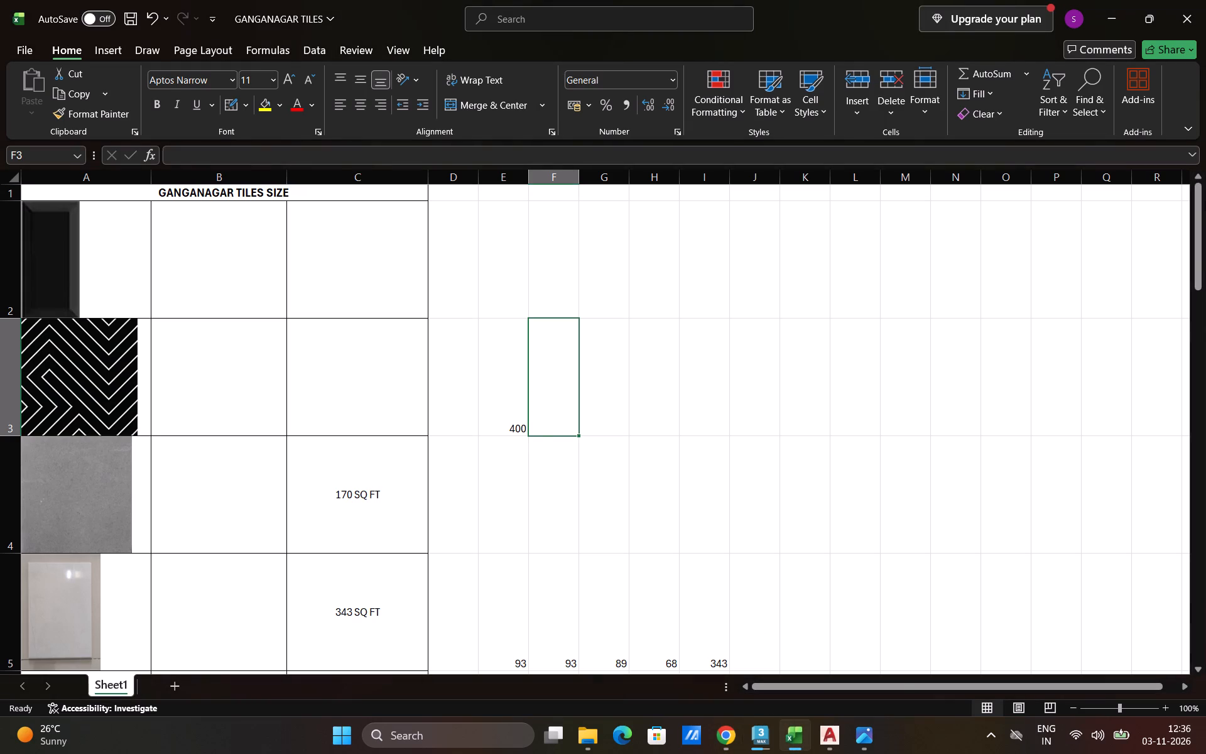
text(90)
key(Right)
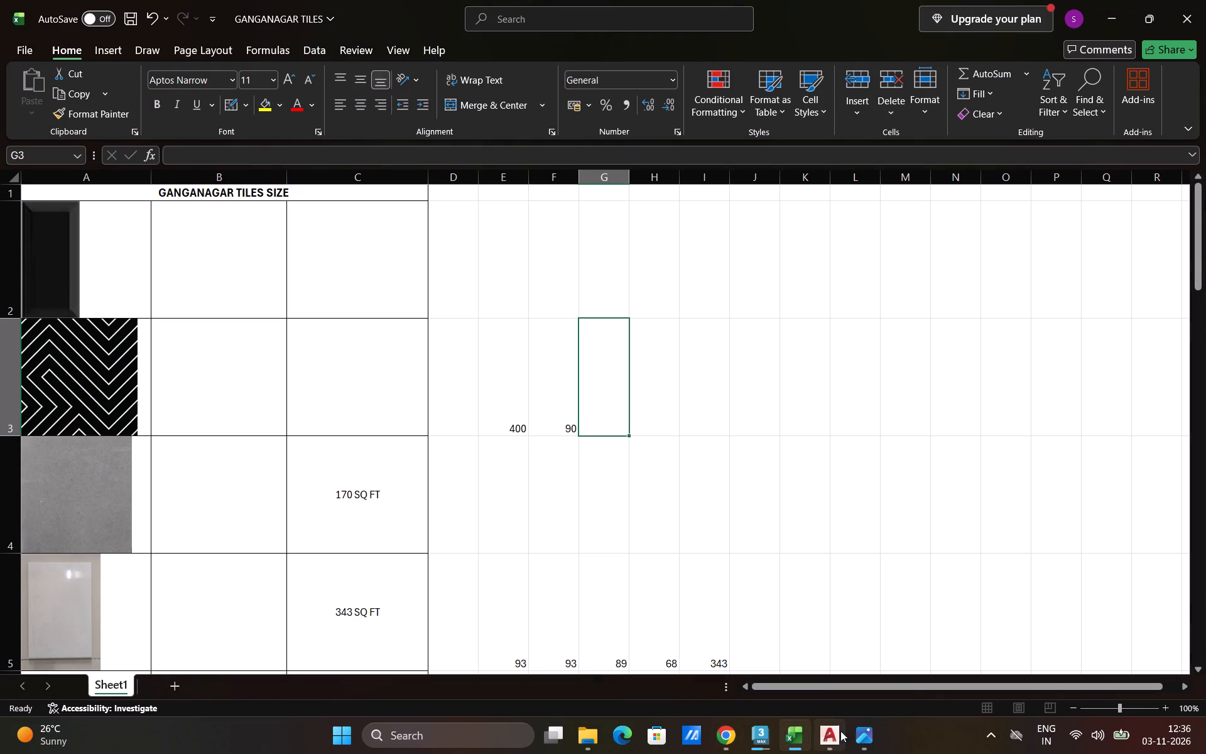
Back in the AutoCAD furniture layout, measure the opposite dine-in side wall from the washroom partition to the entrance wall.
click(840, 734)
scroll(697, 435, down, 4)
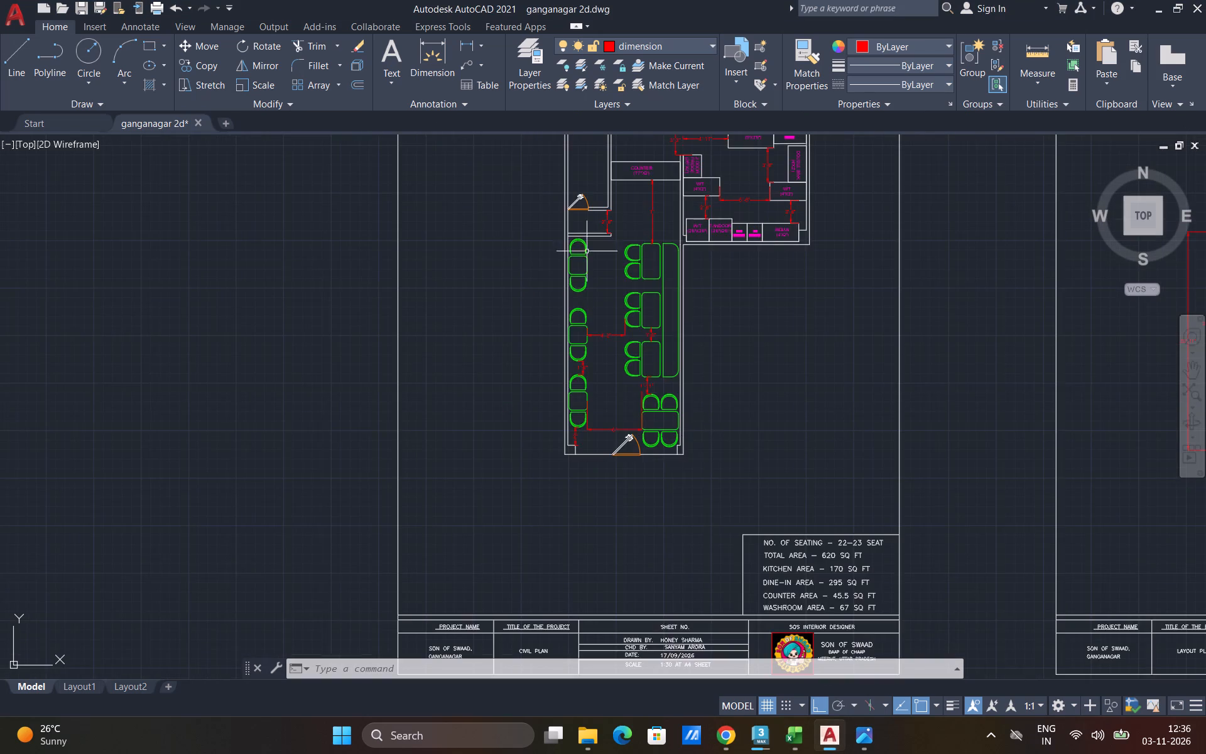
scroll(587, 245, up, 1)
click(1026, 67)
click(1029, 57)
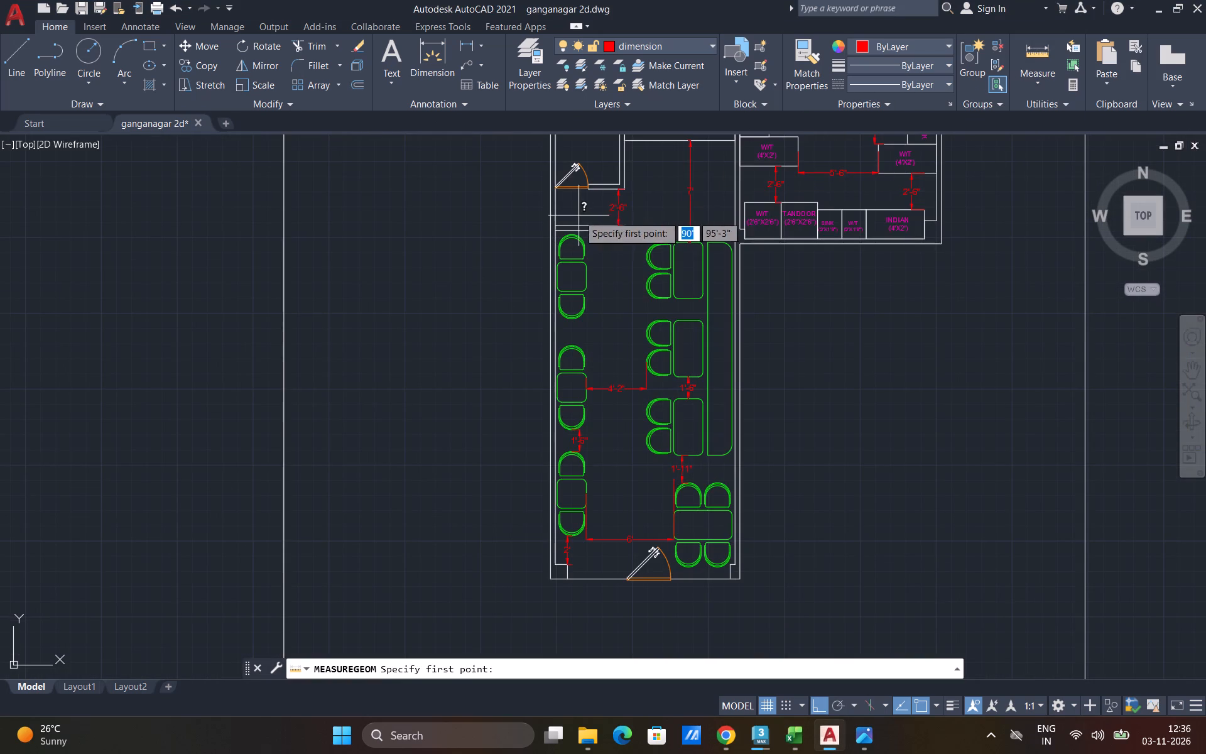
click(553, 230)
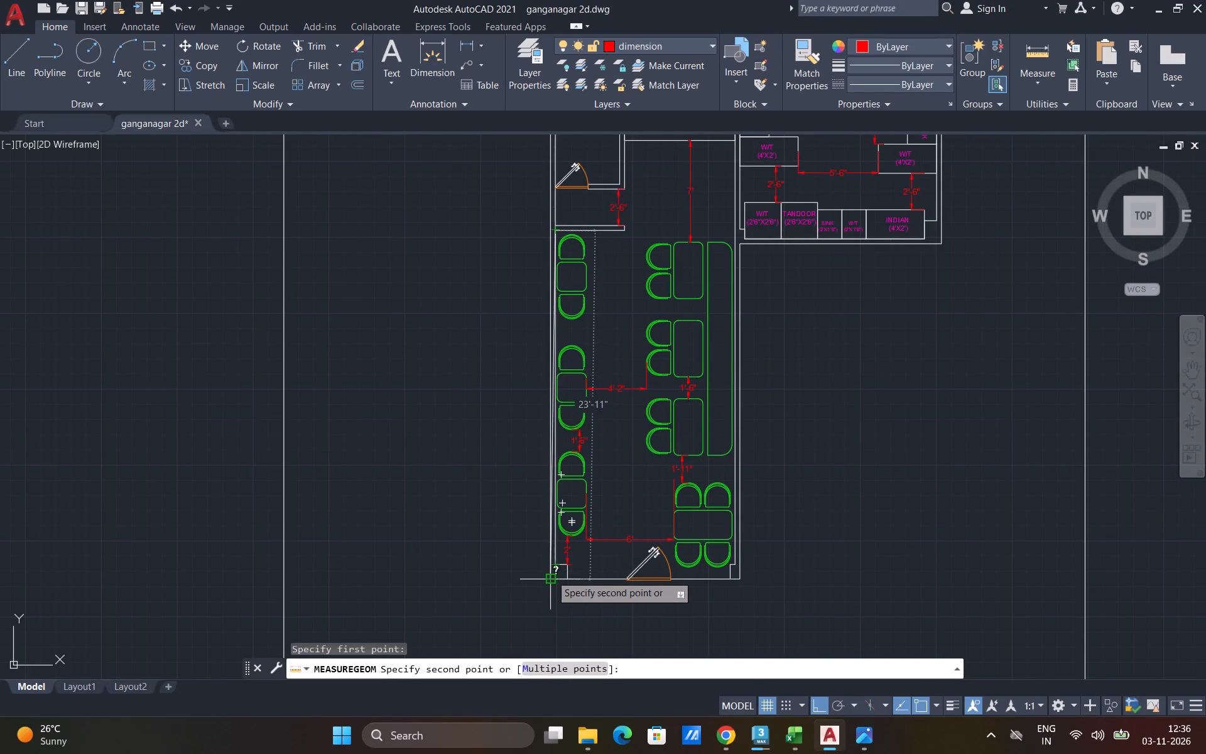
click(557, 577)
key(Escape)
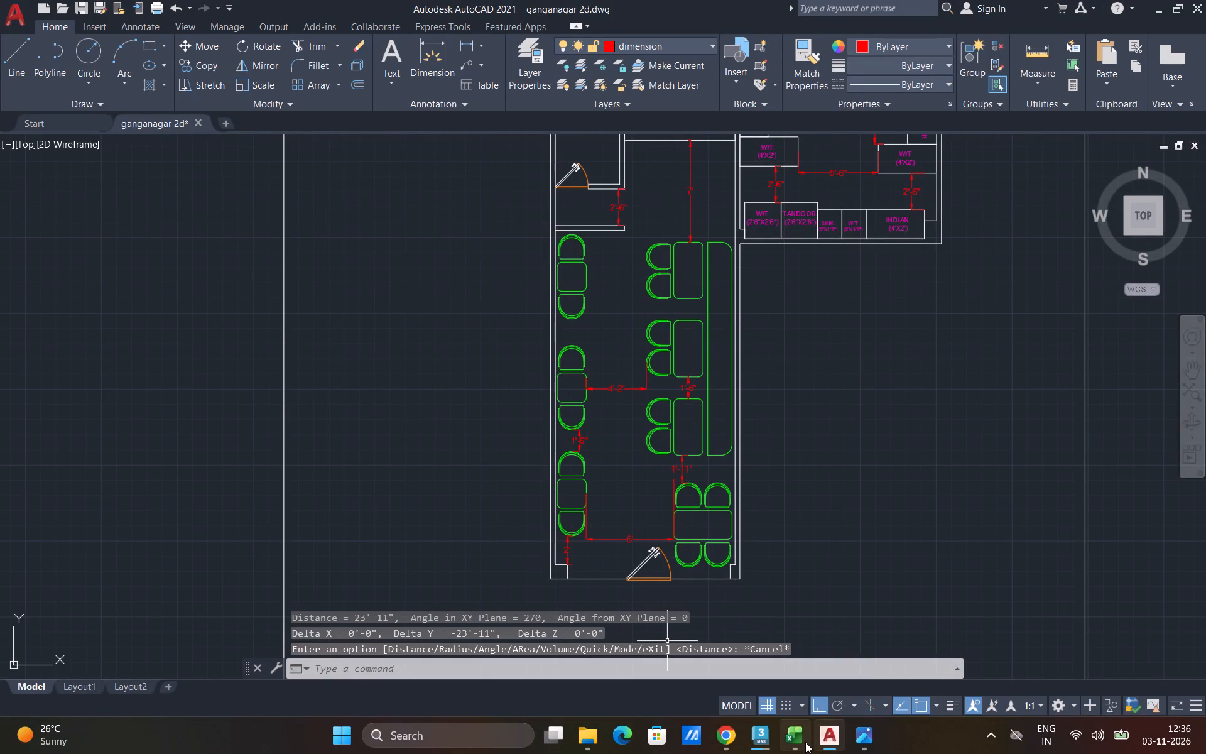
Switch to Chrome and search Google for 24'X3' IN SQ FT.
click(798, 744)
click(737, 729)
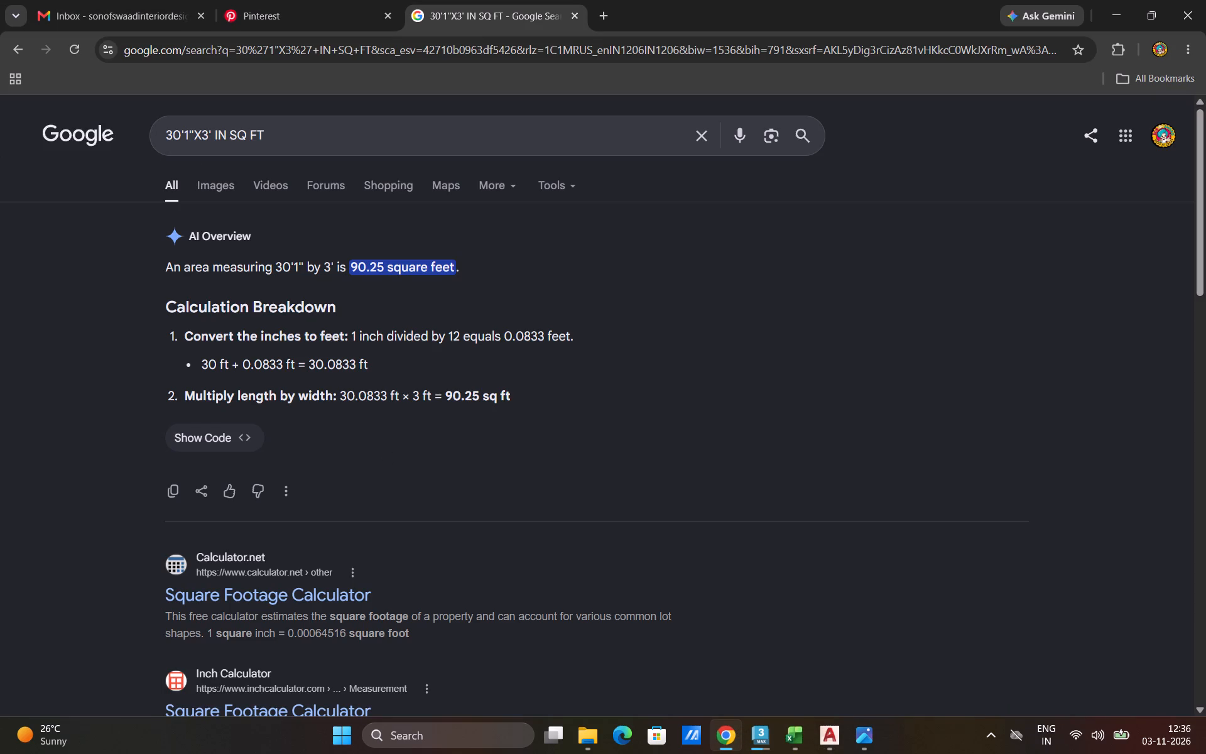
drag(188, 132, 148, 134)
drag(195, 129, 151, 136)
text(24')
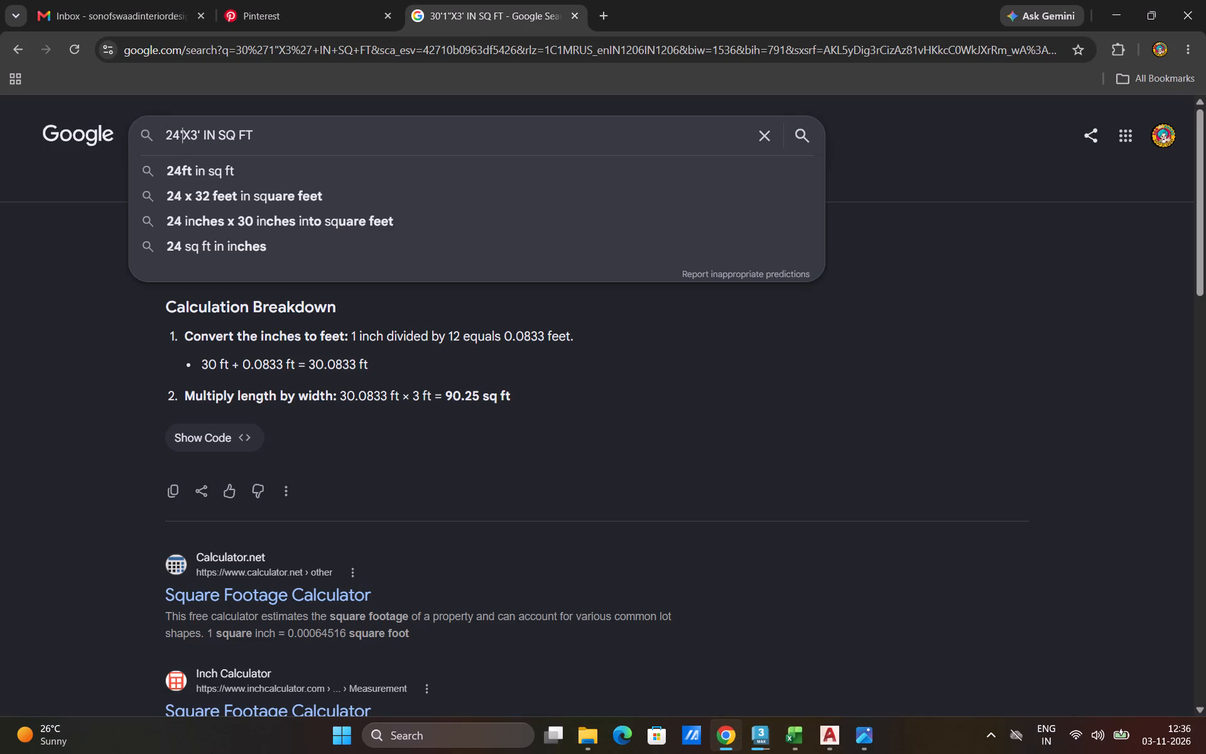
key(Return)
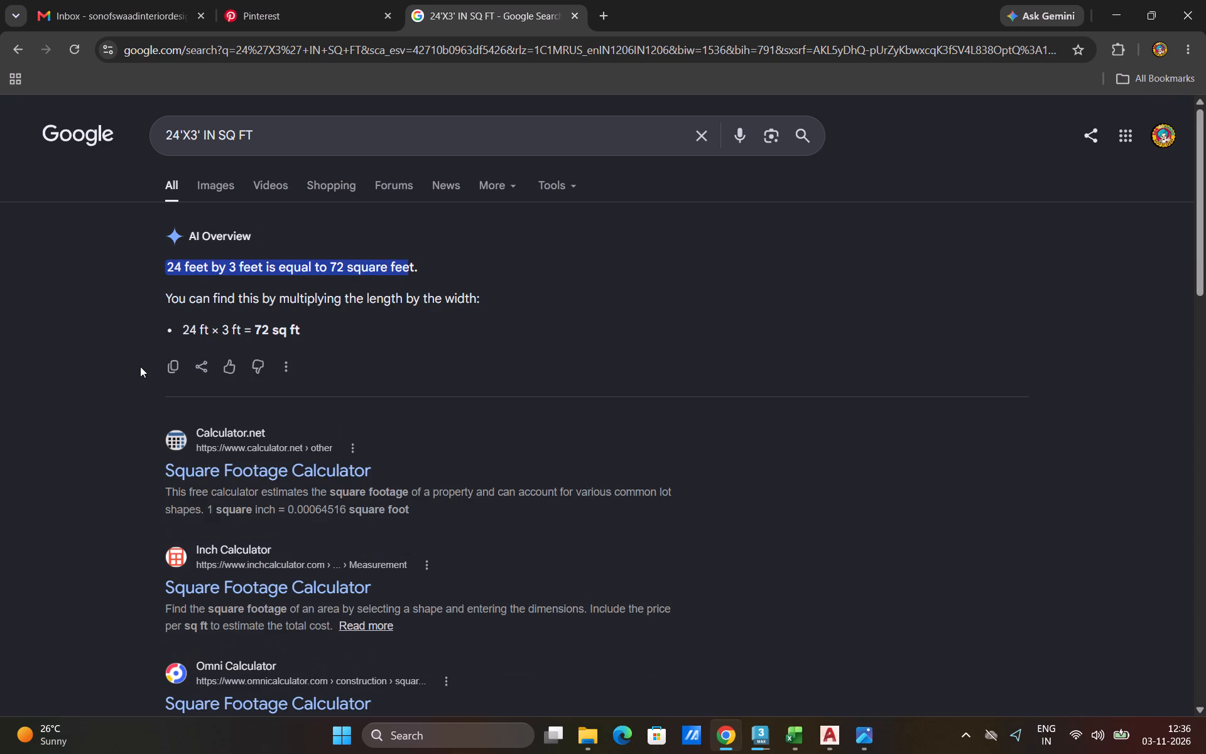
Switch to the Excel workbook and enter 72 in cell G3 of the black-and-white patterned tile row.
click(791, 729)
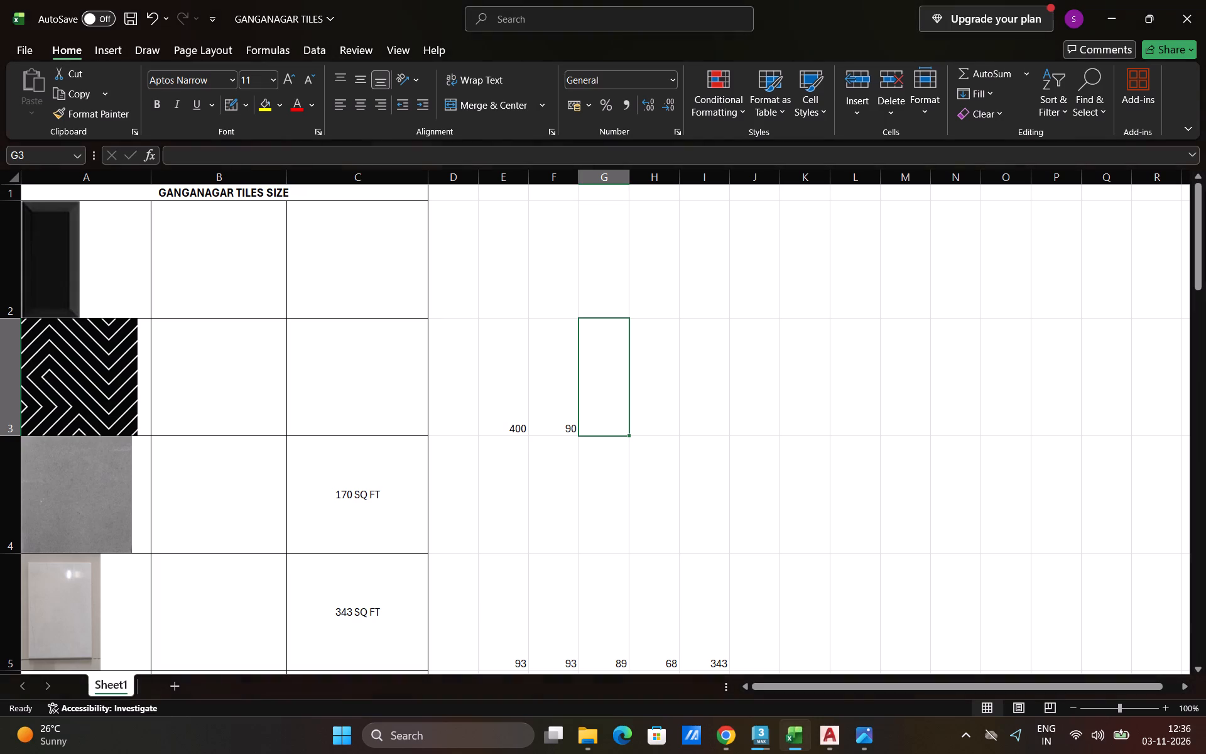
text(72)
key(Right)
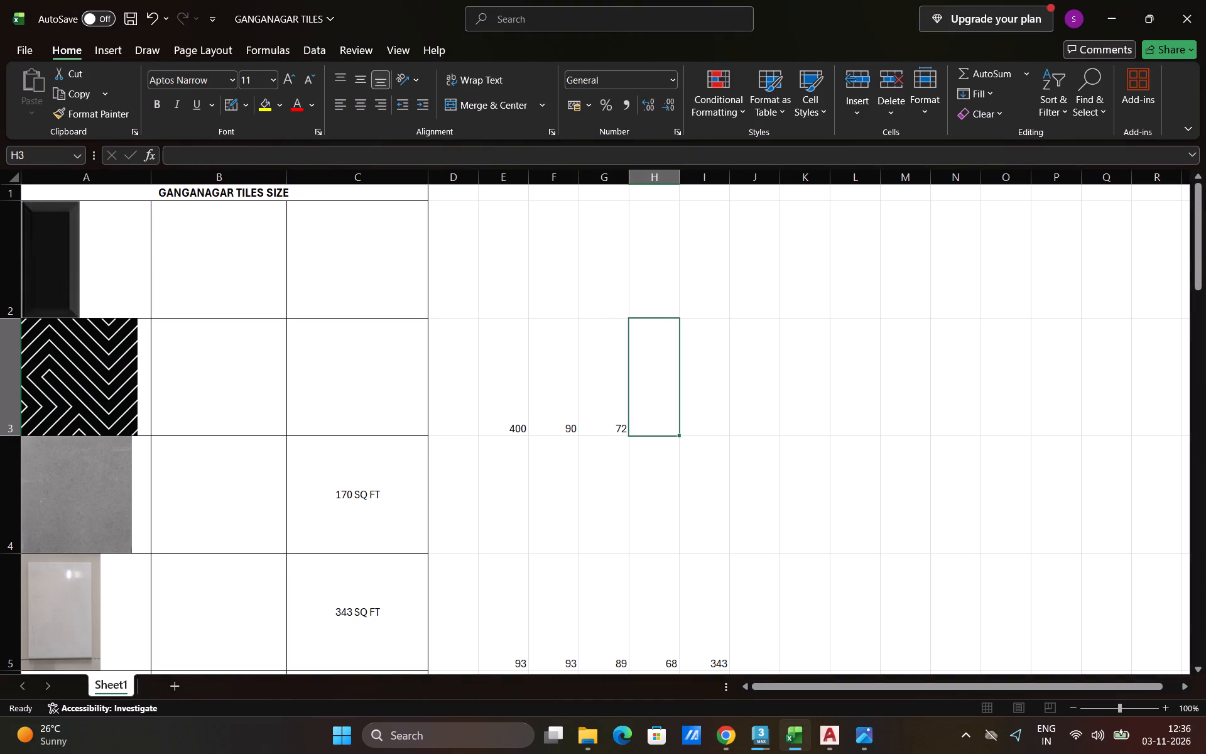
Back in the AutoCAD furniture layout, measure the length of the short partition wall between the washroom passage and the dine-in seating.
click(829, 741)
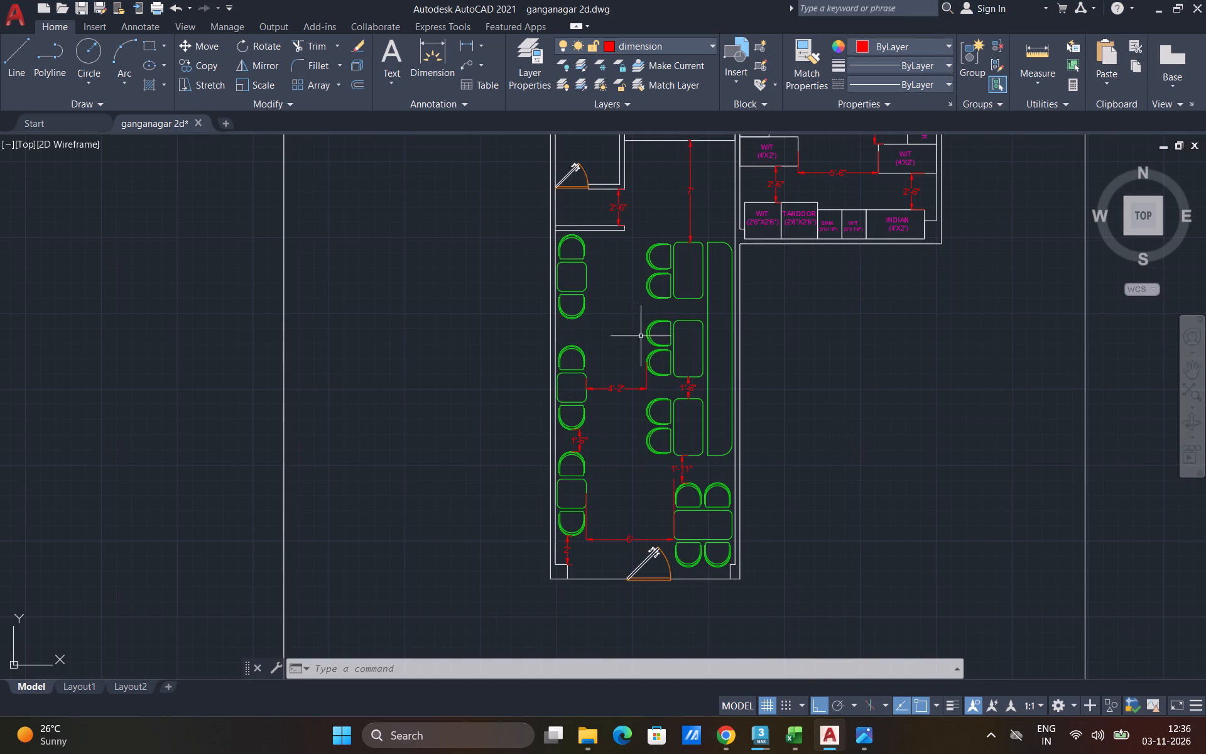
scroll(599, 444, down, 1)
scroll(607, 238, up, 1)
click(1037, 56)
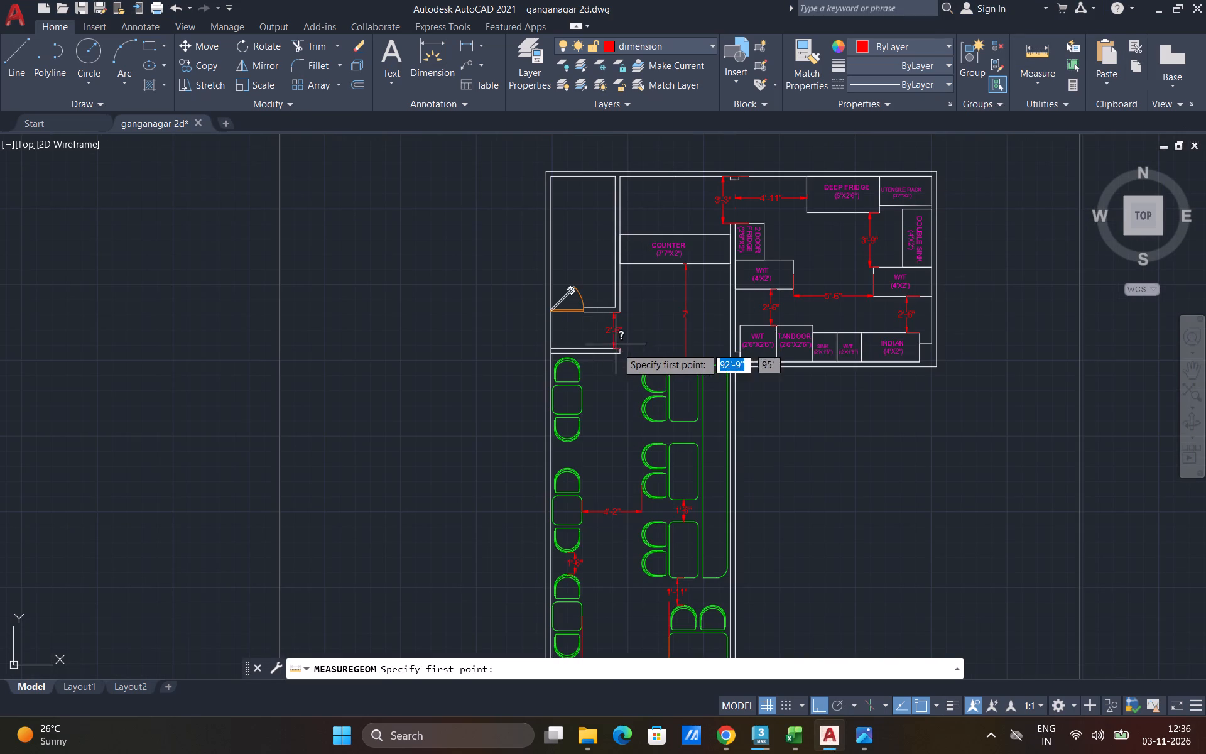
click(620, 358)
click(548, 353)
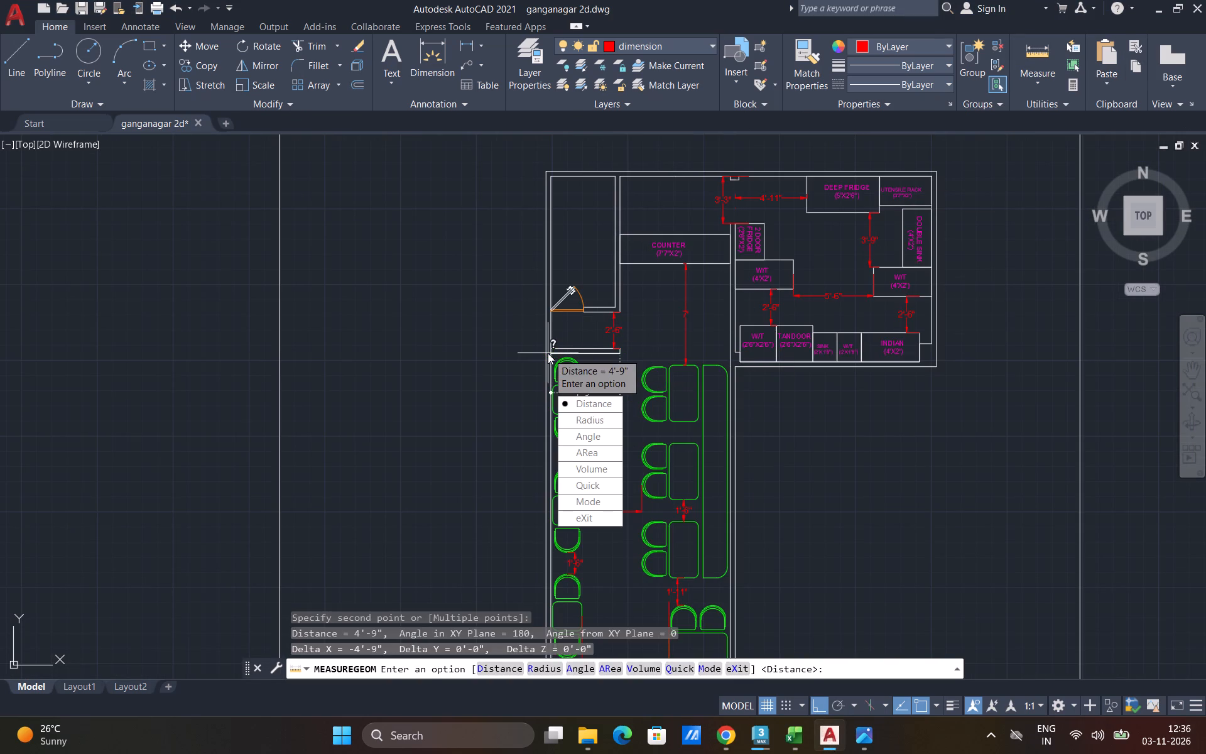
key(Escape)
Switch to Chrome and search Google for 4'9"X3' IN SQ FT.
click(720, 753)
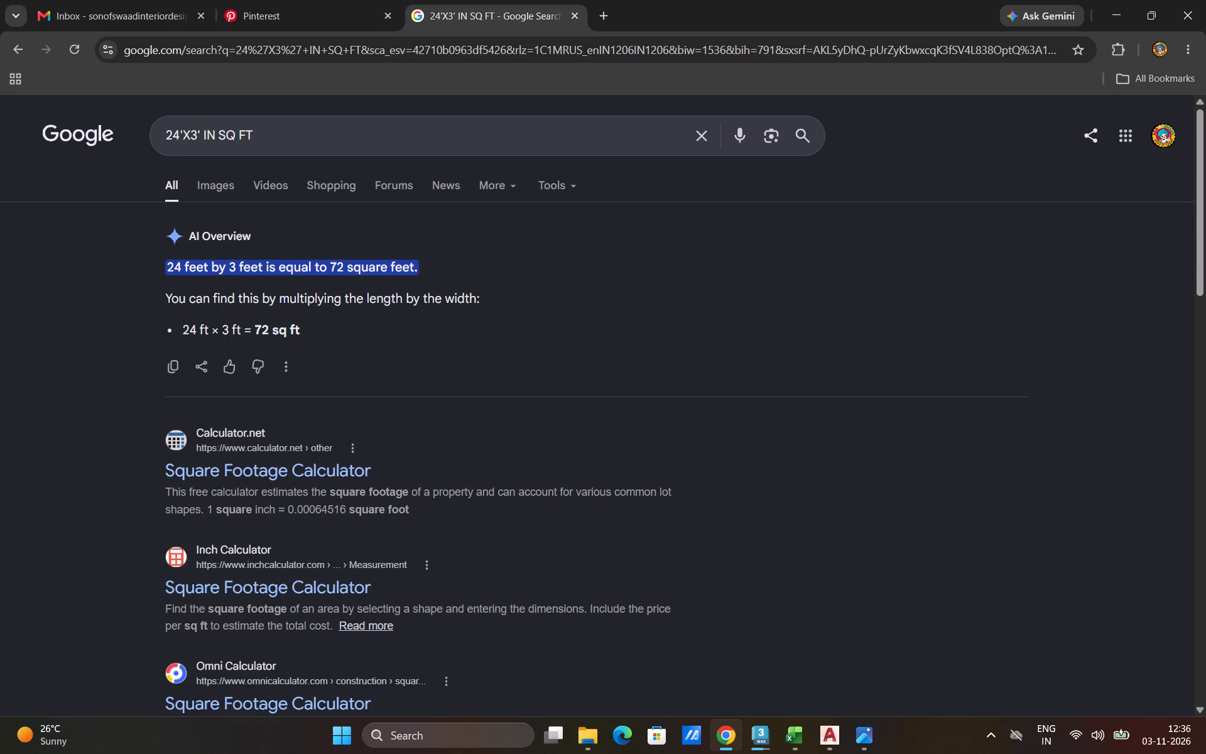
drag(178, 134, 146, 128)
key(4)
key(Right)
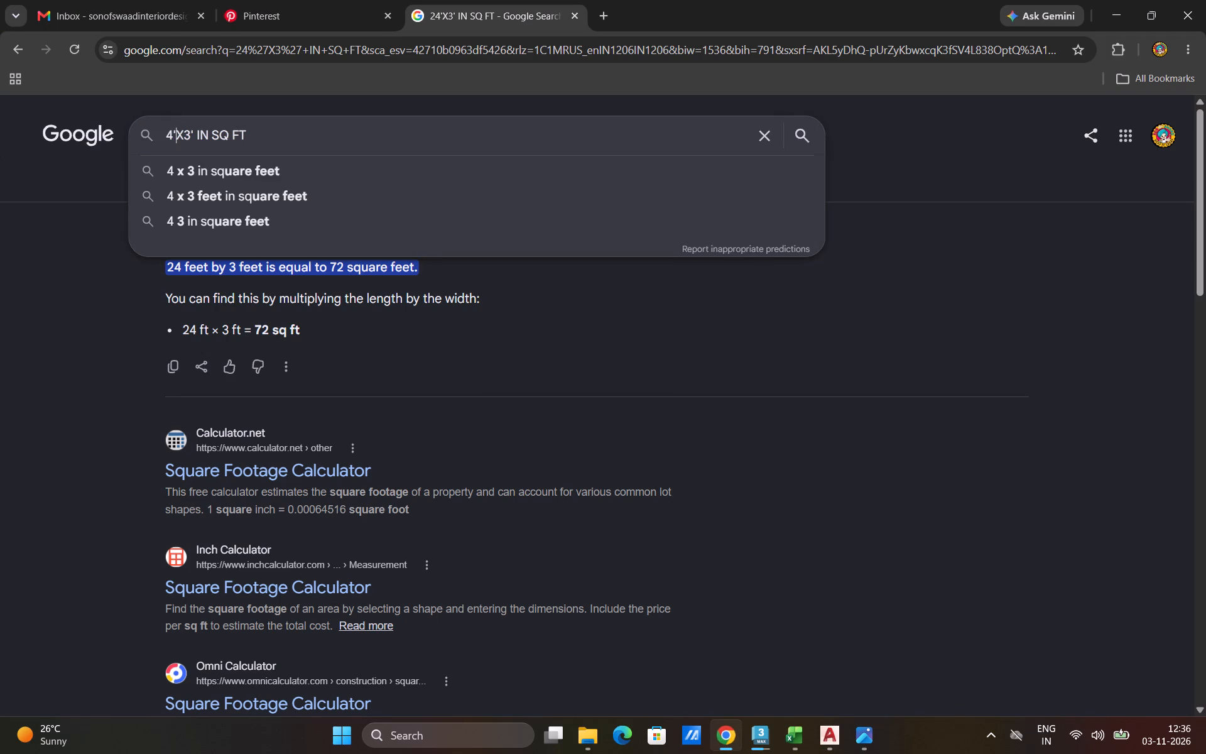
text(9")
key(Return)
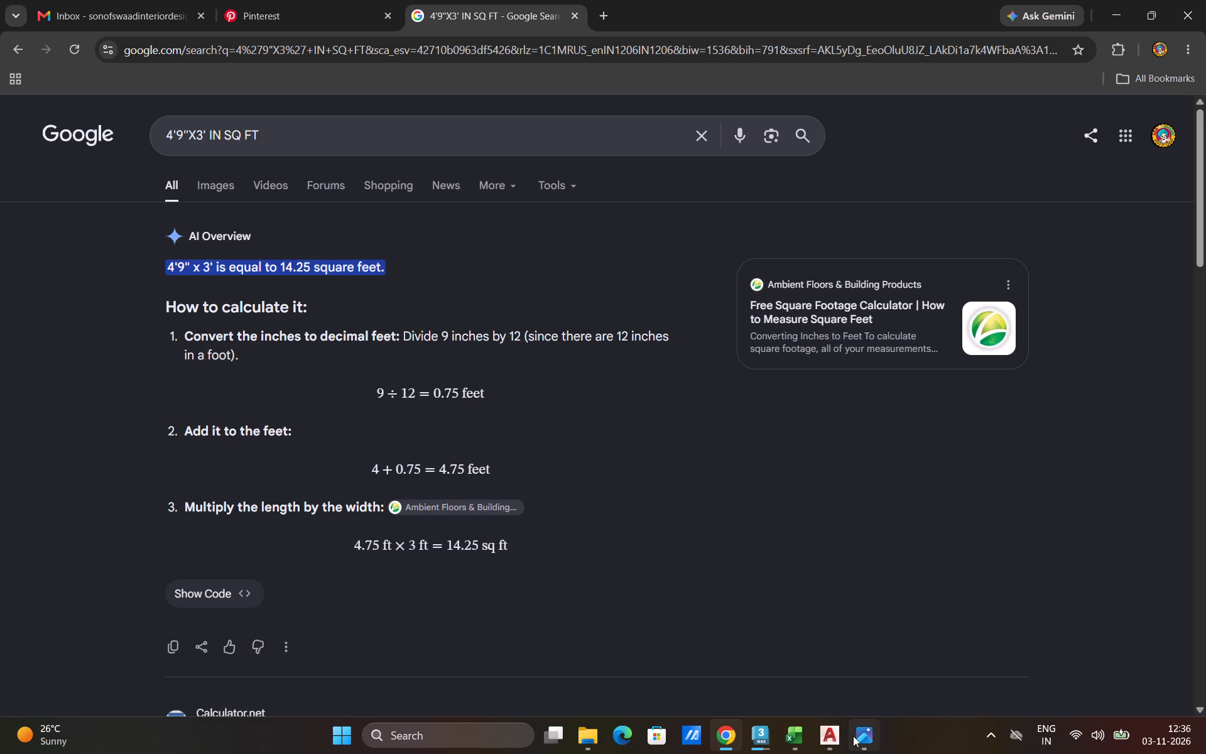
Switch to the Excel workbook and enter 14 in cell H3 of the black-and-white patterned tile row.
click(783, 742)
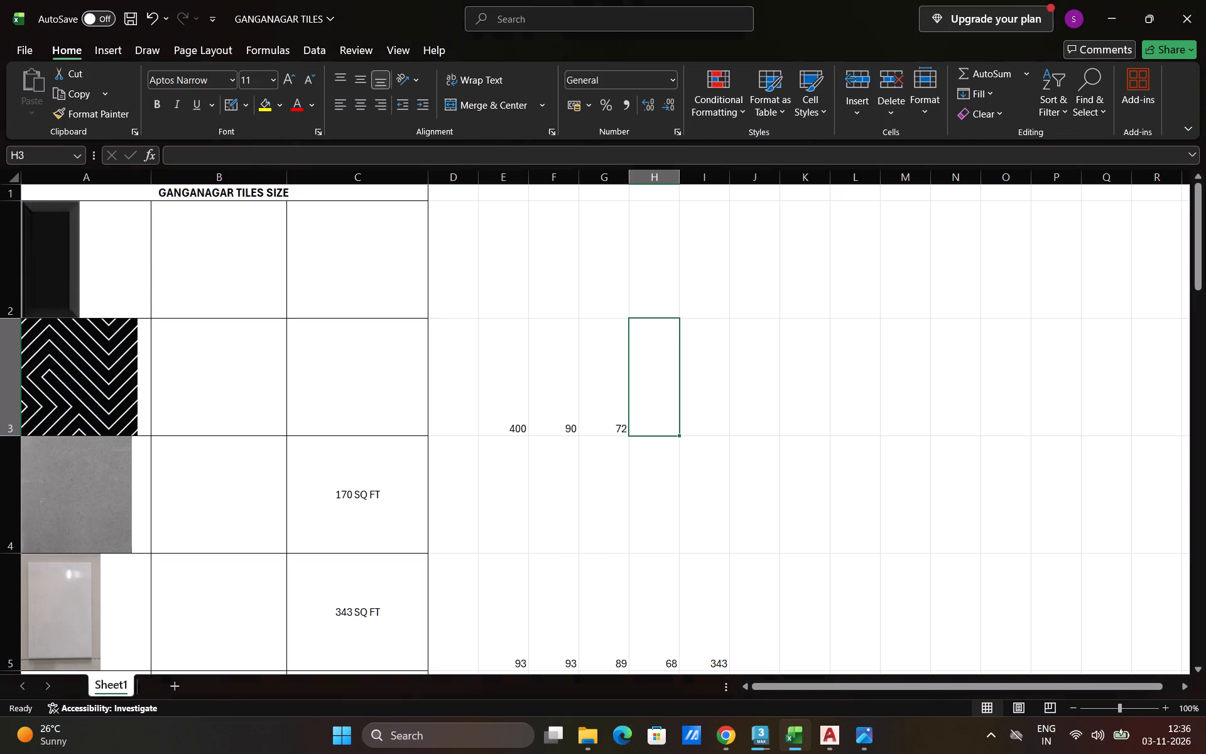
text(14)
key(Right)
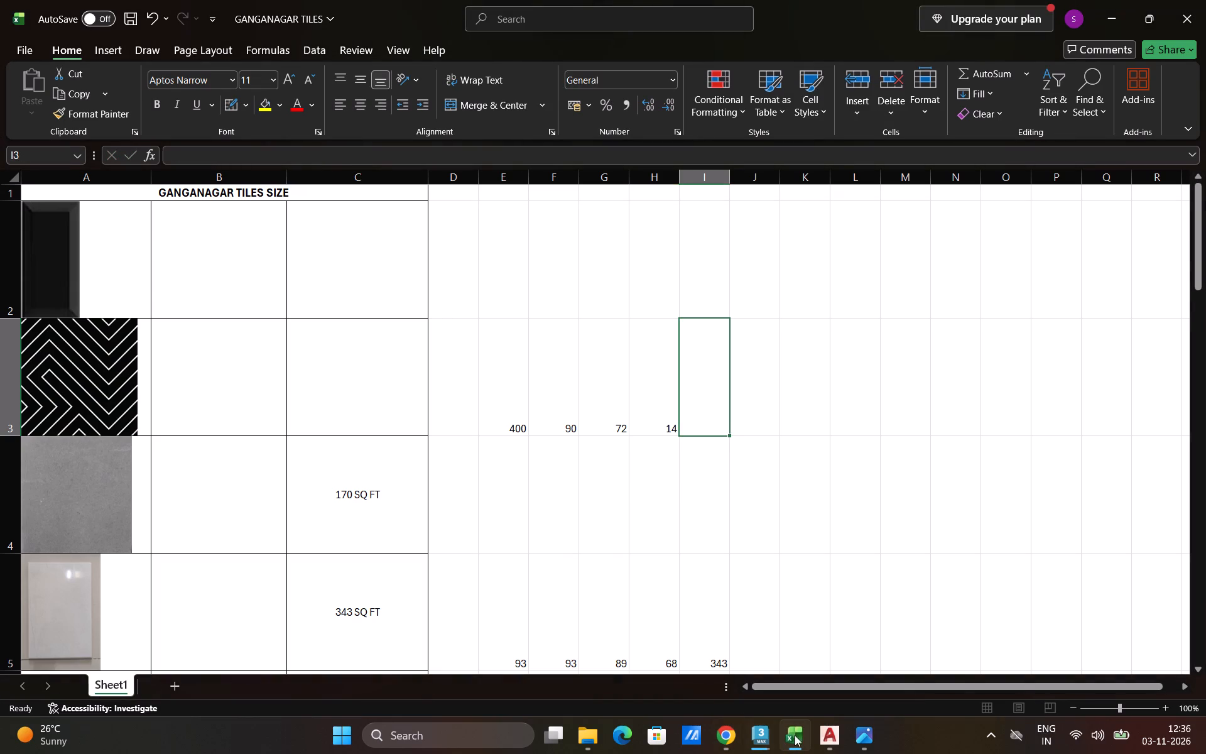
Back in AutoCAD, check the 360.jpg render and measure the short washroom wall beside the door, facing the passage.
click(828, 741)
scroll(557, 273, down, 1)
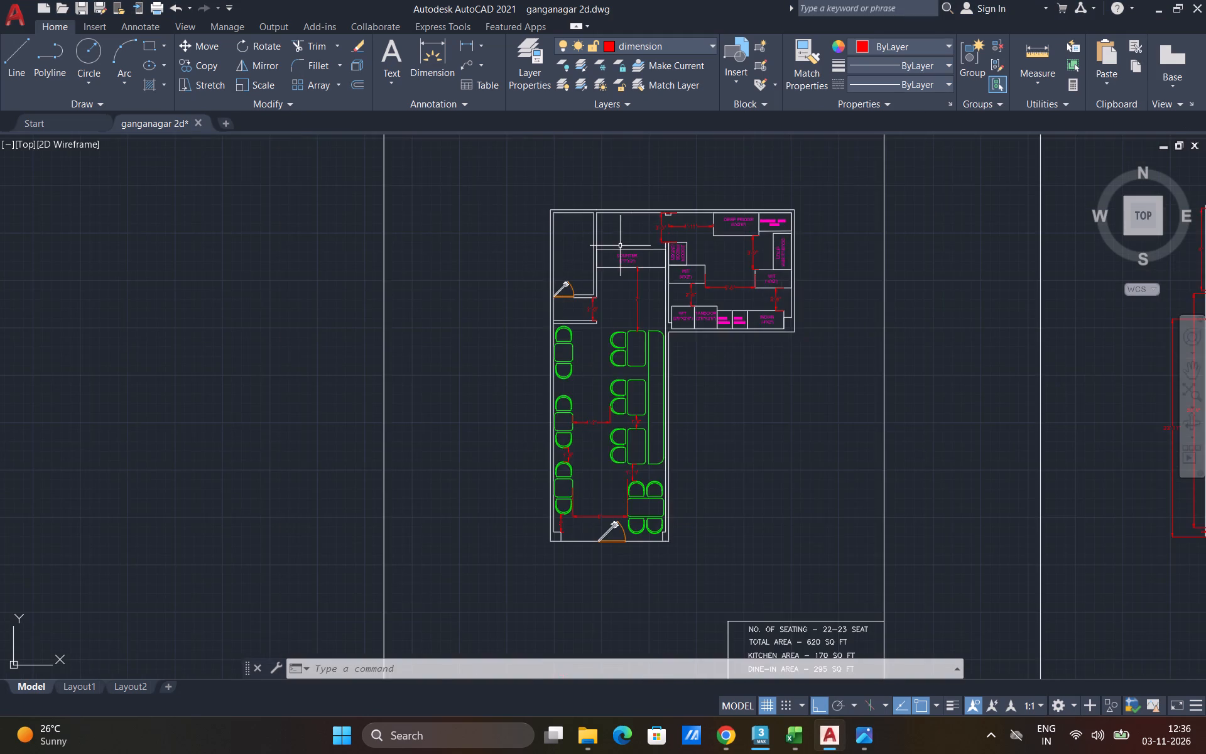
scroll(620, 246, up, 2)
click(860, 751)
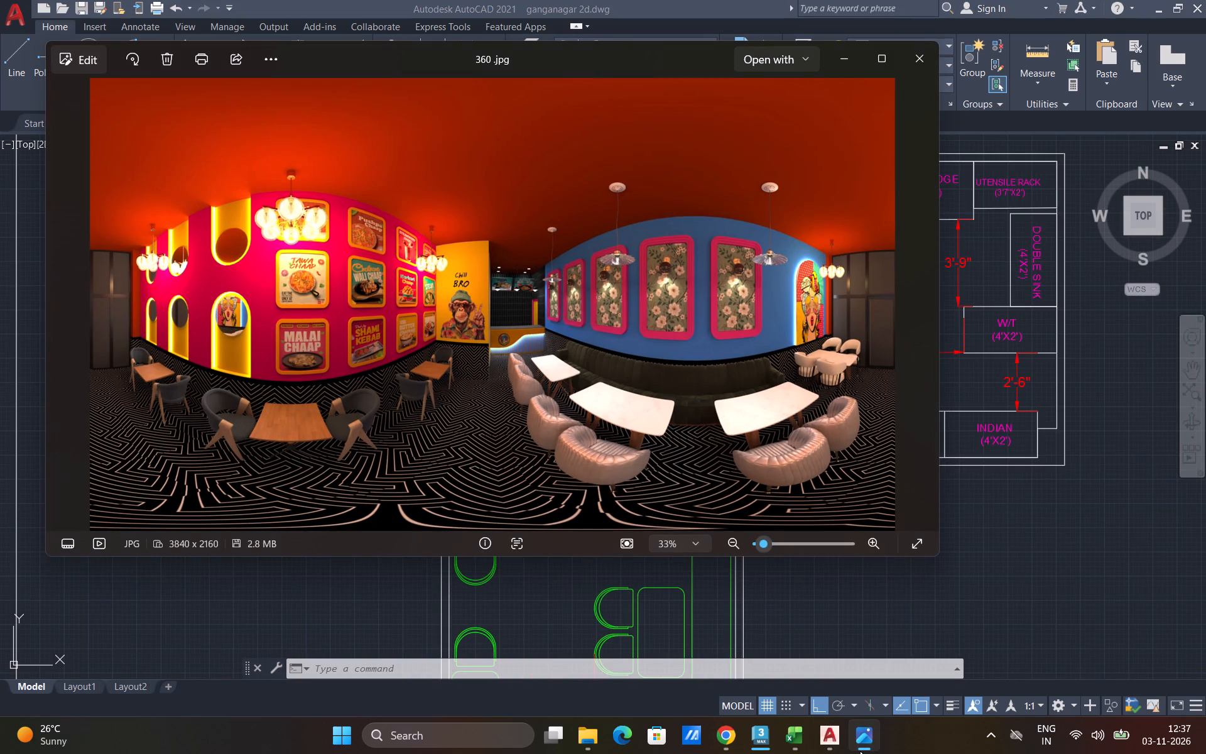
click(860, 751)
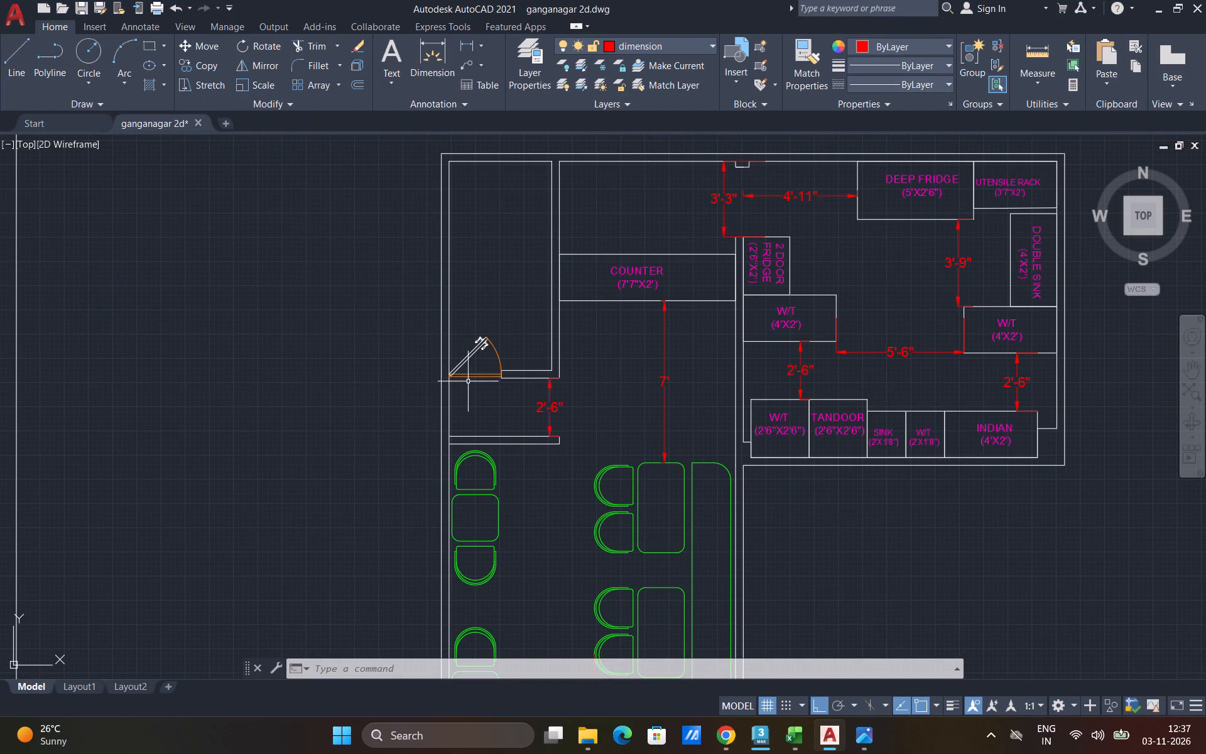
click(1016, 60)
scroll(503, 417, up, 1)
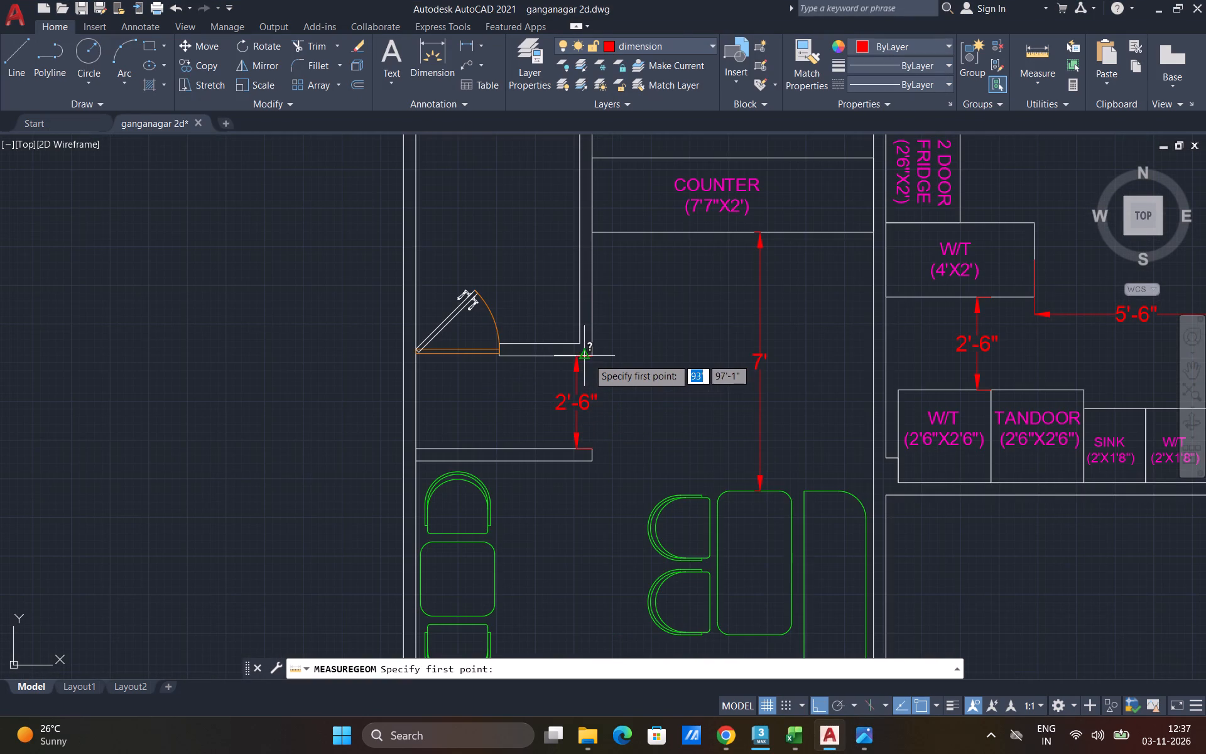
click(594, 358)
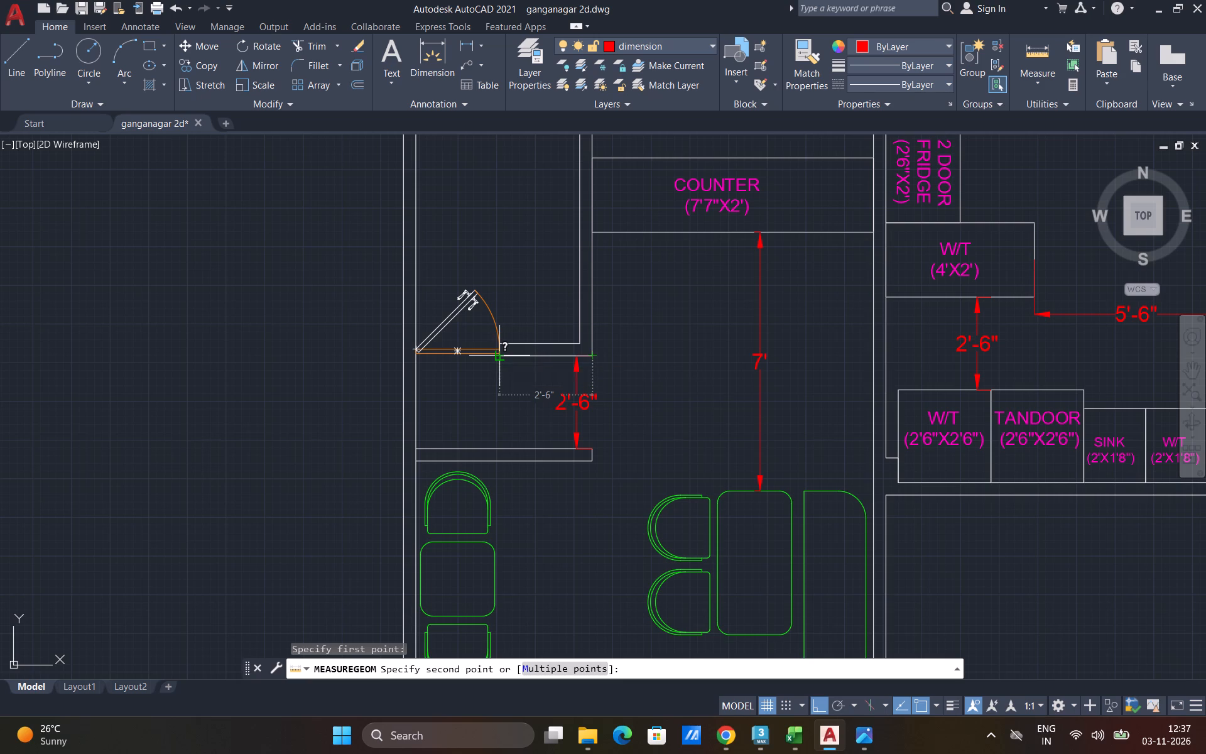
key(Escape)
click(1043, 59)
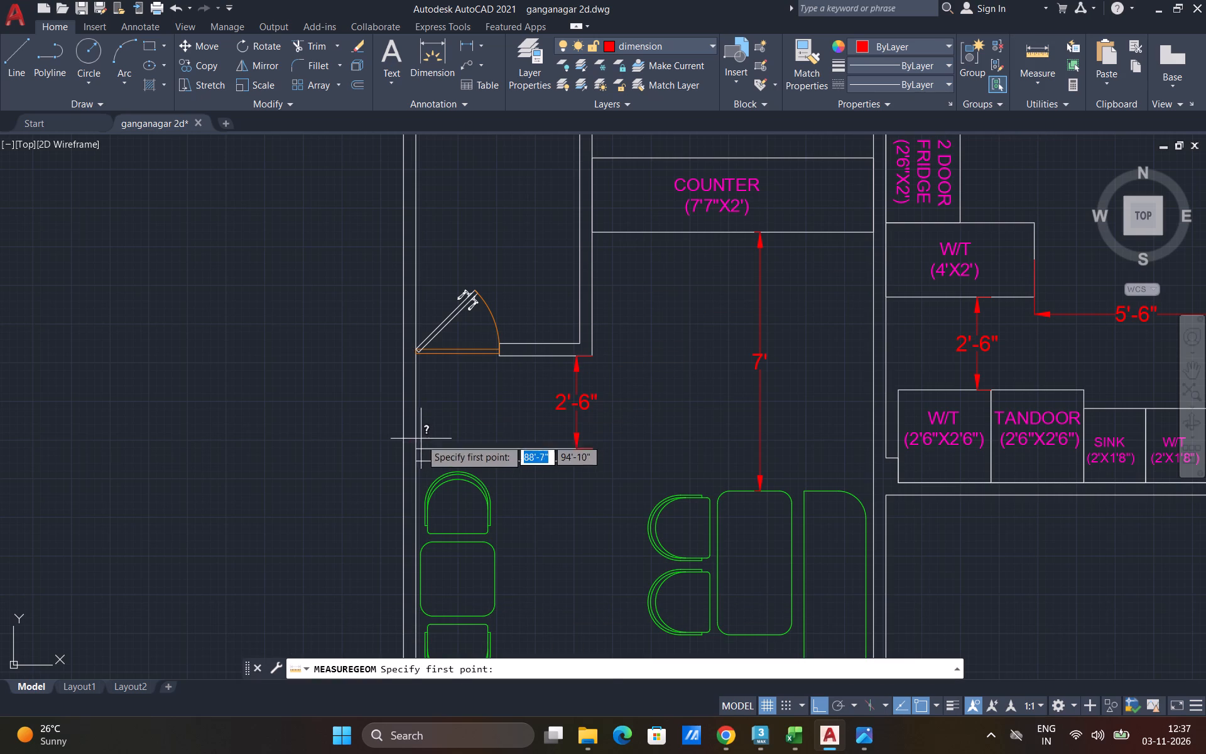
click(419, 446)
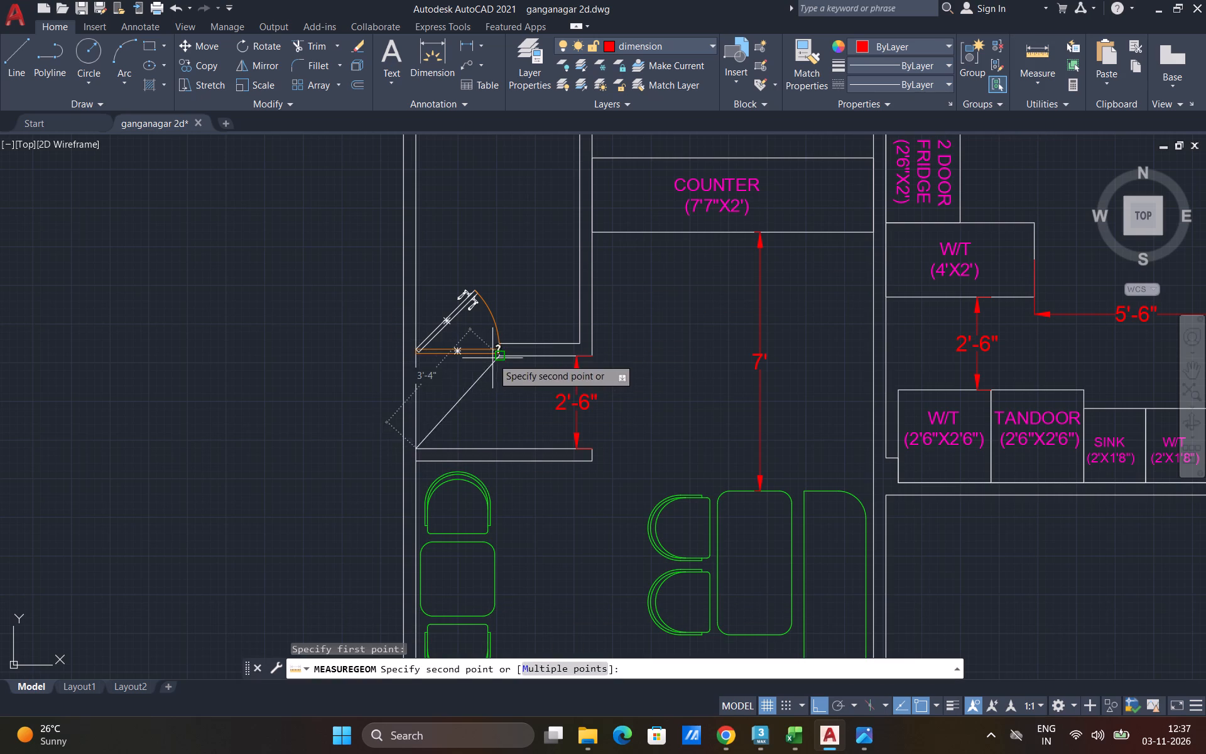
scroll(415, 361, up, 2)
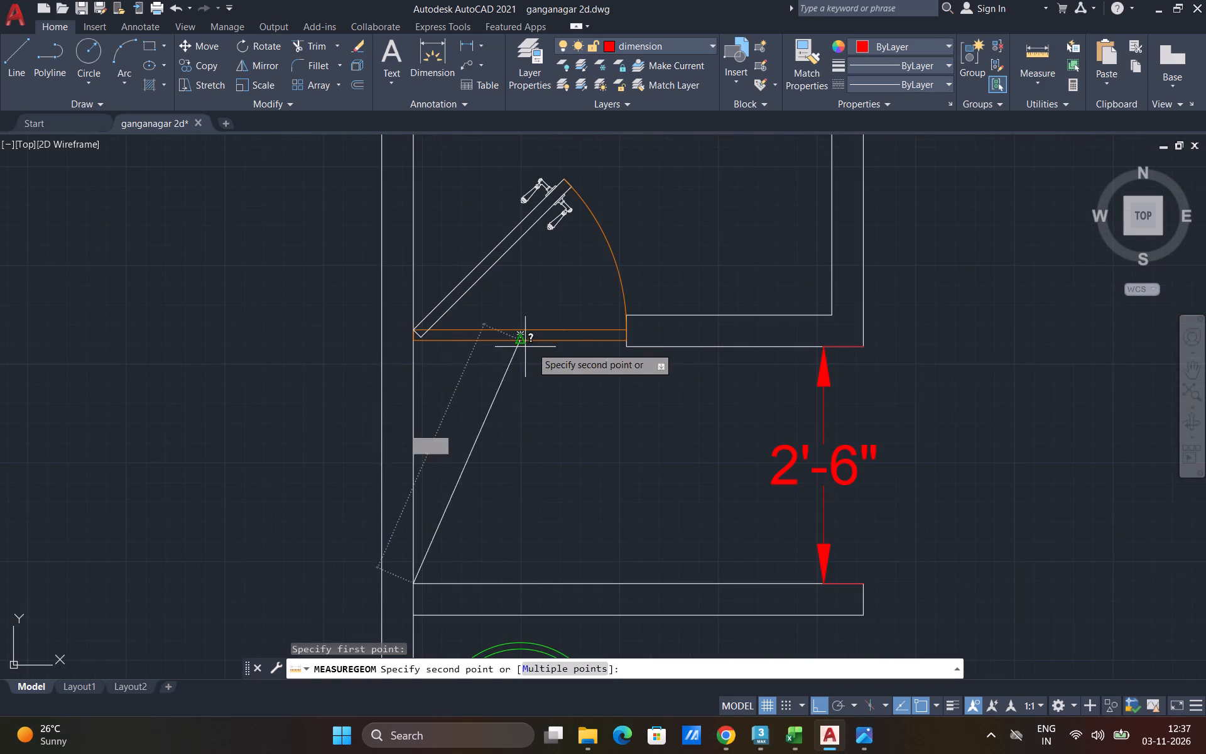
key(Escape)
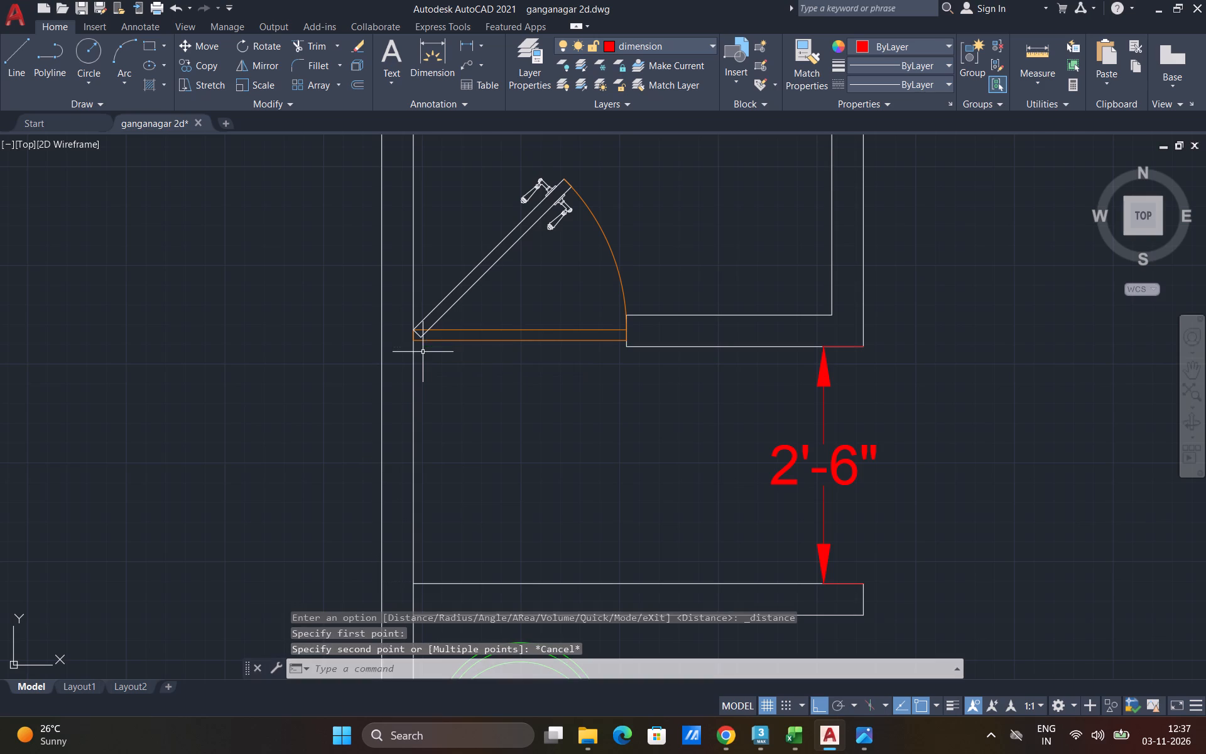
click(1028, 58)
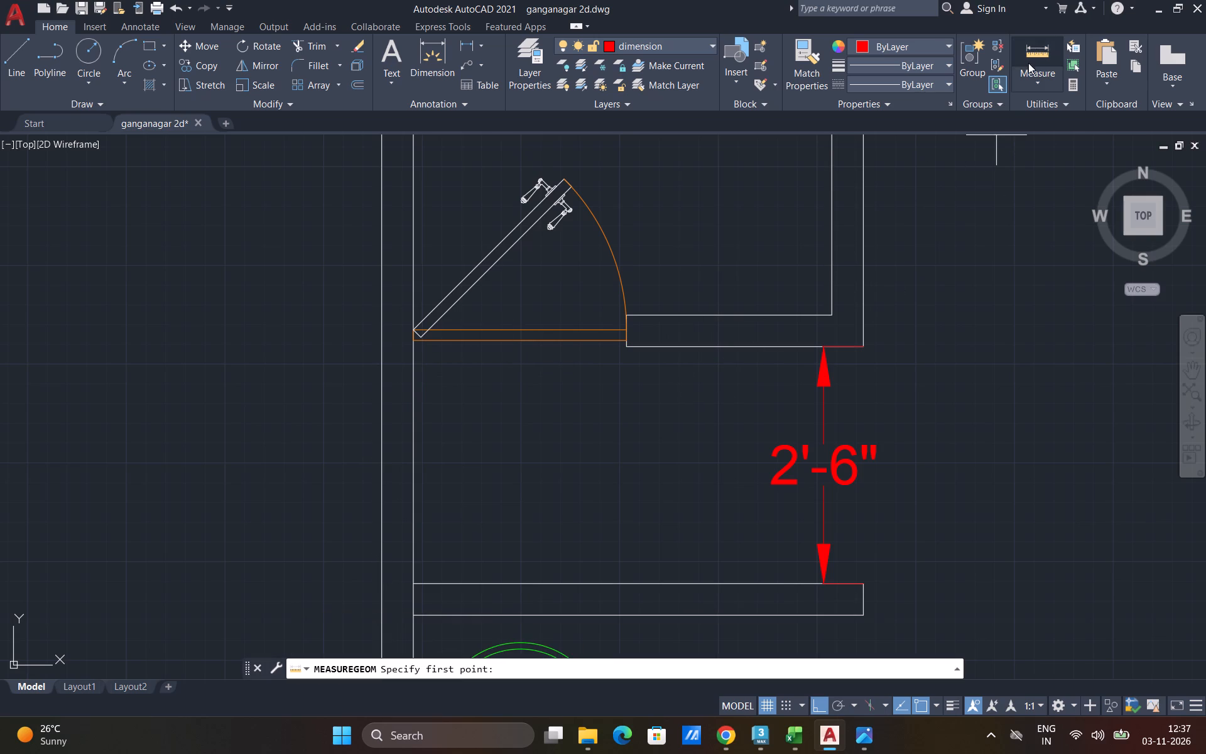
click(860, 342)
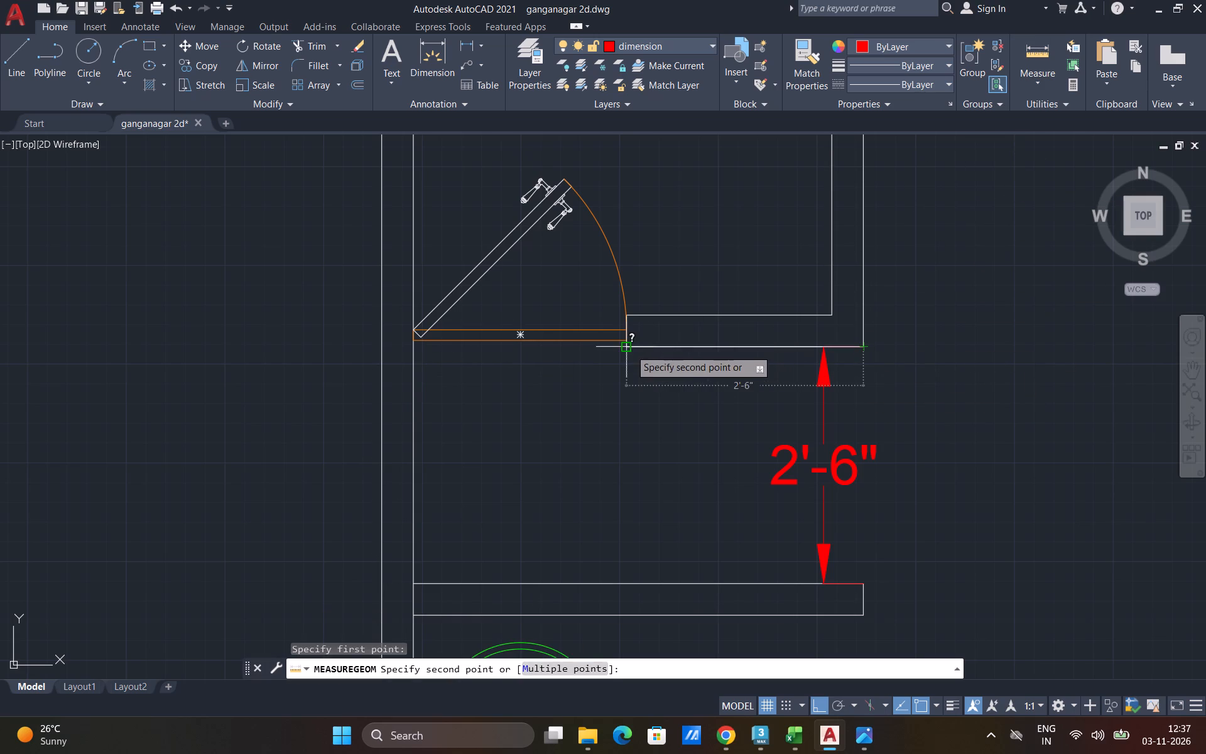
key(Escape)
Switch to the Excel workbook and enter 15 in cell I3 of the black-and-white patterned tile row.
click(786, 736)
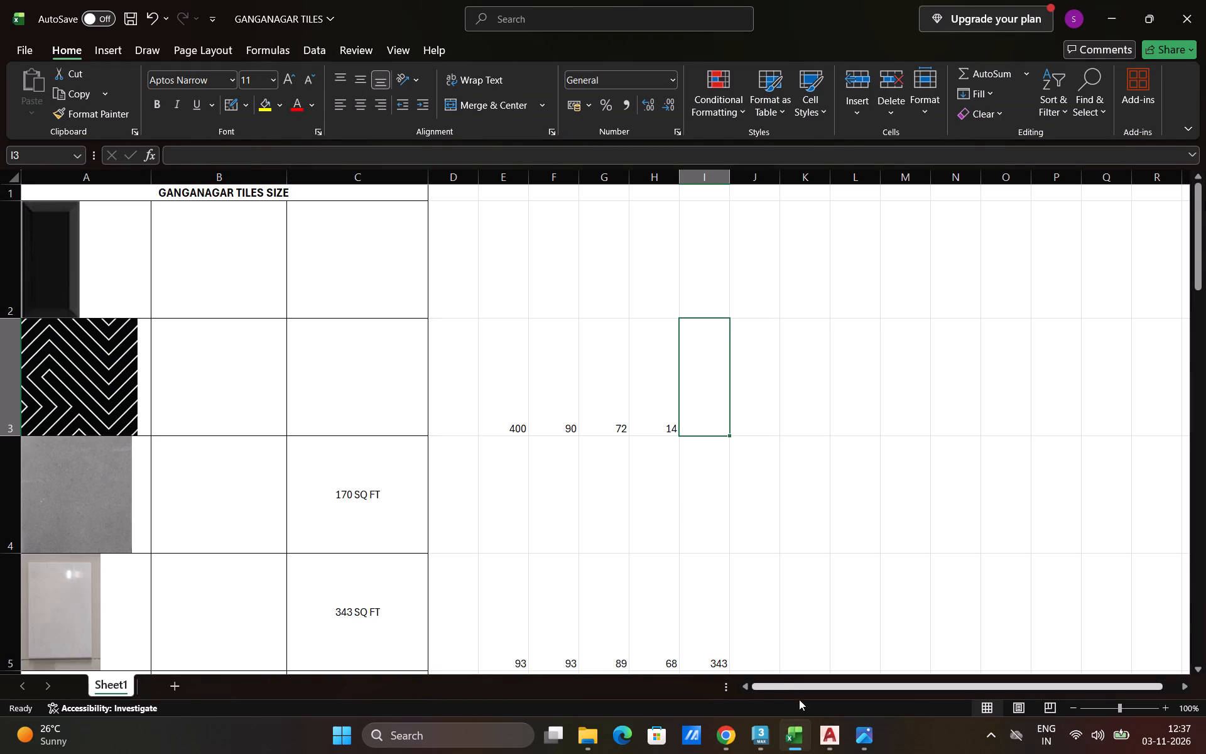
text(15)
key(Right)
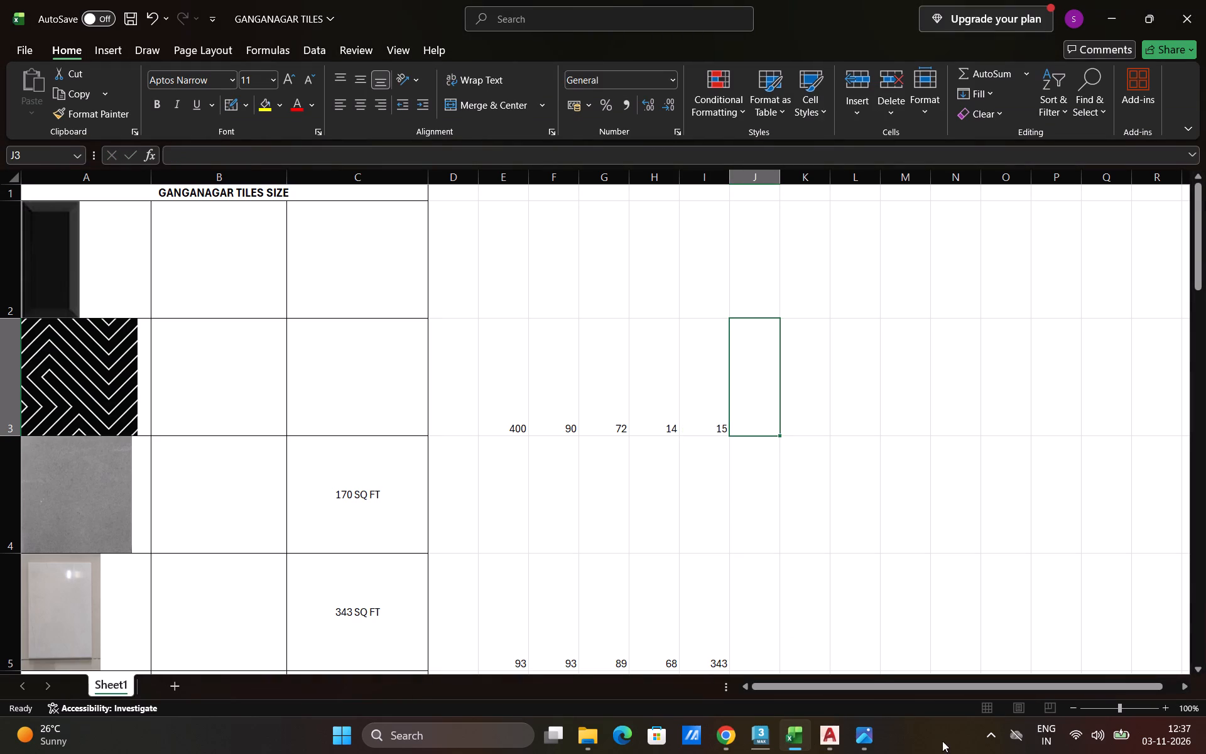
Recheck the AutoCAD layout and the 360.jpg render, then total cells E3 to I3 into J3 of the Excel sheet using AutoSum.
click(826, 744)
scroll(631, 375, down, 4)
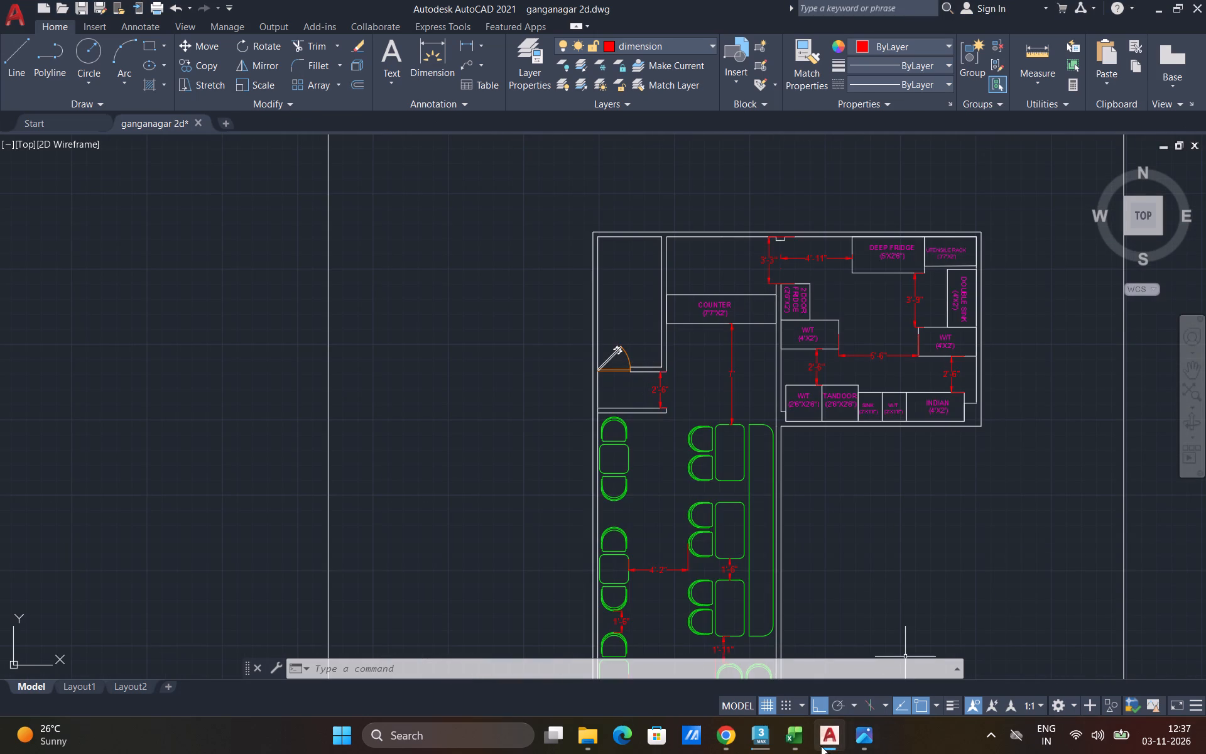
click(856, 741)
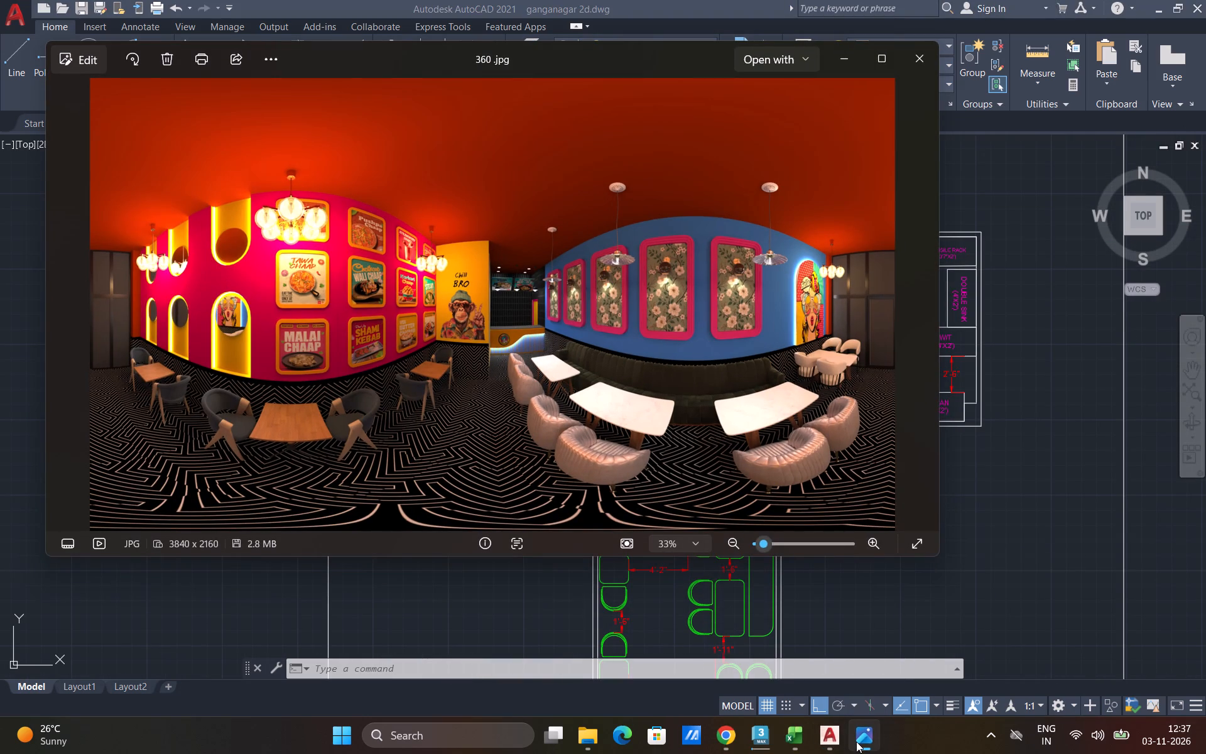
click(856, 741)
click(798, 743)
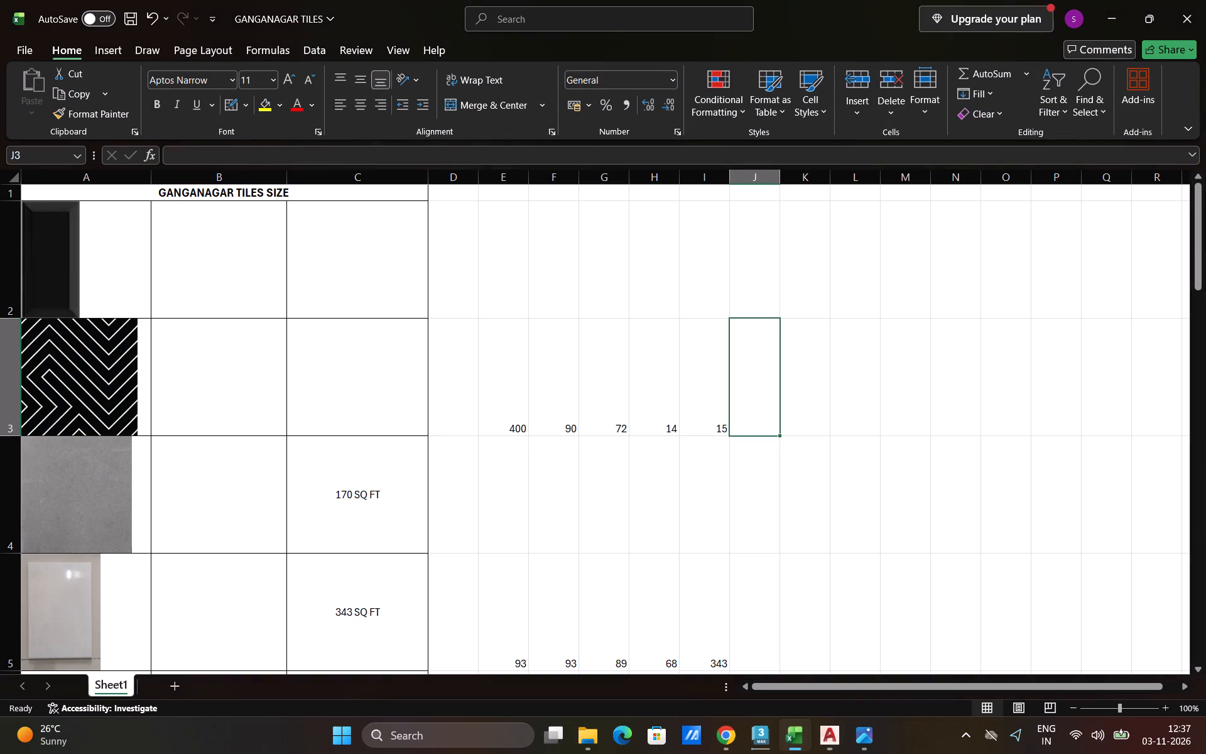
drag(511, 413, 744, 411)
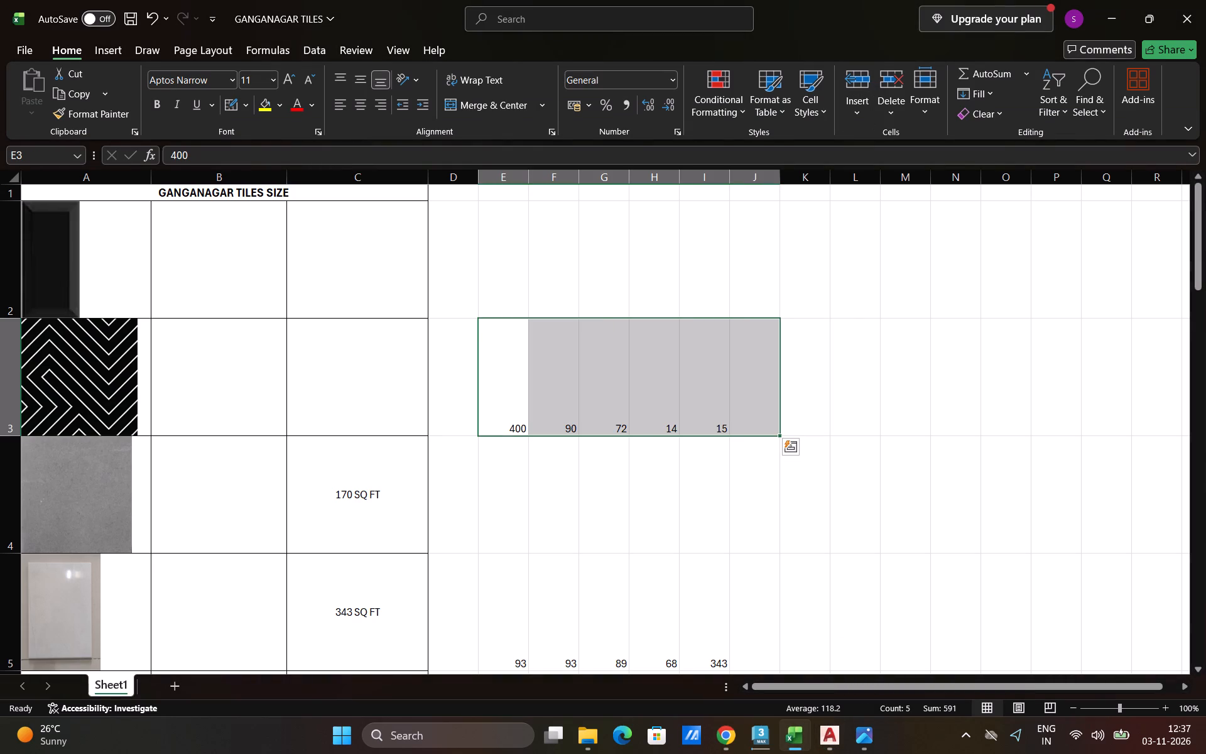
click(830, 402)
drag(505, 403, 741, 387)
click(978, 72)
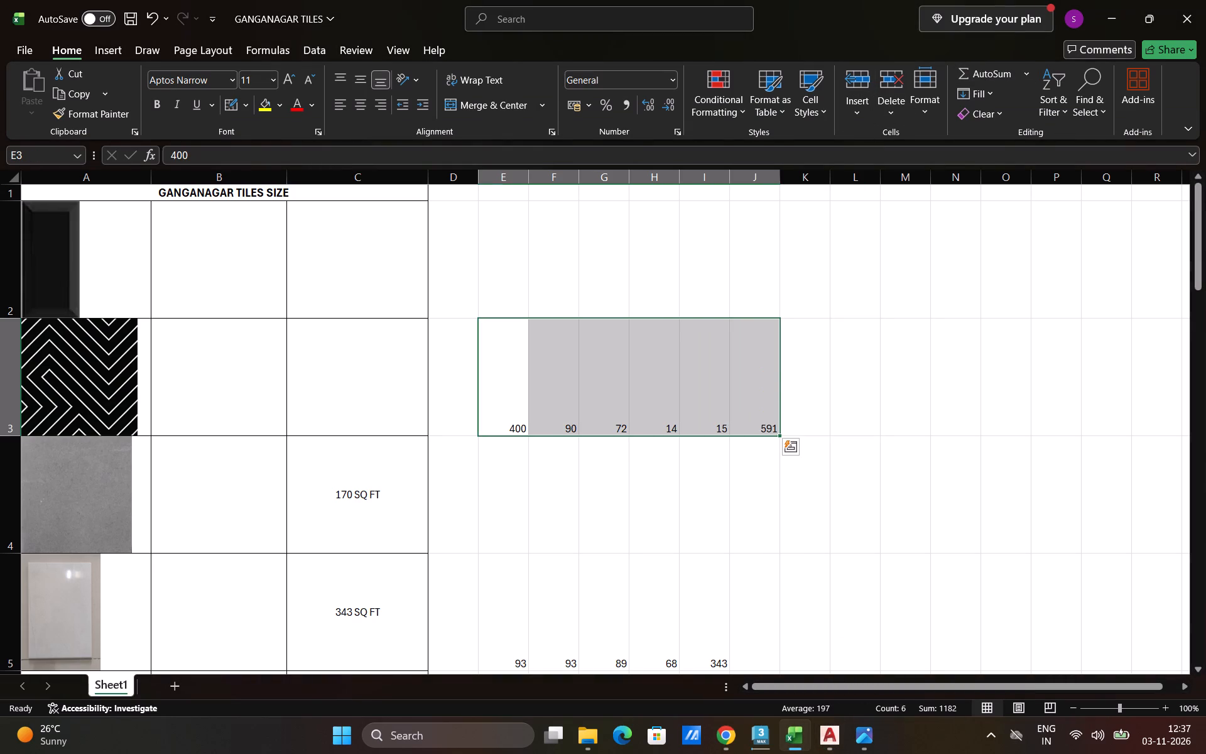
Enter 591 SQ FT in cell C3 for the black-and-white patterned tile and save the workbook.
click(339, 369)
text(591 SQ FT)
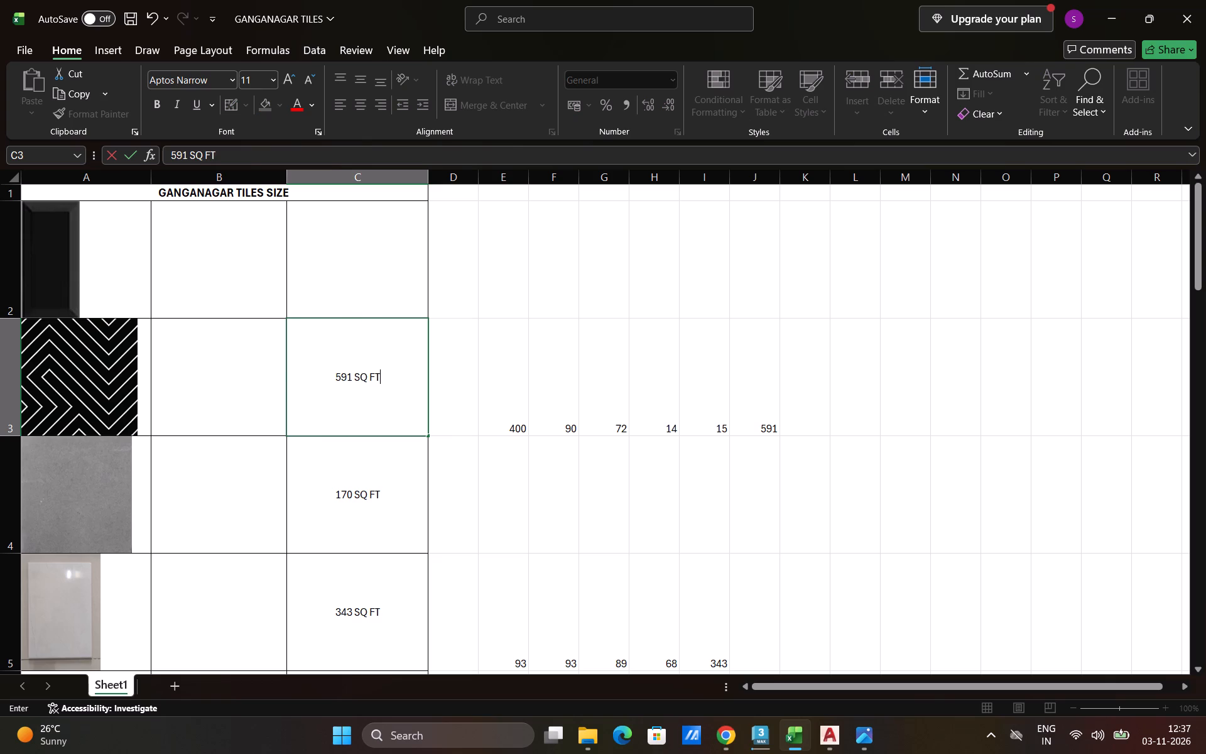
click(367, 282)
key(ctrl+s)
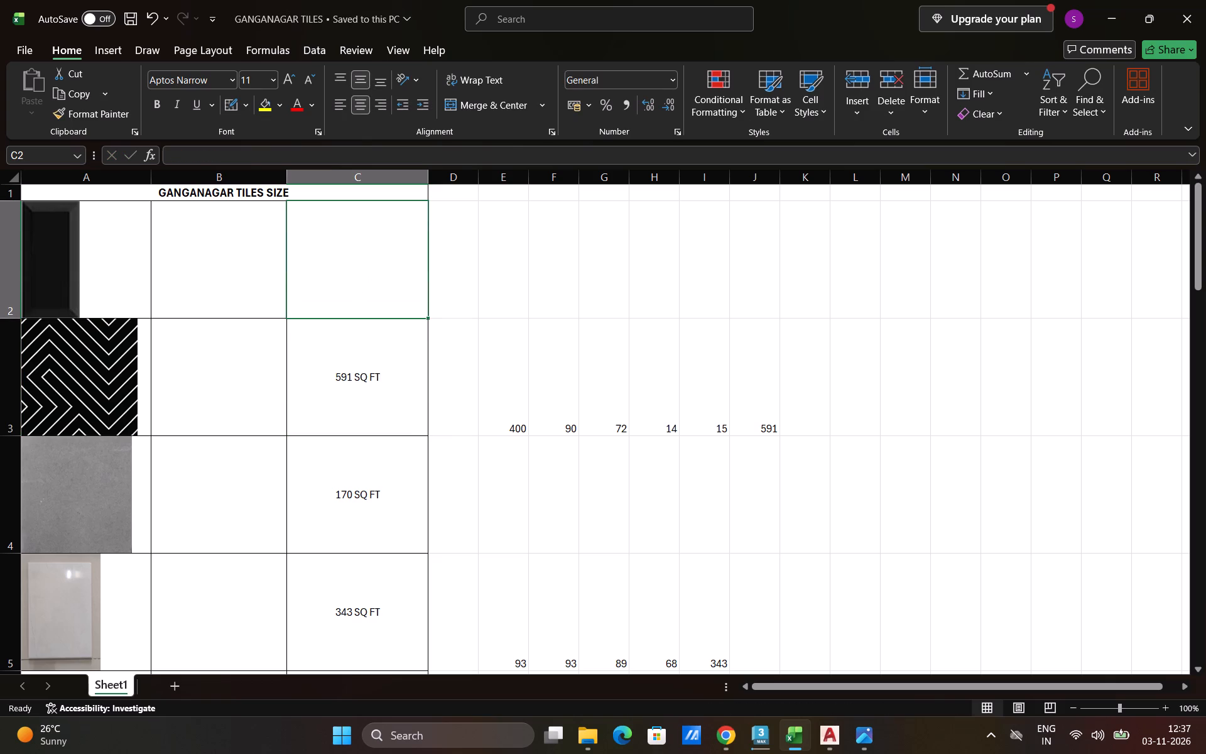
Switch to AutoCAD and examine the washroom dimensions on the dimensioned floor plan.
click(839, 739)
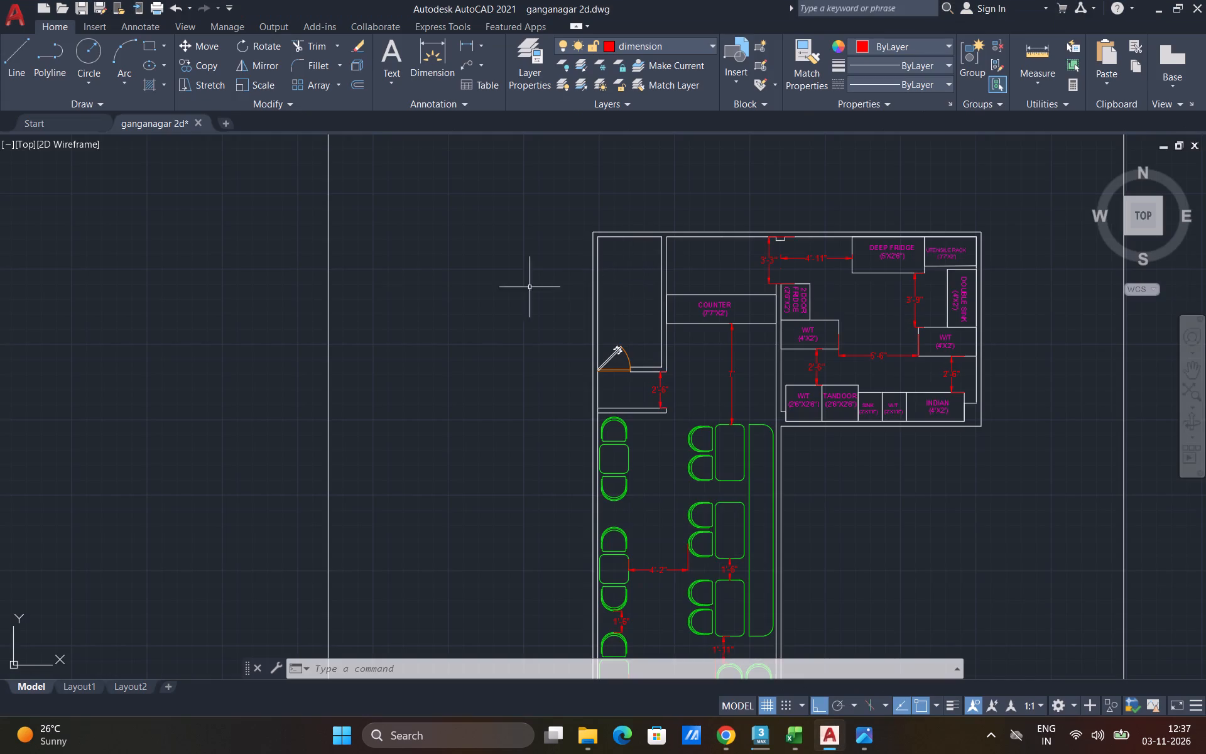
scroll(516, 294, down, 3)
scroll(929, 257, up, 3)
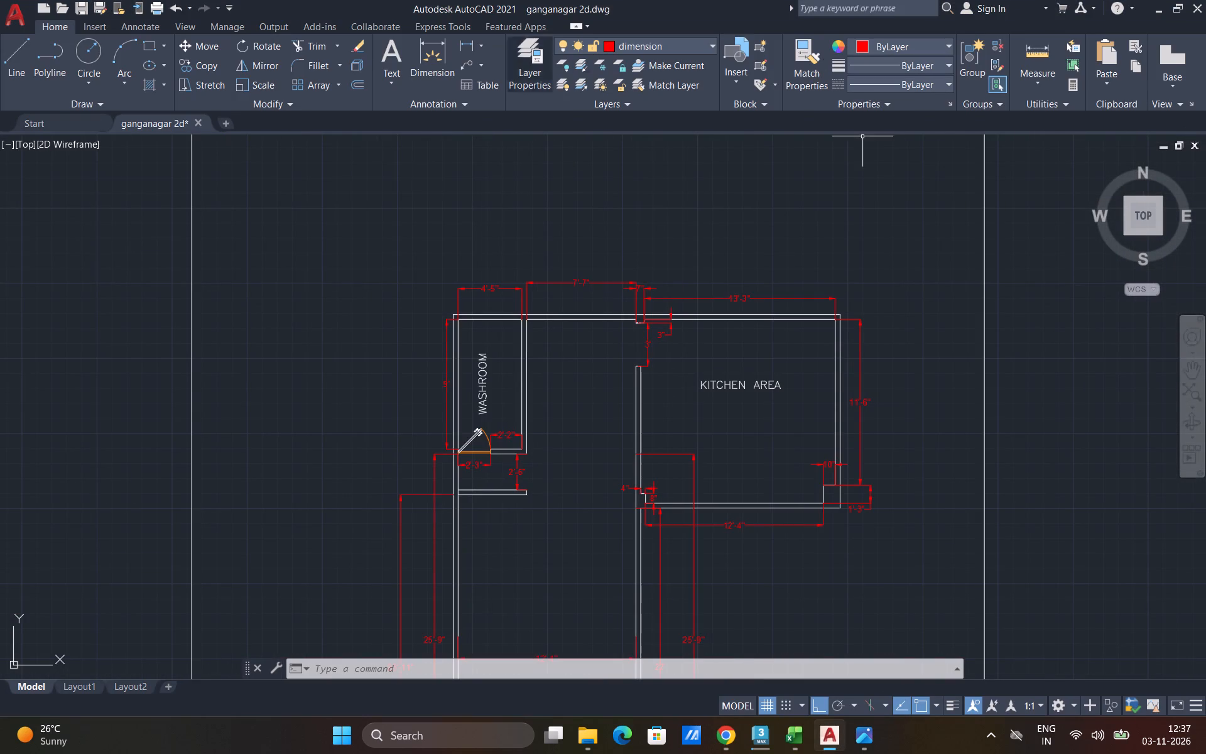
click(787, 748)
click(727, 733)
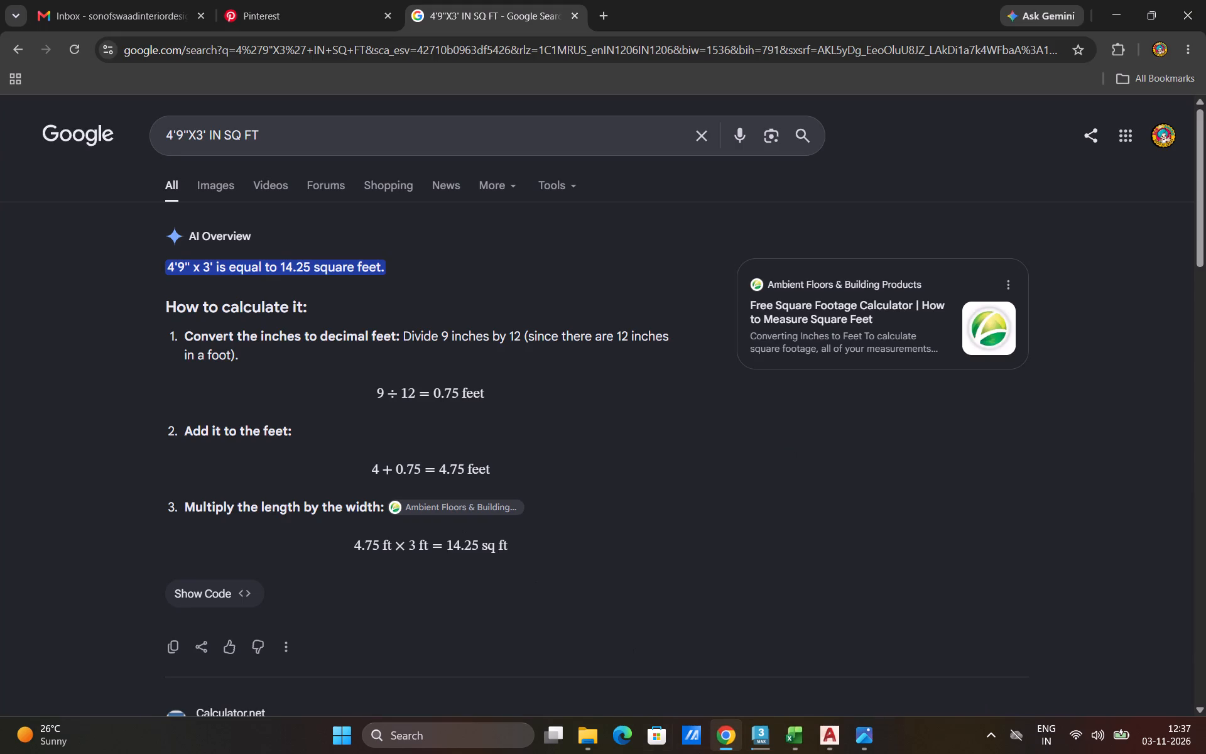
click(816, 740)
scroll(459, 307, down, 4)
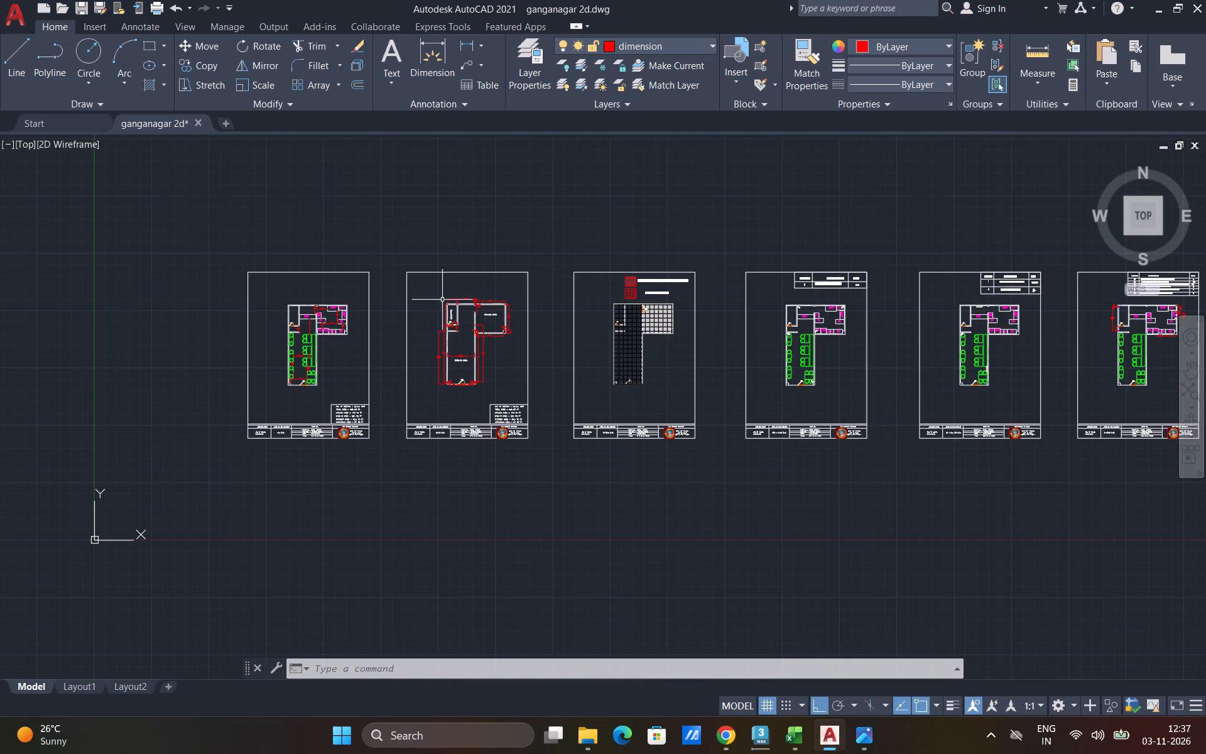
Open the handwritten site measurement photo 2358.jpg from the GANGANAGAR folder, read the room height, and close it.
click(579, 726)
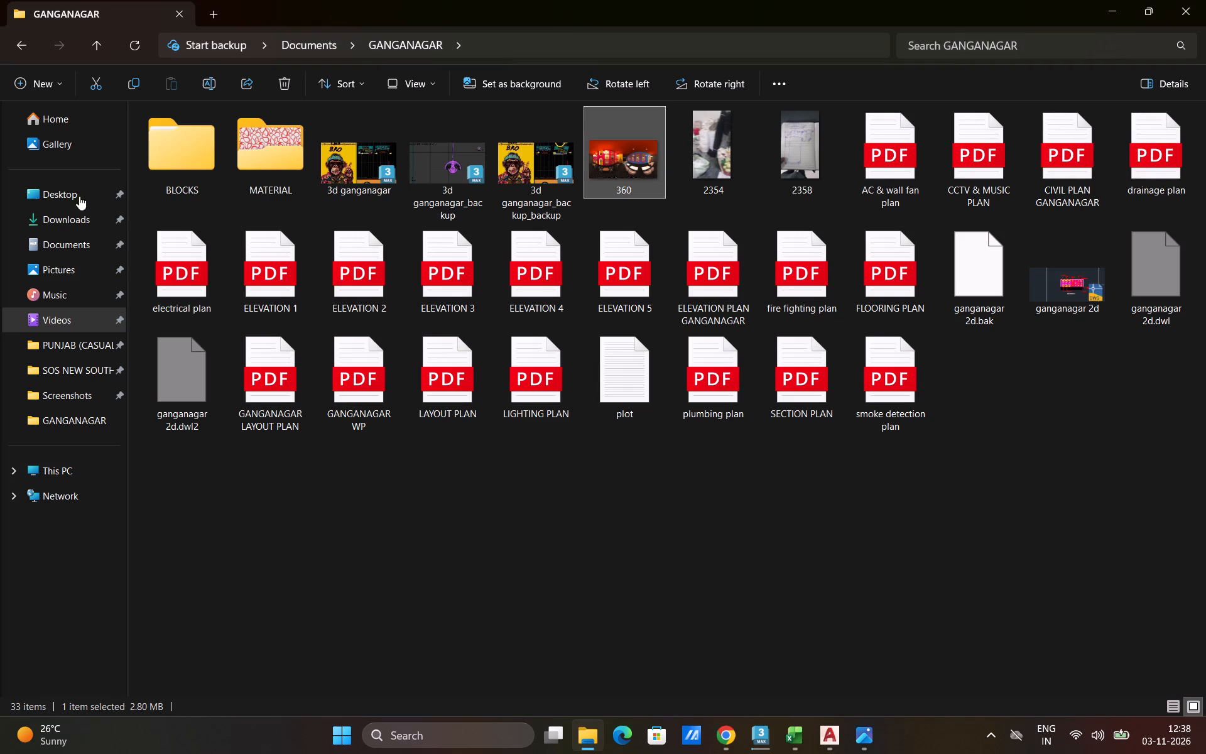
double_click(792, 143)
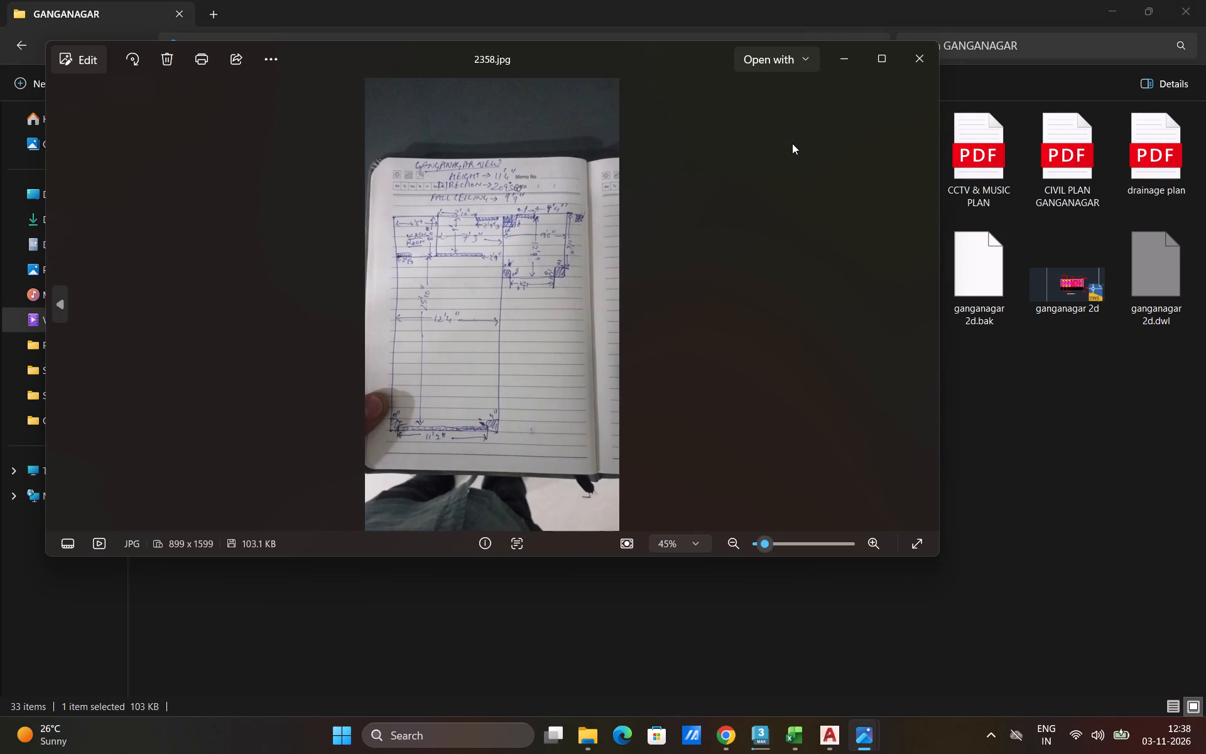
click(903, 59)
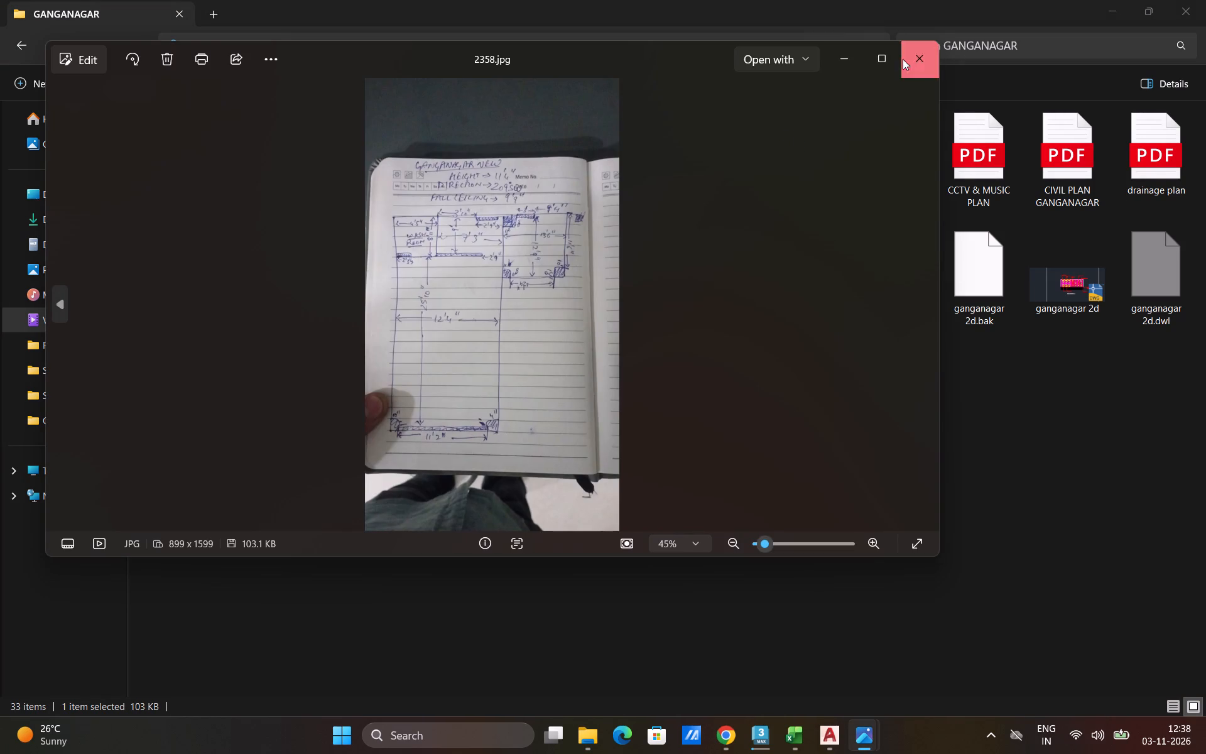
Switch to Chrome and search Google for 7'7"X11'4" in square feet to convert the wall dimensions.
click(732, 740)
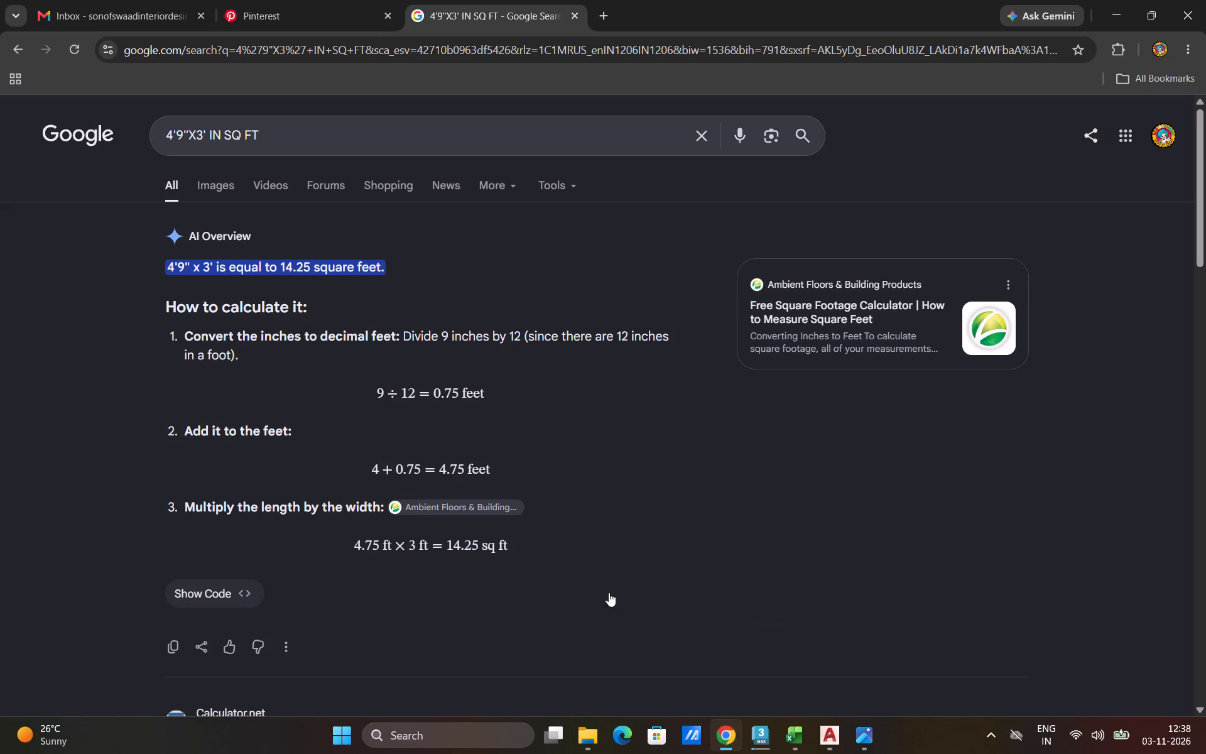
click(202, 138)
key(1)
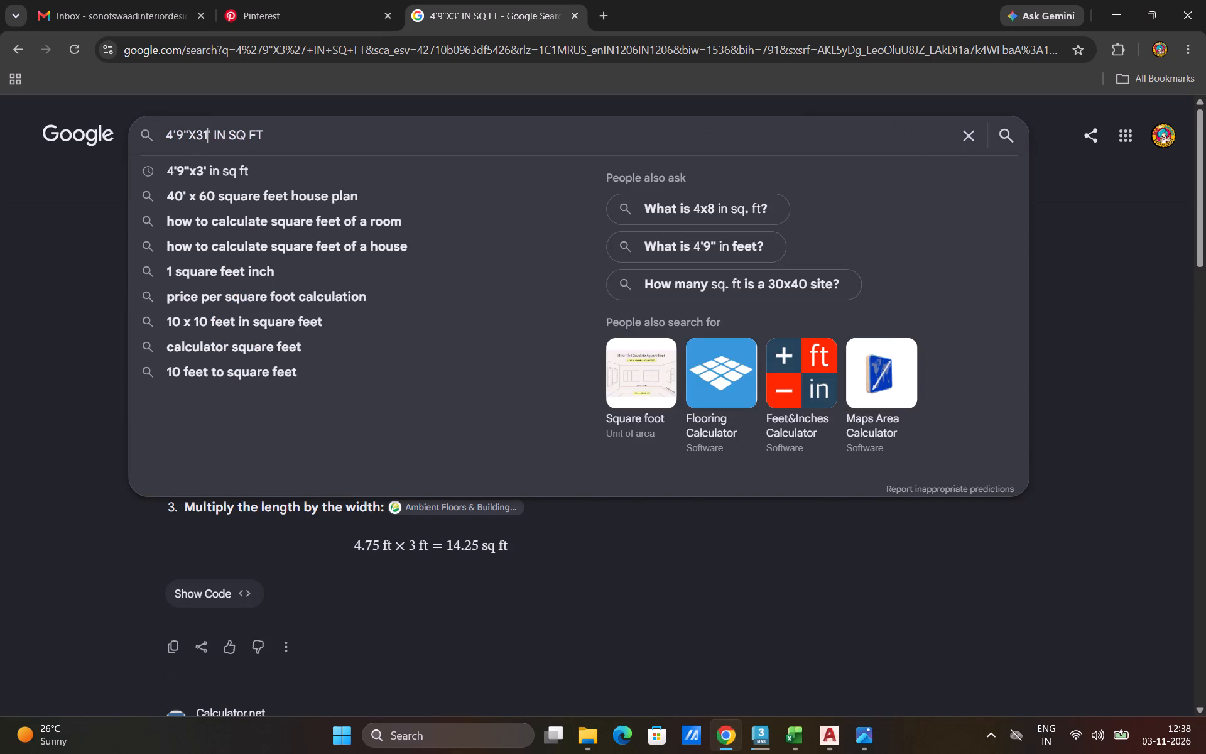
key(BackSpace)
key(BackSpace)
text(11)
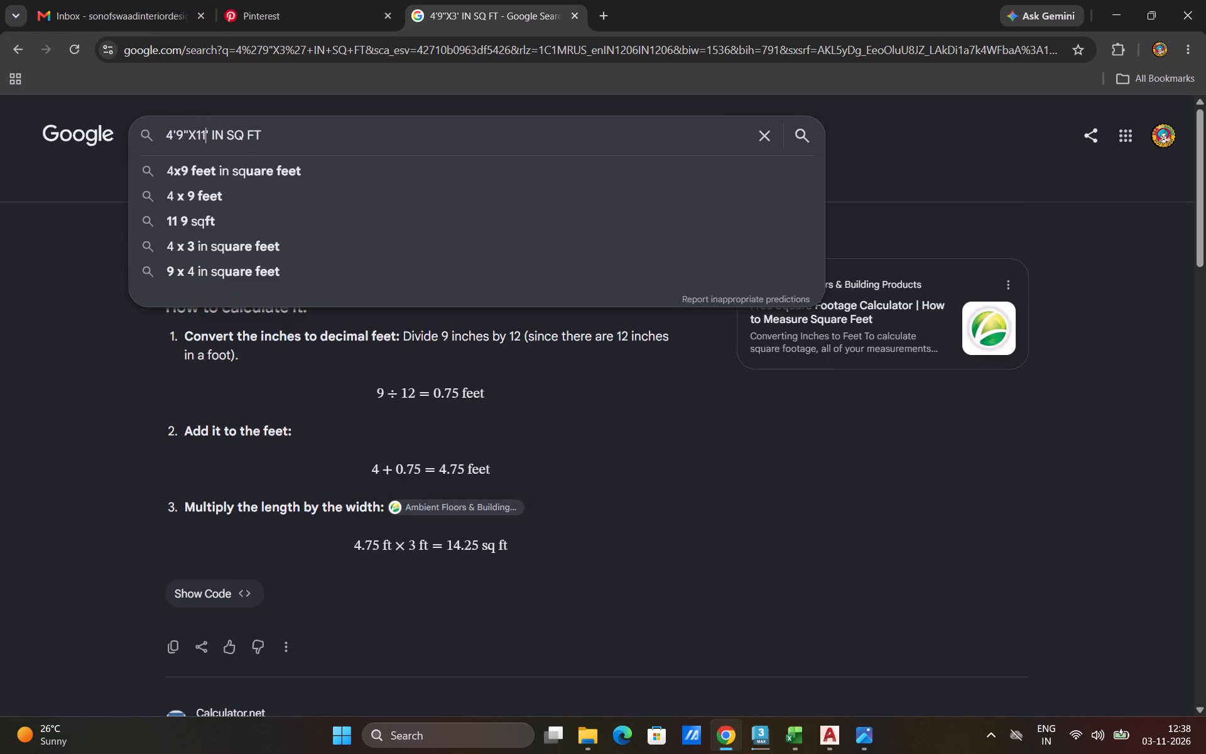
key(Right)
text(4")
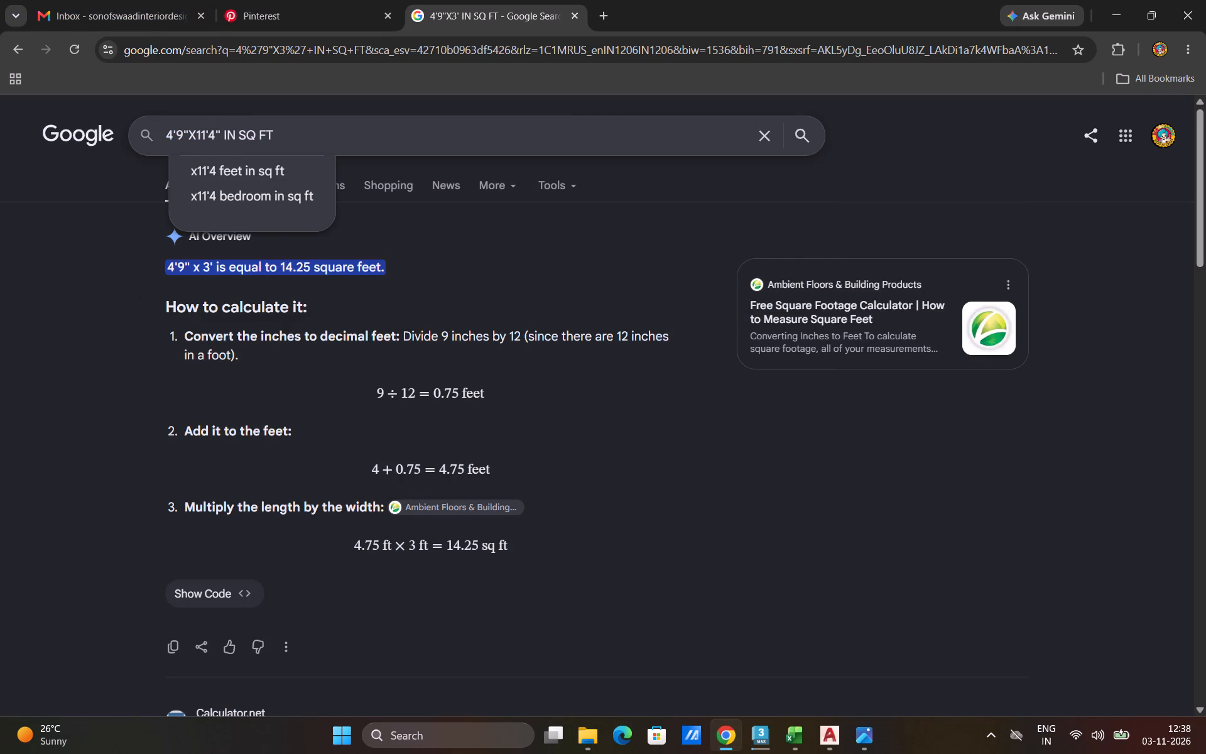
key(Left)
key(Left)
key(Left)
key(Left)
key(Left)
key(Left)
key(Left)
key(Left)
key(Right)
key(Right)
key(BackSpace)
key(BackSpace)
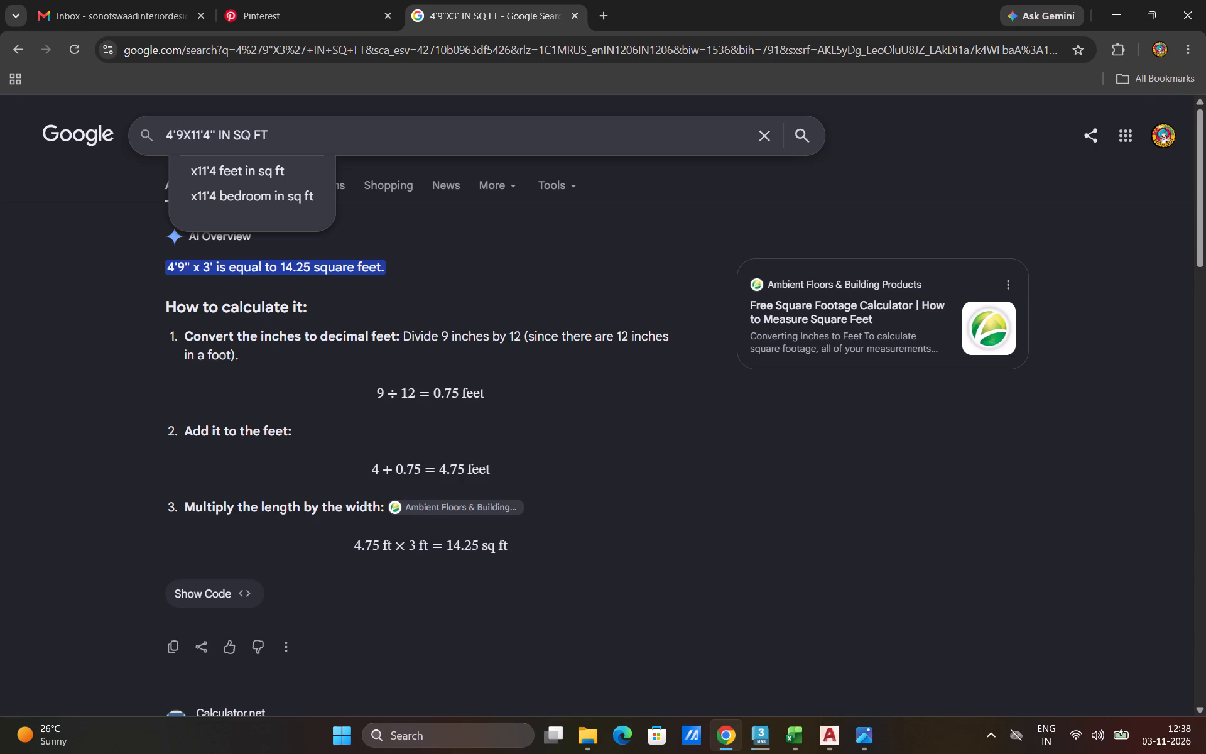
key(BackSpace)
key(BackSpace)
text(7'7")
key(Return)
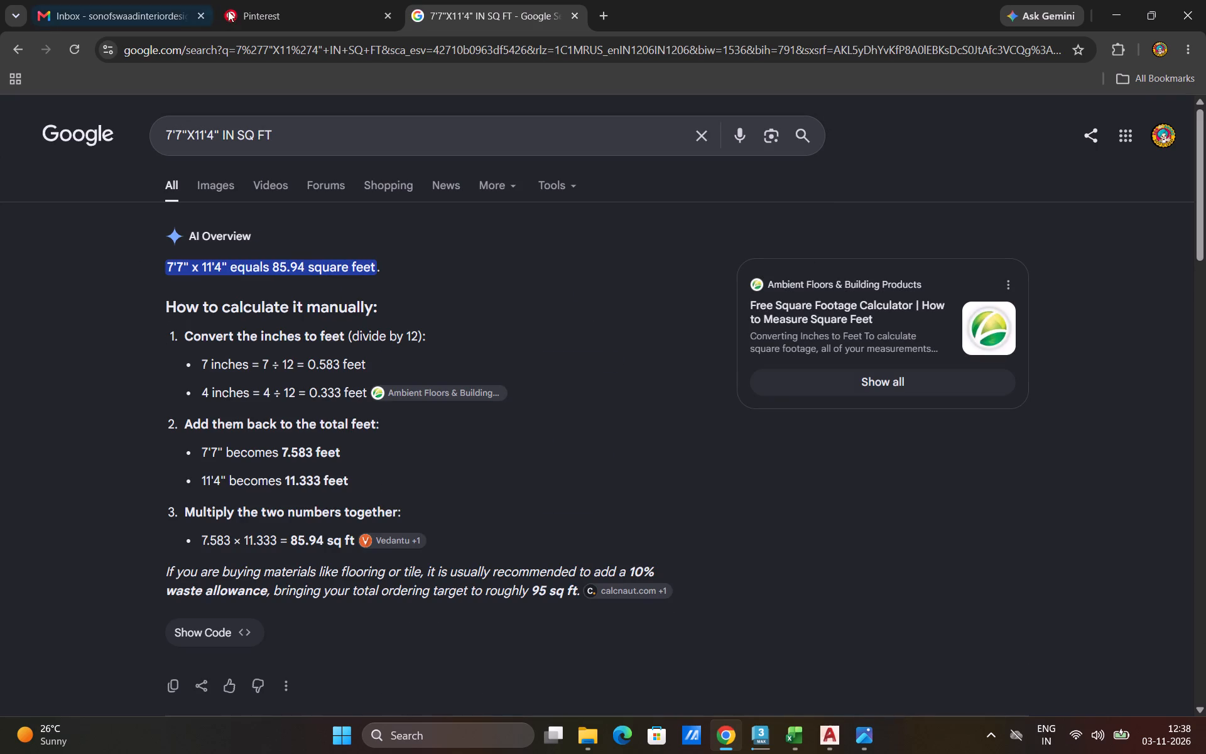
Switch to Excel and enter 86 in cell E2, in the black tile's row.
click(799, 750)
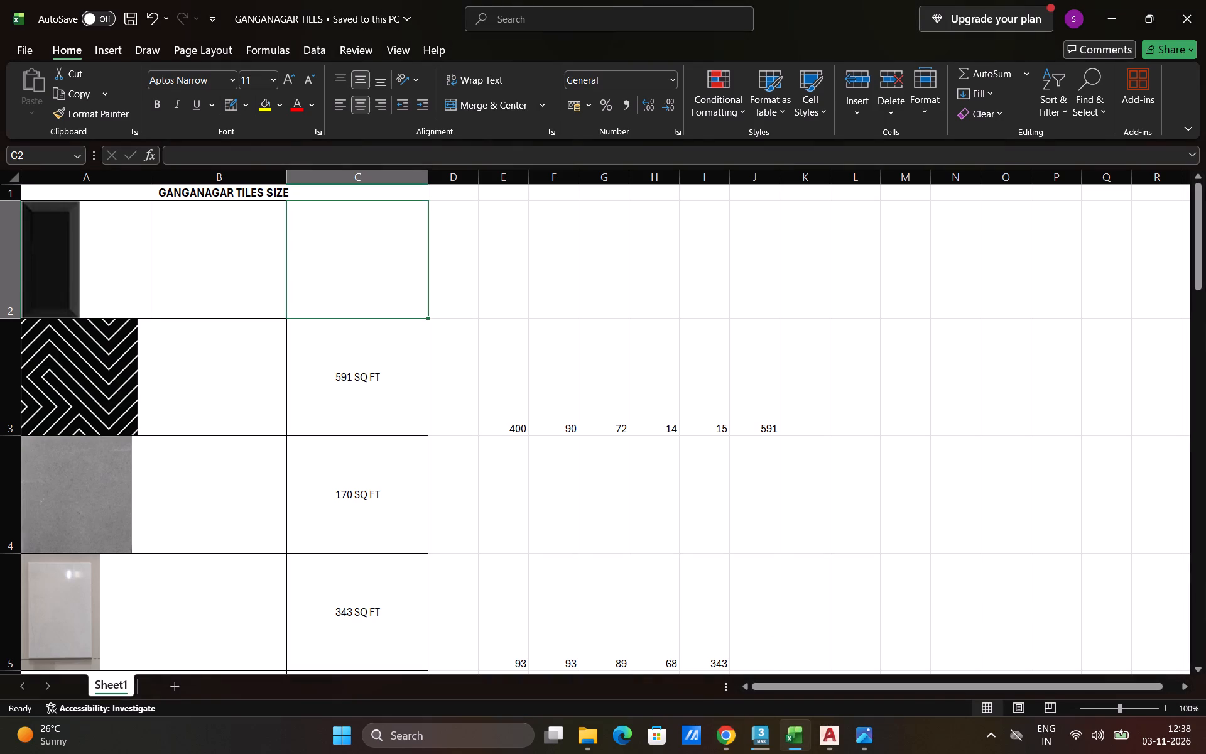
click(509, 283)
text(86)
key(Right)
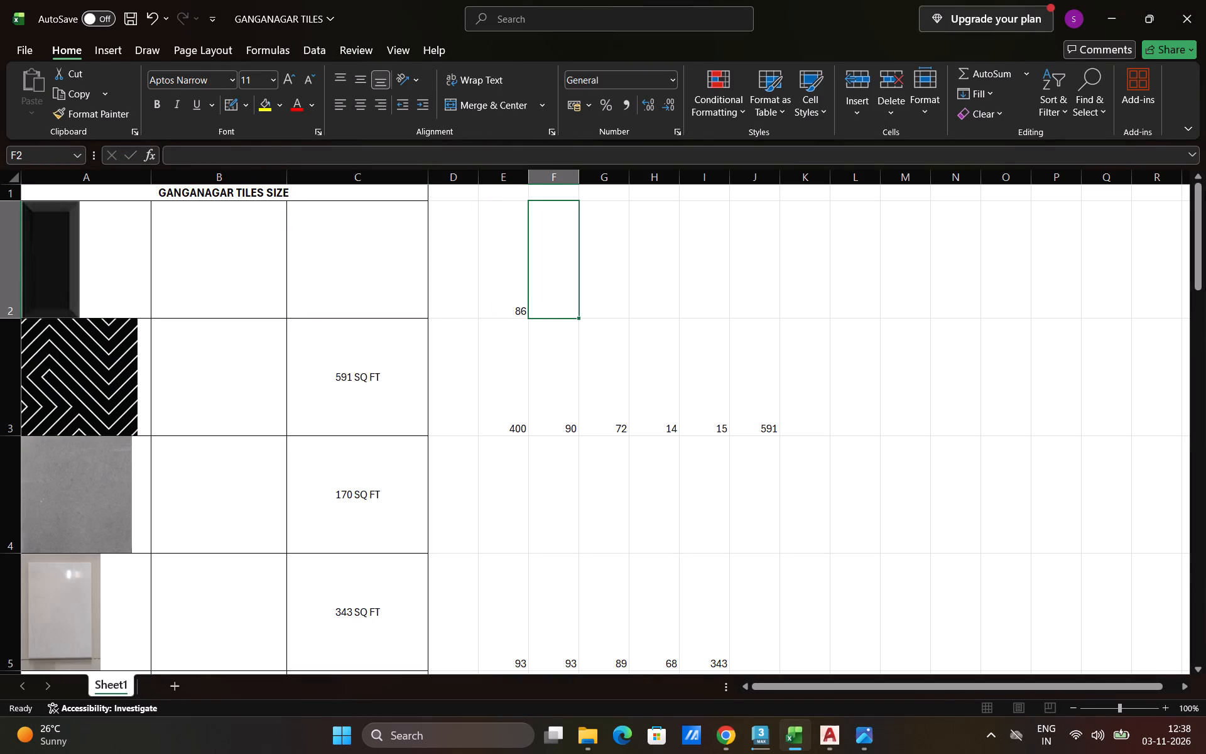
Switch to AutoCAD and measure the wall running along the counter's left end, from its upper corner to its lower end.
click(820, 734)
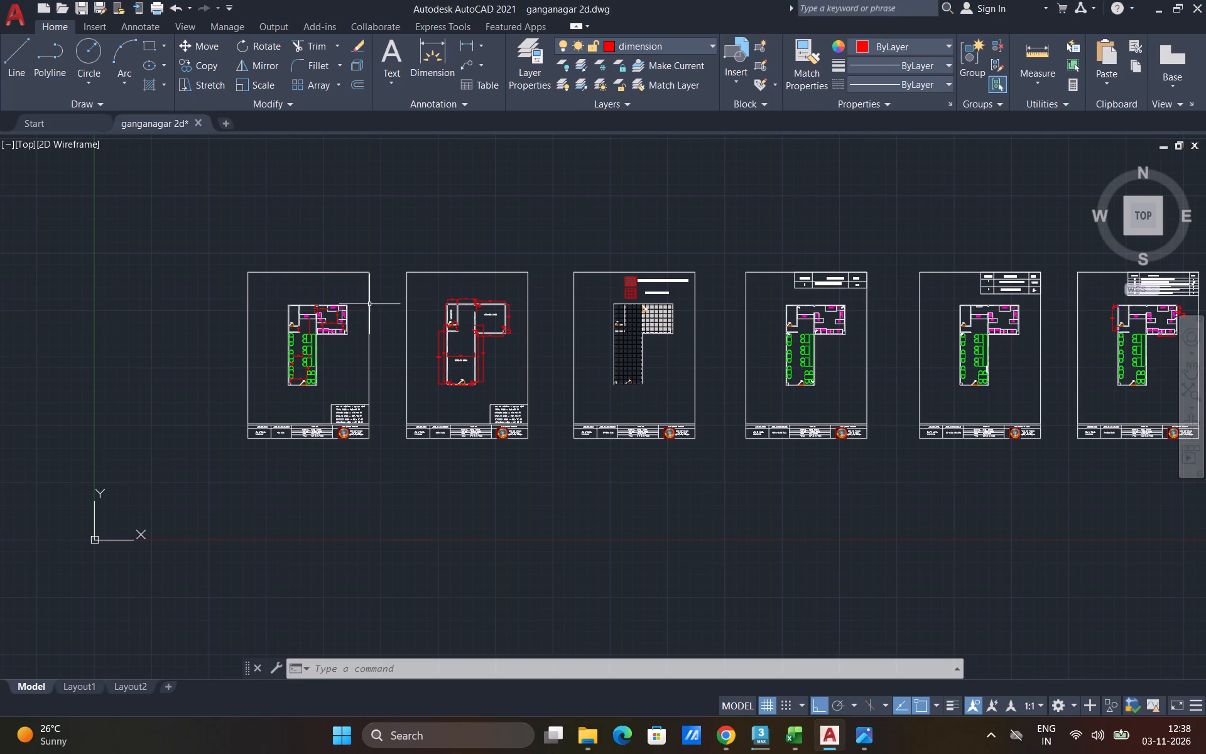
scroll(453, 315, up, 3)
scroll(506, 279, up, 1)
scroll(575, 318, down, 2)
scroll(107, 323, up, 4)
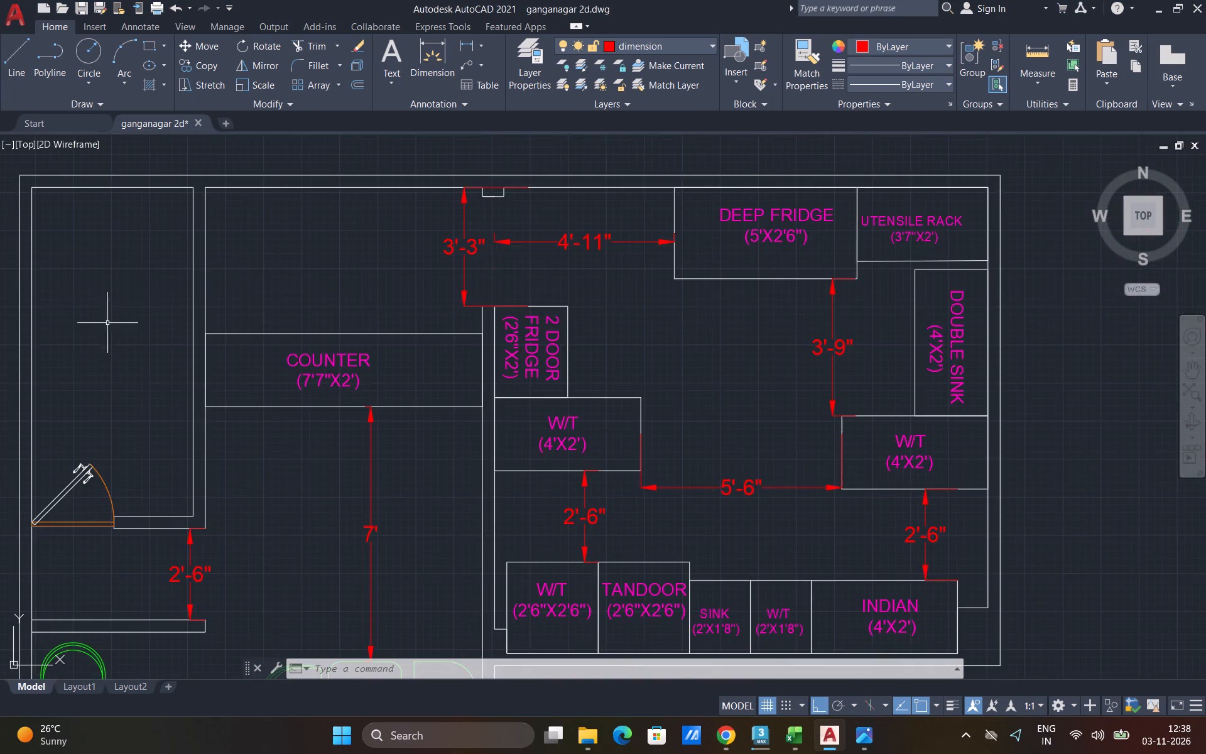
scroll(719, 408, down, 1)
scroll(513, 304, up, 1)
click(1025, 60)
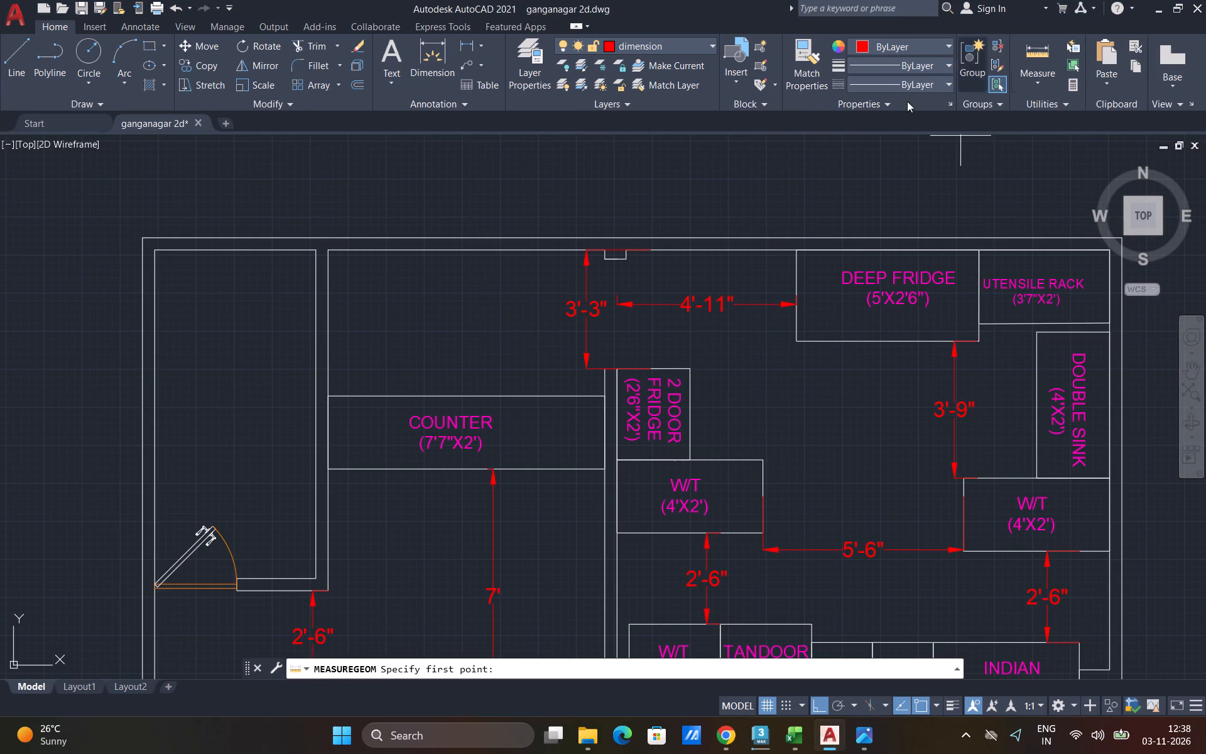
click(327, 251)
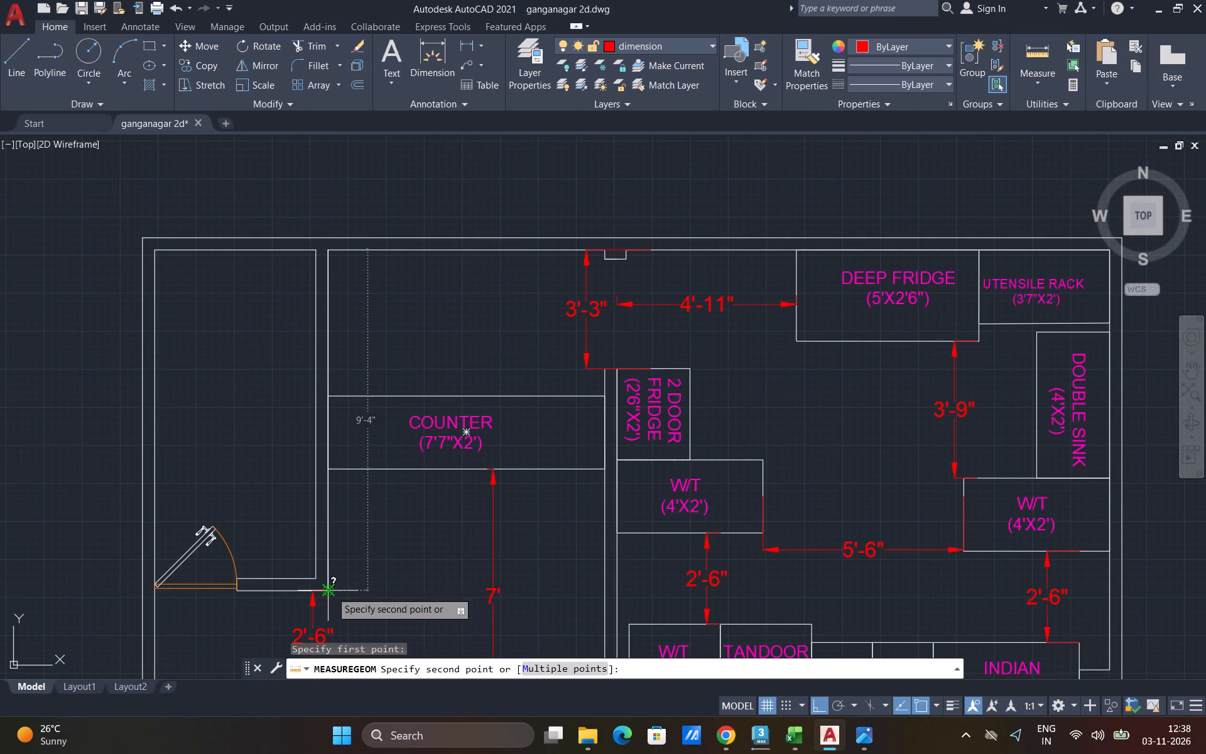
key(Escape)
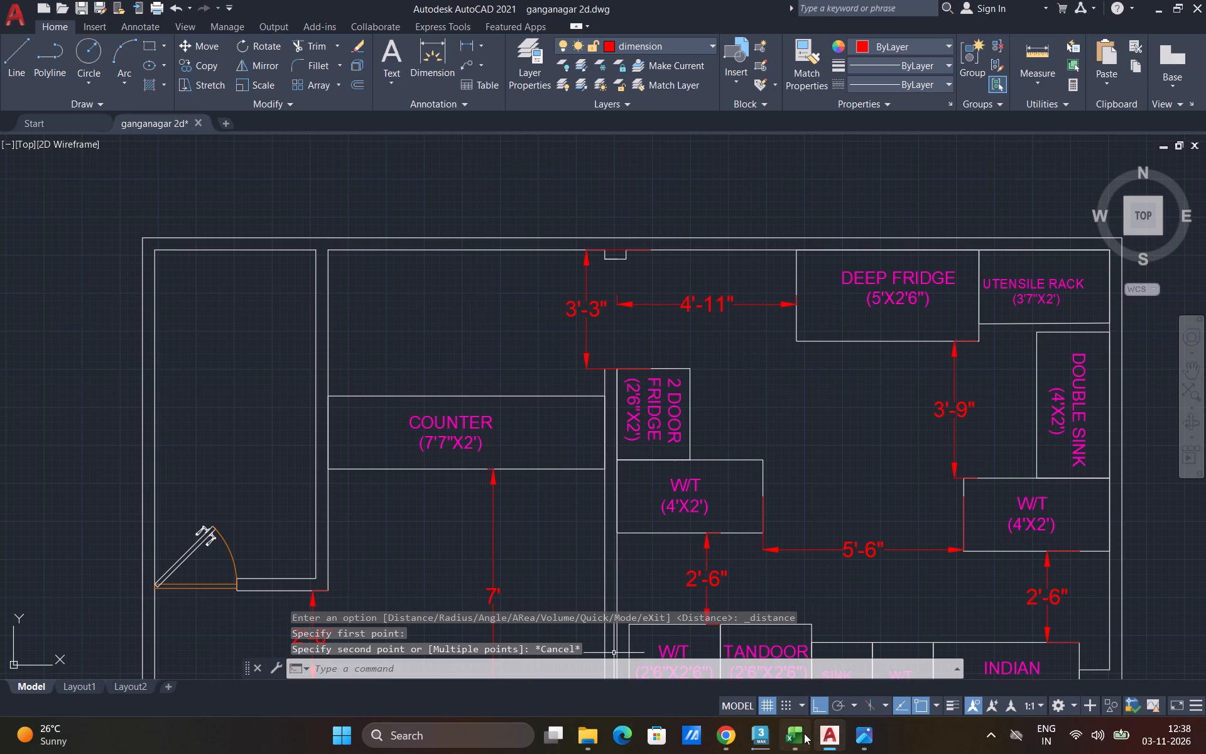
Convert 9'4"X11'4" to square feet in Google and enter 106 in cell F2 of the Excel sheet.
click(736, 742)
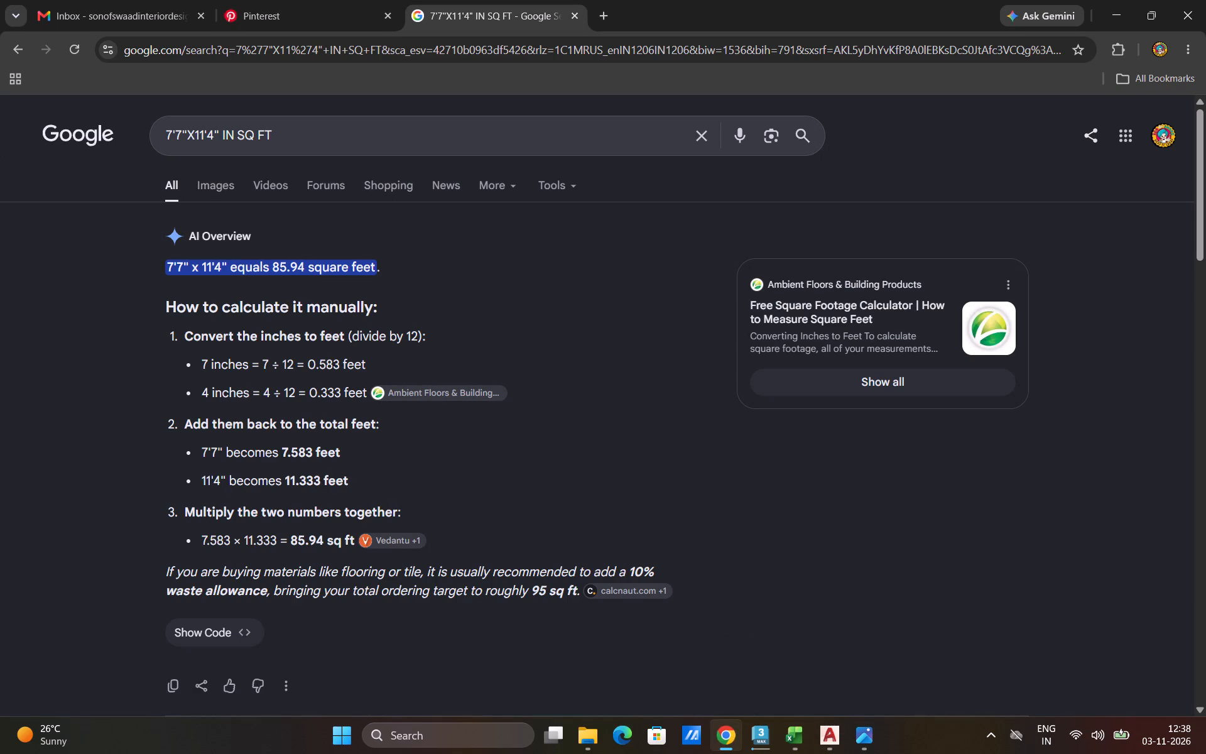
drag(181, 133, 160, 129)
text(9'4)
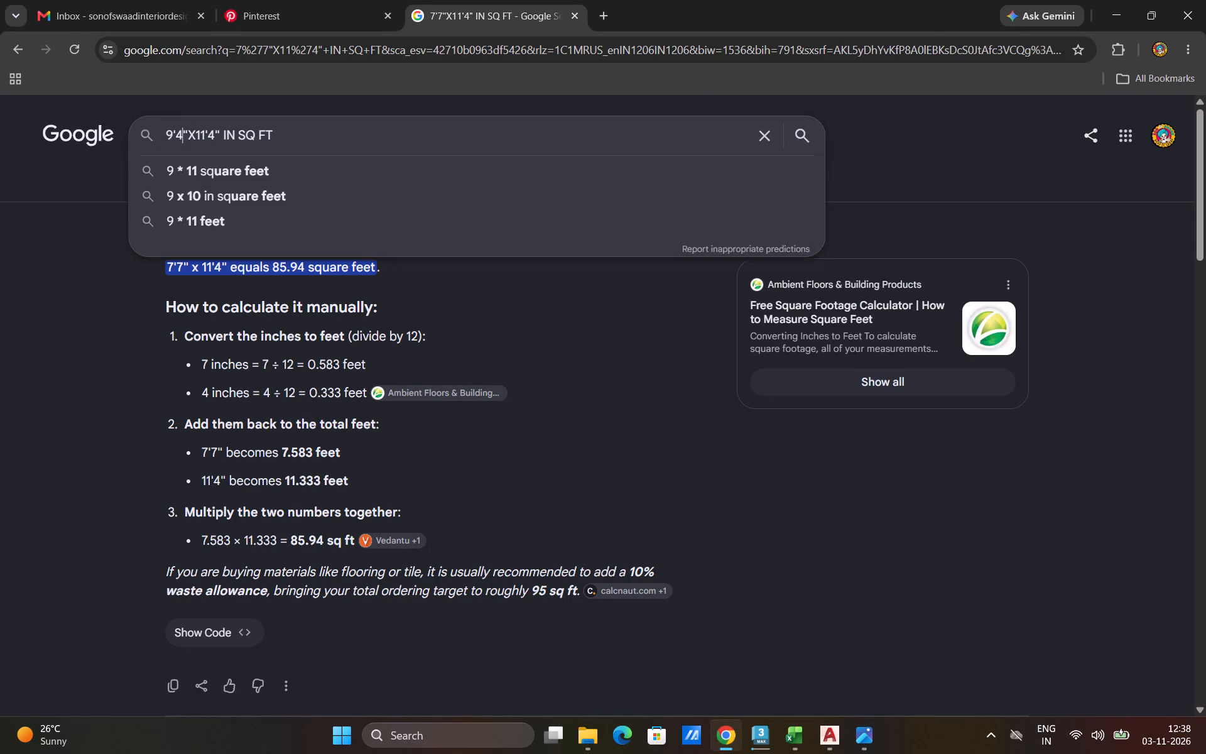
key(Return)
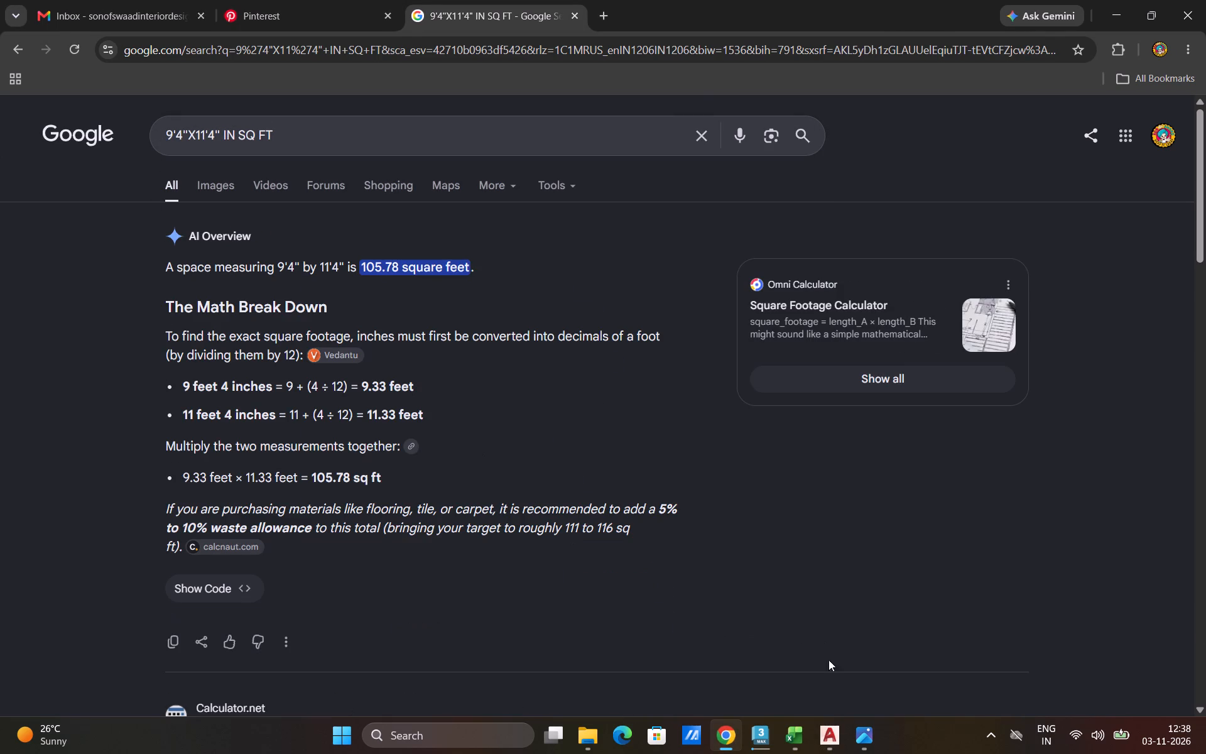
click(797, 739)
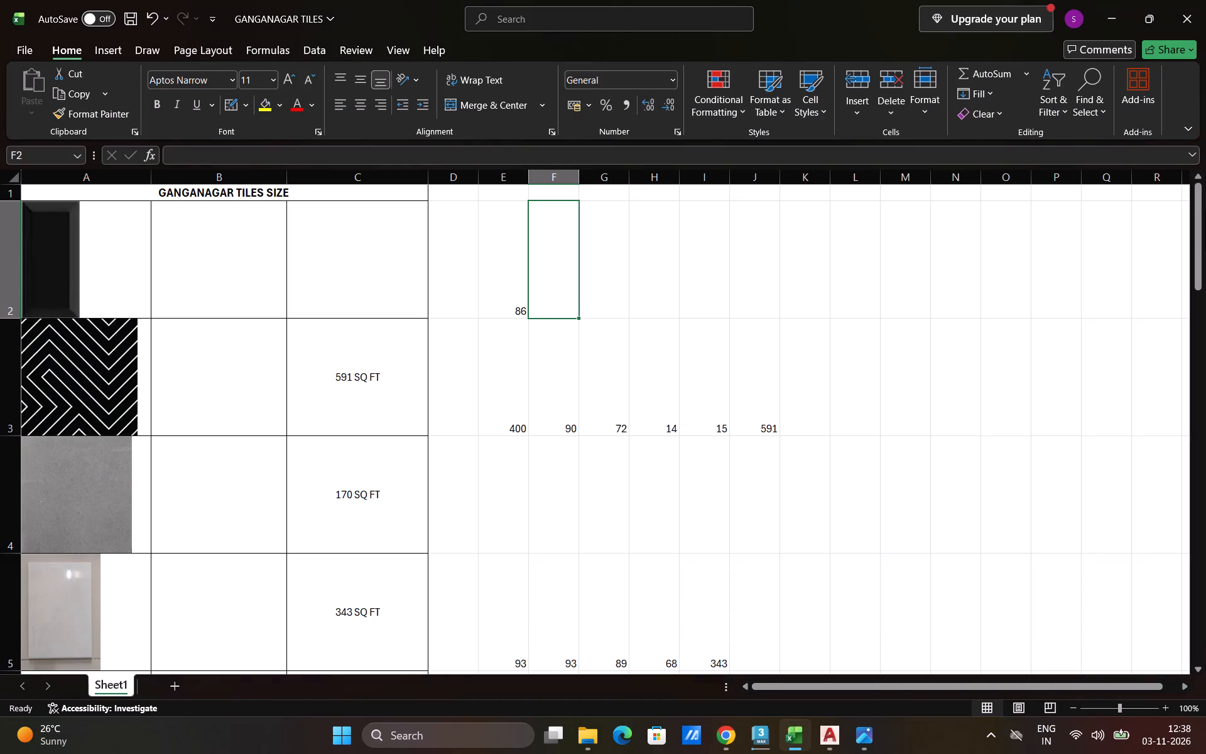
text(106)
key(Right)
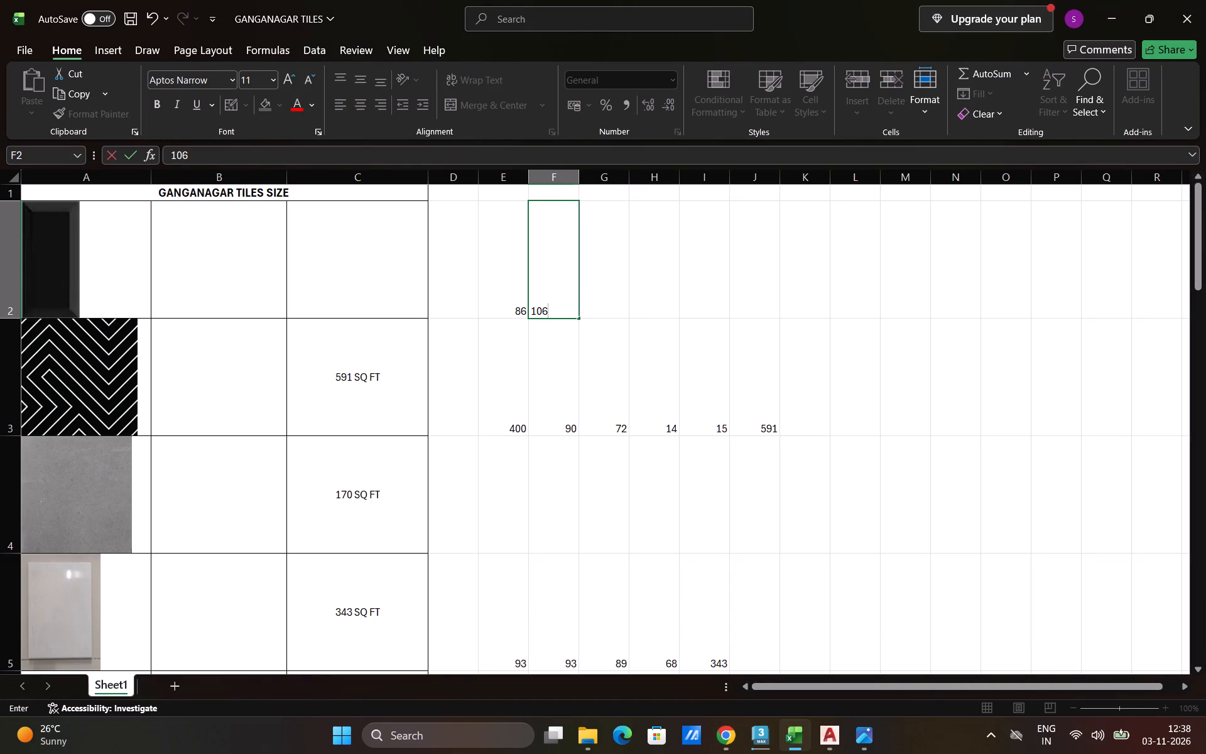
In AutoCAD, measure the wall section from the counter's lower right corner up to the wall end beside the 2 door fridge.
click(834, 738)
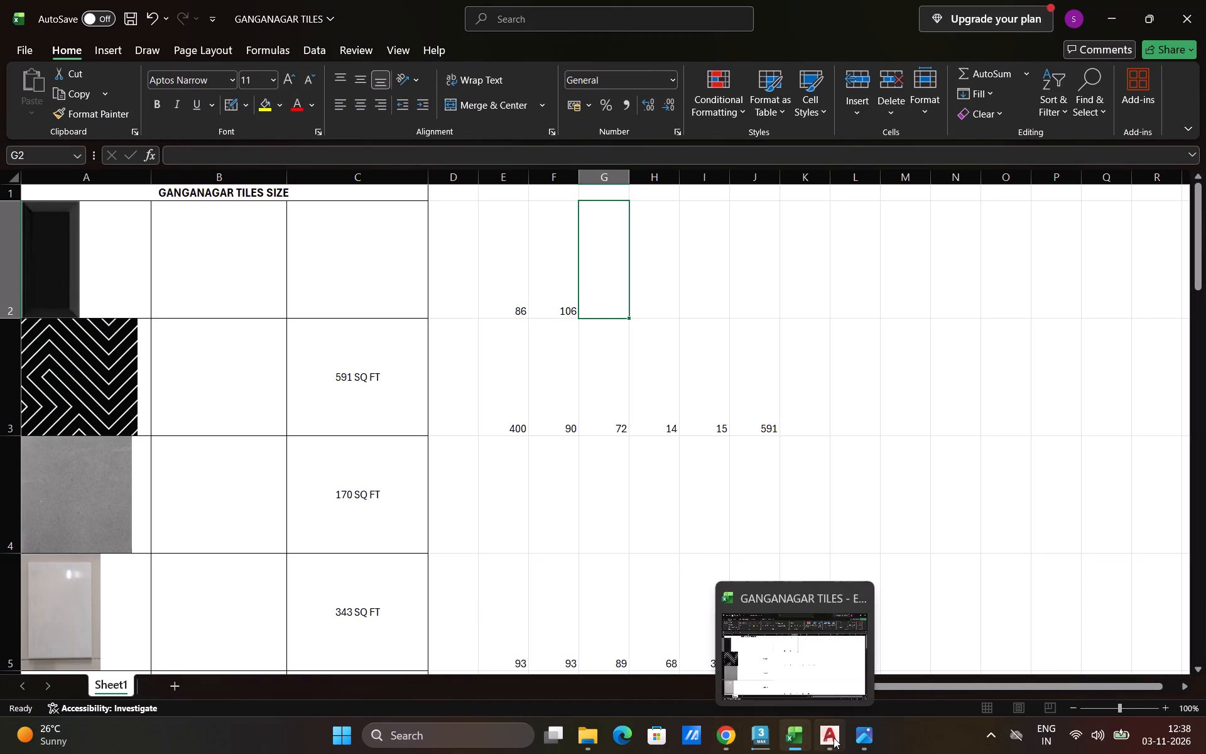
click(1023, 54)
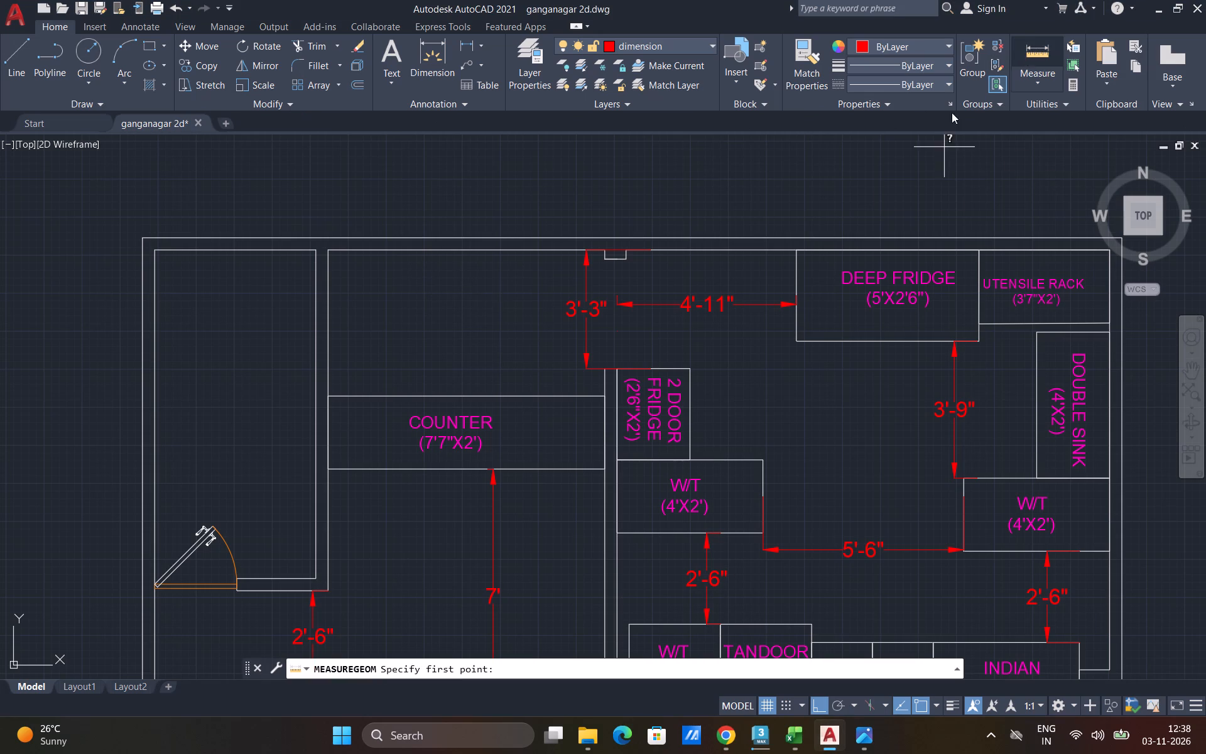
click(603, 471)
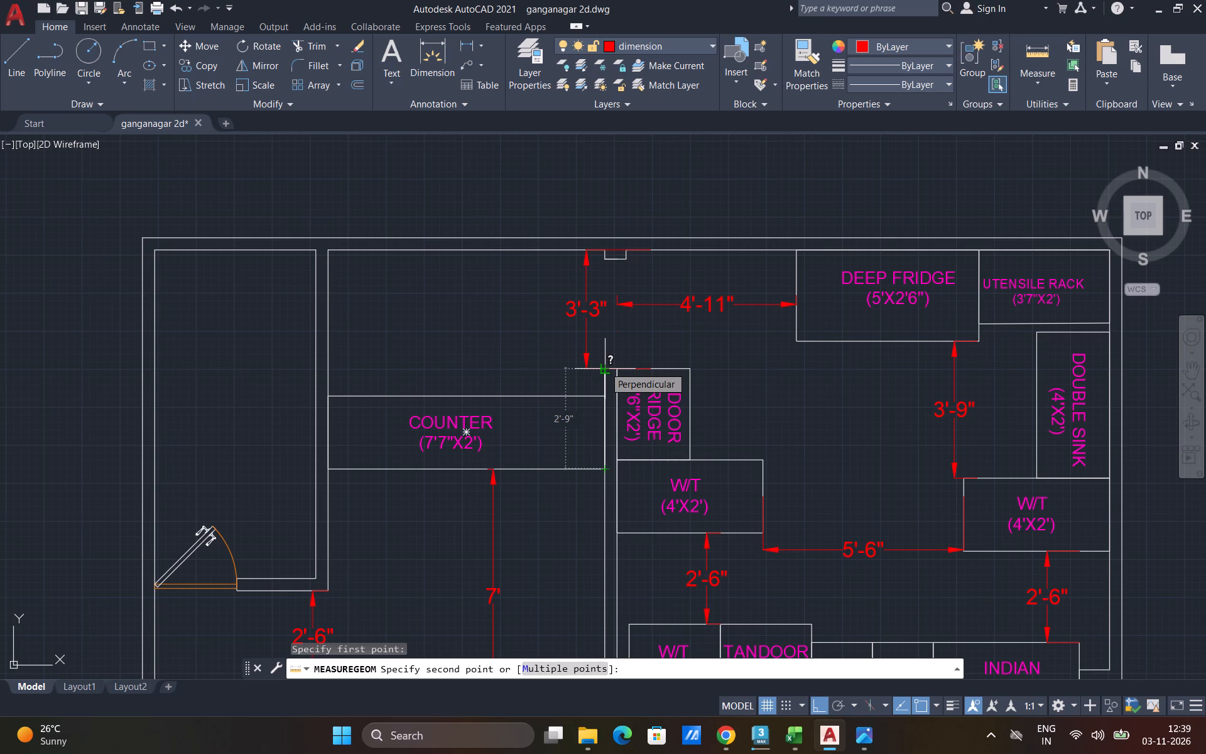
key(Escape)
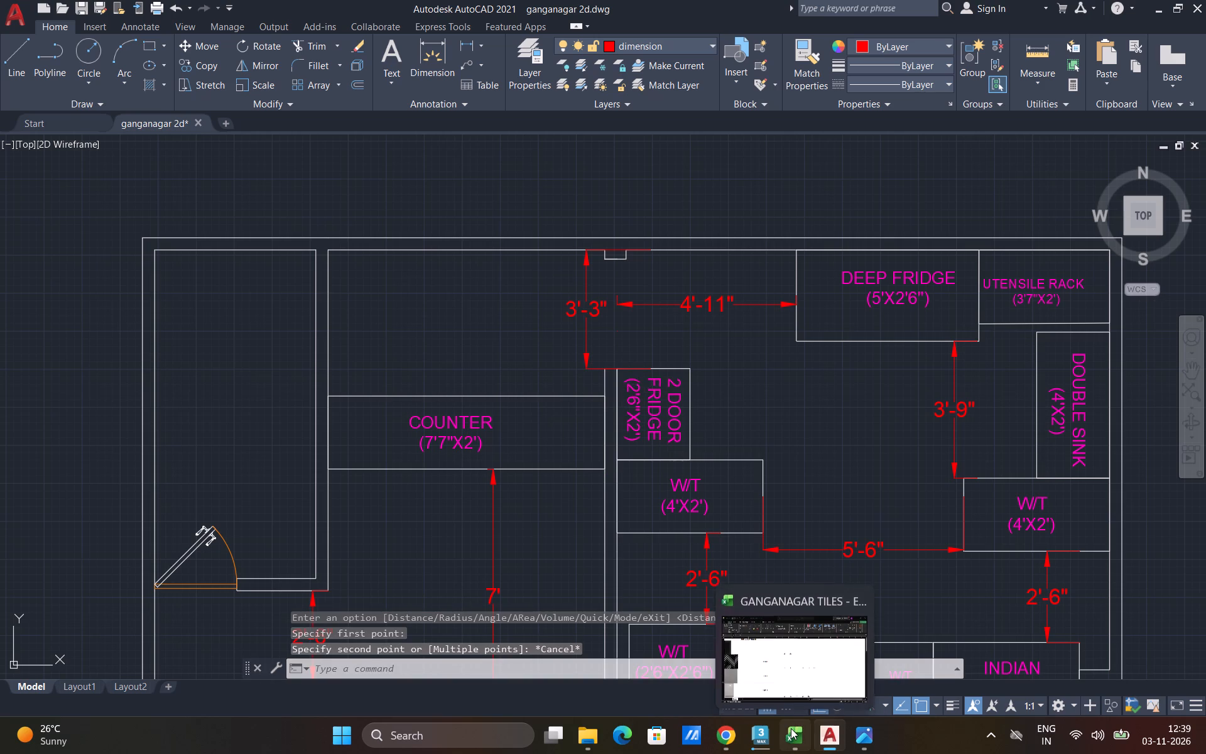
Convert 3'X11'4" to square feet in Google and enter 34 in cell G2 of the Excel sheet.
click(791, 728)
click(736, 744)
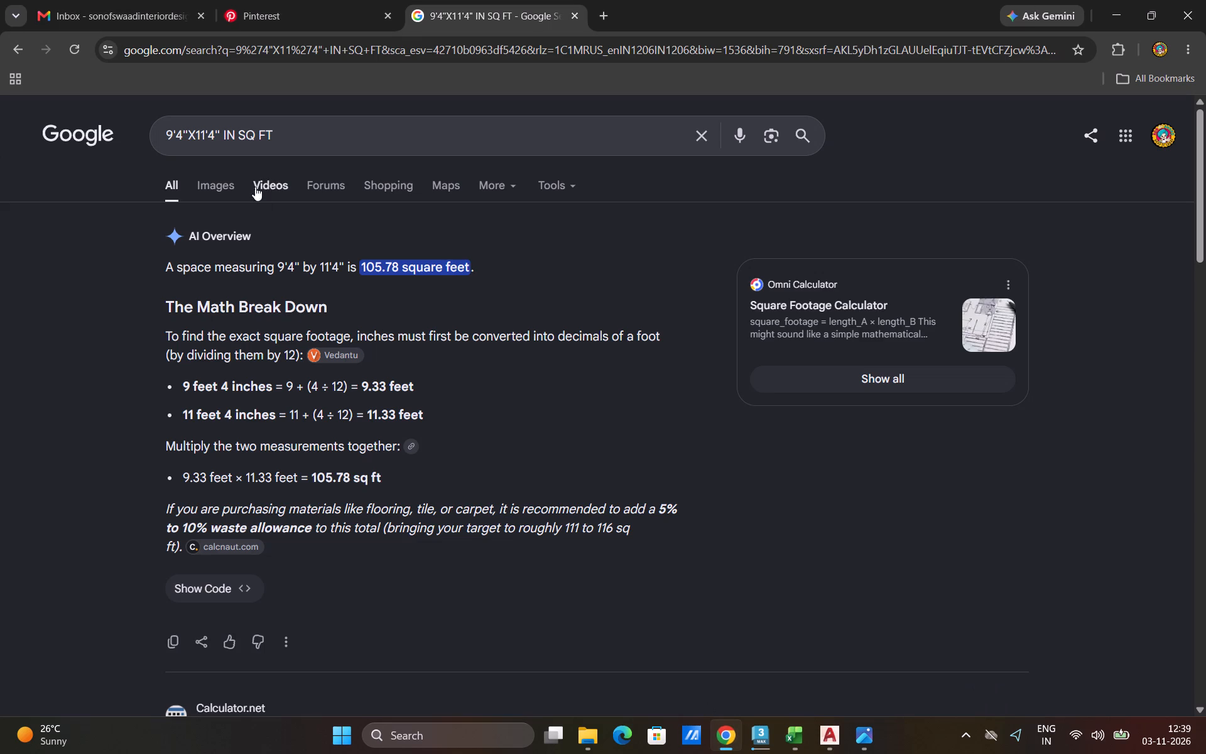
drag(185, 135, 166, 138)
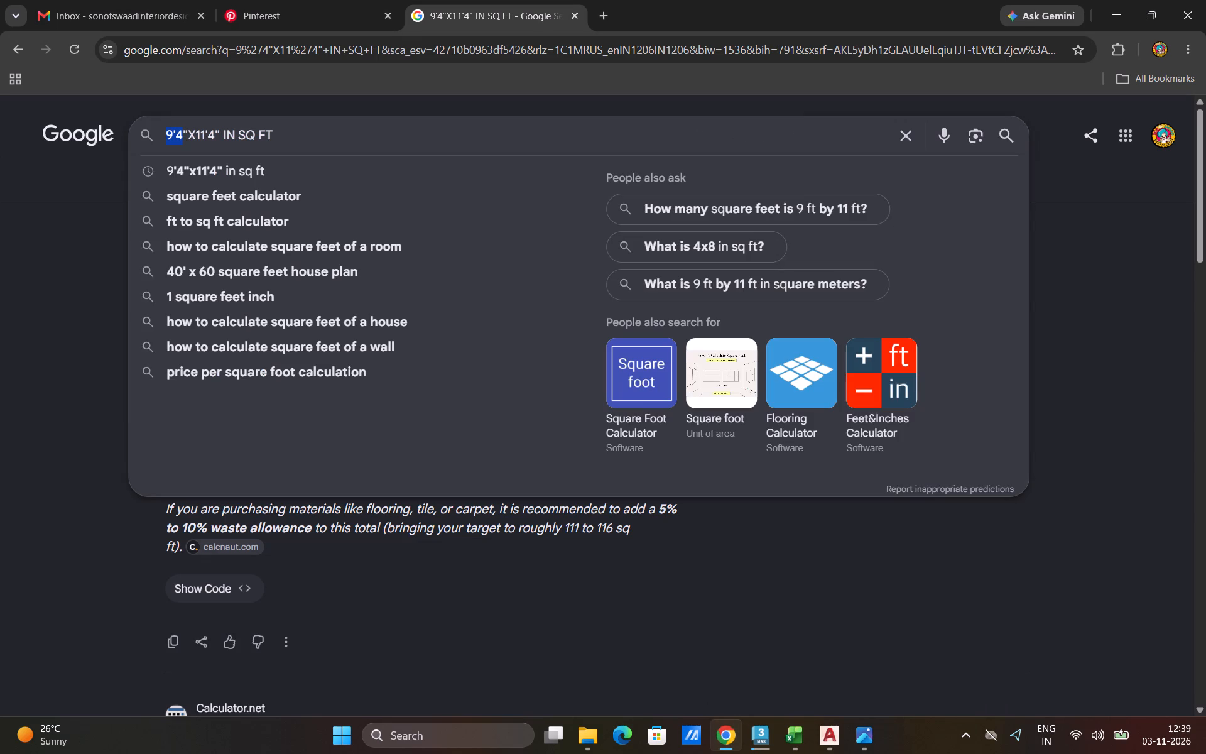
click(185, 130)
drag(190, 129, 163, 138)
text(3')
key(Return)
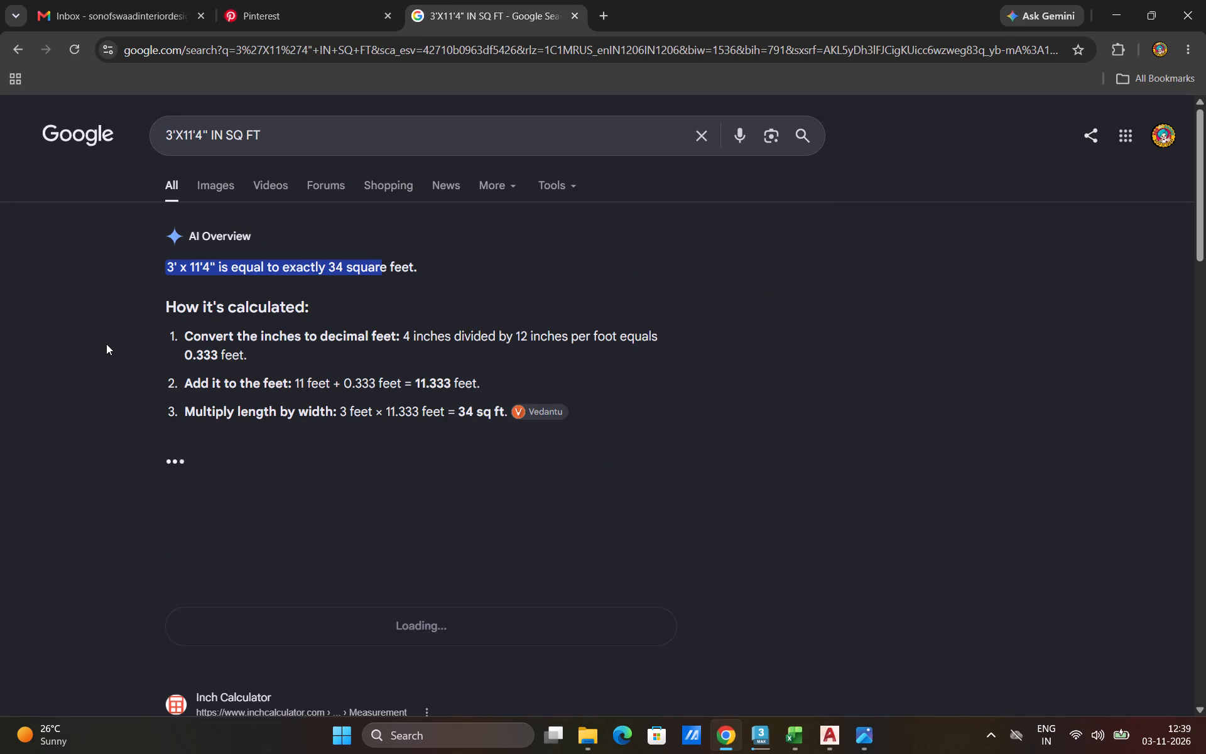
click(803, 746)
text(34)
key(Right)
Total cells E2 to G2 into H2 using AutoSum.
drag(513, 302, 646, 292)
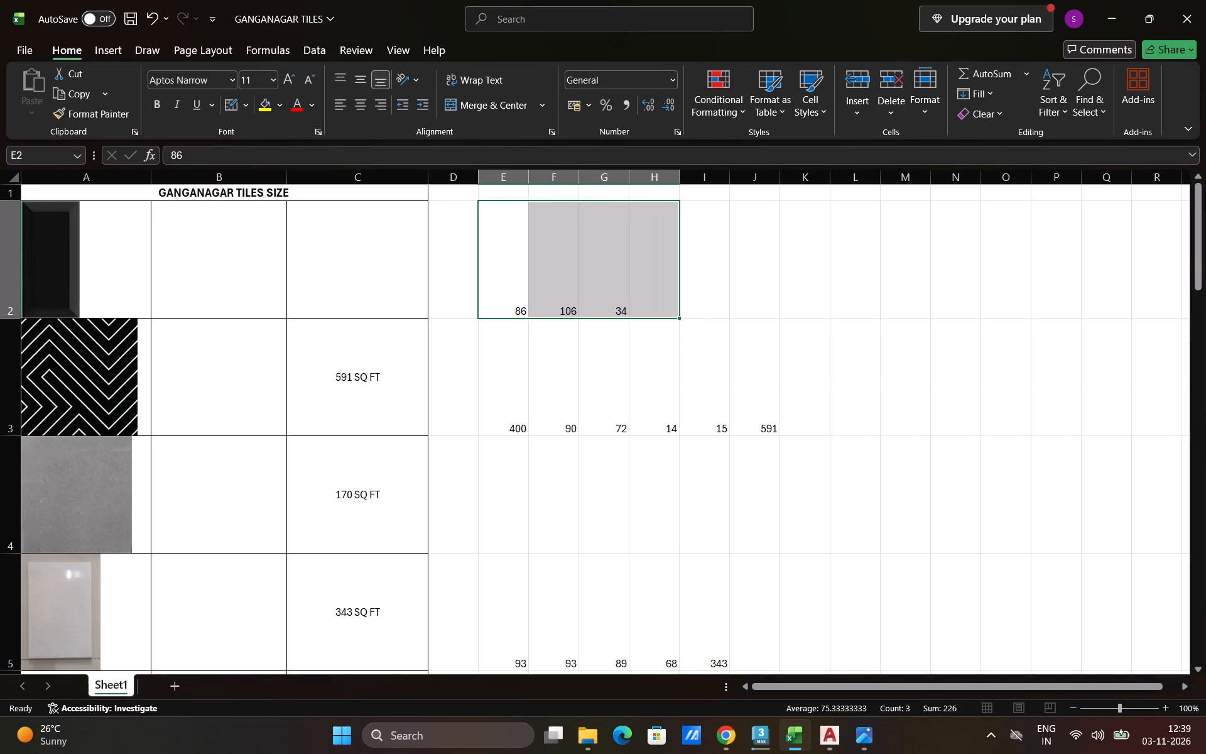
click(1016, 73)
Enter 226 SQ FT in cell C2 for the black tile and save the workbook.
click(364, 258)
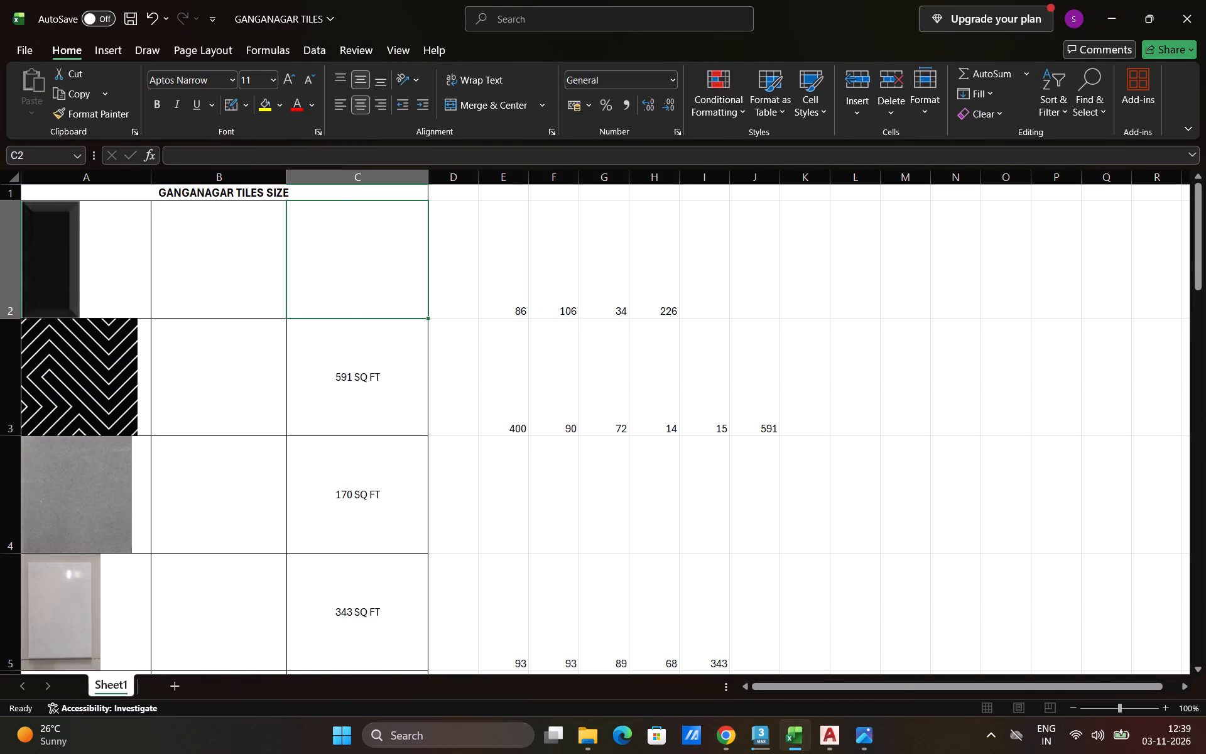
text(226 SQ FT)
click(470, 385)
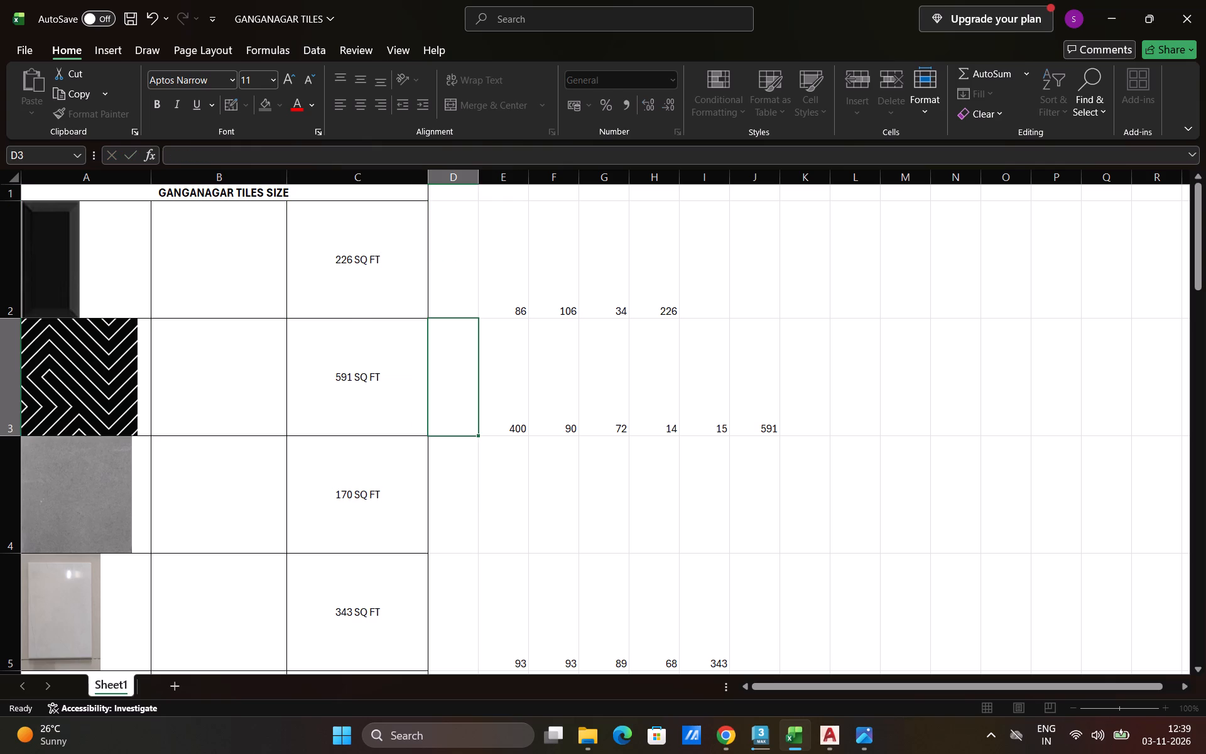
key(ctrl+s)
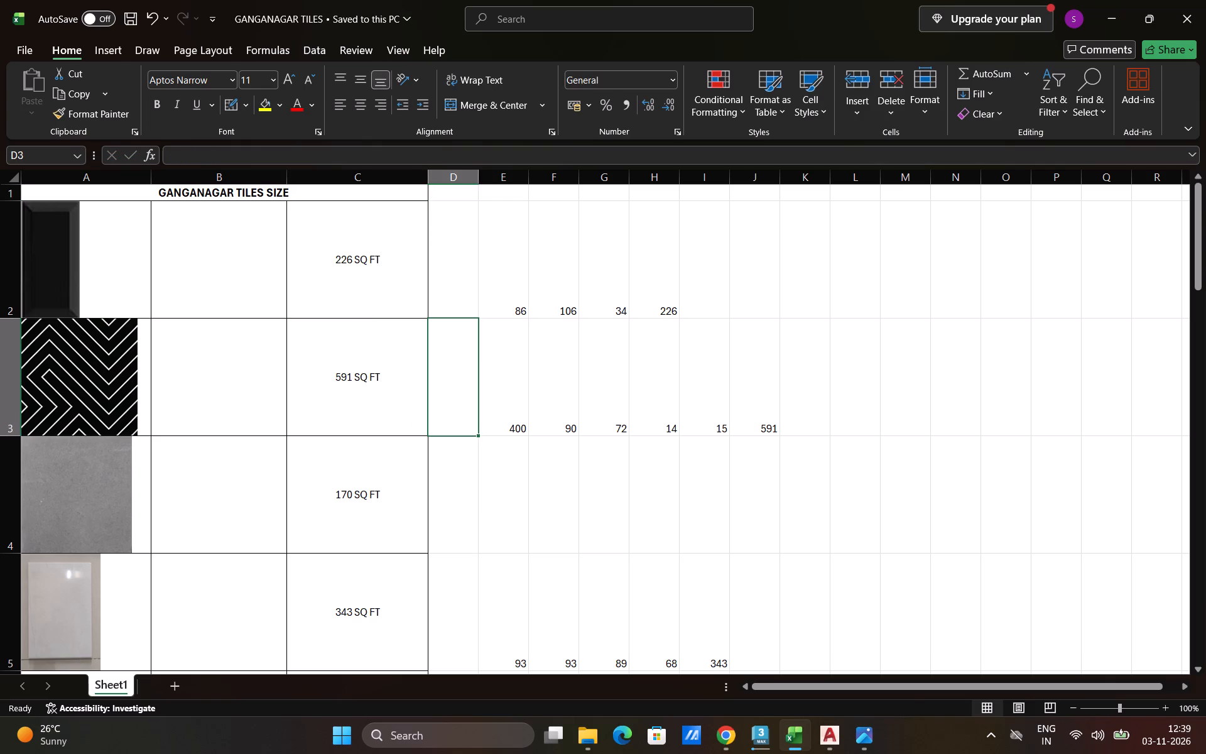
Select empty cell A6 below the last tile image and save the workbook.
scroll(305, 249, down, 1)
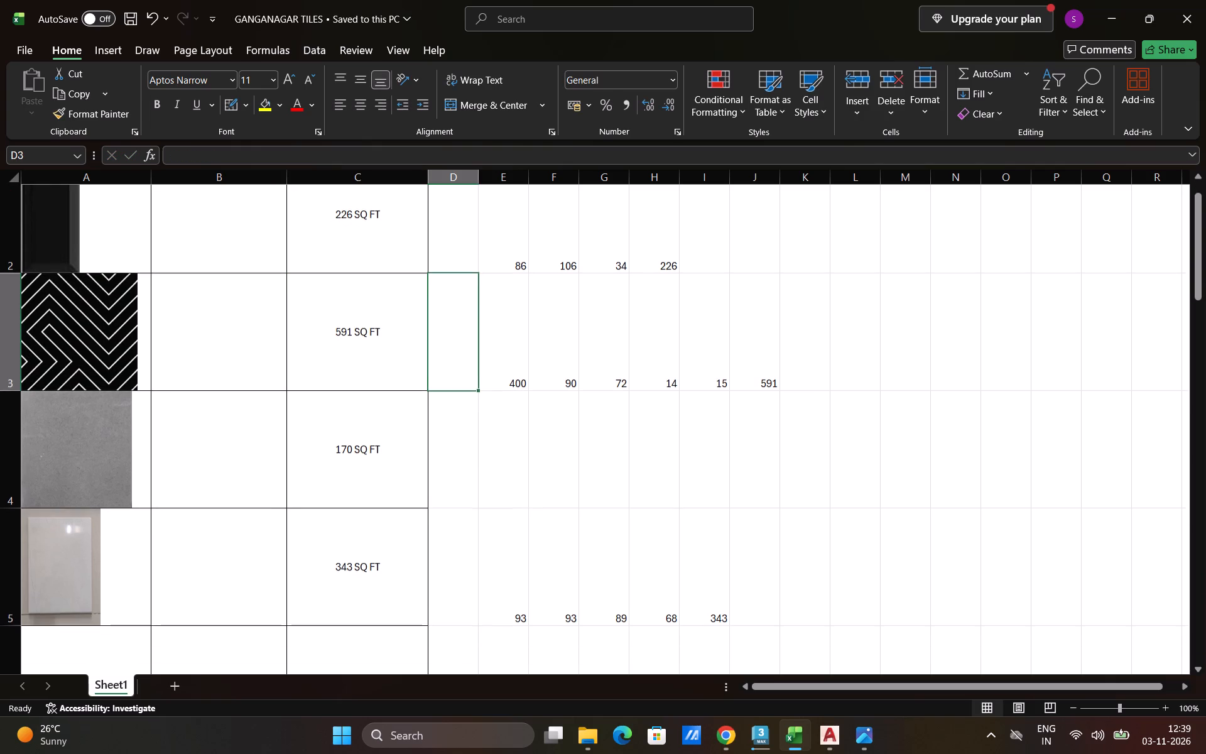
scroll(305, 249, down, 5)
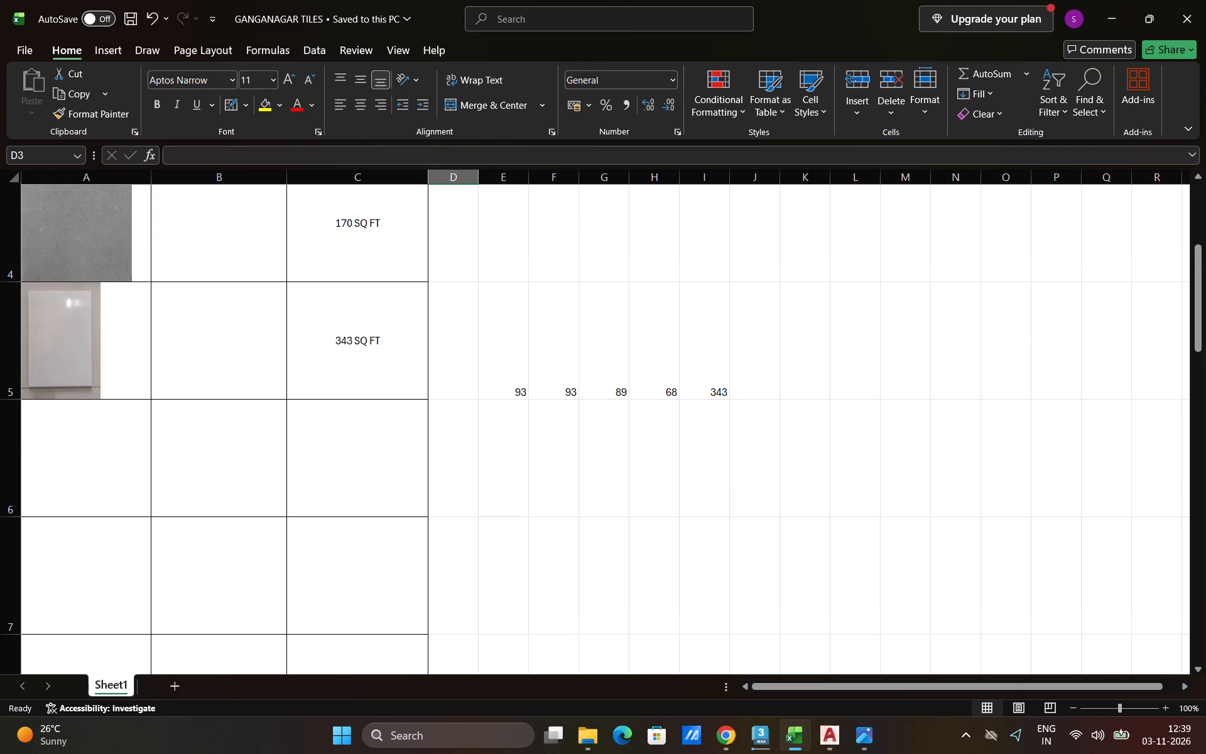
click(88, 470)
key(ctrl+s)
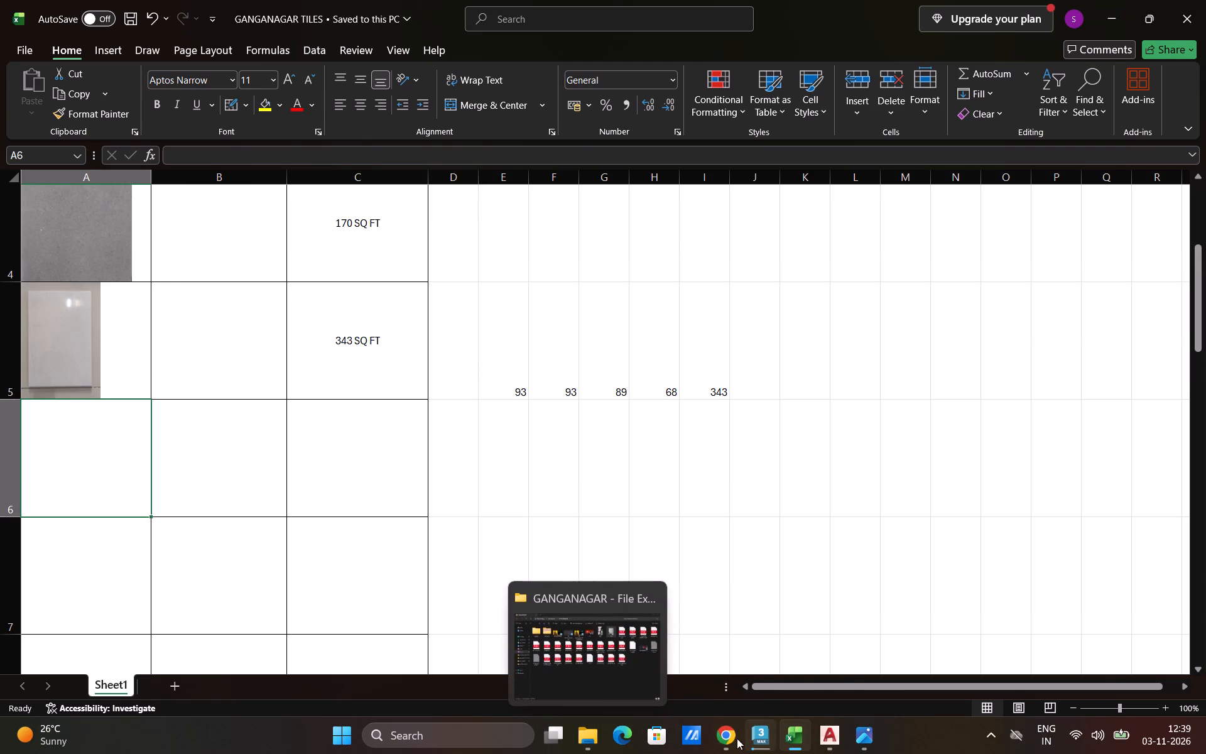
Switch to Chrome and open a new browser tab.
click(722, 743)
click(596, 11)
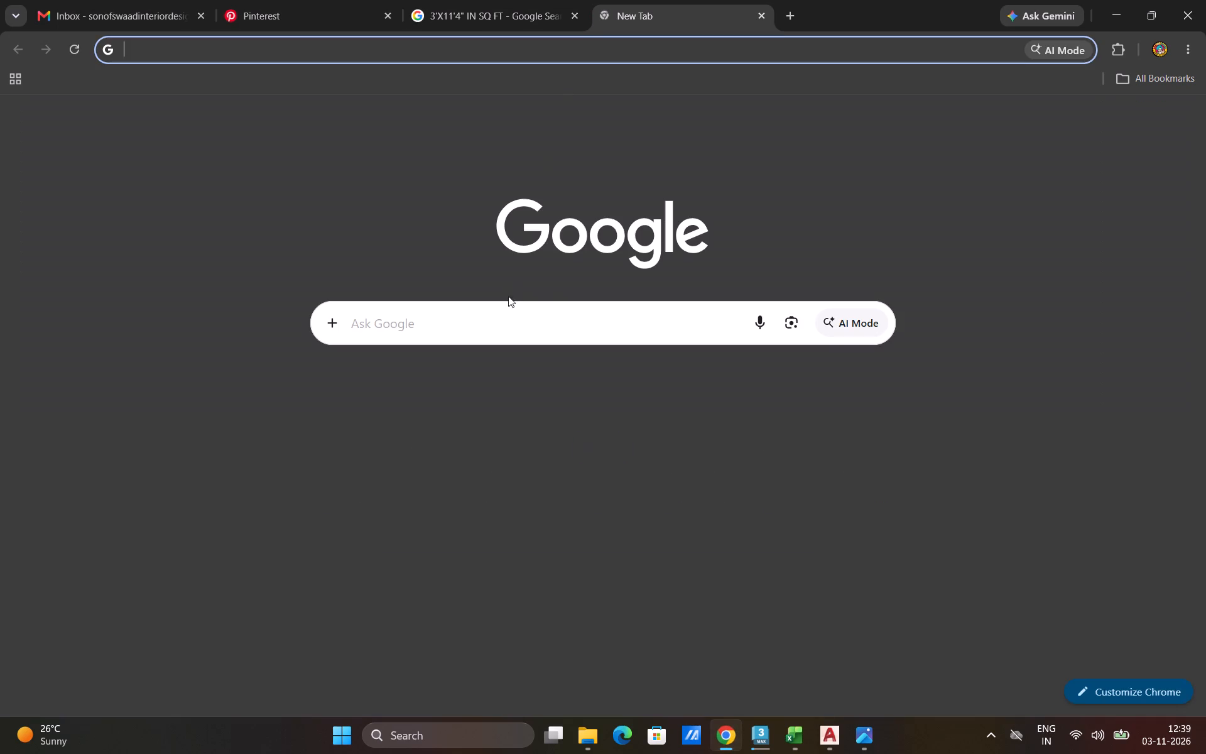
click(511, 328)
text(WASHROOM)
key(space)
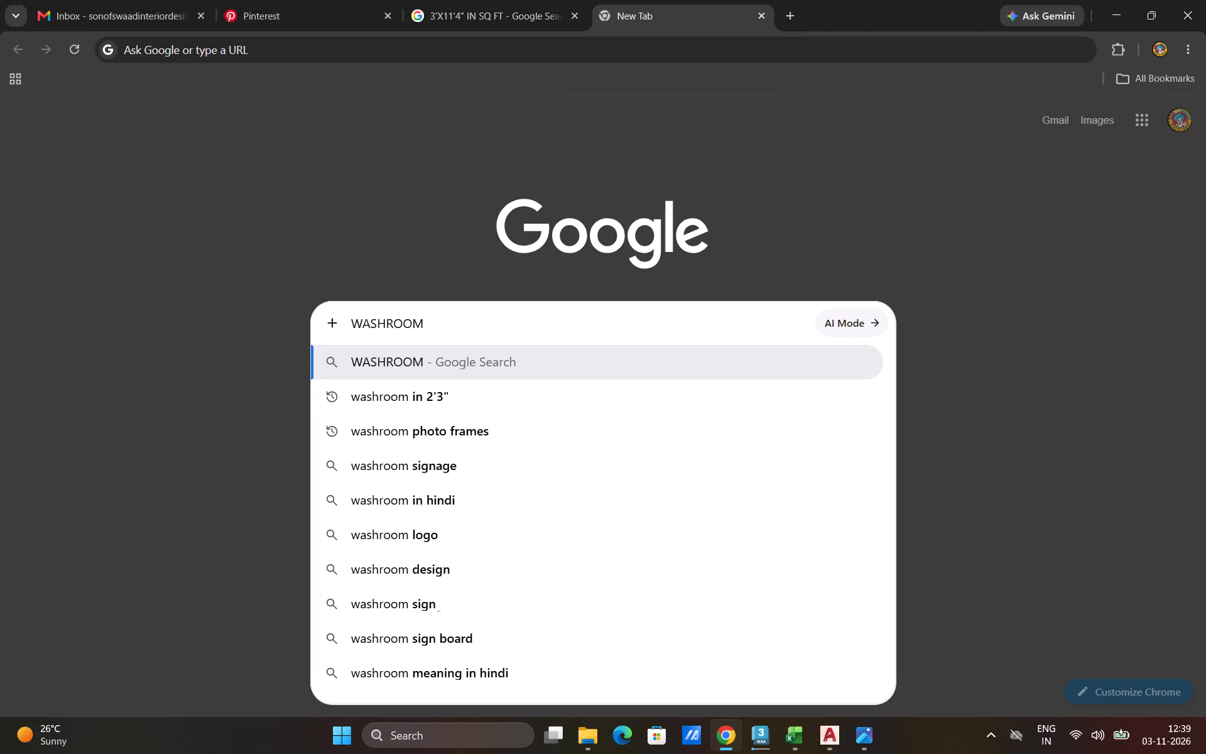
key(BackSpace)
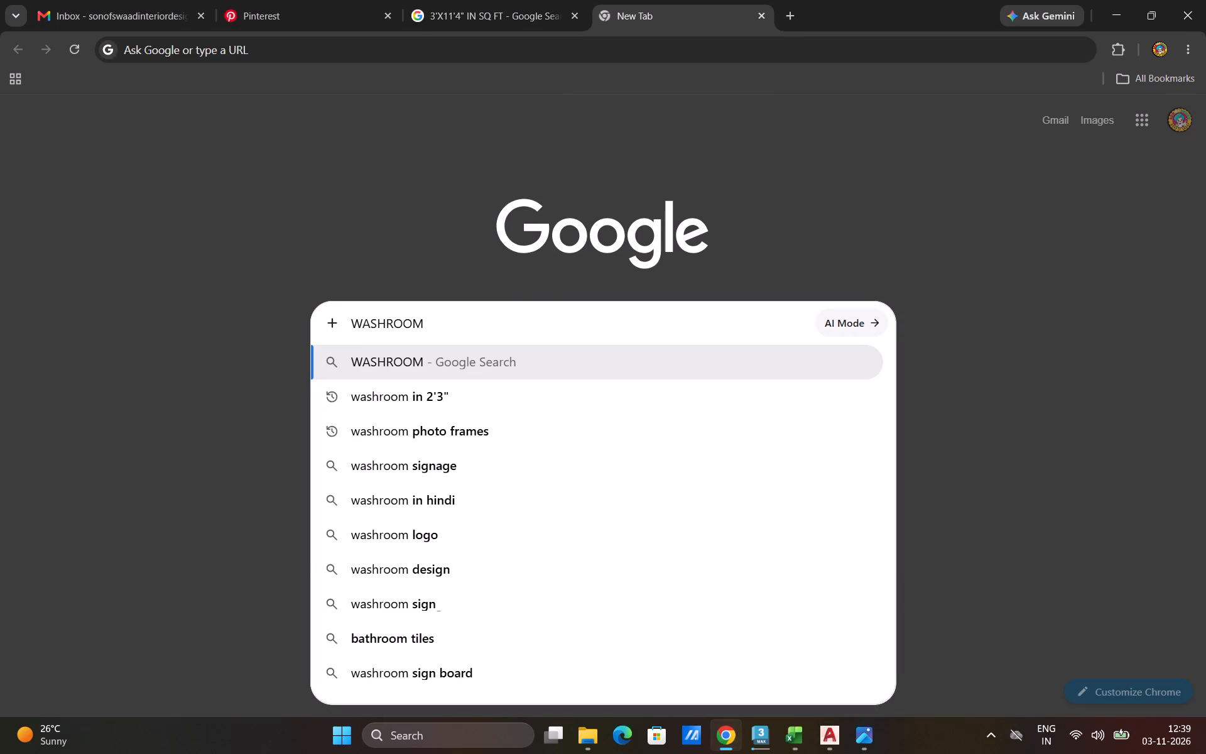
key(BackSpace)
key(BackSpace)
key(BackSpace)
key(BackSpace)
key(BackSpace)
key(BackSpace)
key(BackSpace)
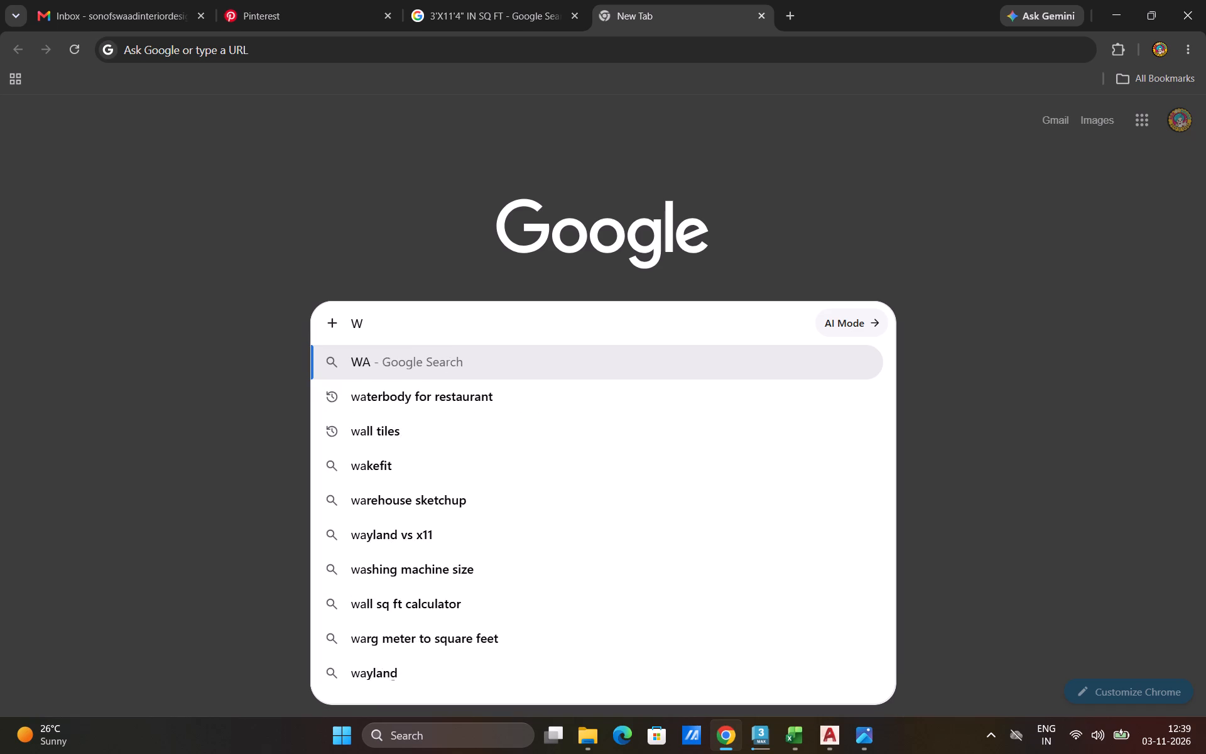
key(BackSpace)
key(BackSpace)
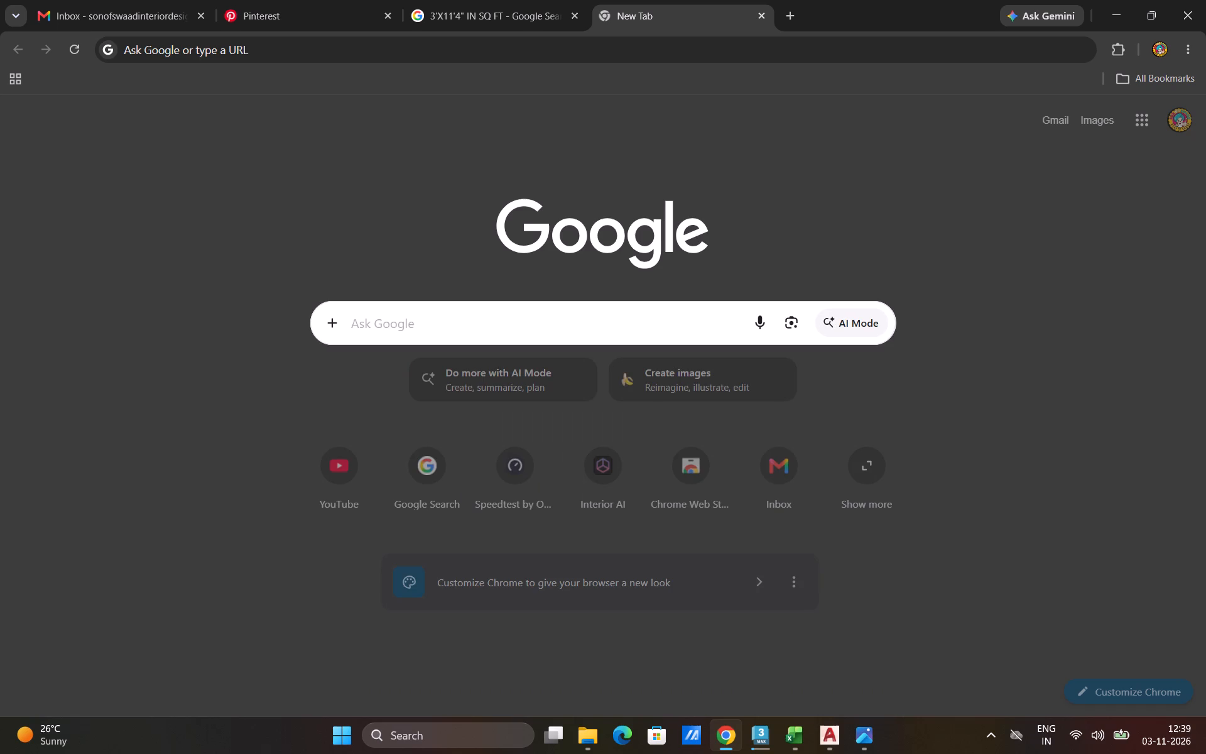
Search Google for RESTAURANT WALL DESIGN.
text(RESTAURANT T)
key(BackSpace)
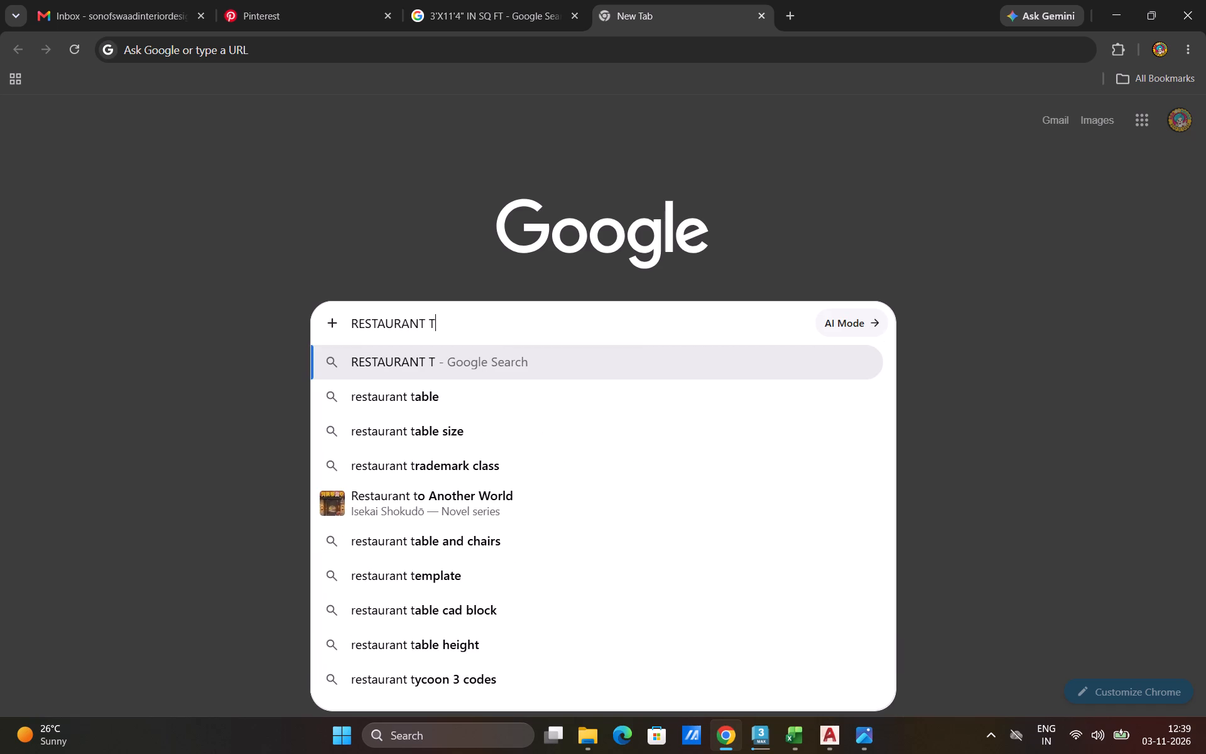
text(WALL DESIGN)
key(space)
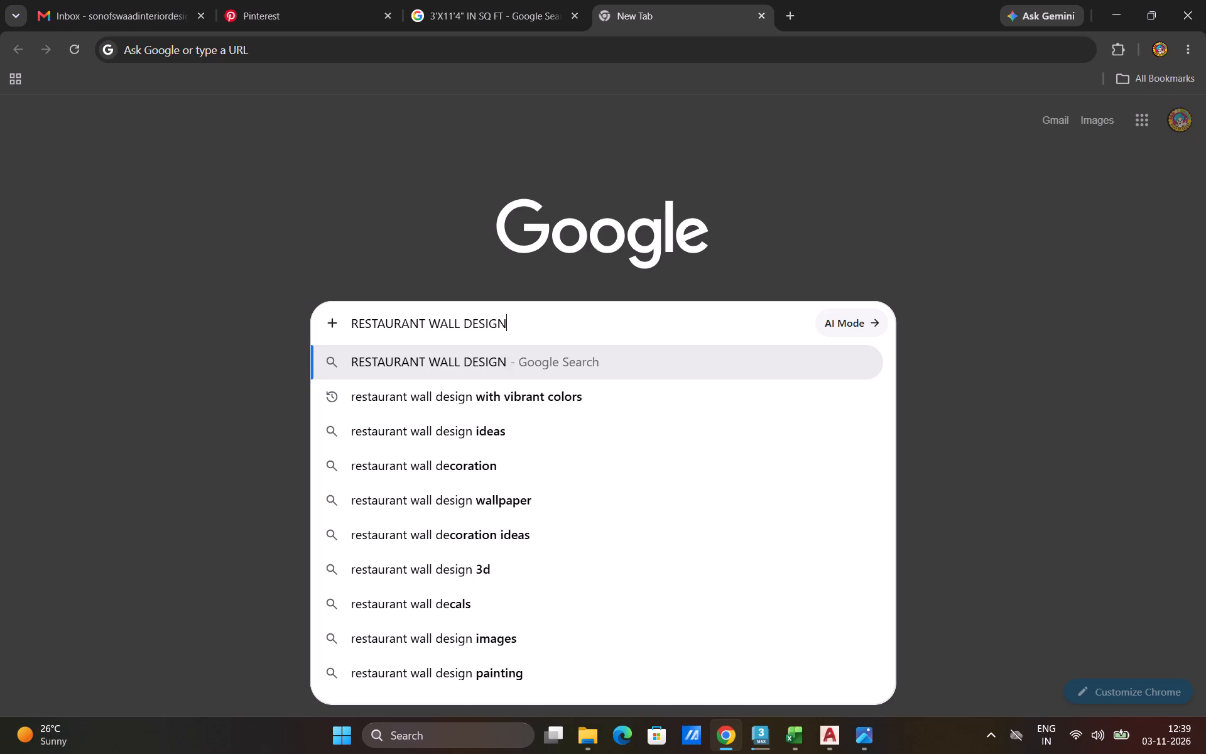
key(Return)
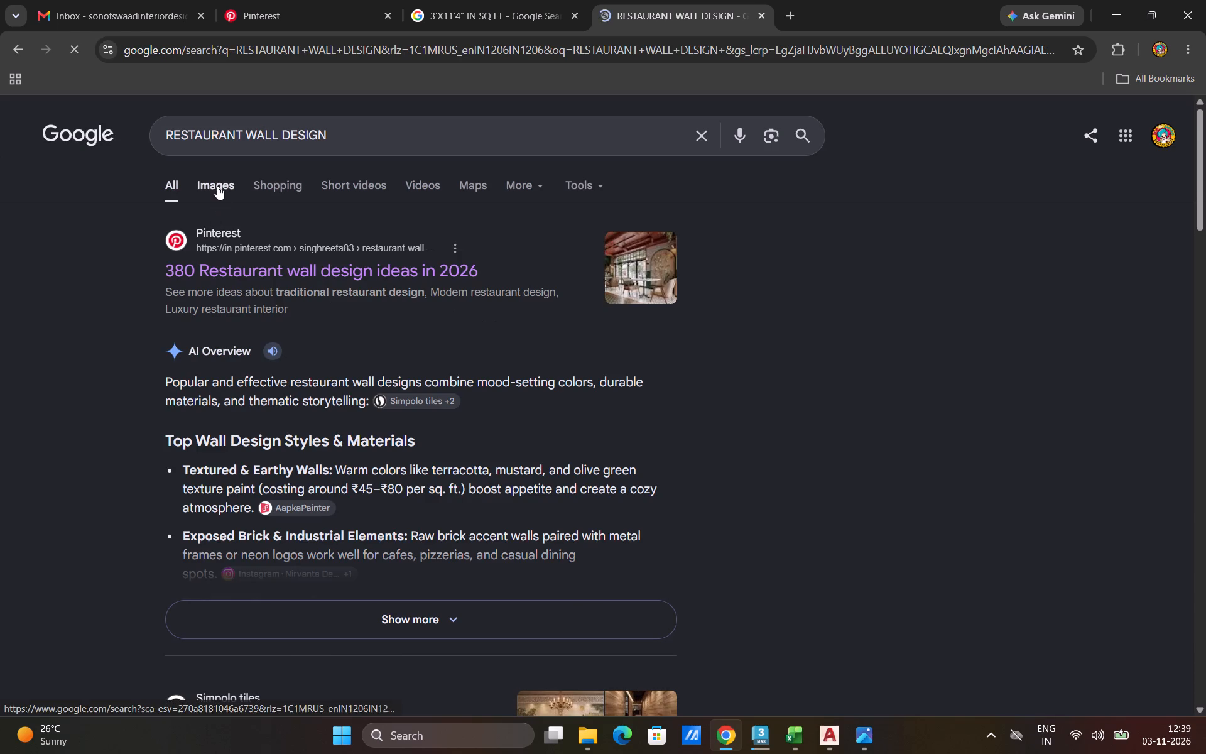
Change the Google search to RESTAURANT WASHROOM DESIGN and open the Pinterest page of restaurant washroom ideas.
double_click(256, 136)
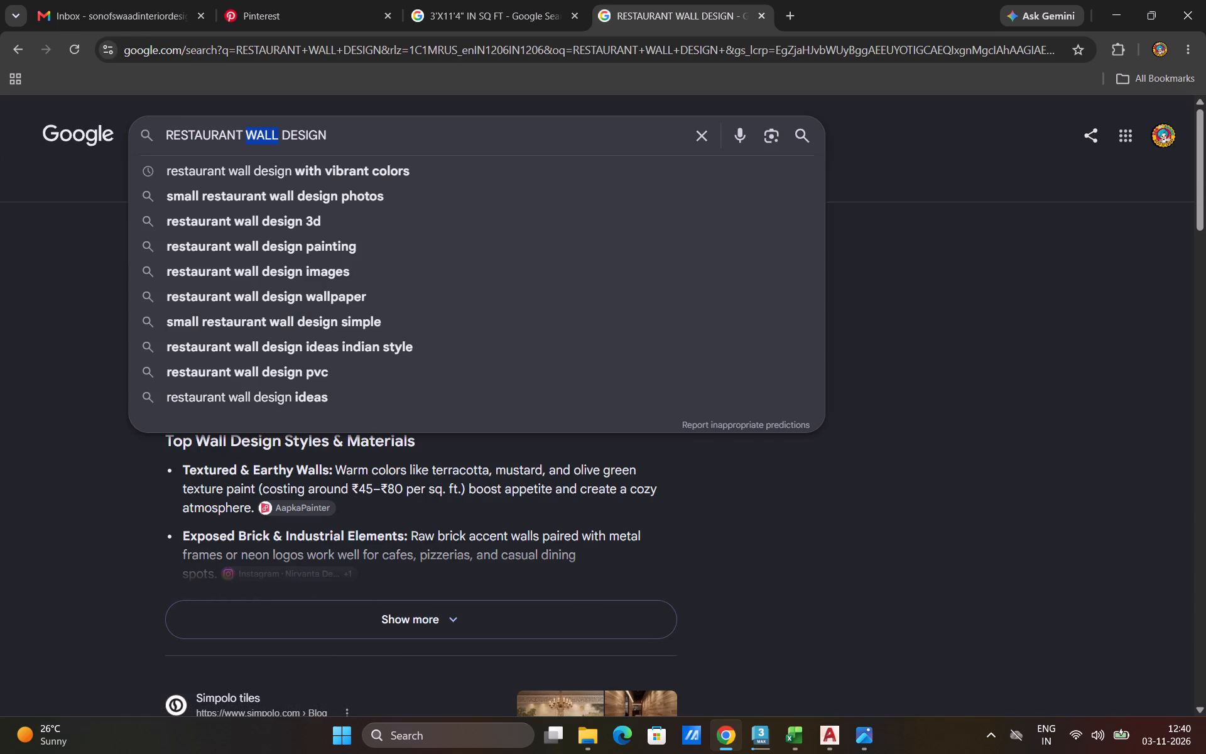
text(WASHROOM)
key(Return)
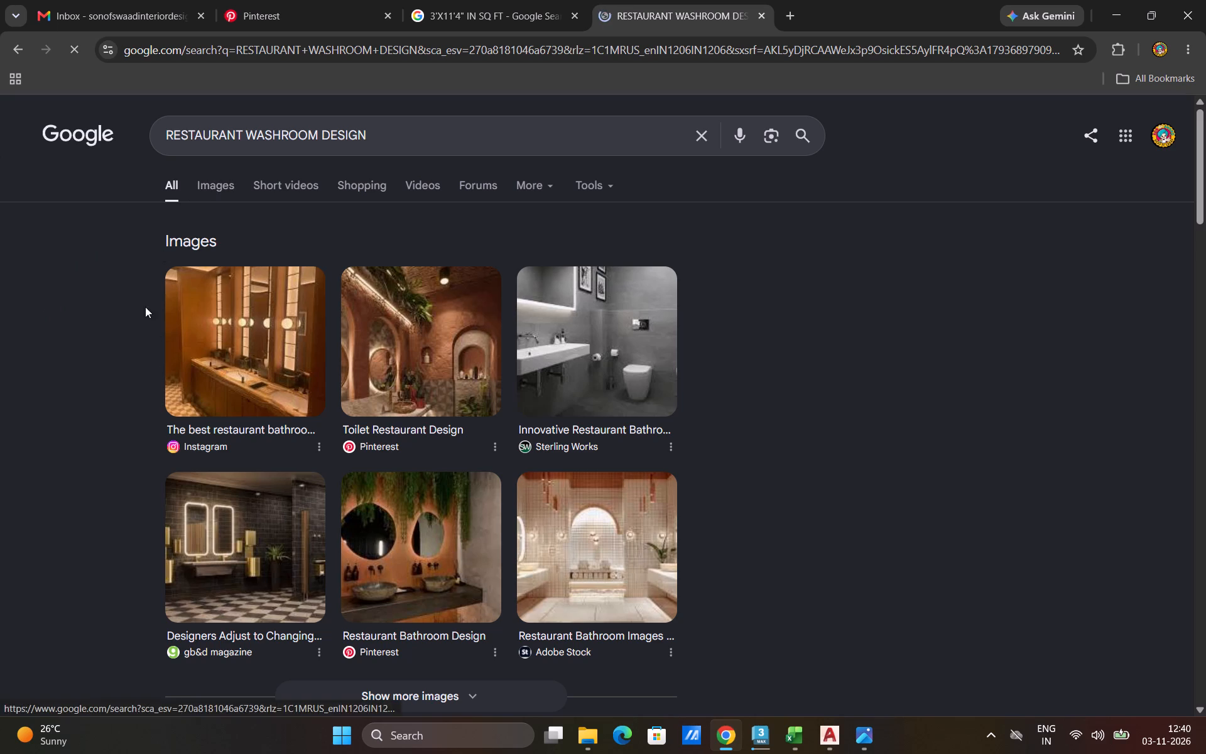
scroll(168, 374, down, 6)
click(223, 328)
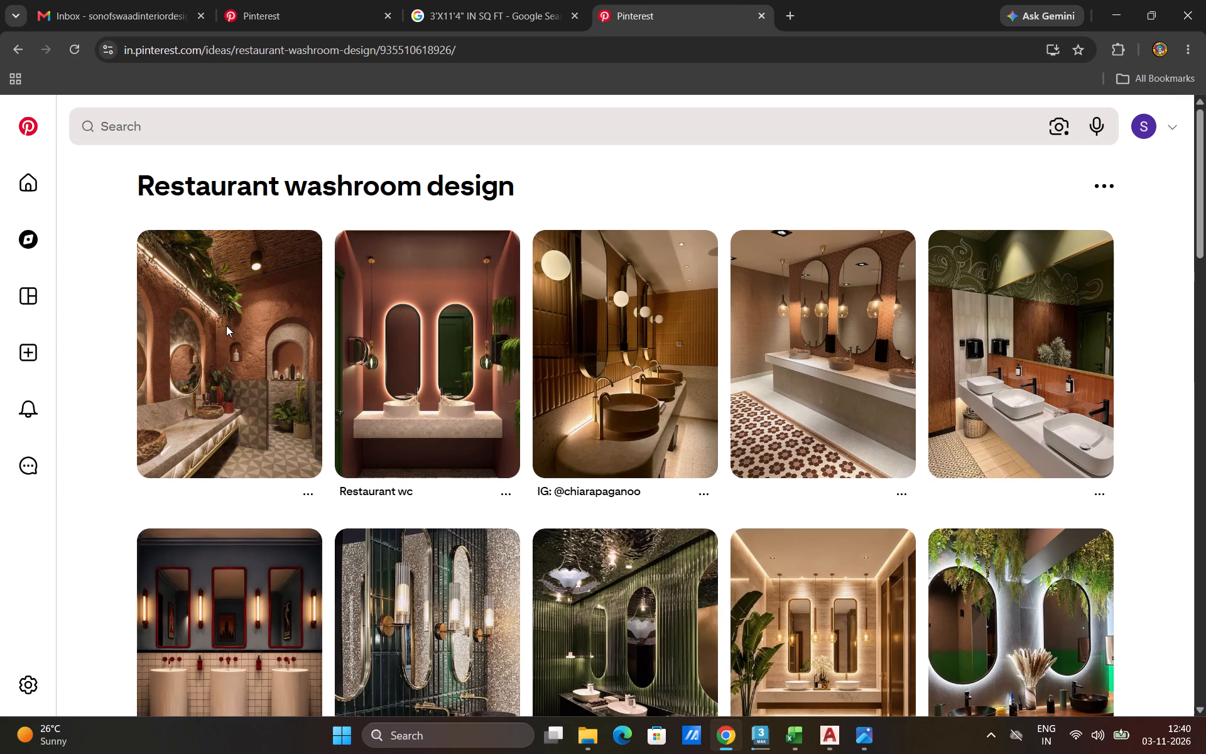
In the Excel workbook, place the Azulejo Clássico - Octogonal picture from Downloads in cell A6 and save the workbook.
click(803, 740)
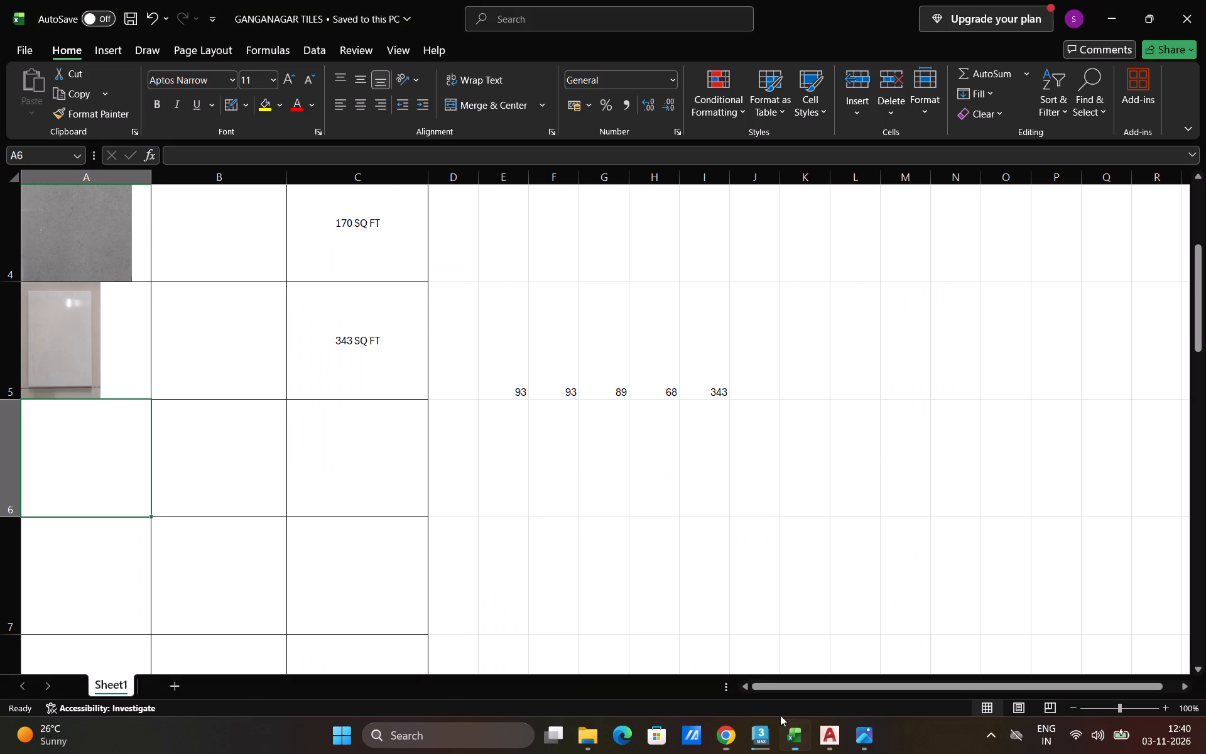
click(100, 51)
click(197, 67)
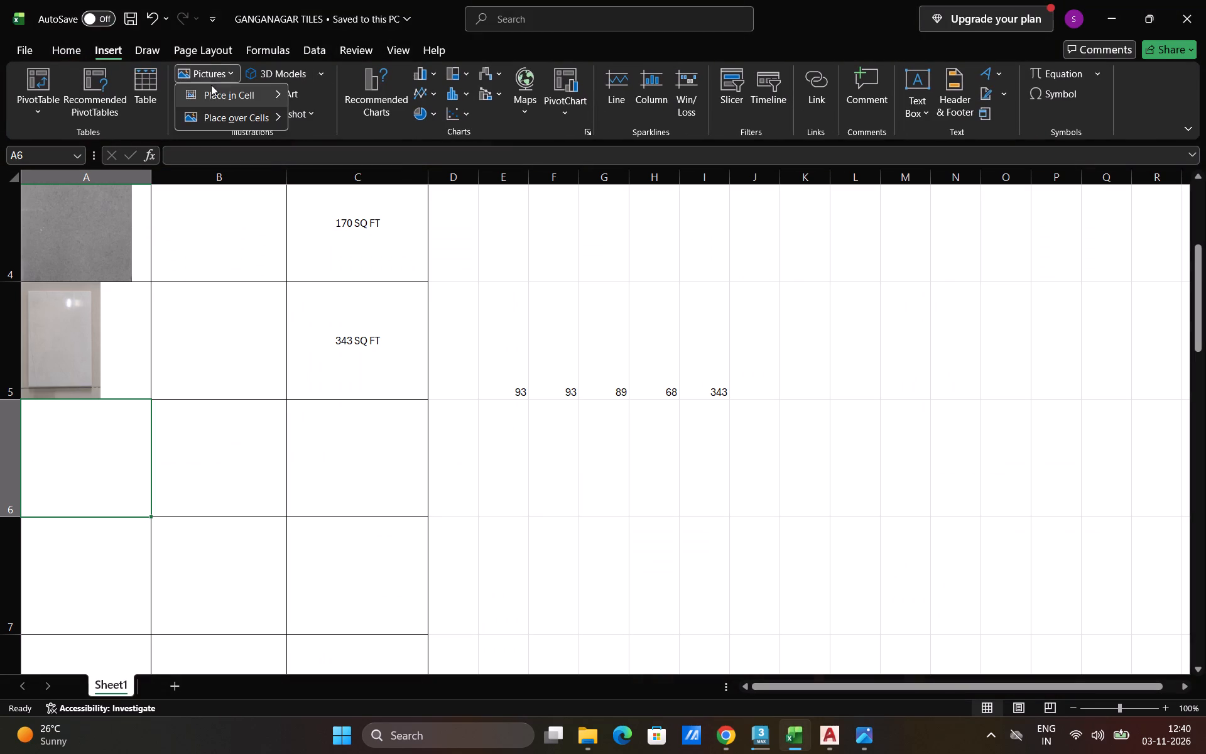
click(319, 110)
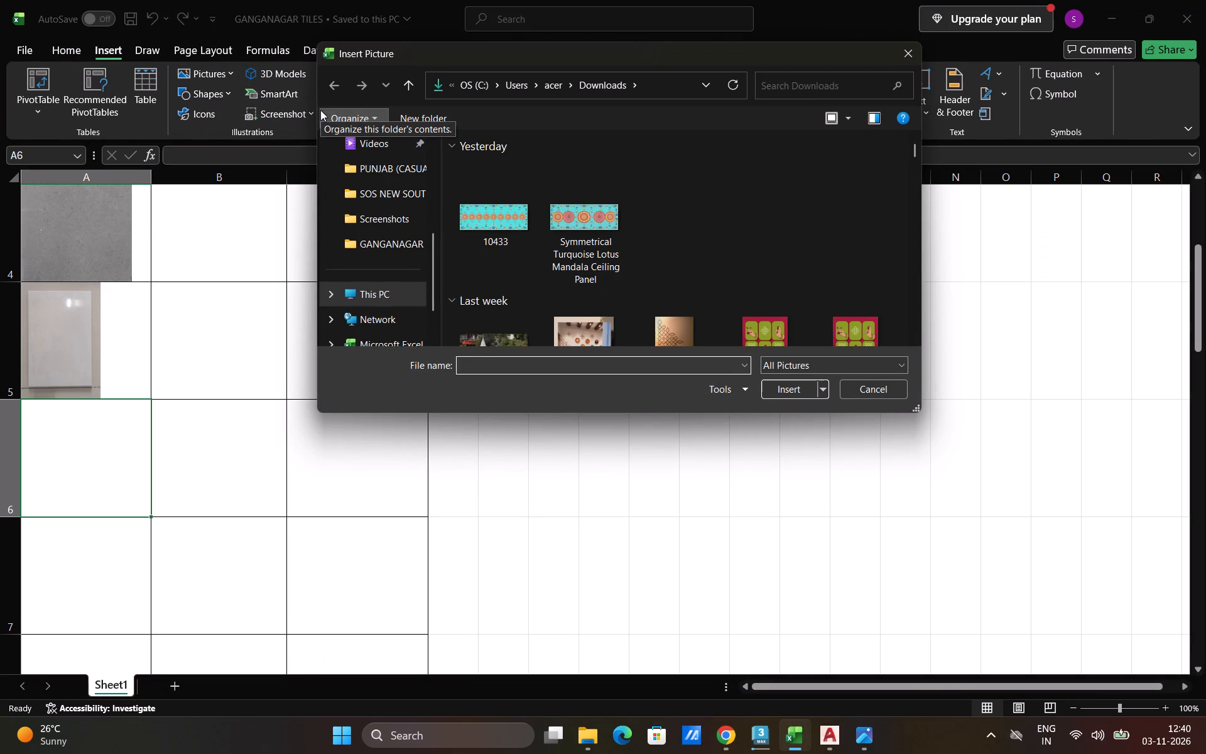
scroll(361, 192, up, 5)
click(383, 244)
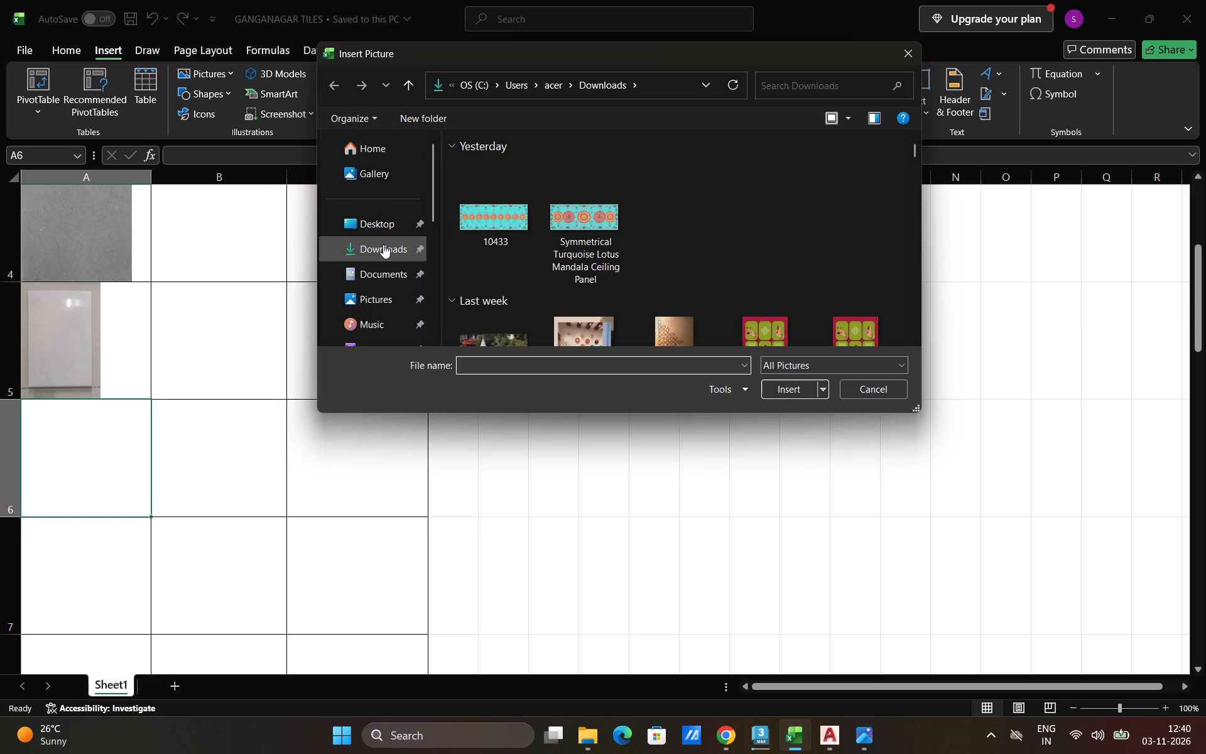
scroll(595, 239, down, 2)
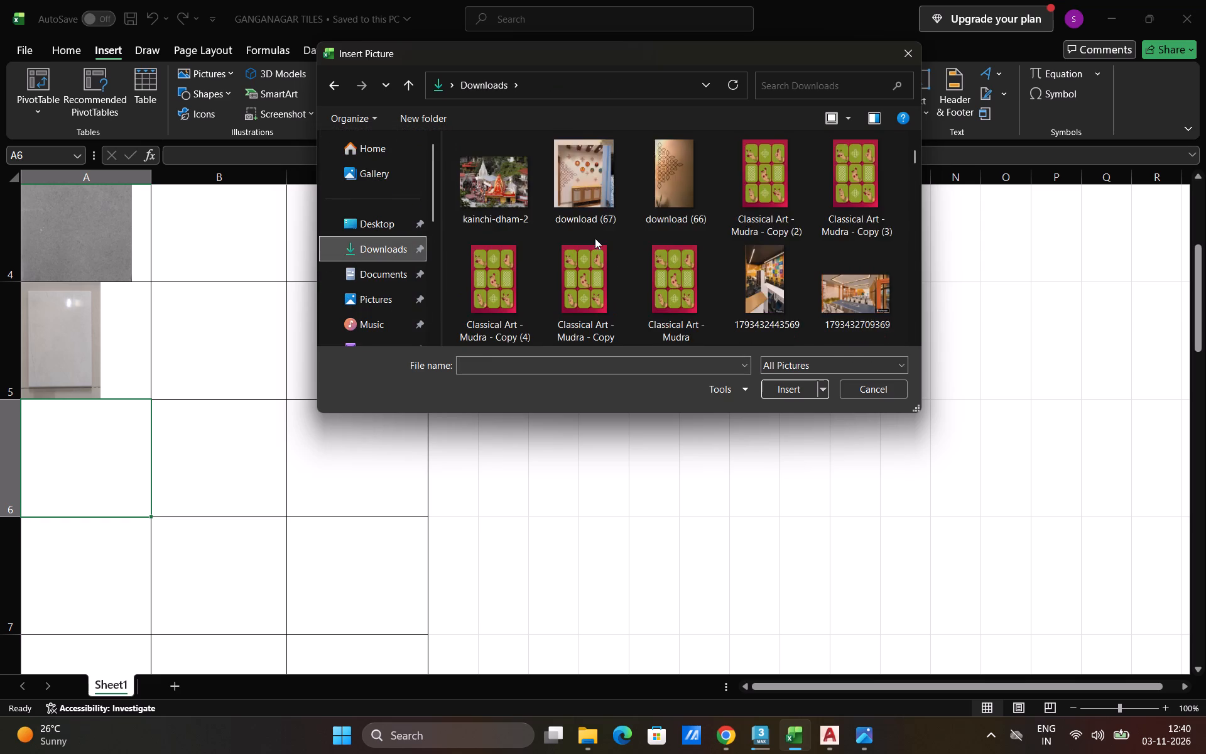
scroll(595, 238, down, 12)
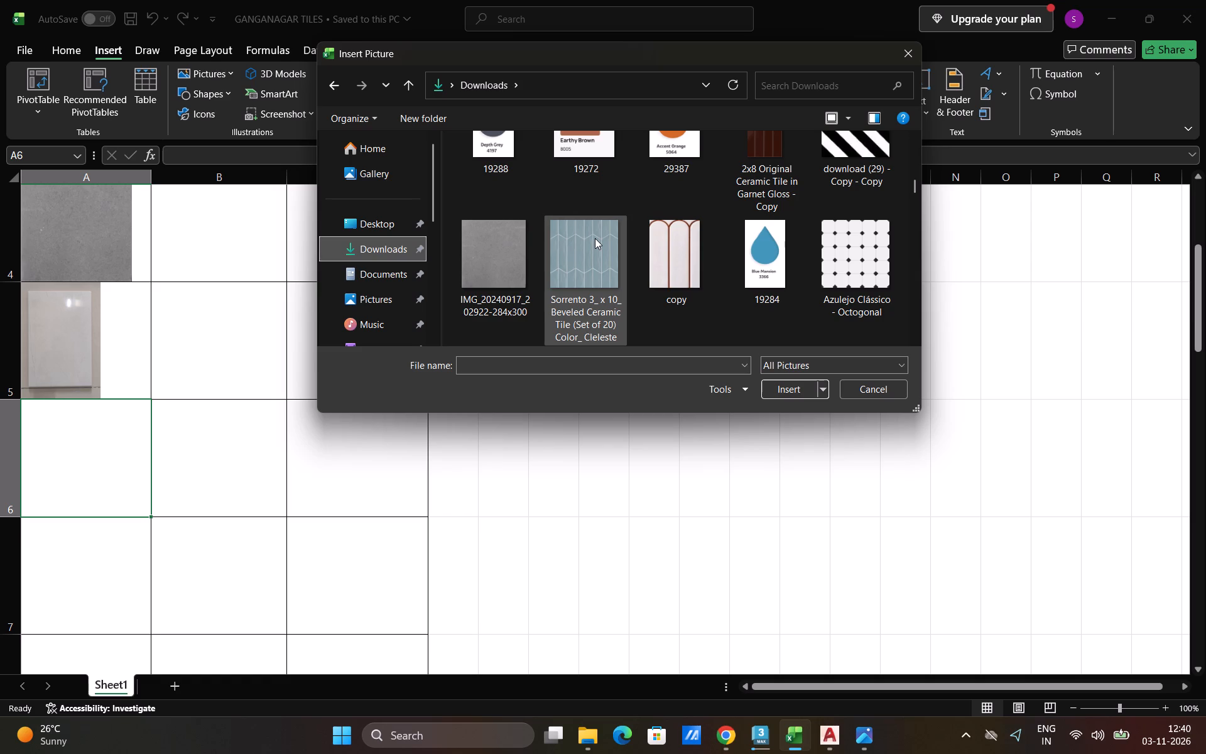
click(854, 301)
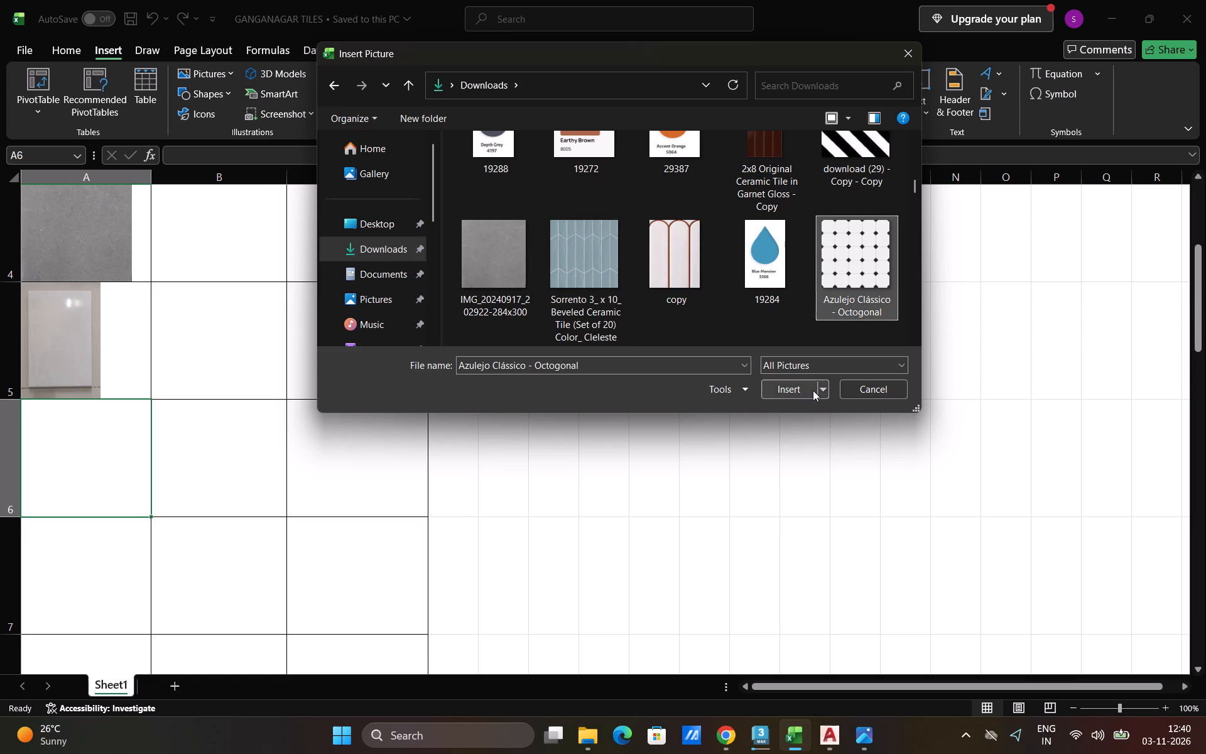
click(813, 390)
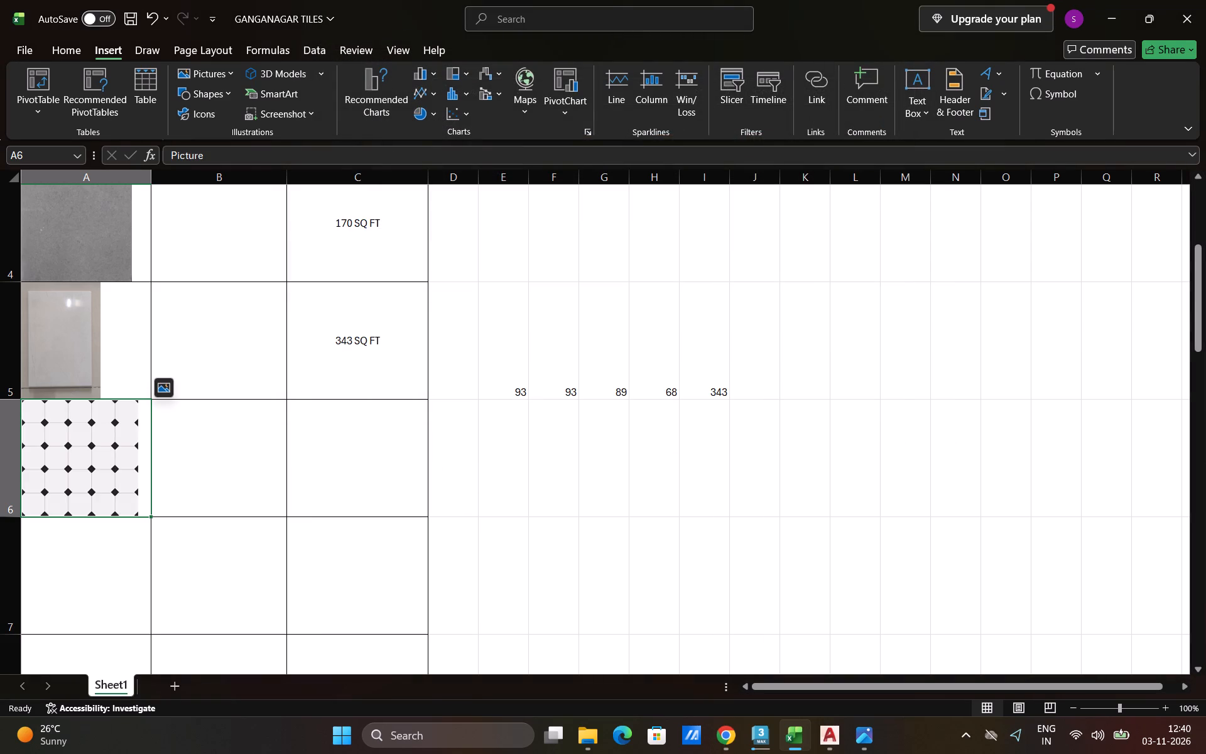
click(328, 479)
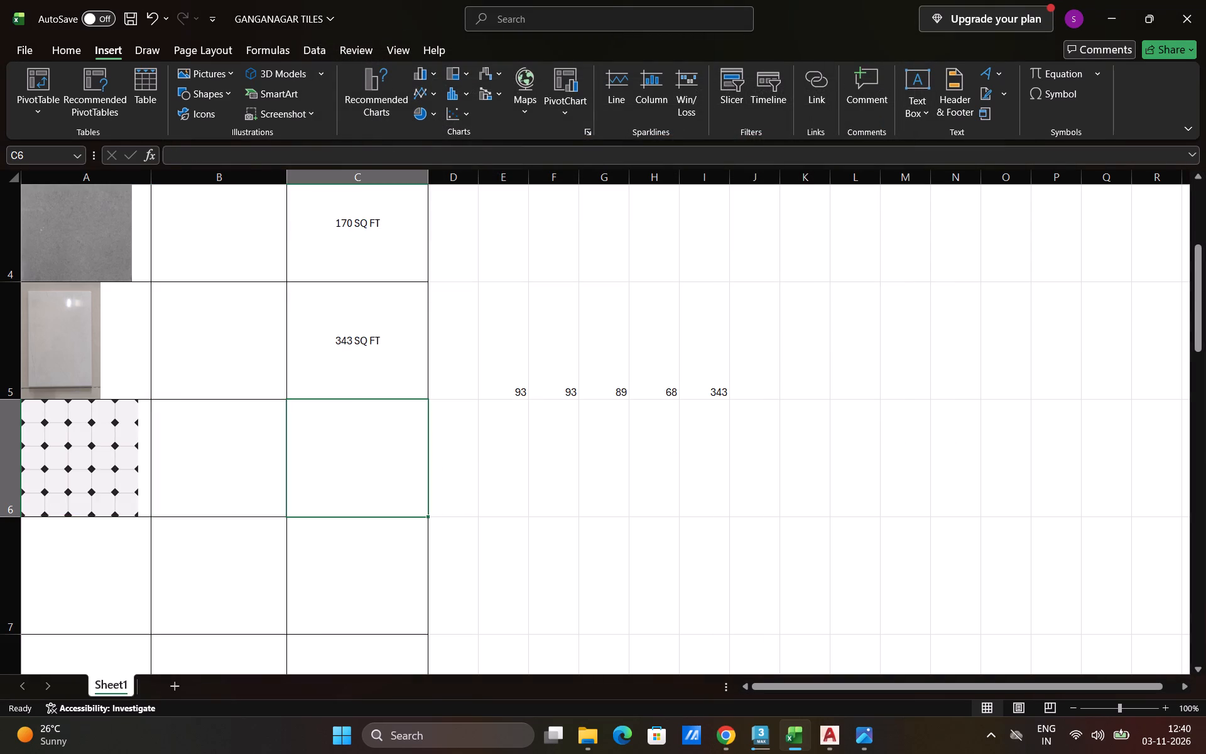
key(ctrl+s)
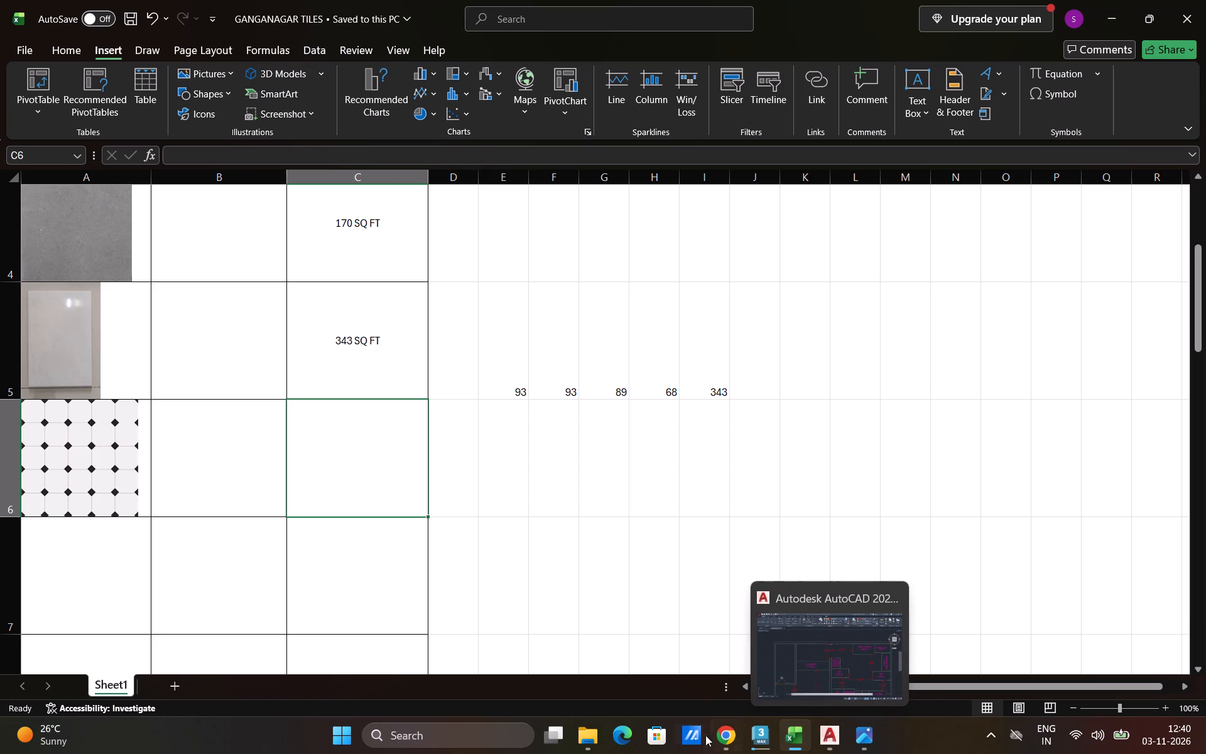
Place the picture 2x8 Original Ceramic Tile in Garnet Gloss - Copy from Downloads in cell C6.
click(193, 75)
click(238, 98)
click(329, 119)
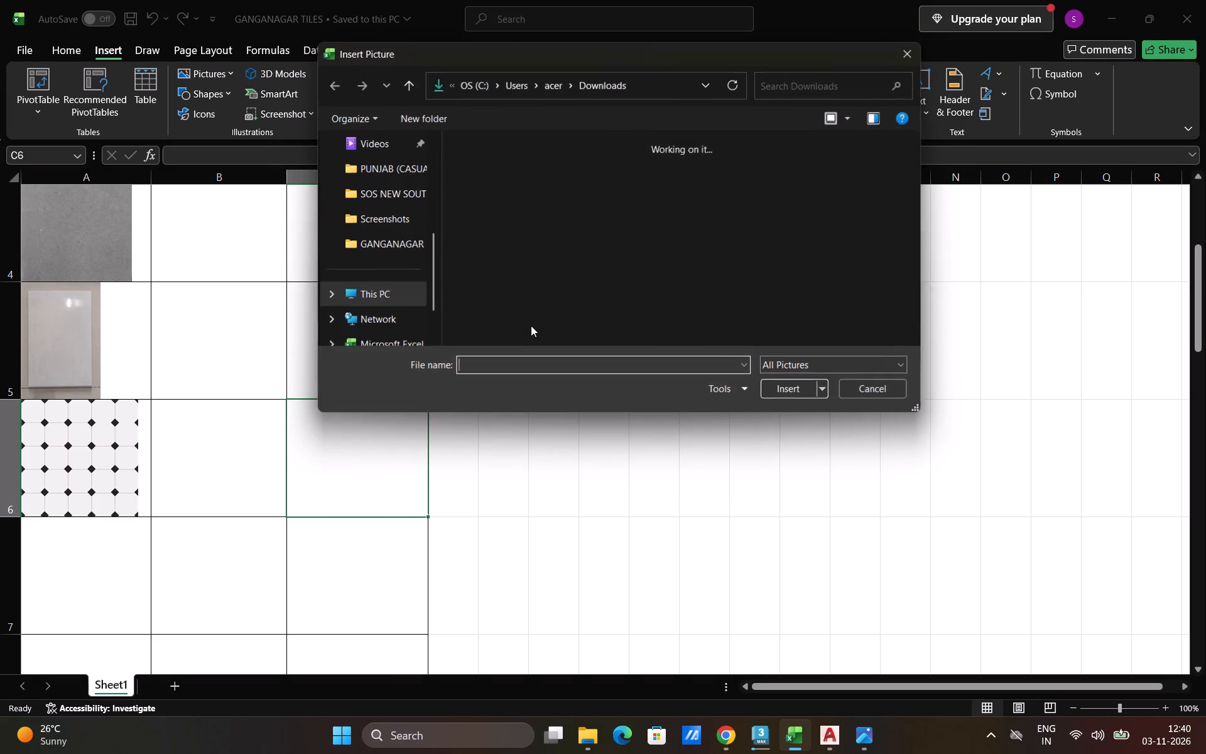
scroll(628, 219, down, 12)
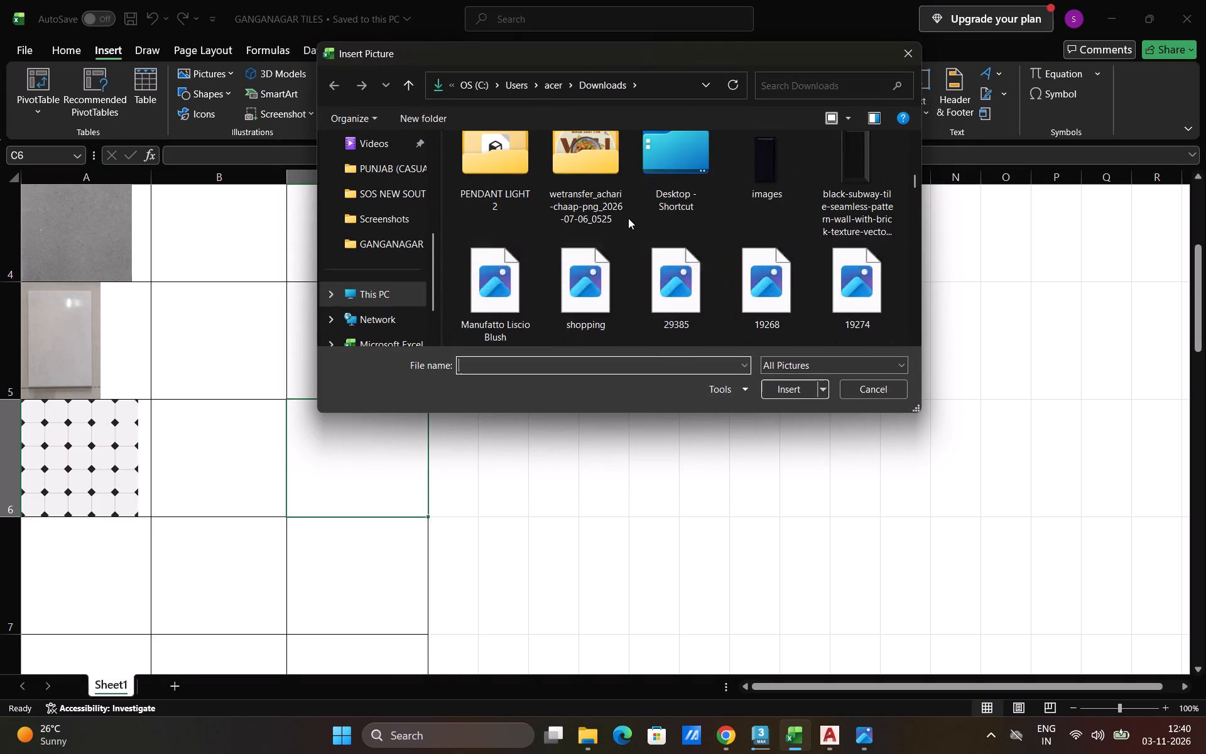
scroll(628, 218, down, 4)
scroll(628, 218, up, 2)
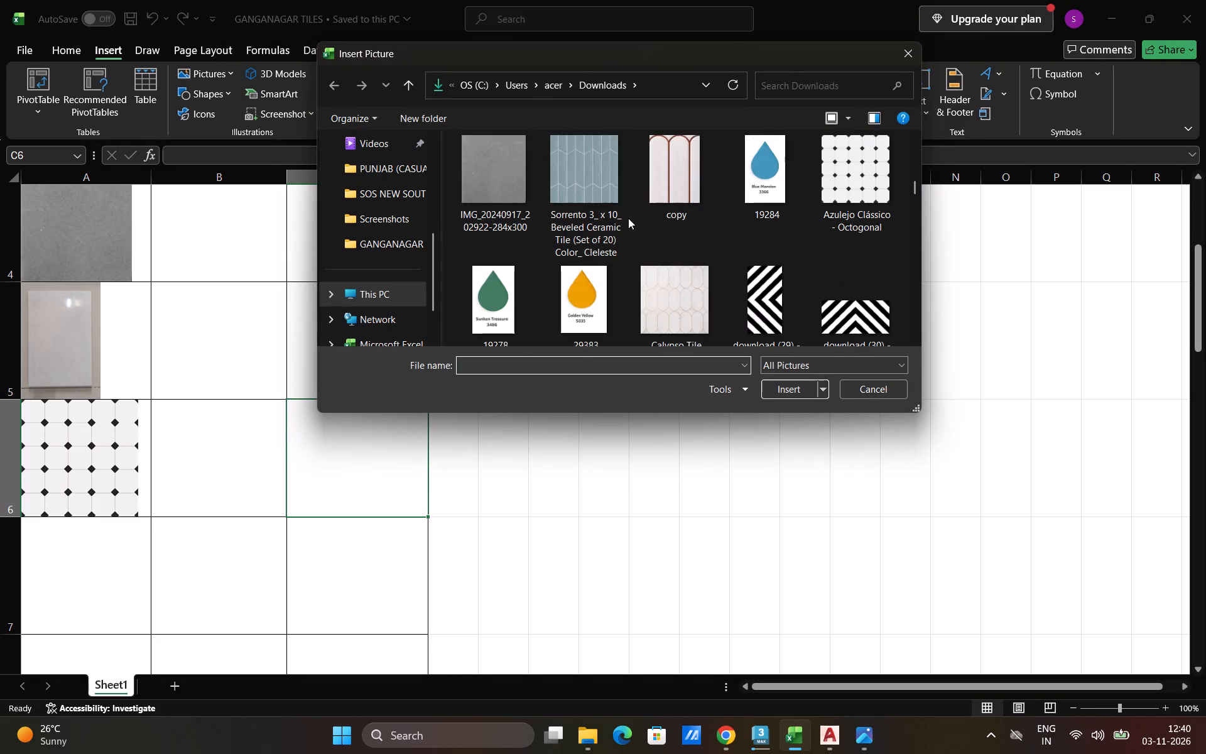
scroll(628, 218, up, 2)
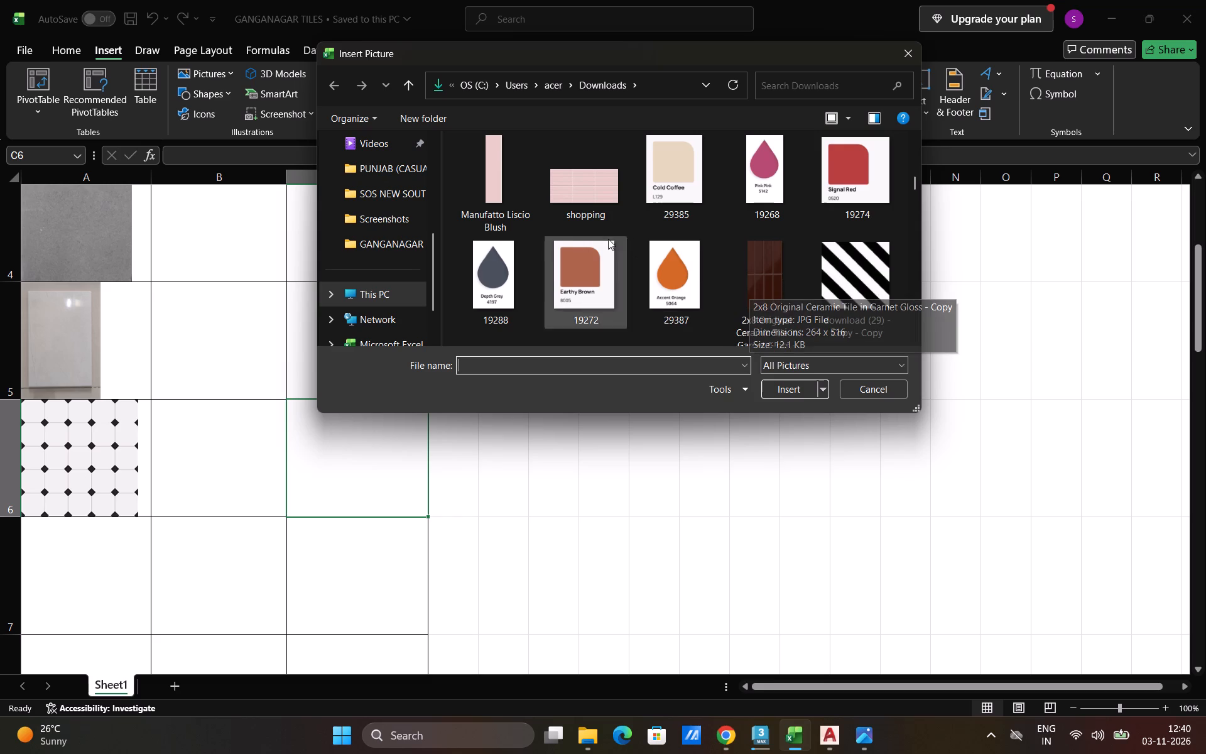
scroll(567, 231, down, 3)
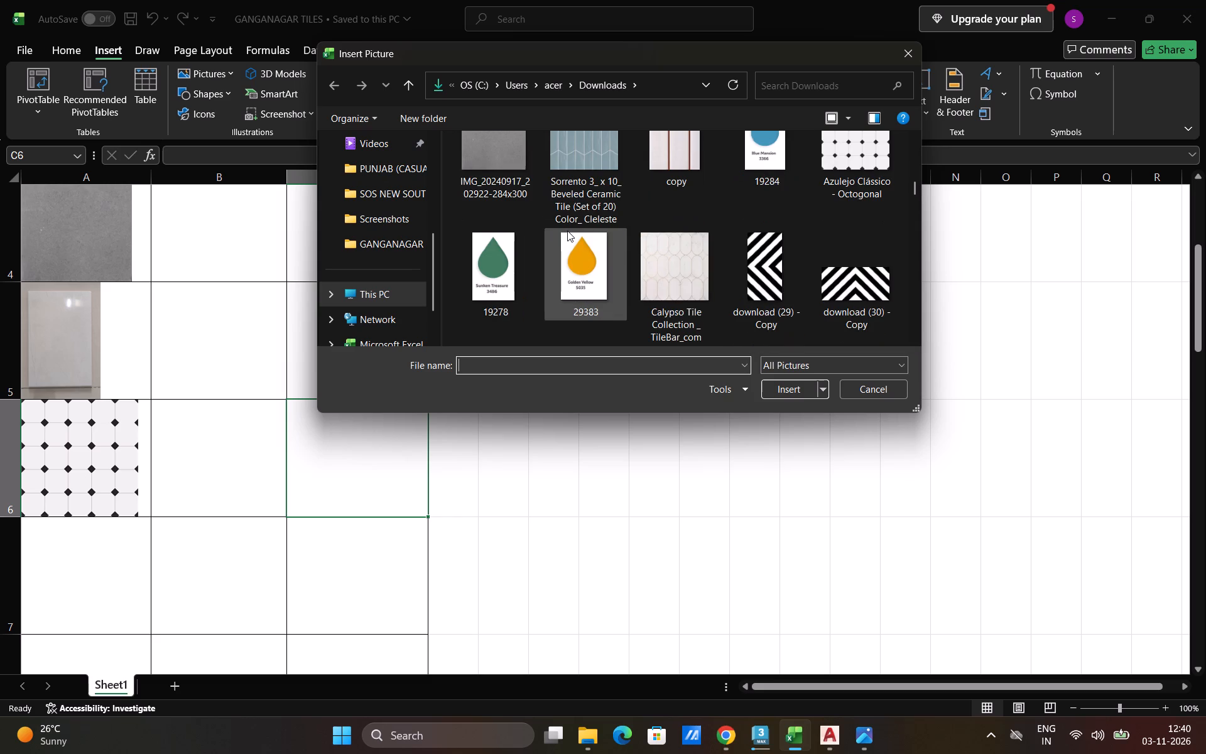
scroll(567, 231, down, 2)
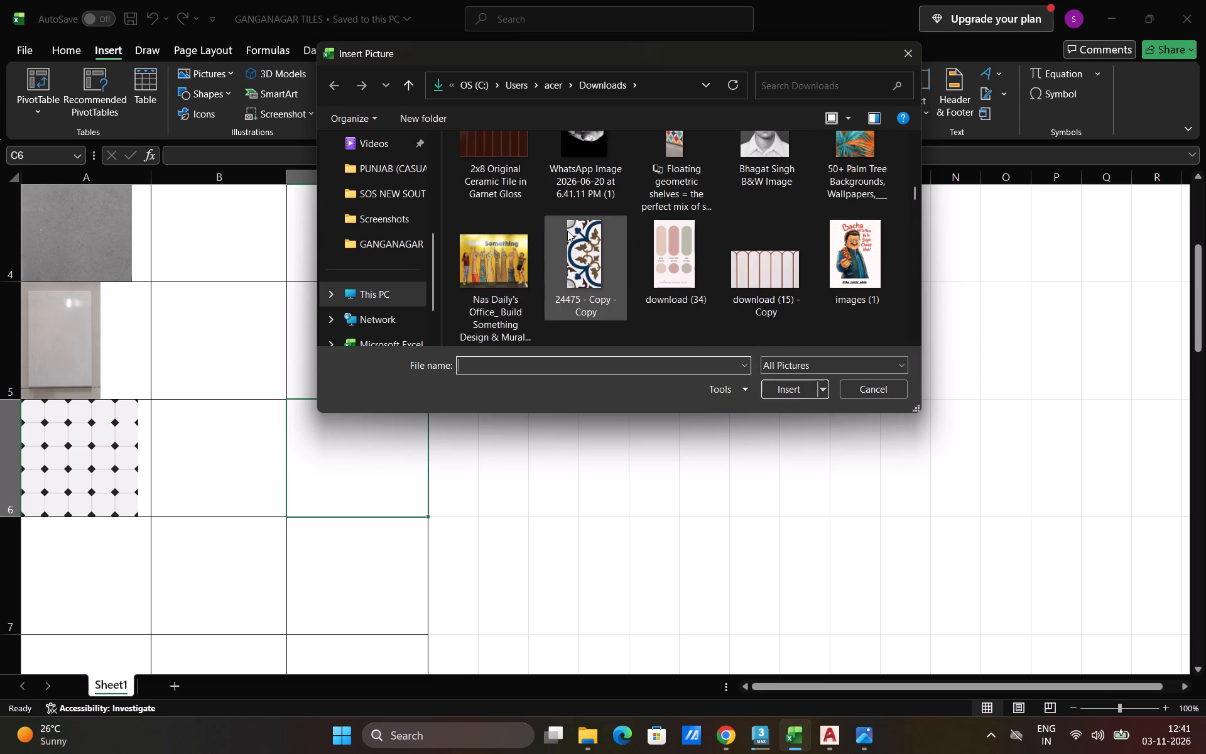
scroll(567, 231, down, 3)
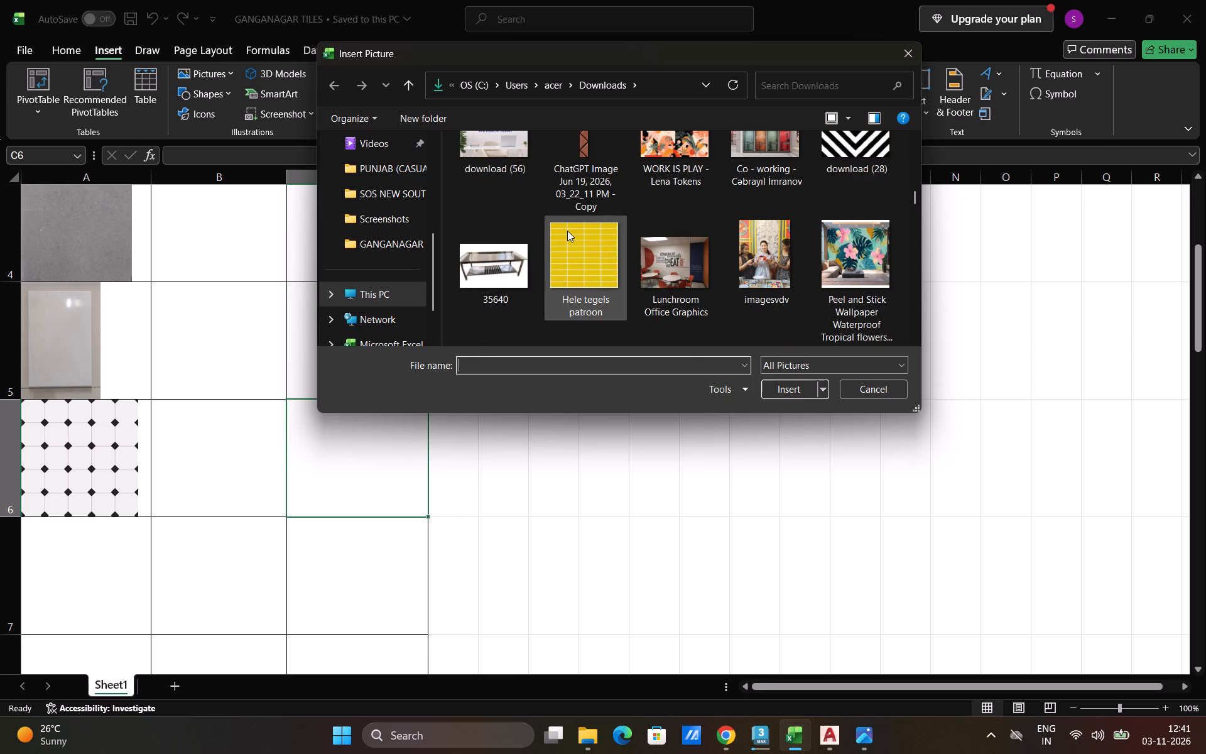
scroll(567, 231, up, 5)
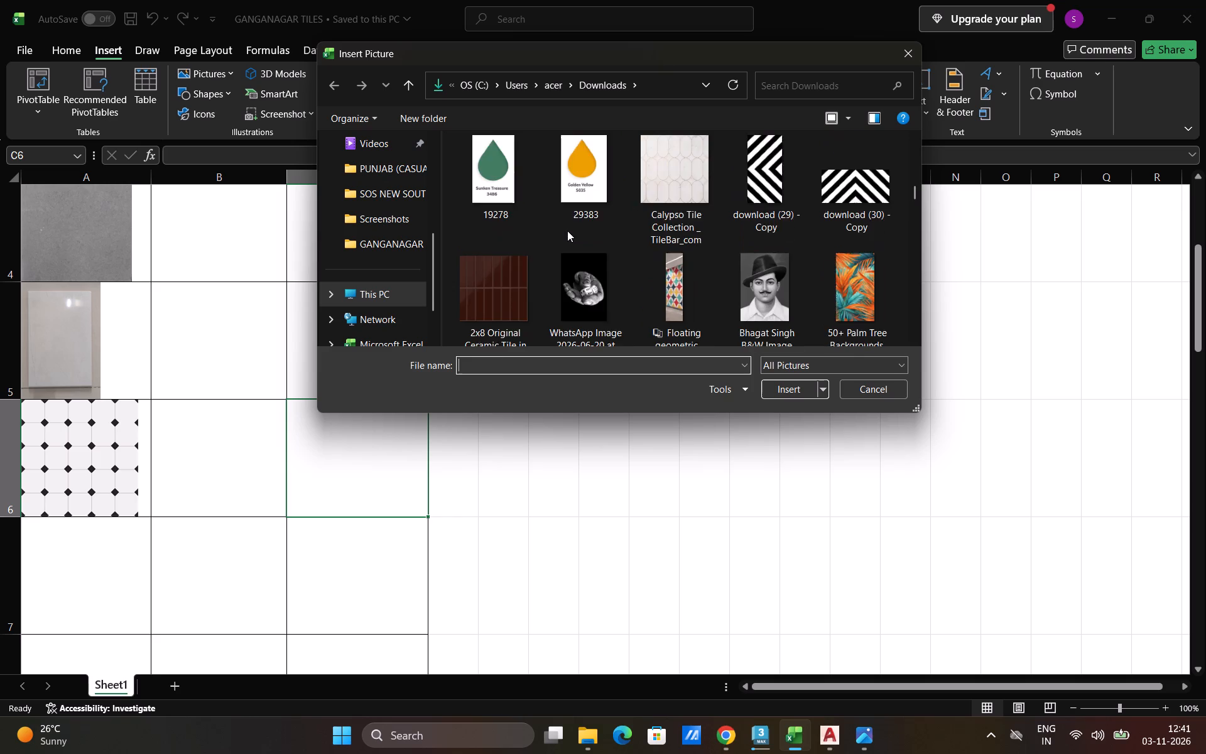
scroll(567, 231, up, 2)
click(749, 183)
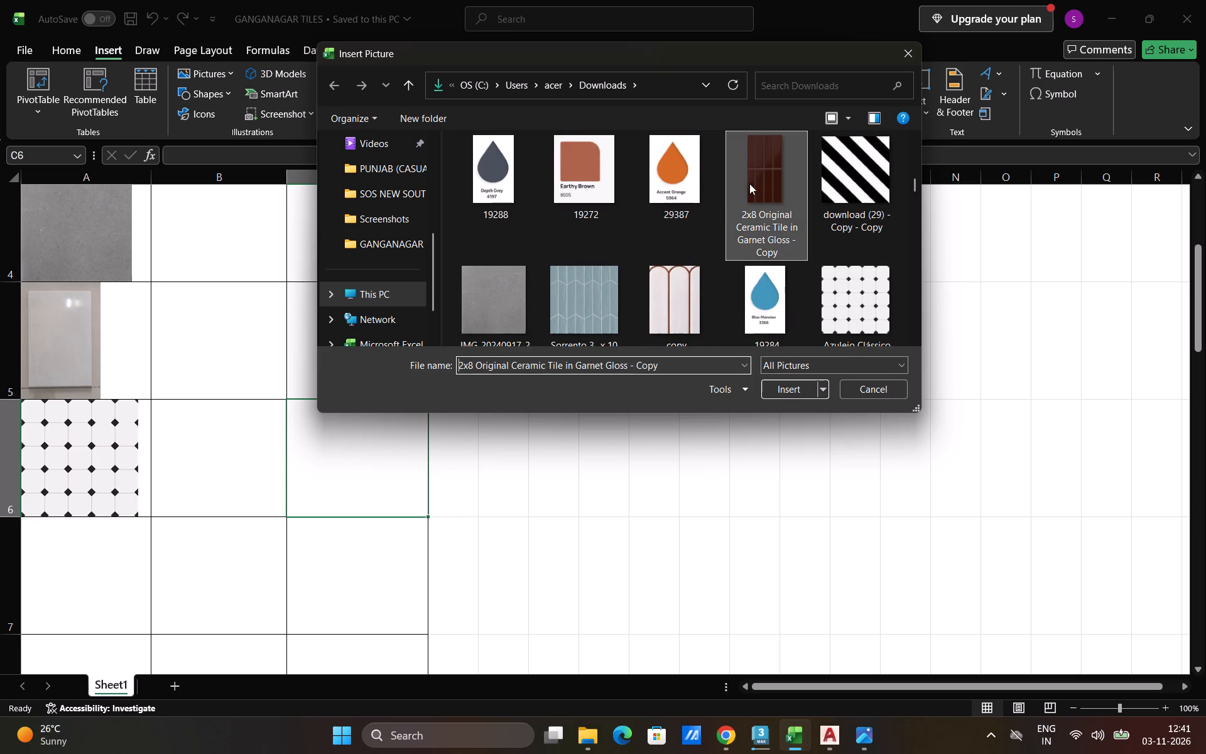
click(779, 392)
Move the brown ceramic tile picture from cell C6 to cell A7.
drag(347, 476, 335, 476)
key(ctrl+x)
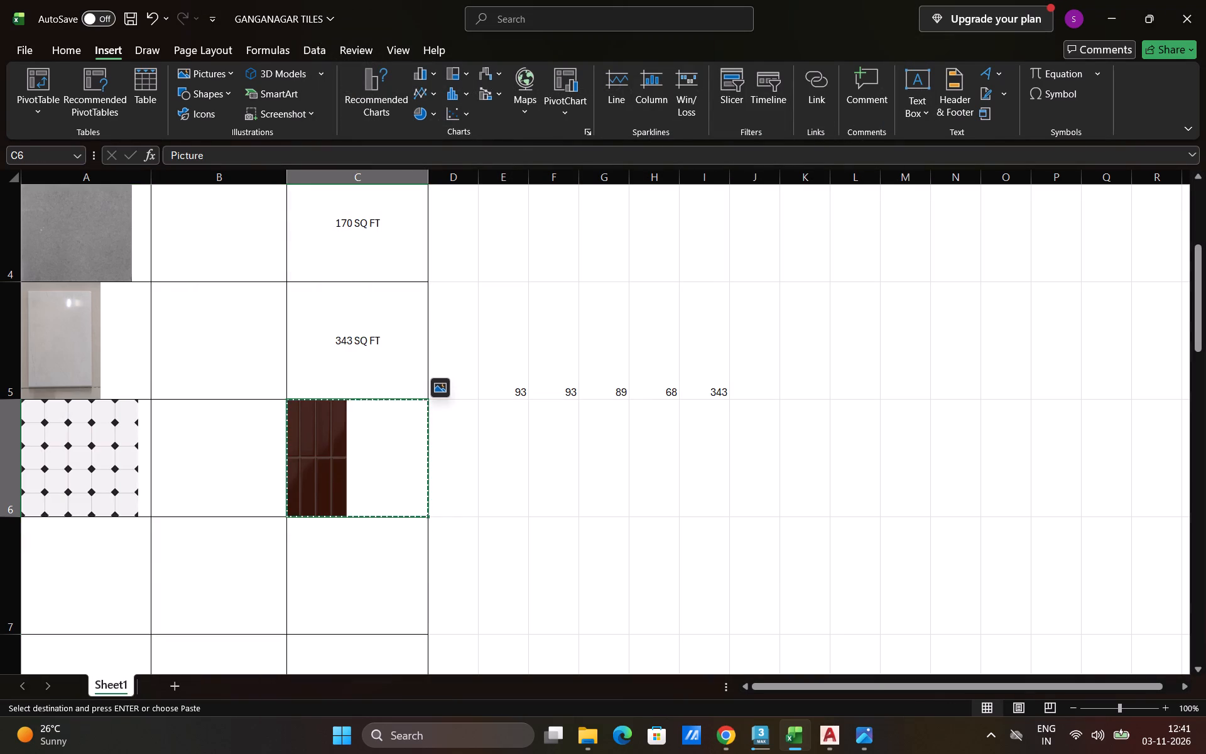
click(0, 569)
click(63, 564)
key(ctrl+v)
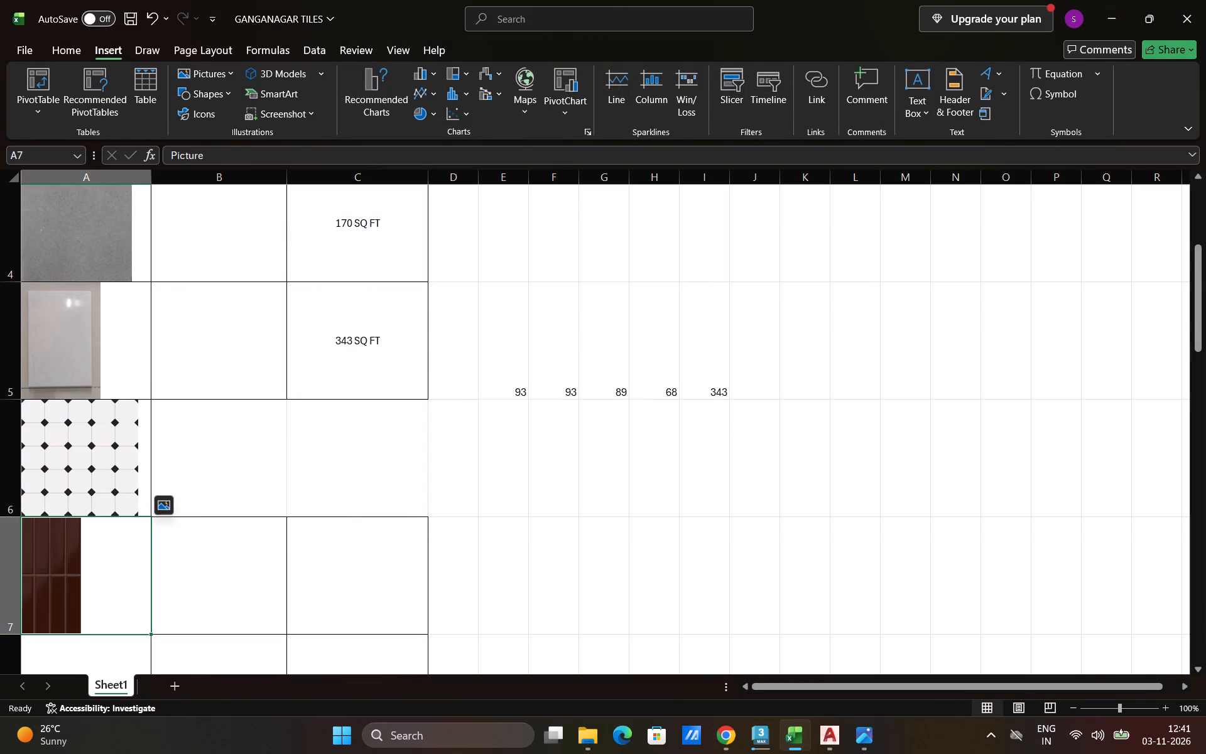
Draw the missing cell borders around cells A6 to C6 of the octagonal tile row and save the workbook.
click(354, 453)
click(66, 52)
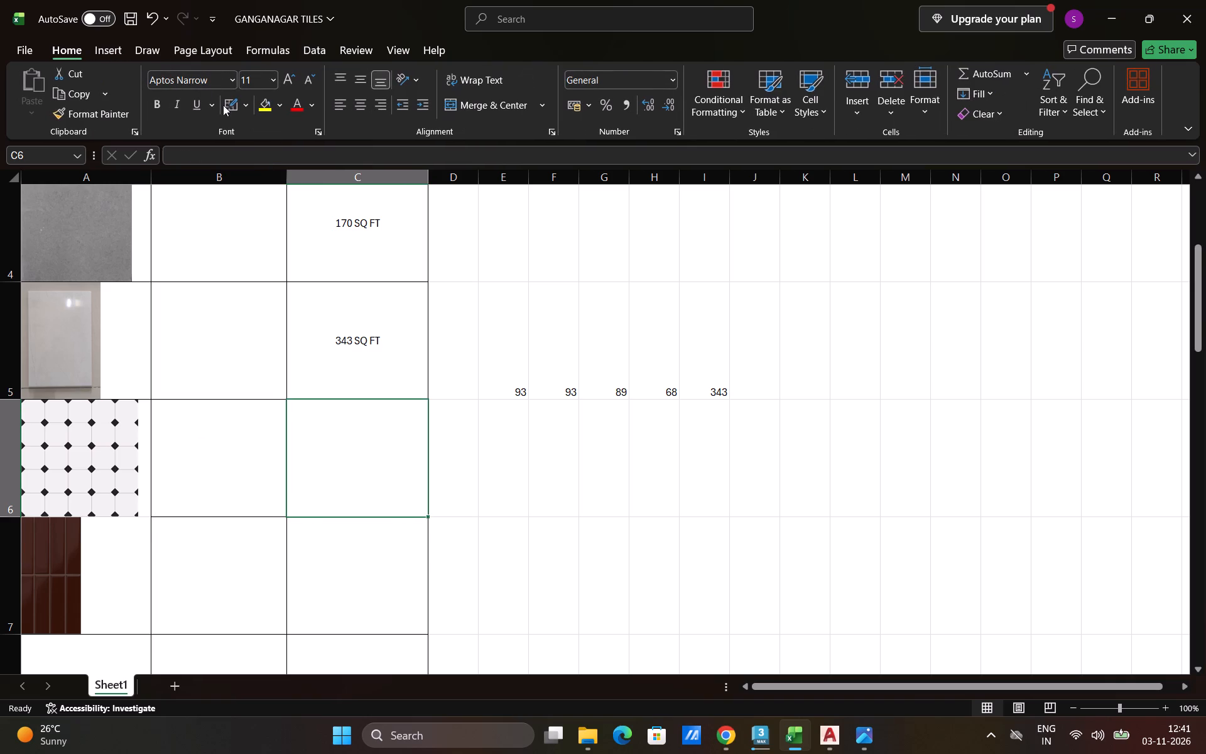
click(225, 106)
drag(371, 407, 326, 477)
drag(299, 432, 290, 549)
drag(172, 481, 141, 535)
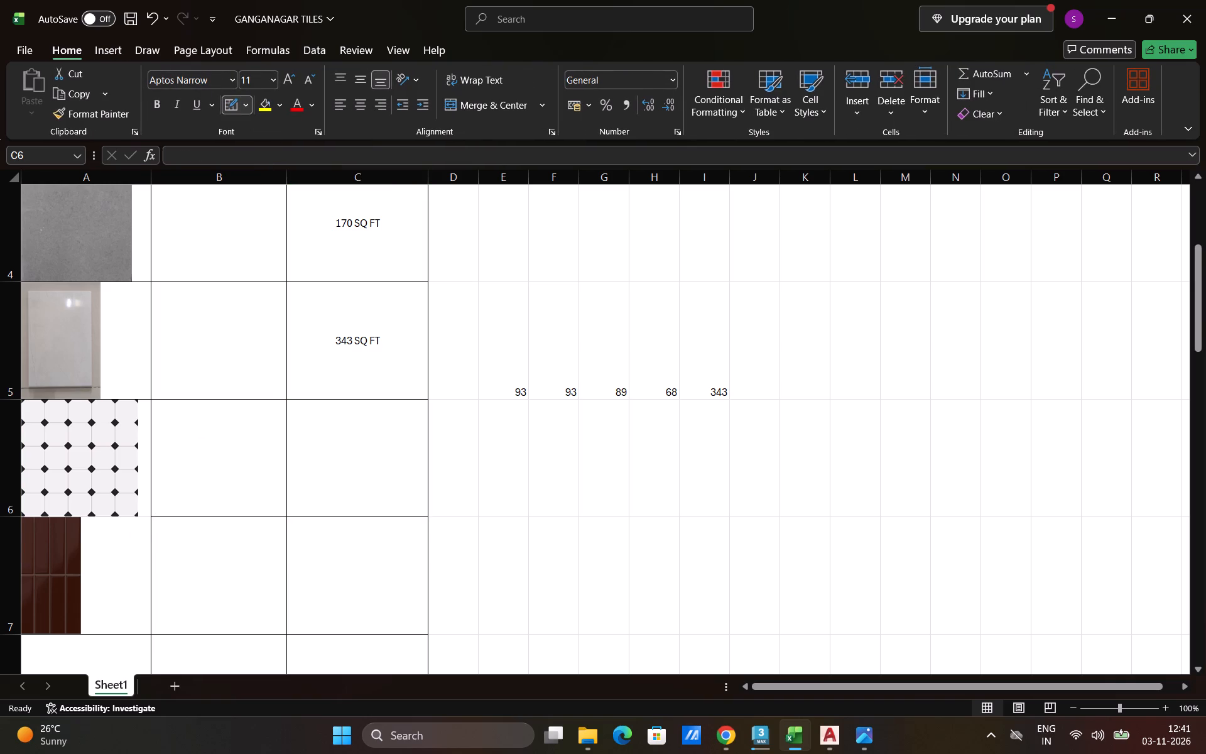
drag(105, 482, 91, 549)
drag(89, 468, 88, 544)
drag(107, 449, 202, 463)
drag(97, 440, 242, 436)
key(Escape)
key(ctrl+s)
click(334, 450)
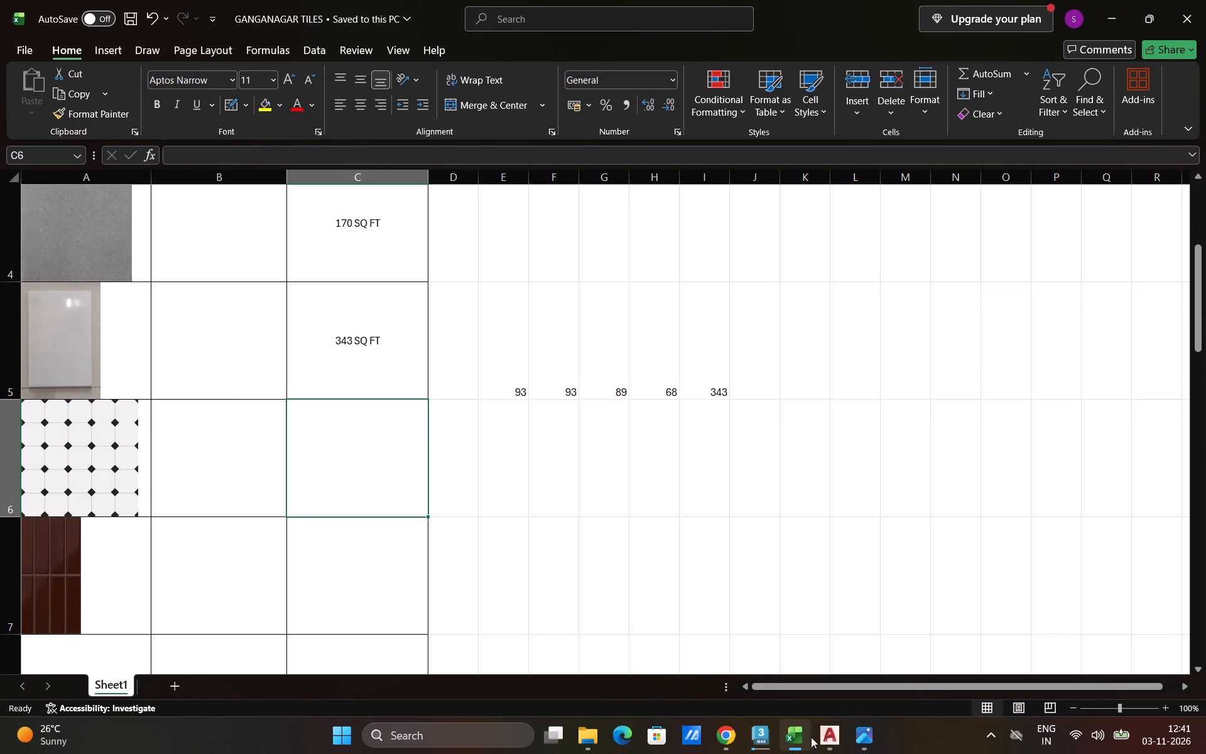
Switch to the ganganagar 2d drawing in AutoCAD and measure the floor area of the room with the door beside the counter.
click(818, 740)
scroll(561, 313, down, 1)
scroll(313, 366, up, 1)
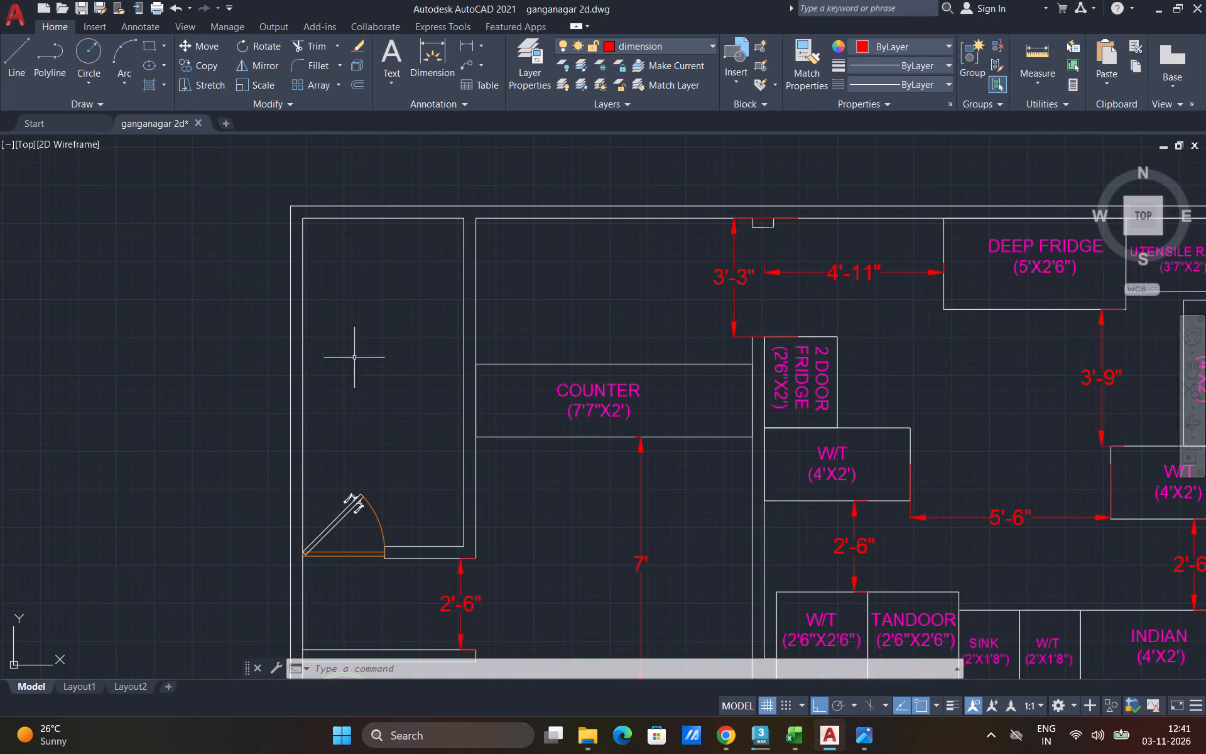
scroll(500, 340, down, 1)
click(1033, 86)
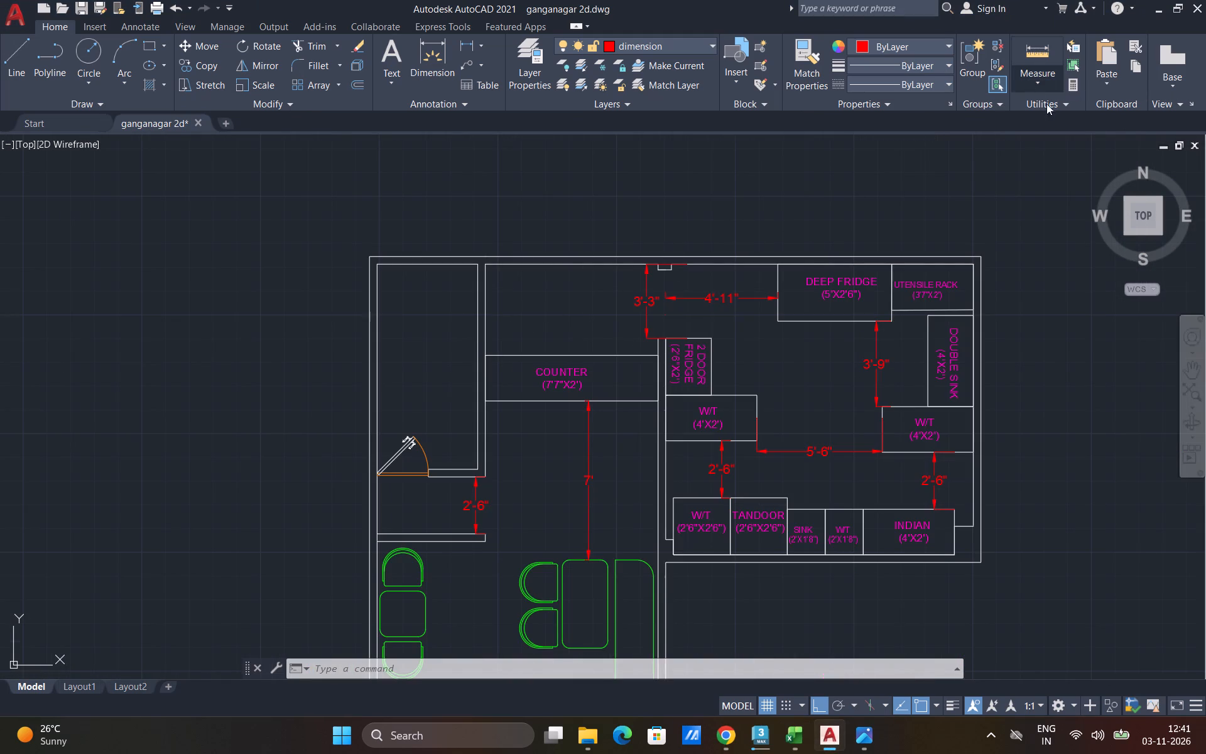
click(1043, 144)
click(1022, 71)
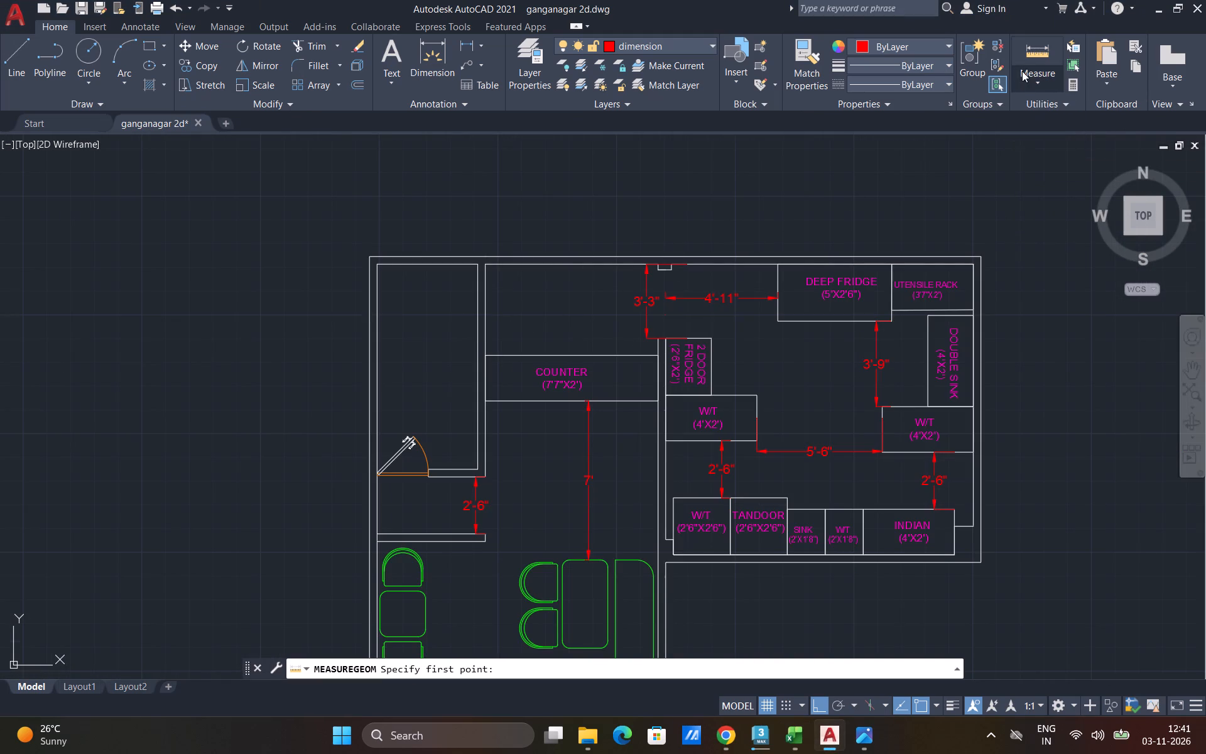
click(1041, 241)
scroll(372, 319, up, 1)
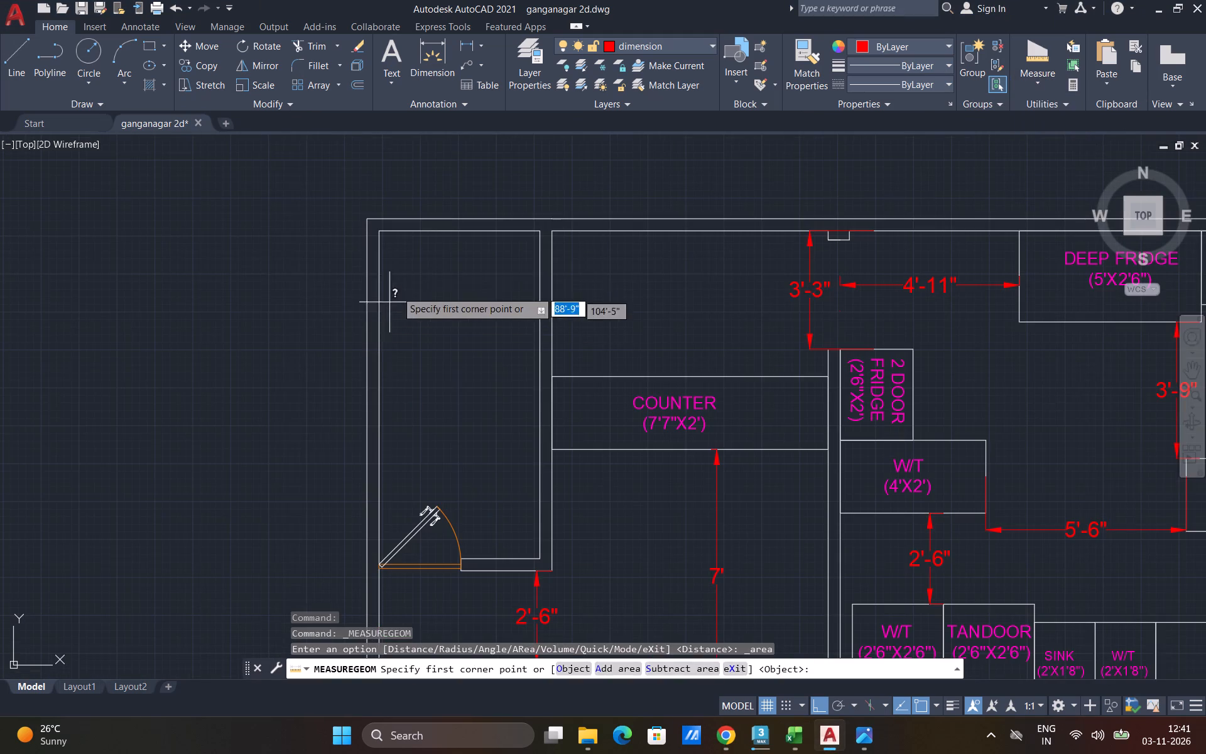
click(381, 234)
click(537, 230)
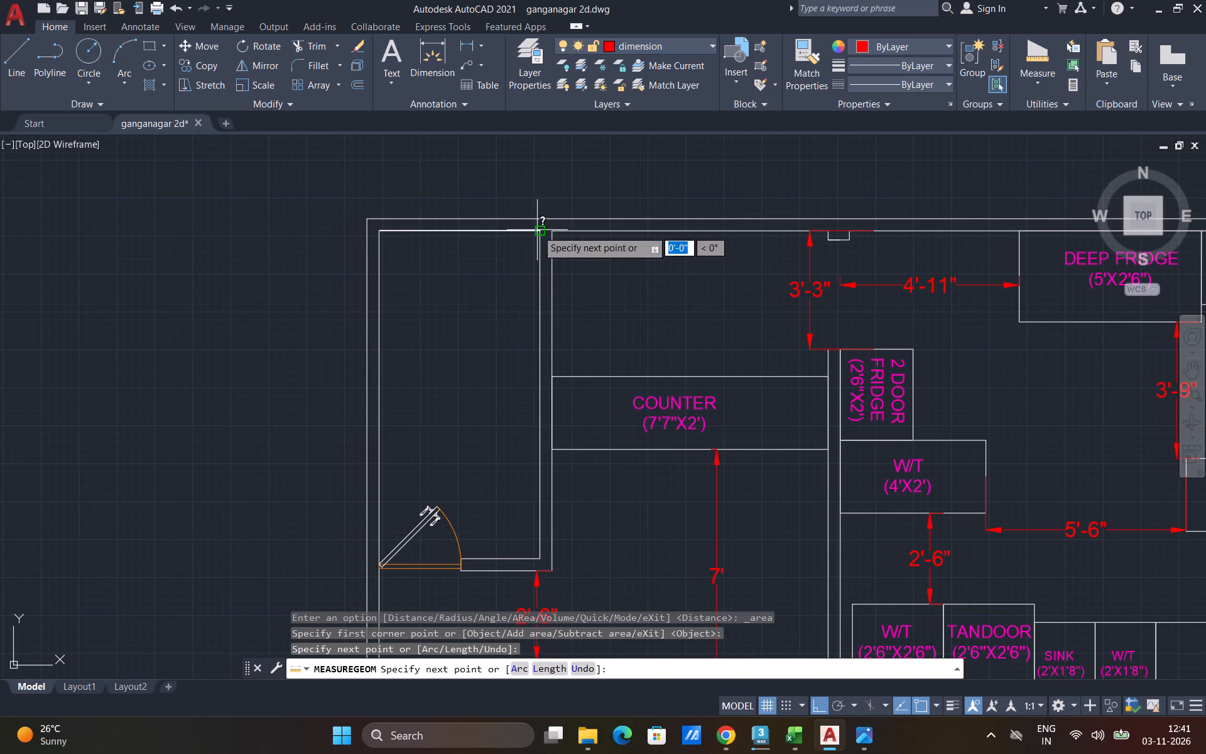
click(538, 555)
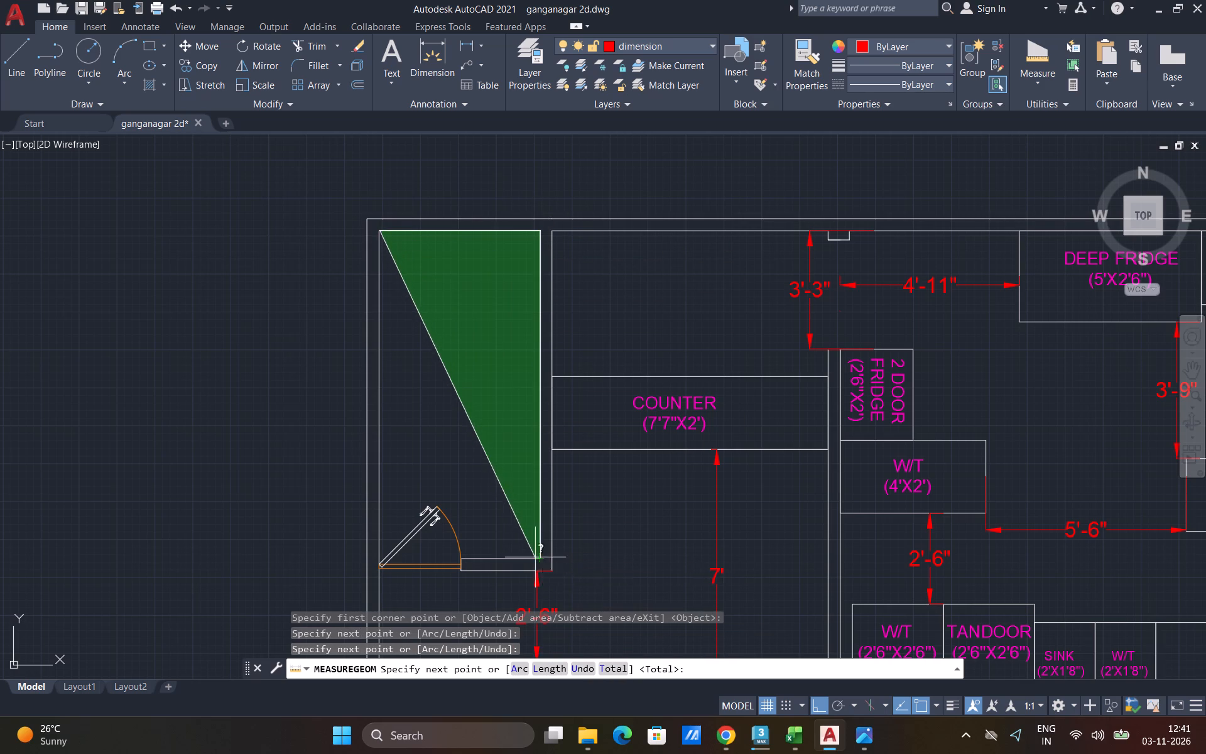
click(379, 557)
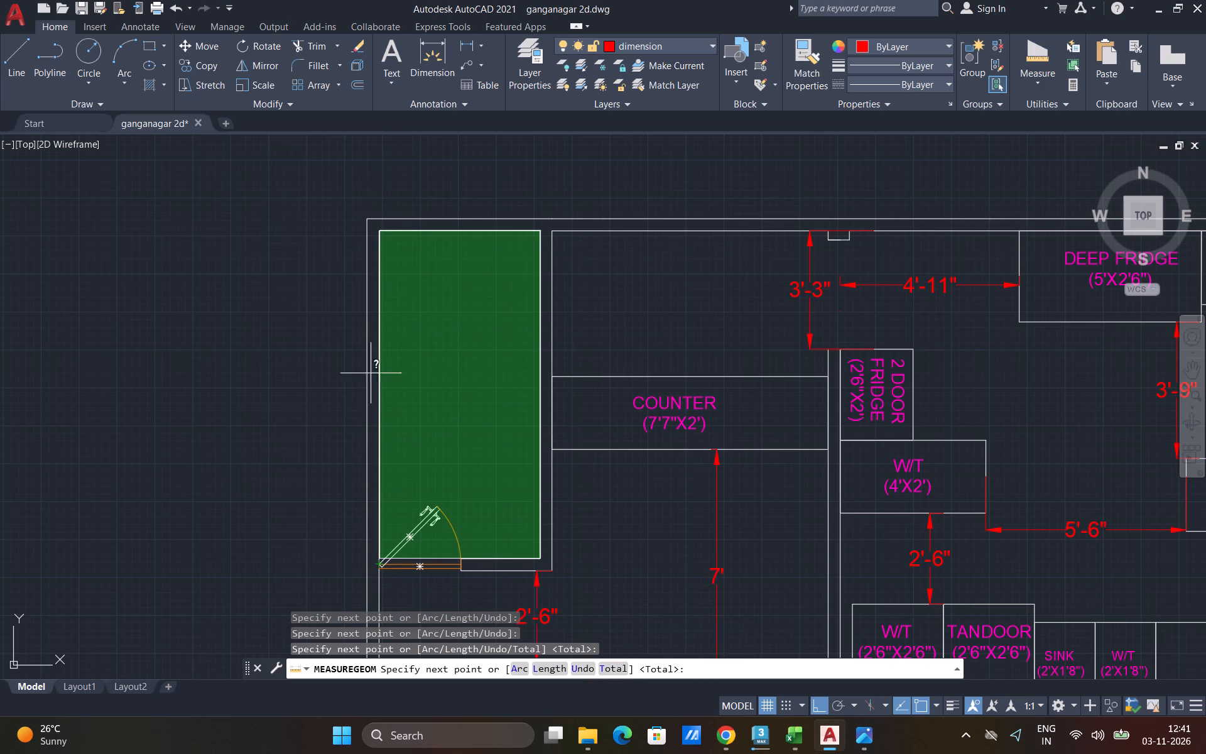
click(376, 230)
key(t)
key(Return)
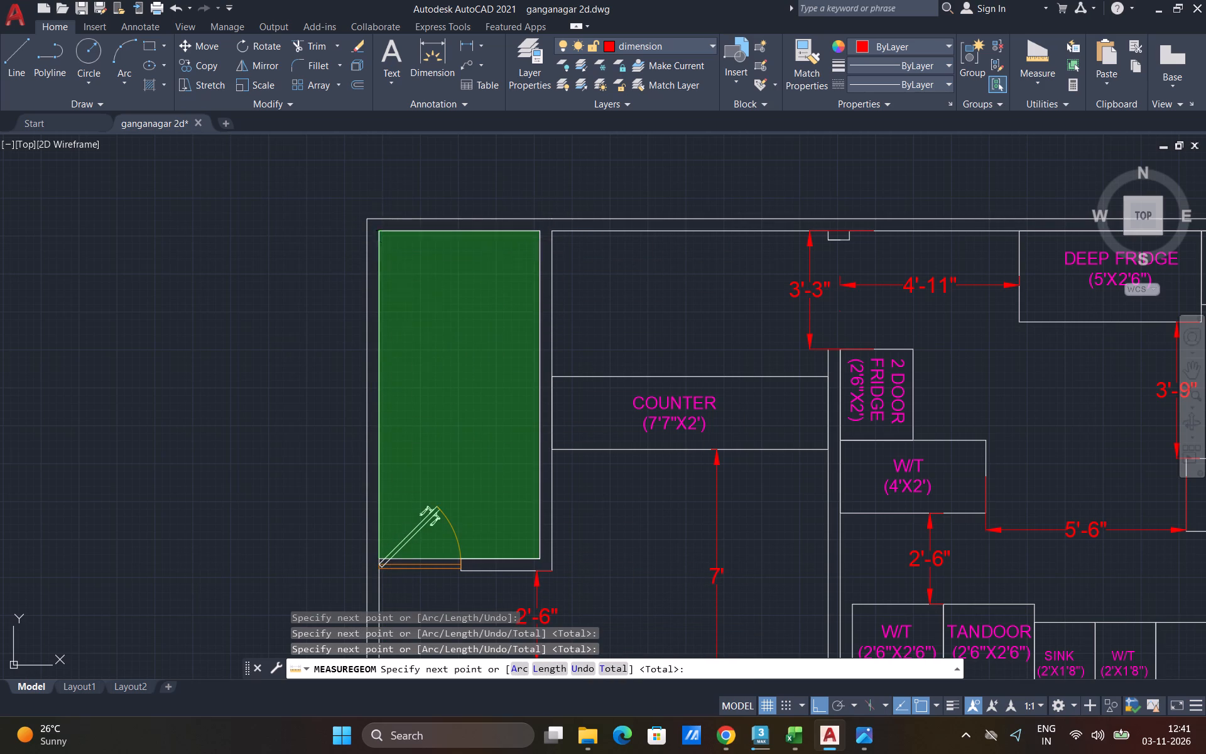
key(Escape)
Back in the Excel workbook, enter 40 SQ FT in cell C6 for the octagonal tile.
click(794, 725)
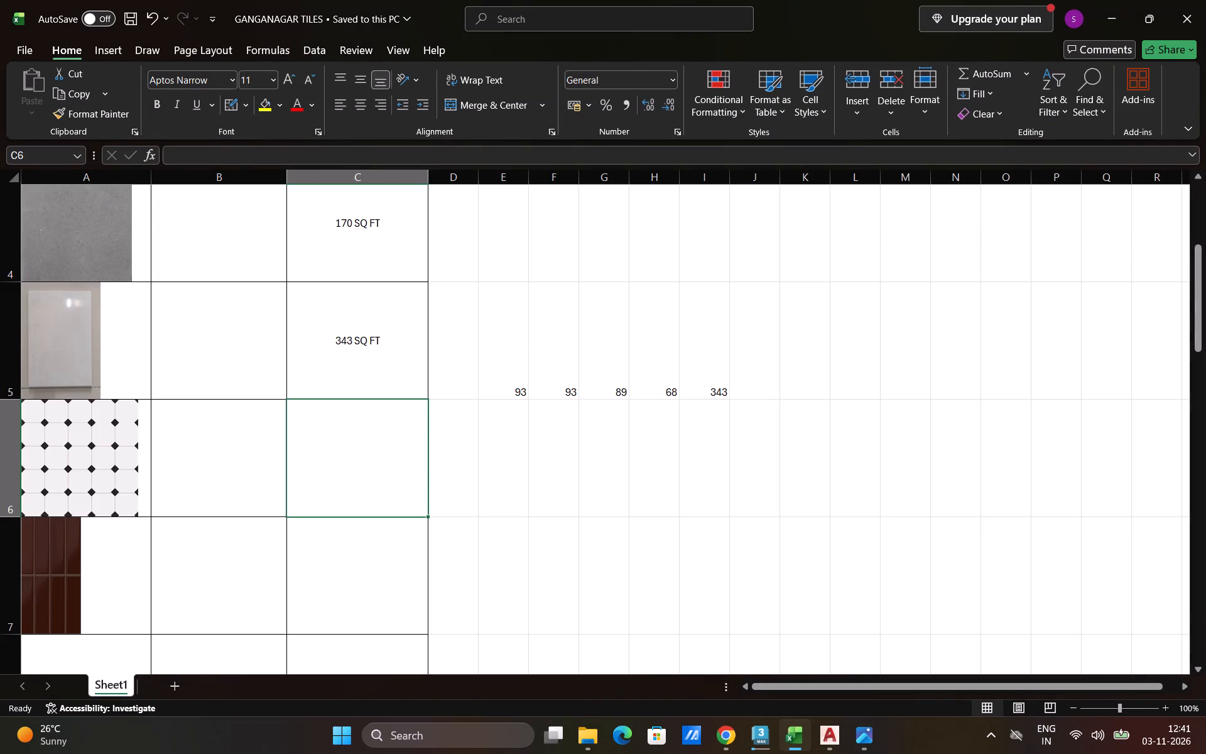
key(3)
key(BackSpace)
text(40)
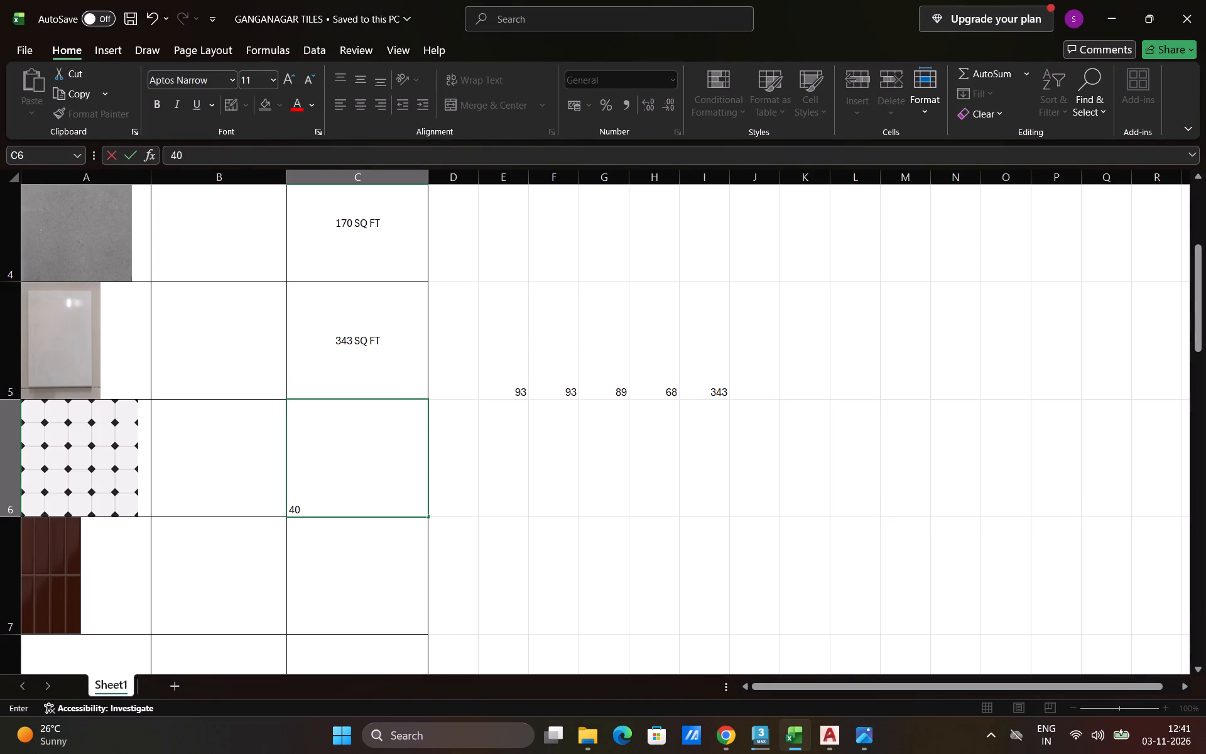
key(Return)
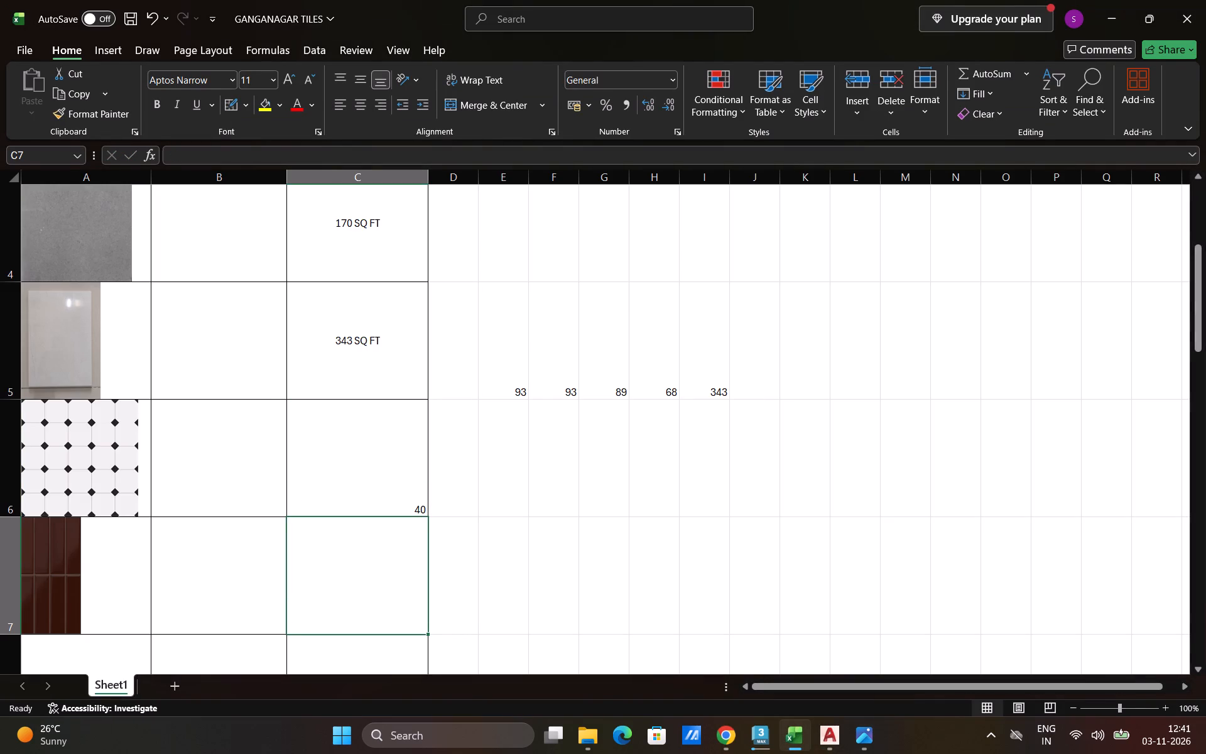
click(313, 437)
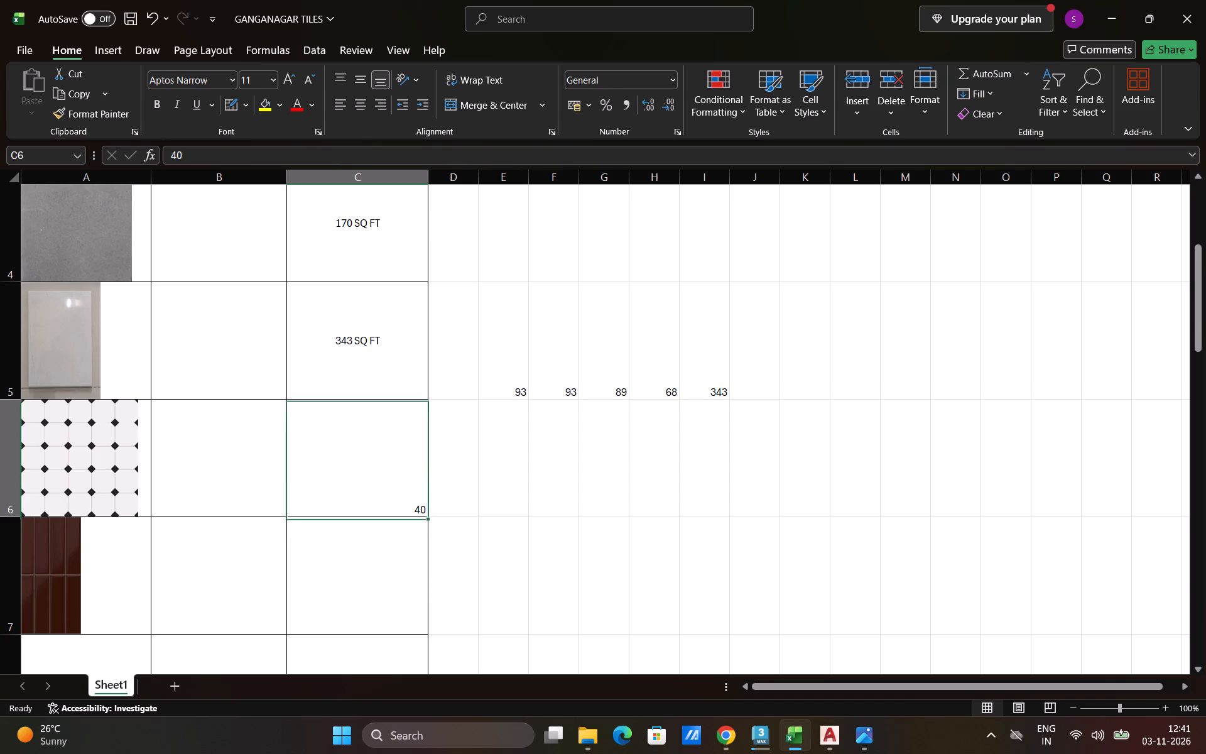
text(40 SQ FT)
click(355, 559)
Centre cells C6 and C7 both vertically and horizontally, and save the workbook.
drag(352, 491, 348, 537)
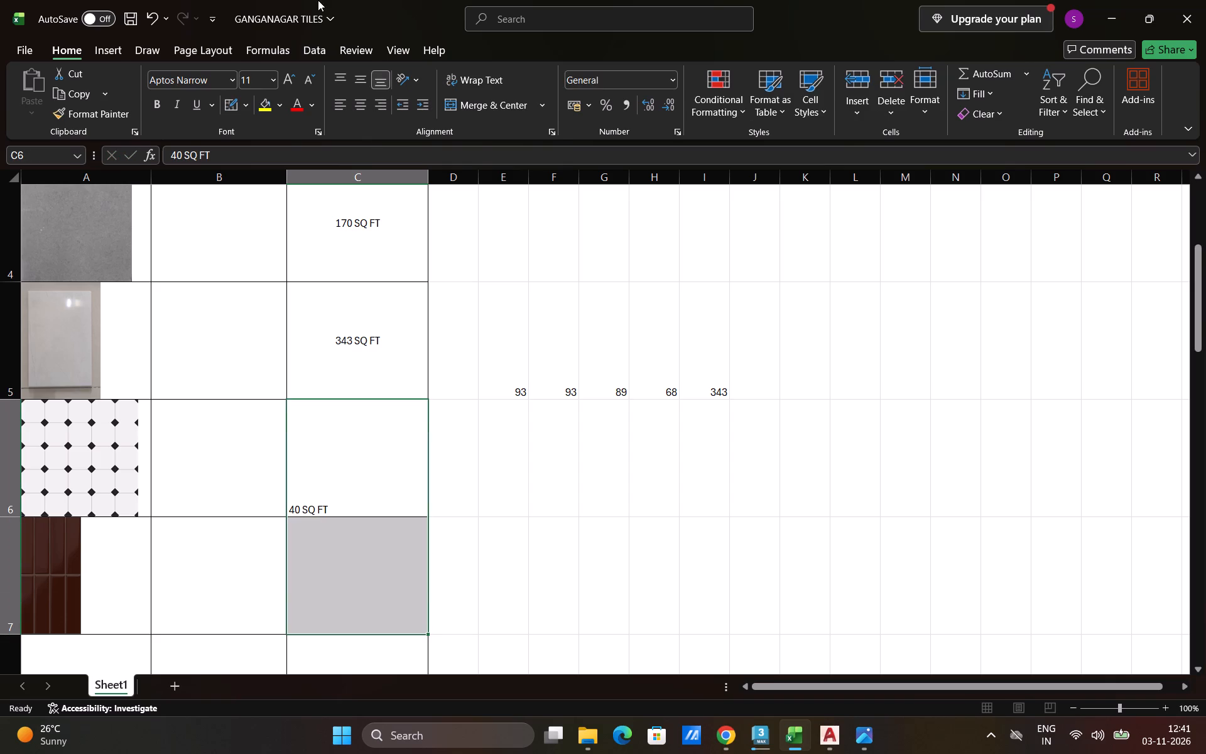
click(358, 78)
click(364, 102)
click(353, 571)
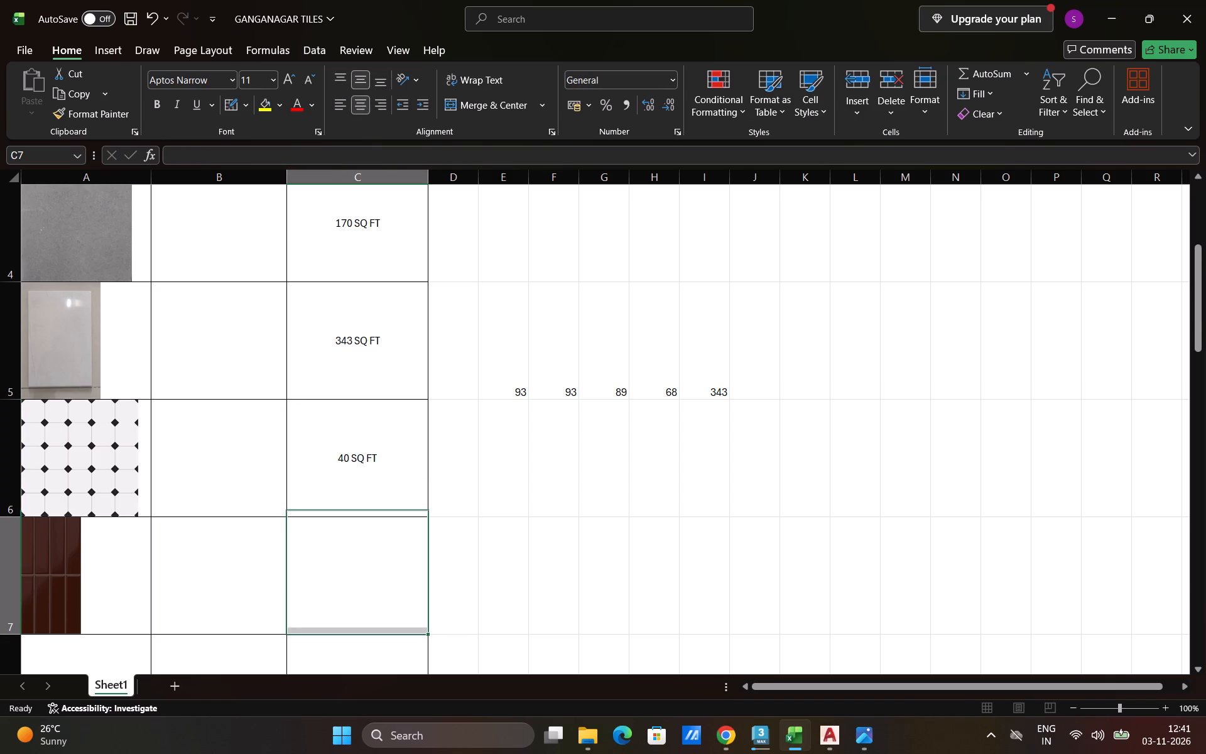
key(ctrl+s)
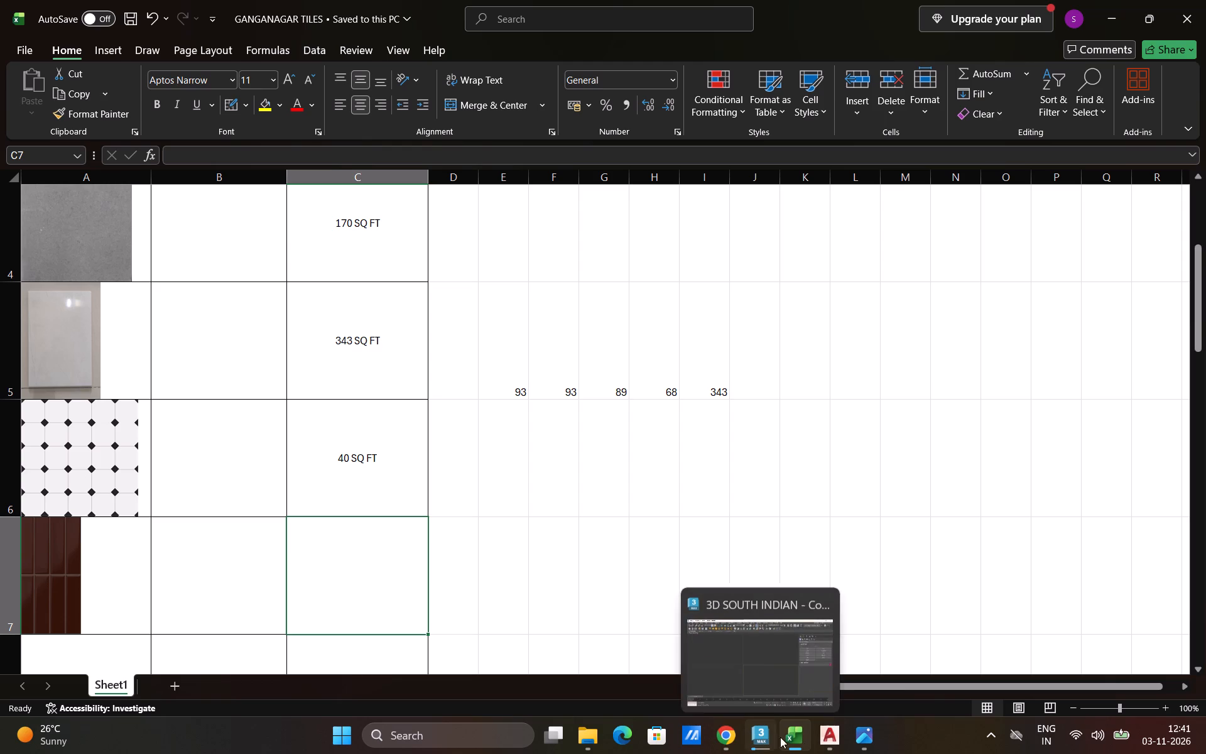
In the AutoCAD drawing, measure the width of the room with the door between its two upper inner corners.
click(830, 743)
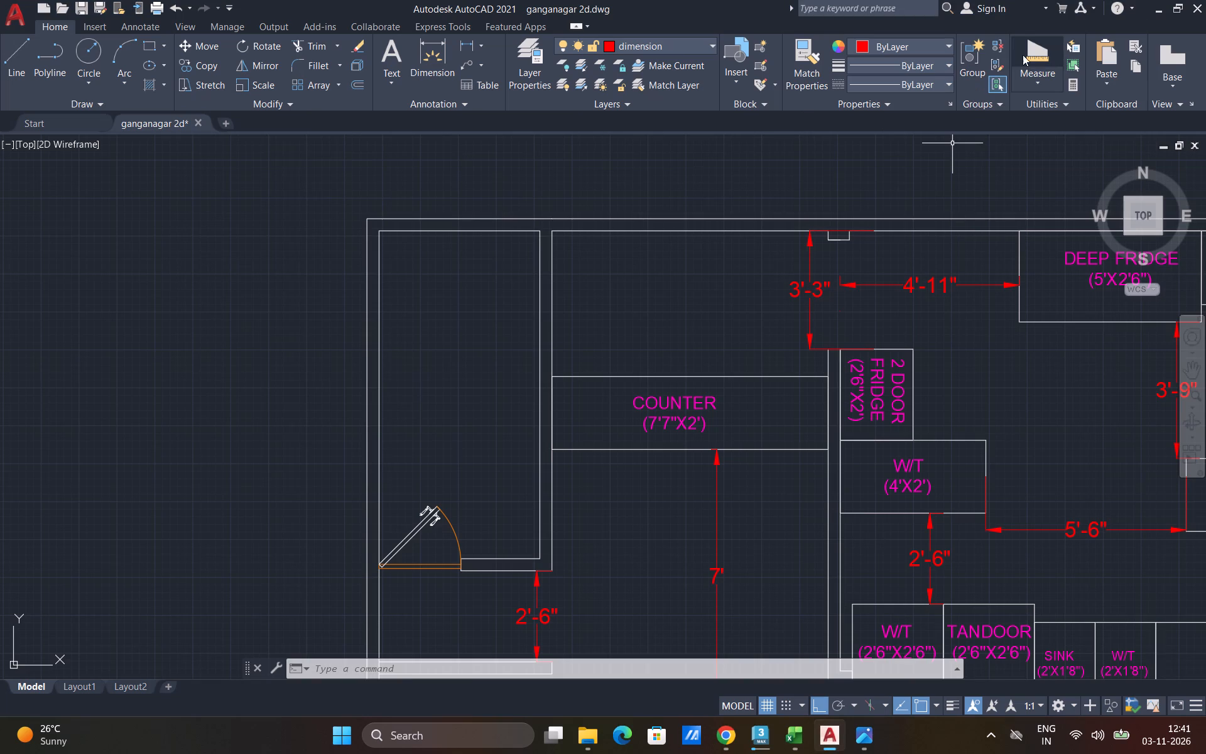
click(1035, 77)
click(1060, 139)
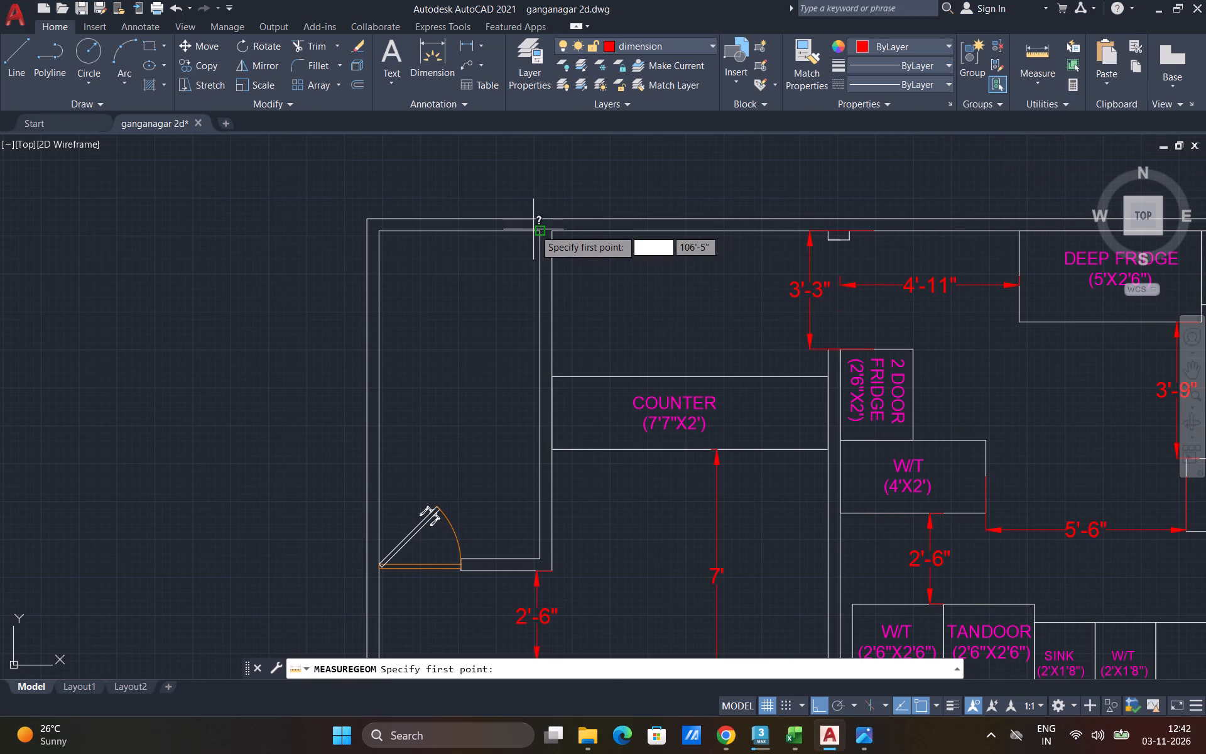
click(540, 229)
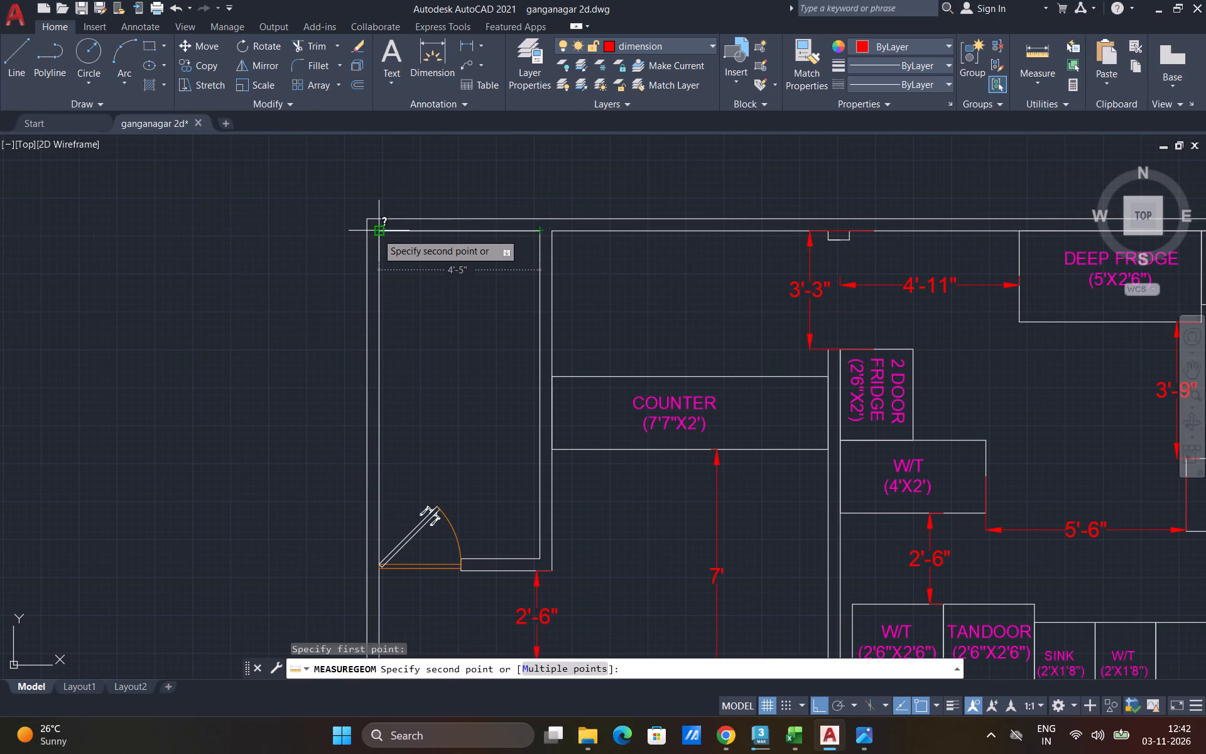
key(Escape)
Switch to Chrome and change the Google area search to 4'5"X7' IN SQ FT.
click(732, 740)
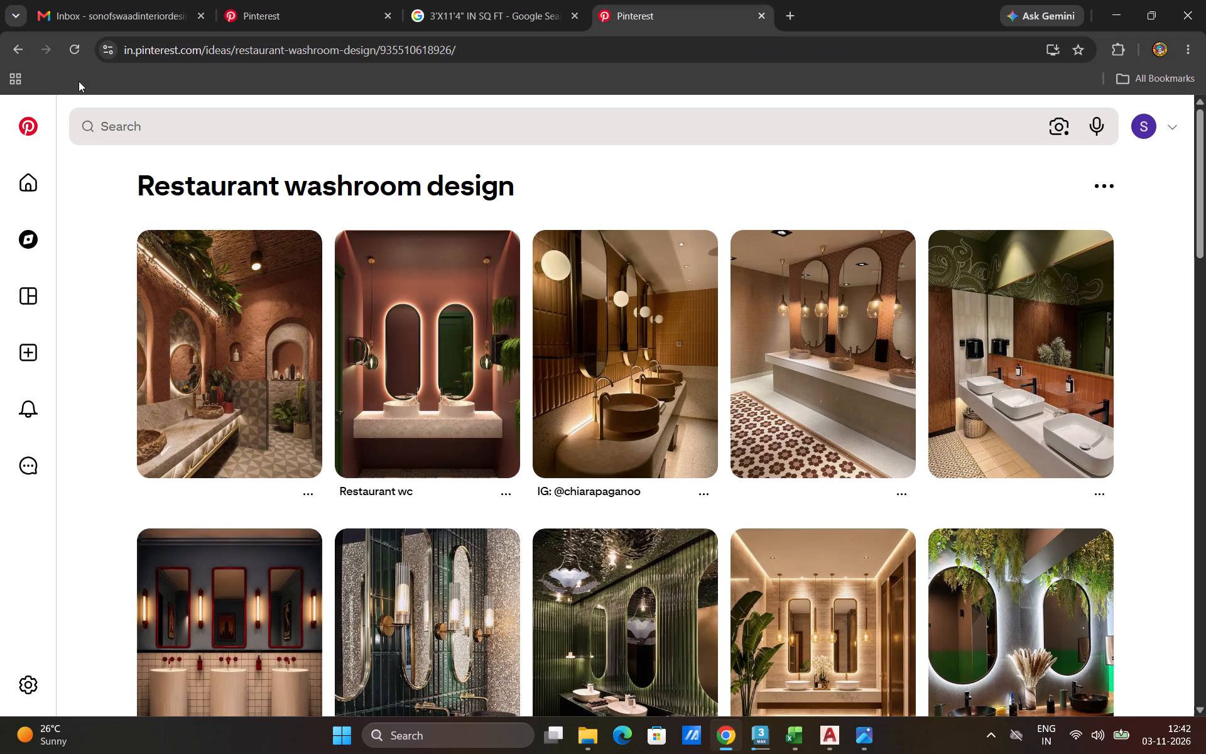
click(511, 0)
drag(209, 132, 153, 136)
text(4'5"X)
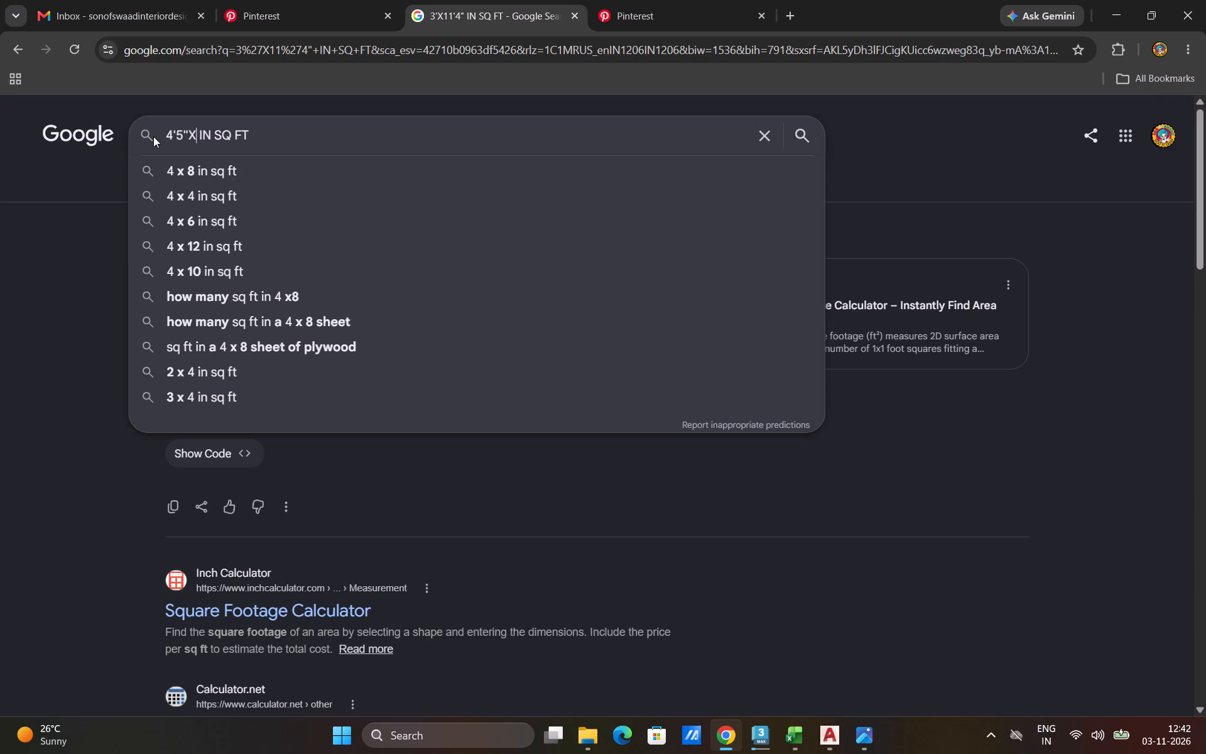
text(7')
key(Return)
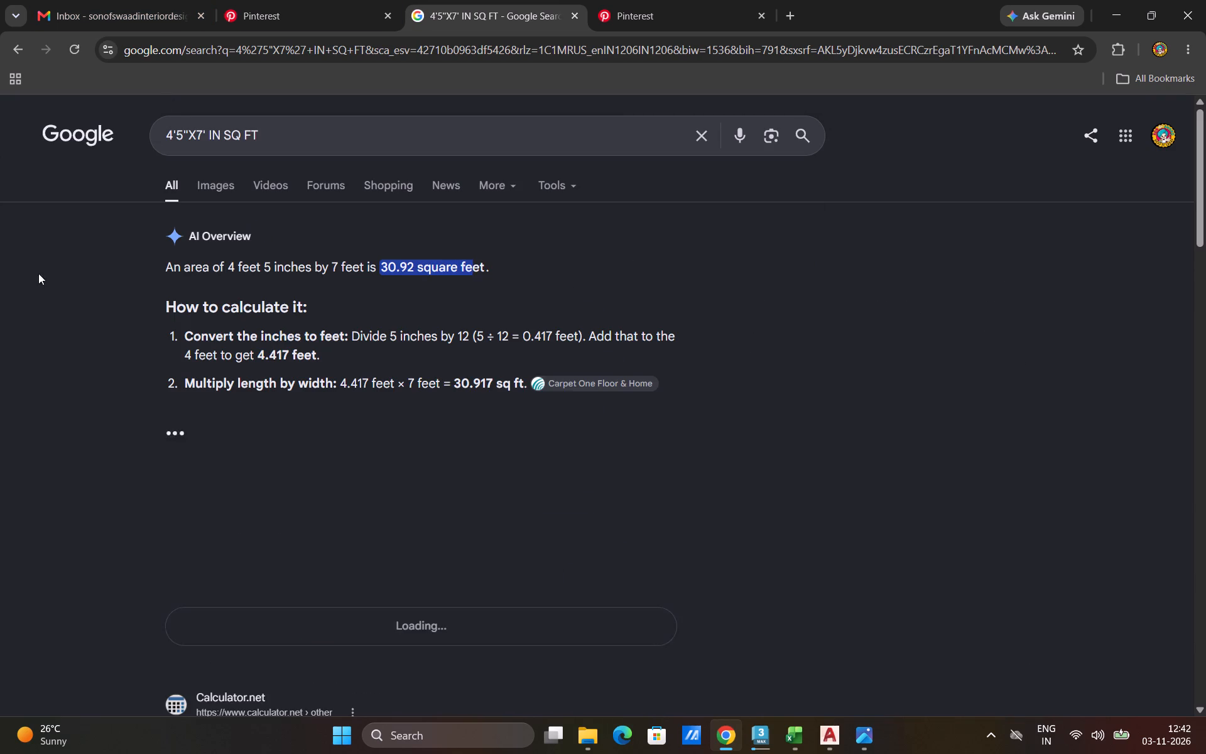
In the Excel workbook, enter 31 in cell E7 beside the brown tile row.
click(800, 742)
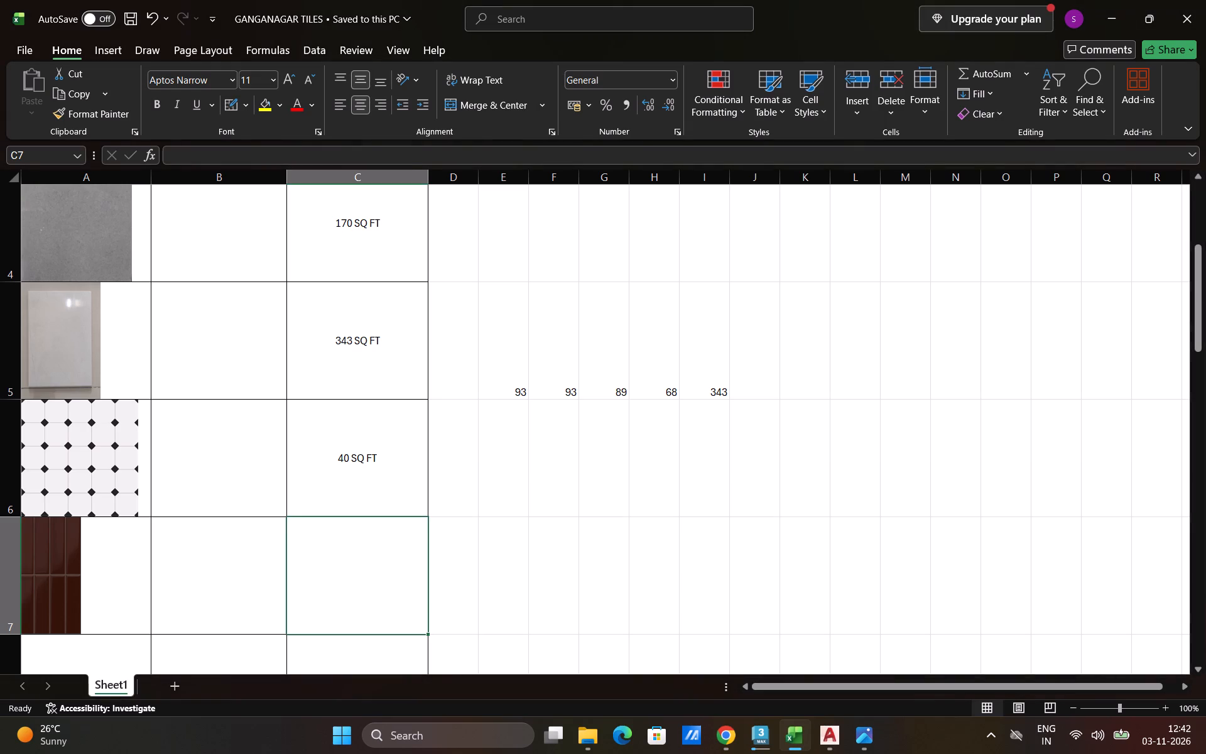
click(513, 574)
text(31)
key(Right)
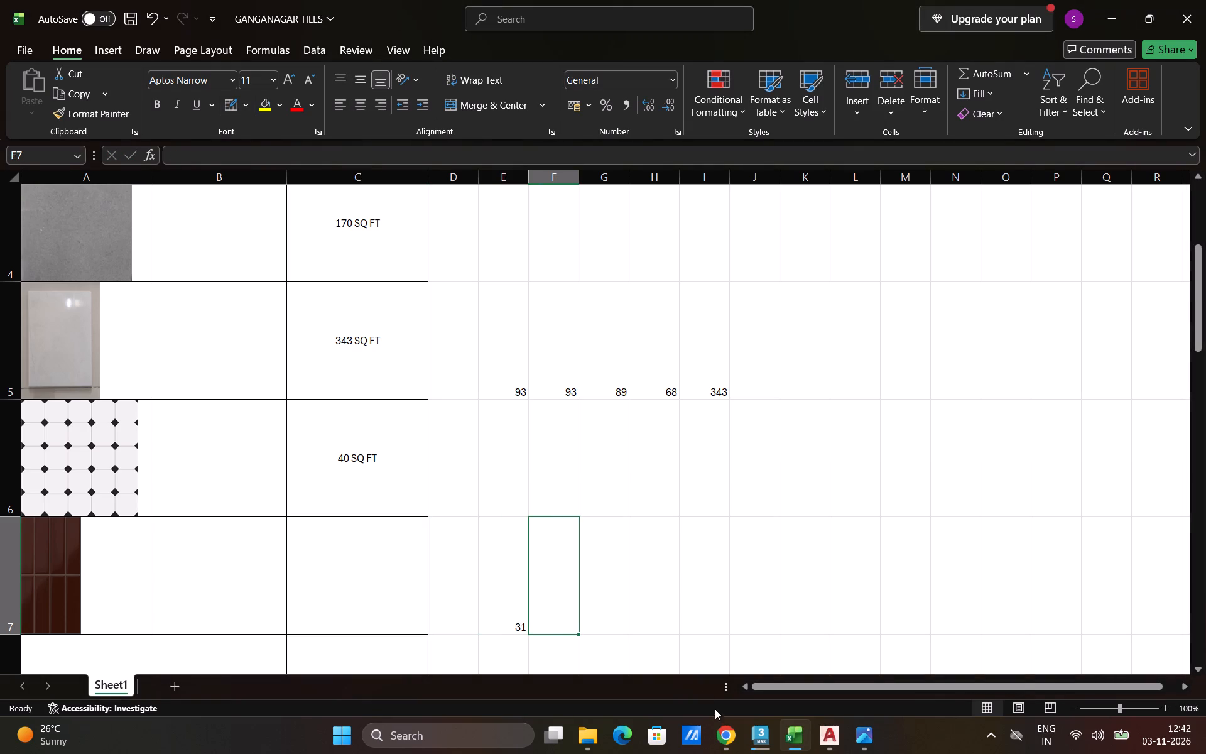
In the AutoCAD drawing, measure the length of the same room down its inner wall on the counter side.
click(725, 730)
click(845, 745)
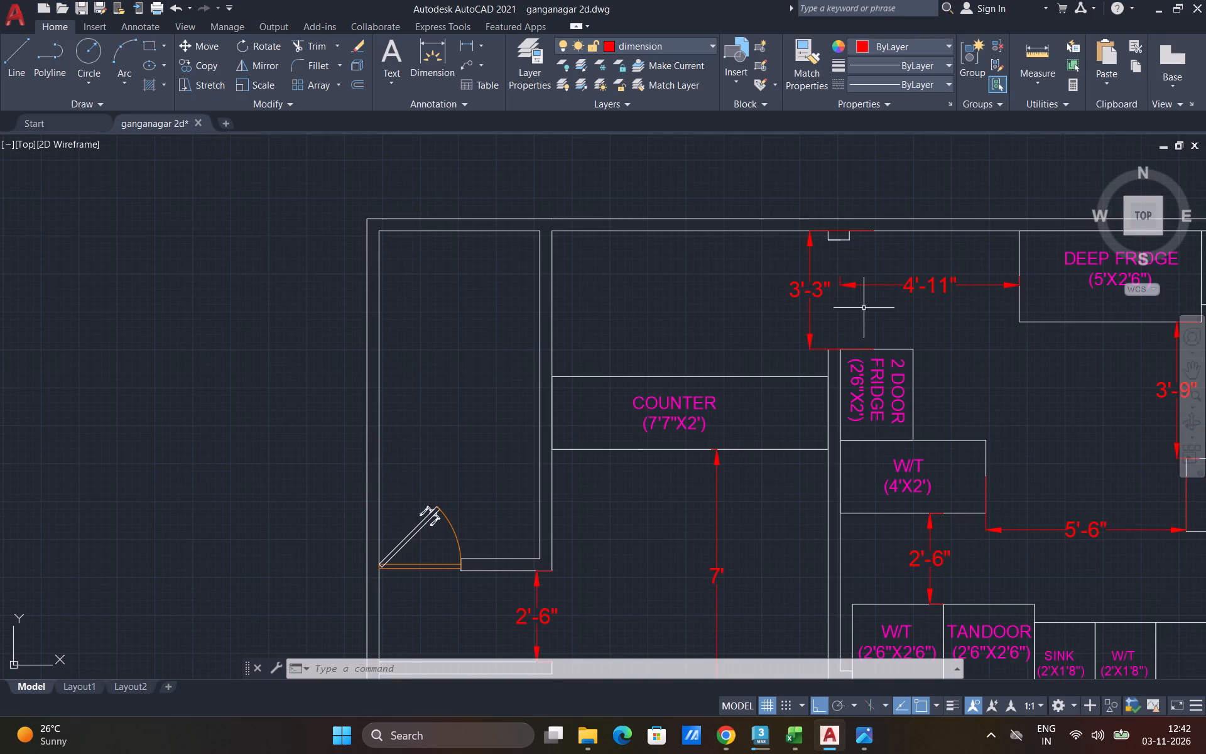
click(1058, 43)
click(537, 233)
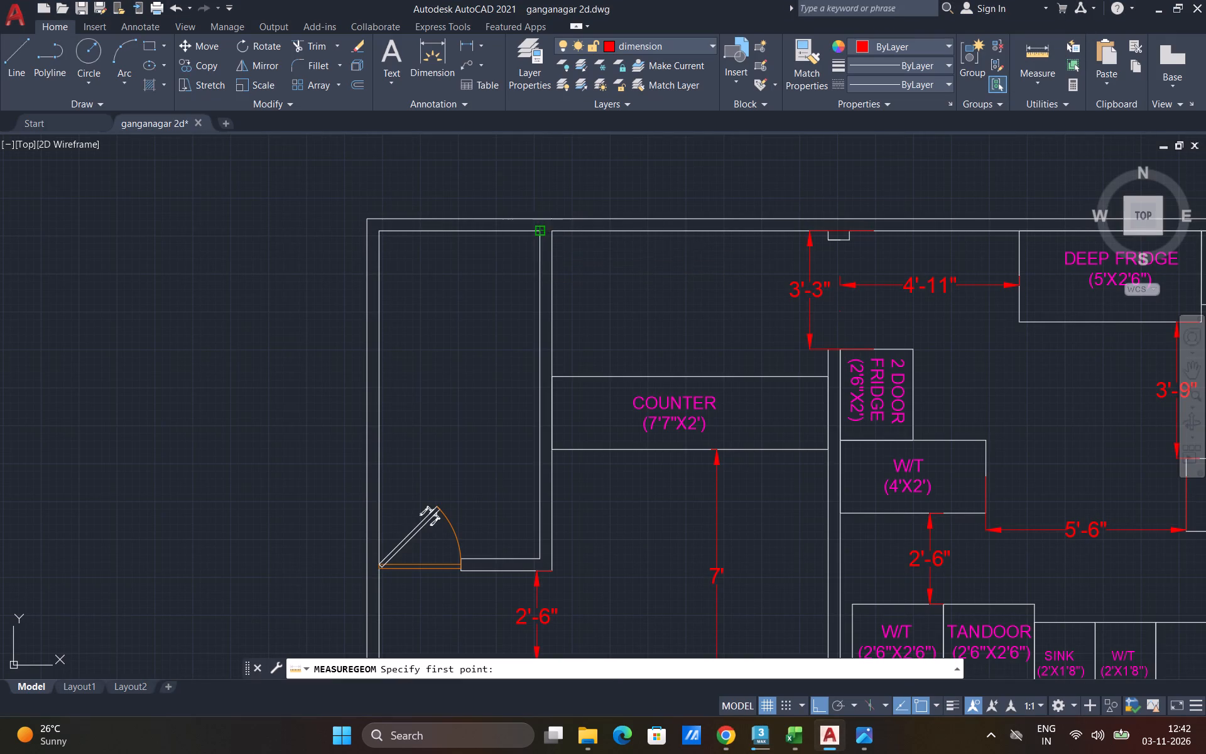
key(Escape)
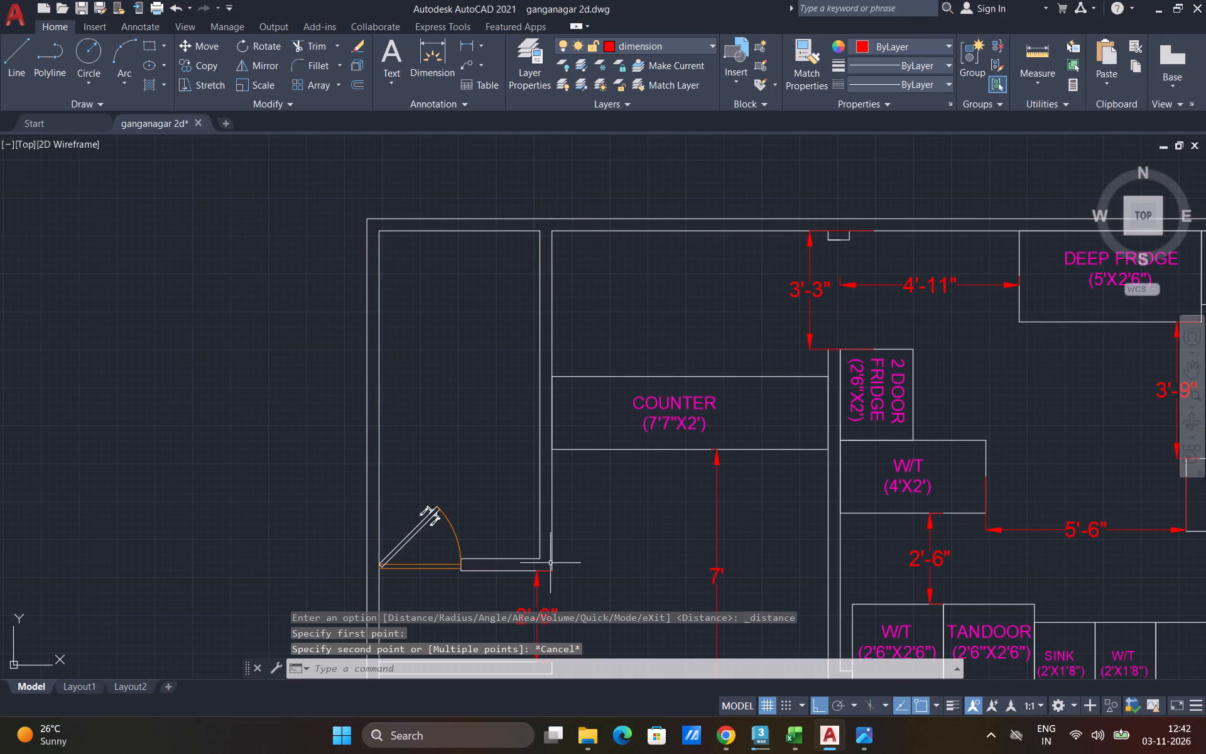
In Chrome, change the Google area search to 9'X7' IN SQ FT.
click(717, 741)
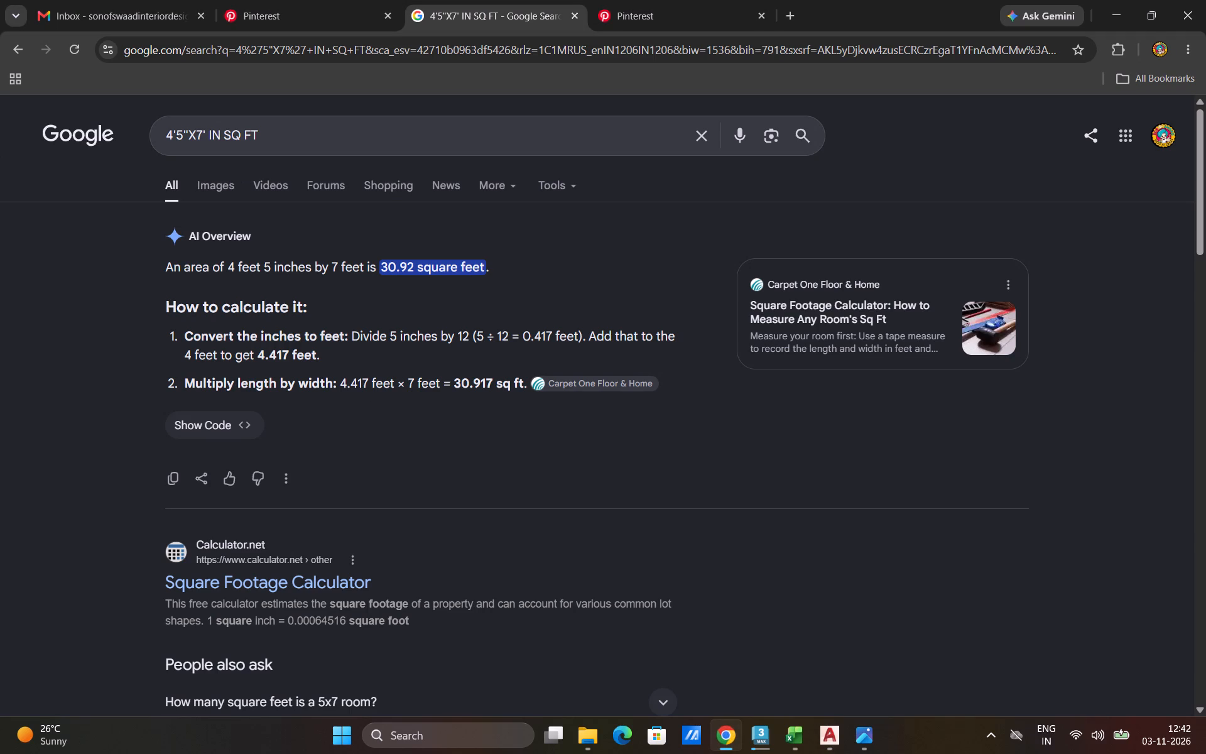
drag(188, 138, 163, 132)
text(9')
key(Return)
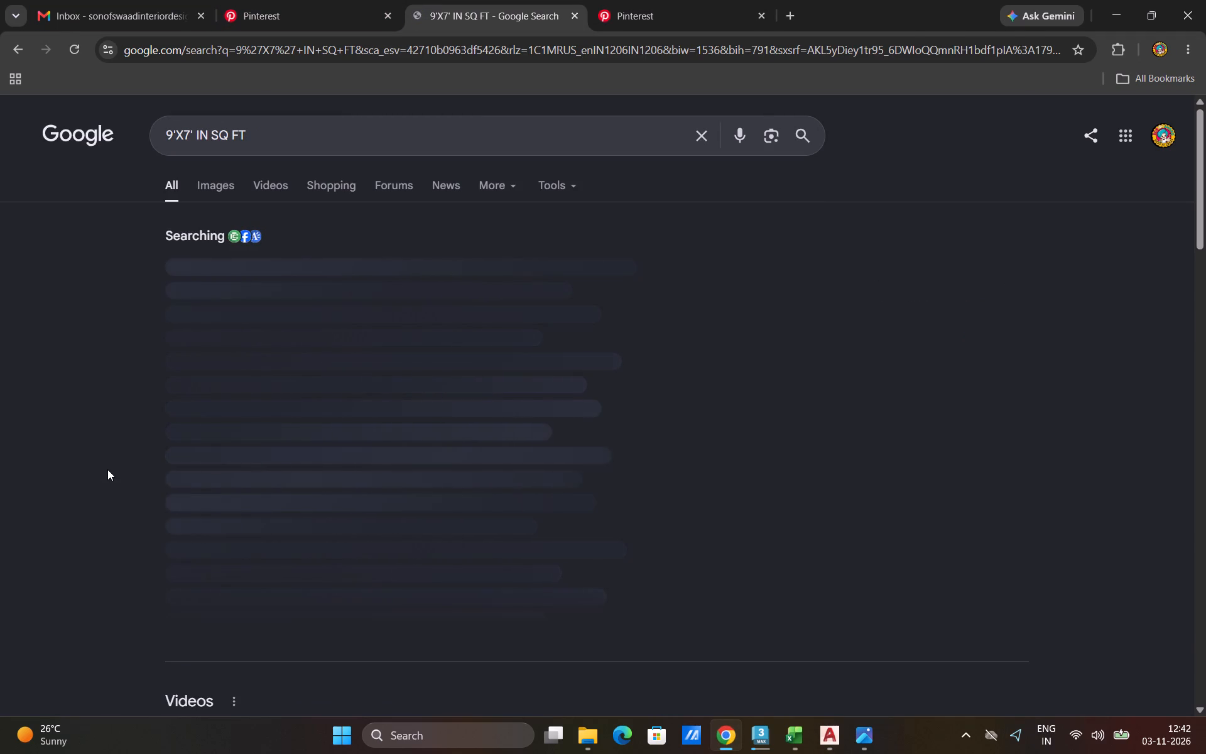
In the Excel workbook, enter 126 in cell F7.
click(798, 748)
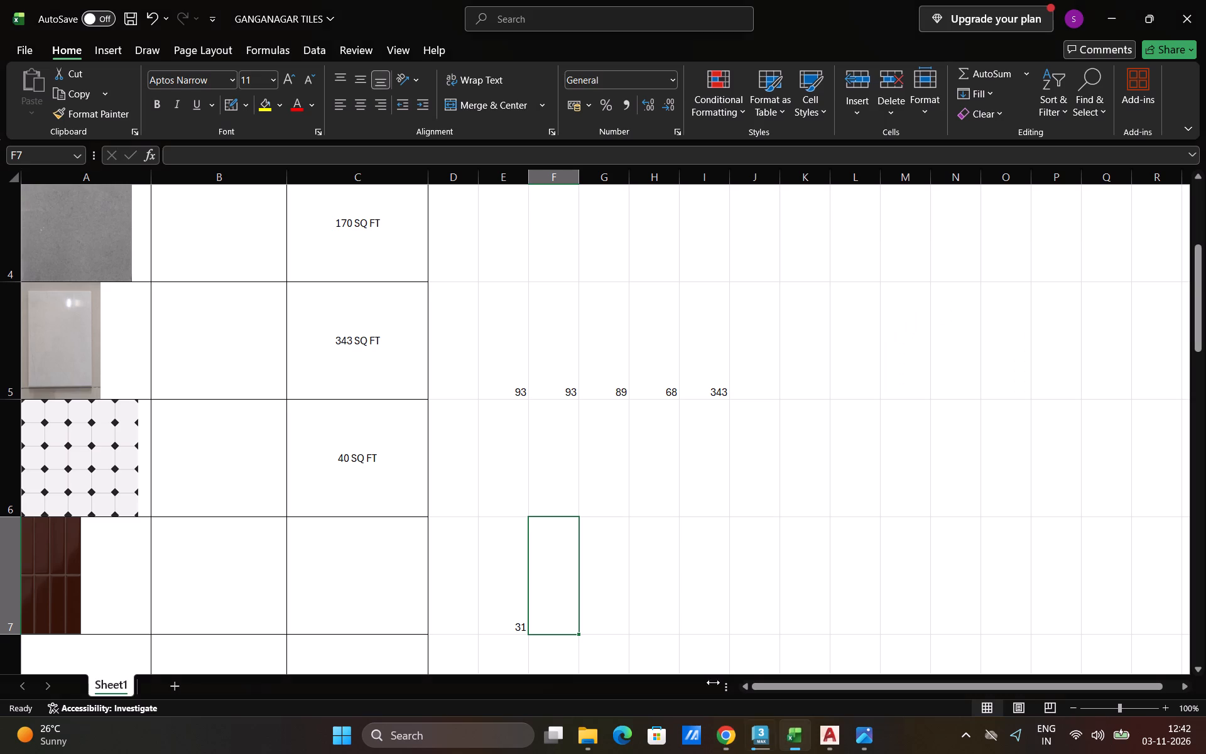
key(6)
key(BackSpace)
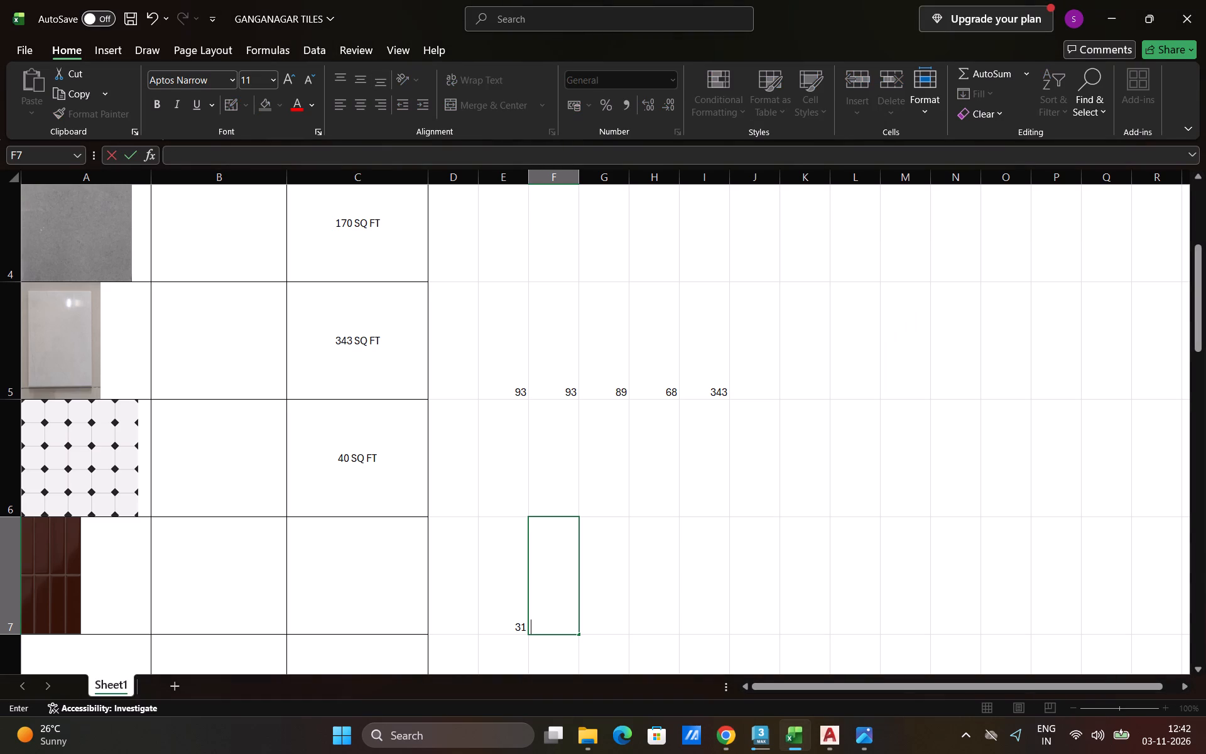
text(126)
key(Right)
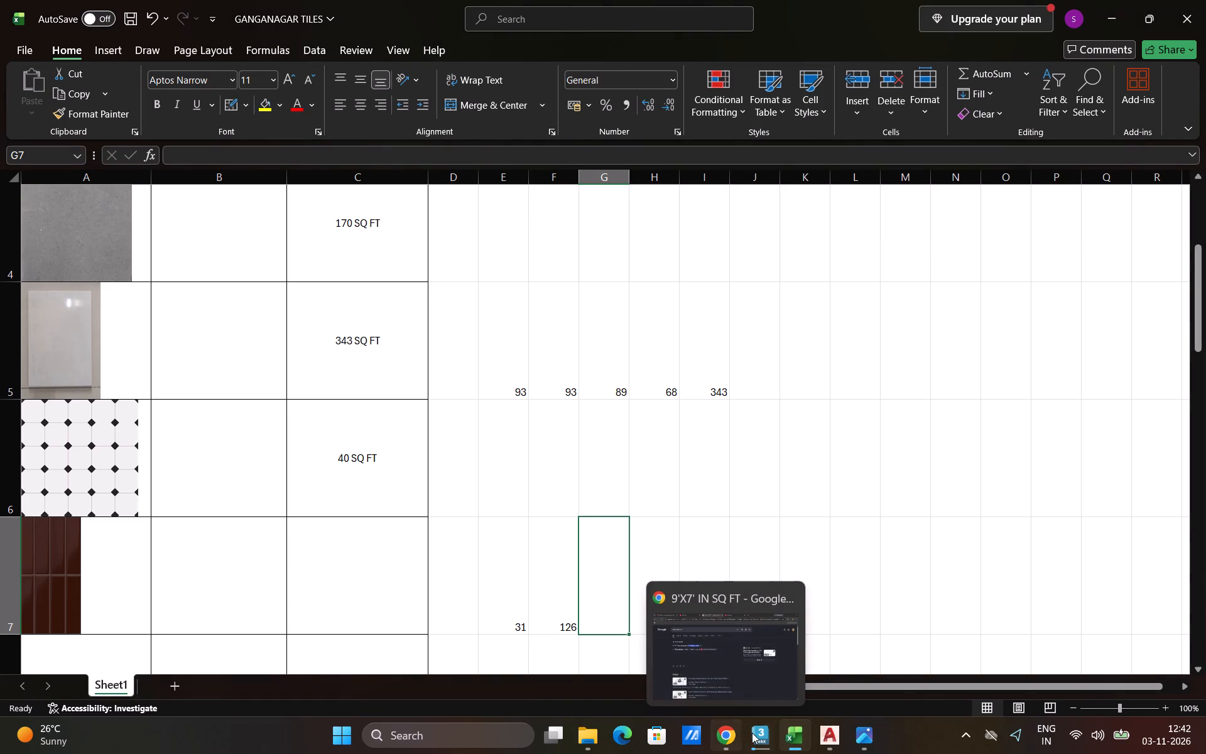
In the AutoCAD drawing, measure the short wall segment beside the door at the lower end of the same room.
click(815, 736)
click(1033, 50)
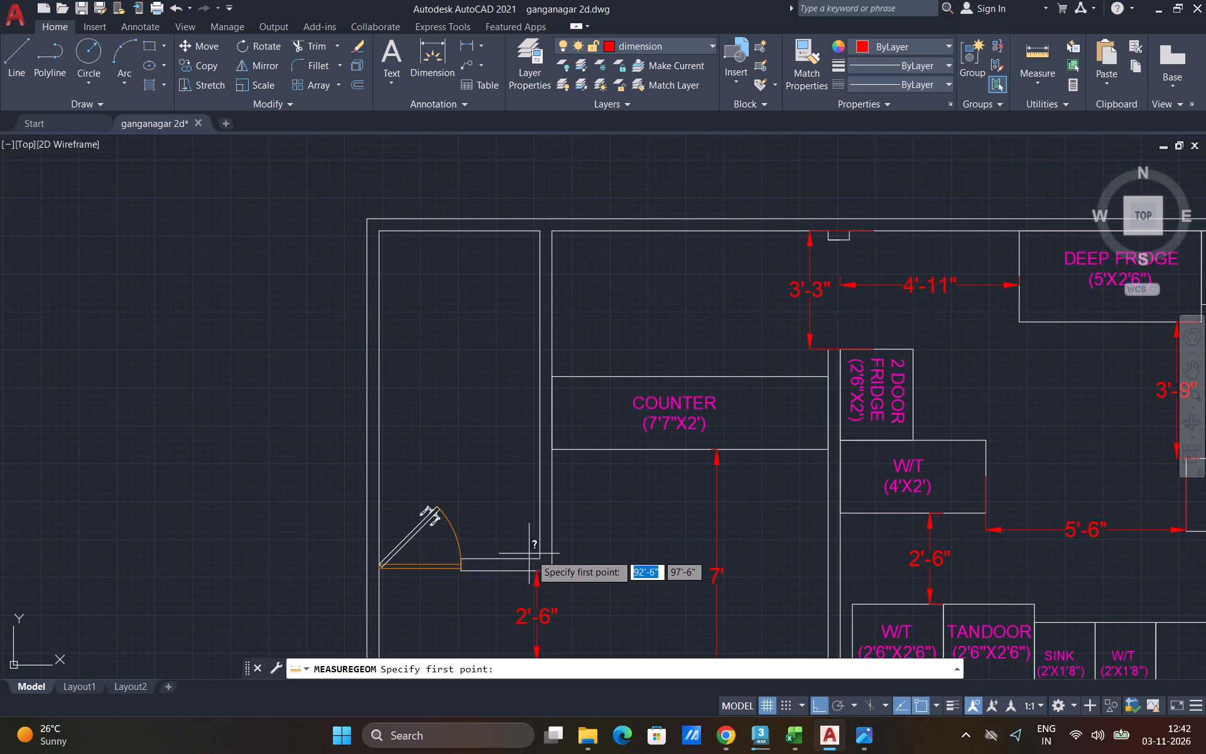
click(543, 557)
key(Escape)
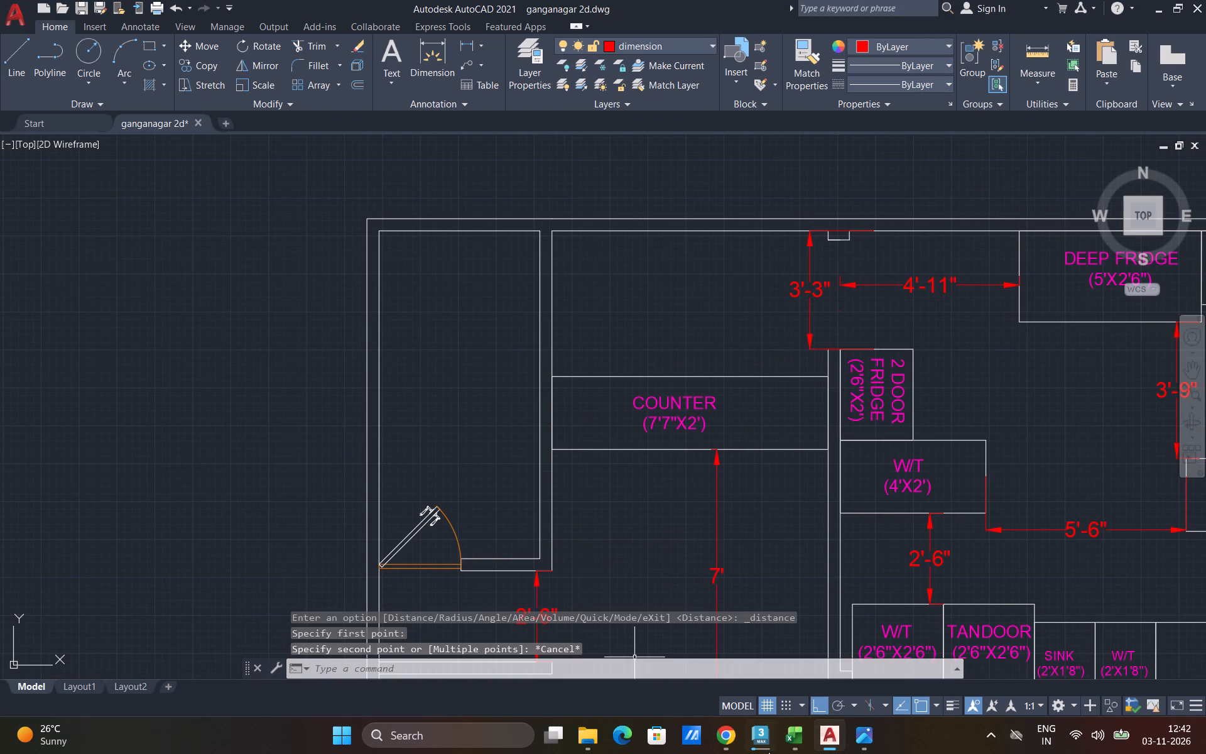
In Chrome, change the Google area search to 2'2"X7' IN SQ FT.
click(724, 743)
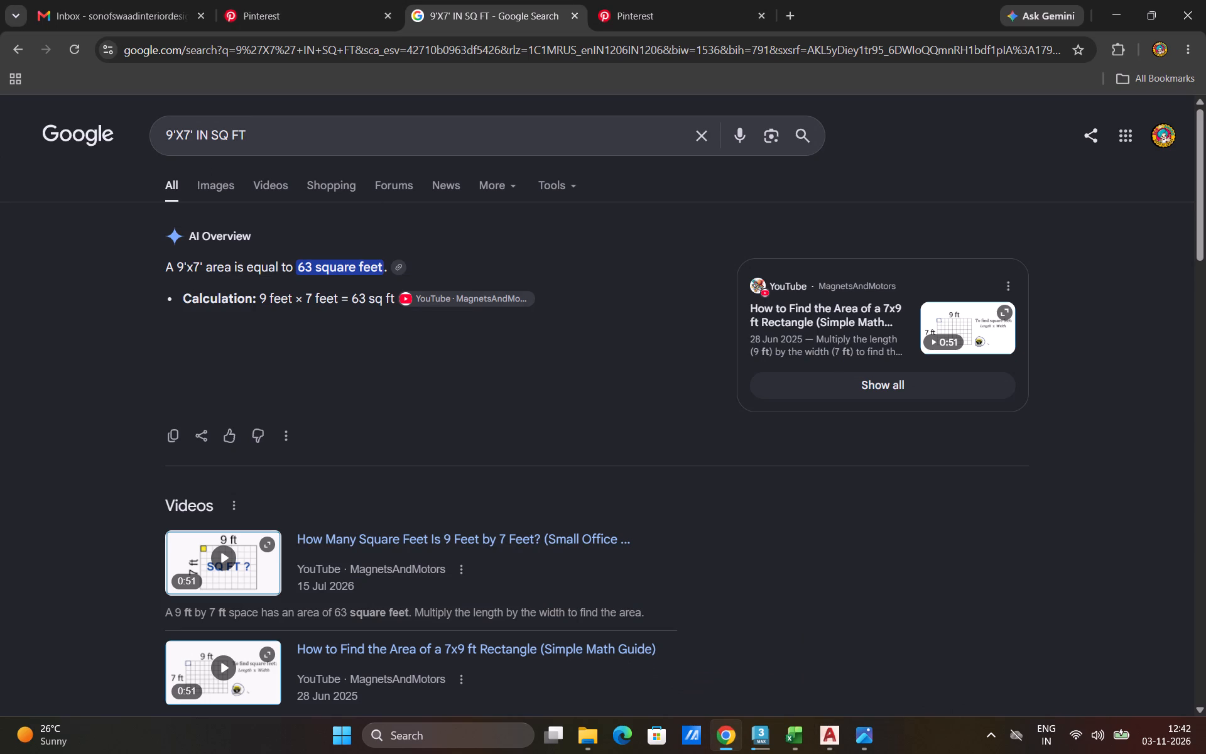
click(172, 131)
key(BackSpace)
key(2)
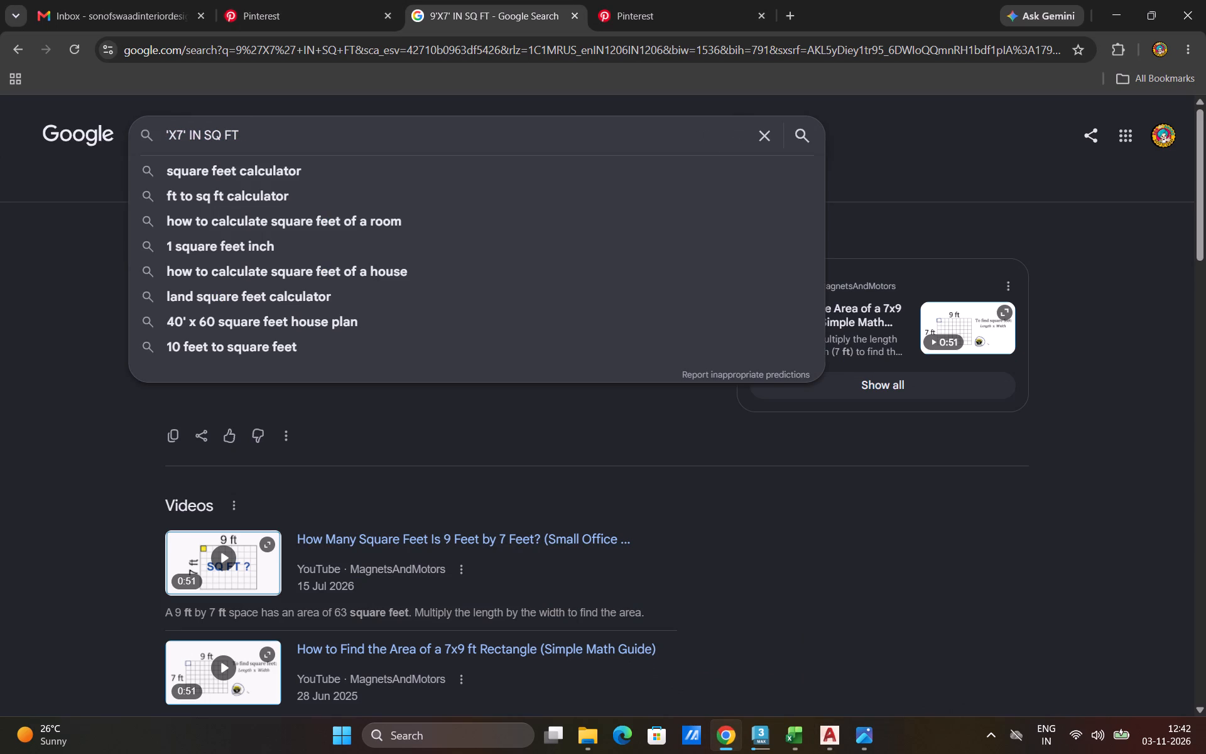
key(Right)
text(2")
key(Return)
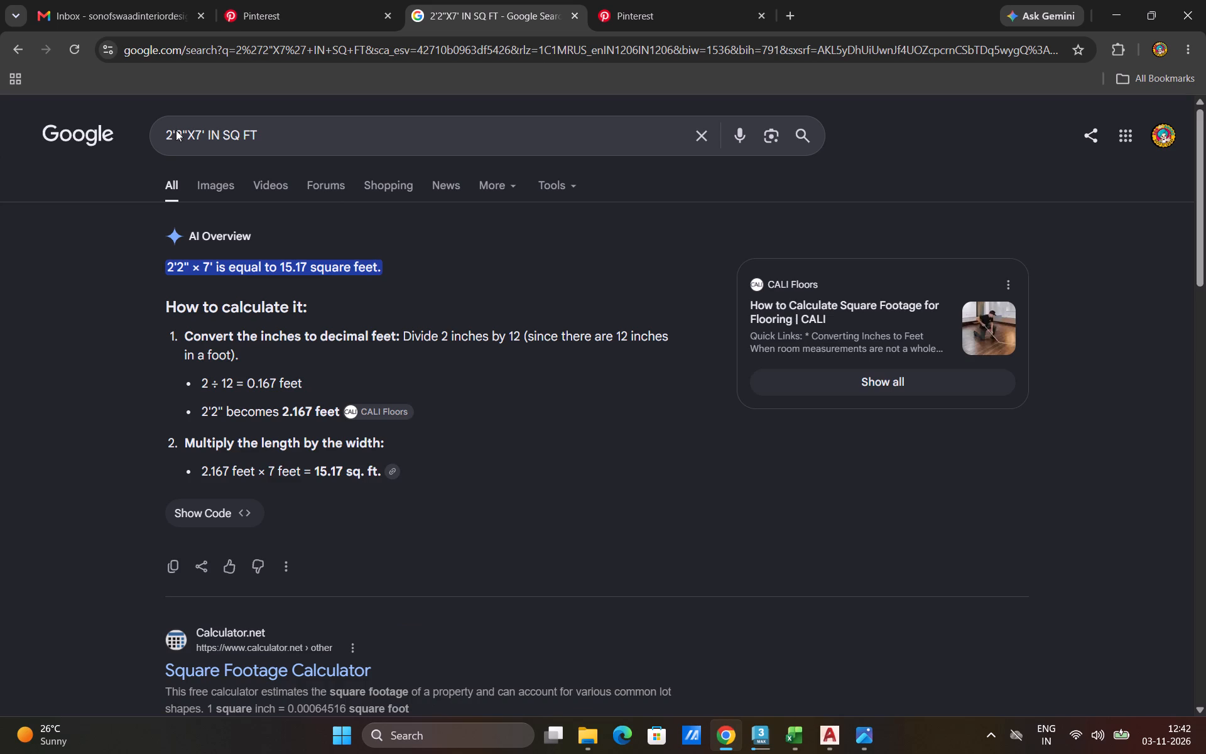
In the Excel workbook, enter 15 in cell G7 and AutoSum the brown tile row's areas into H7.
click(789, 728)
text(15)
key(Right)
drag(507, 598, 660, 617)
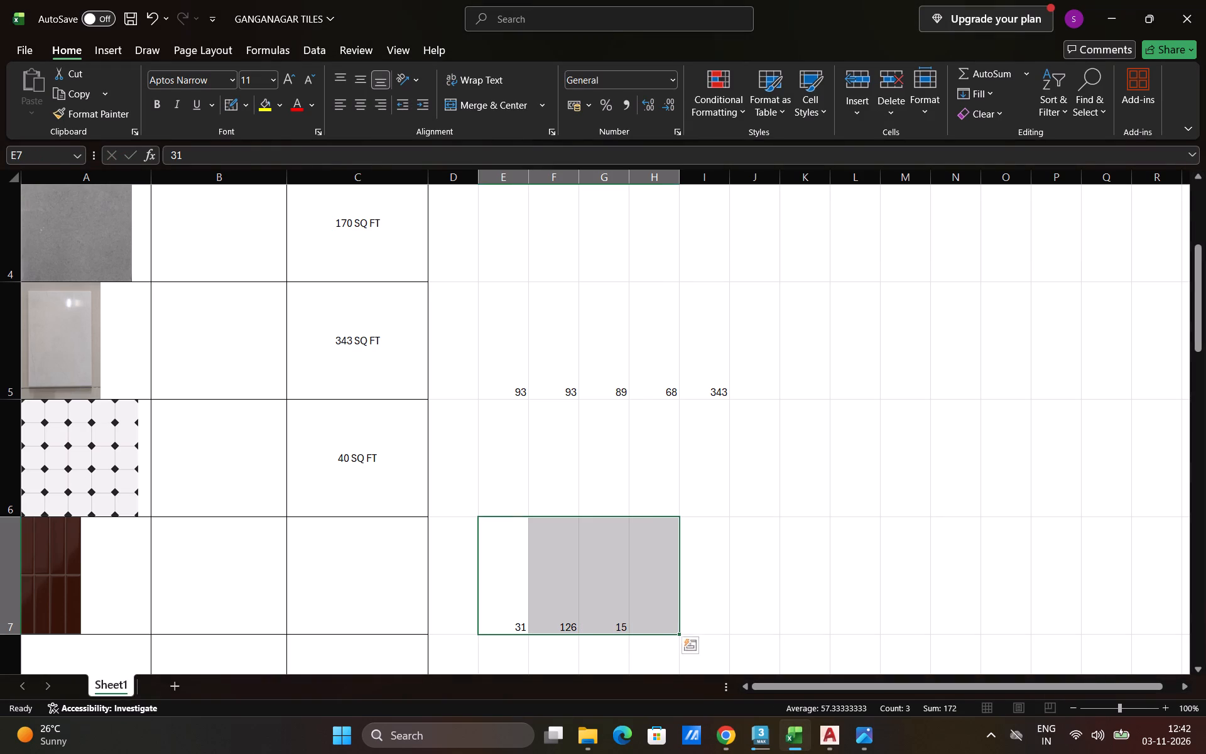
click(984, 64)
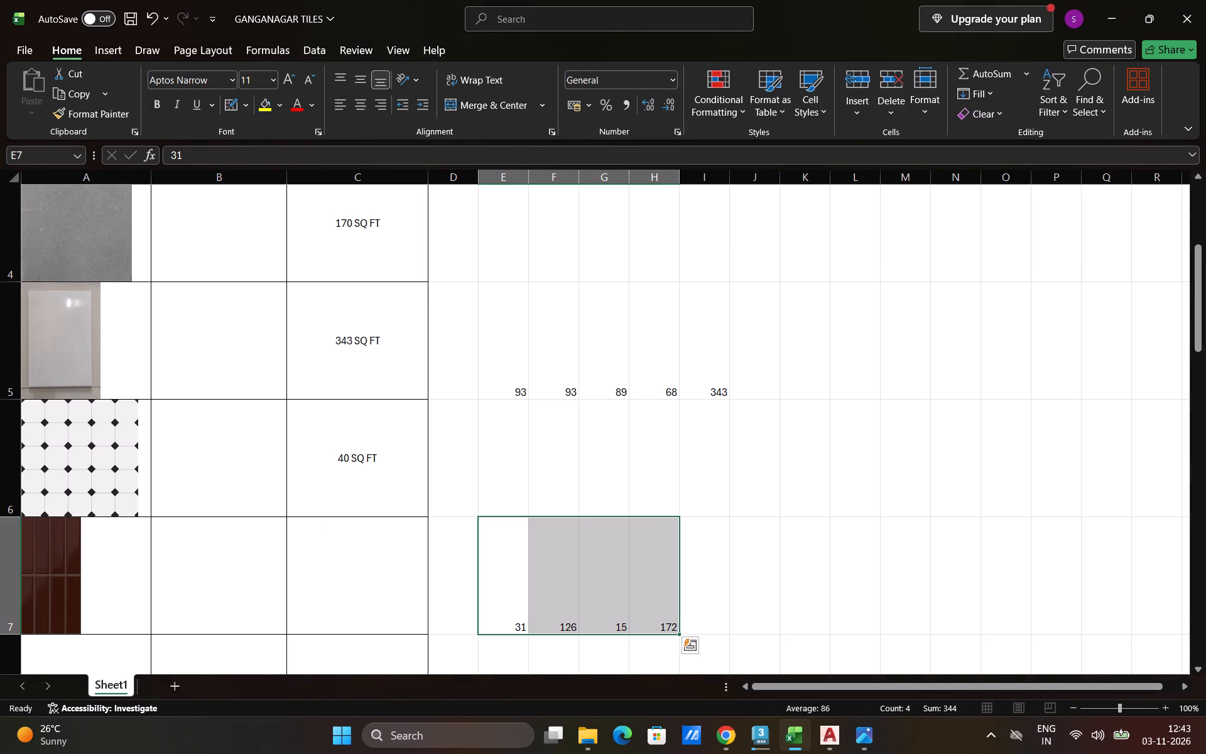
Enter 172 SQ F T as the brown tile's area in cell C7 and save the workbook.
click(298, 598)
text(172 SQ F T)
click(283, 601)
key(ctrl+s)
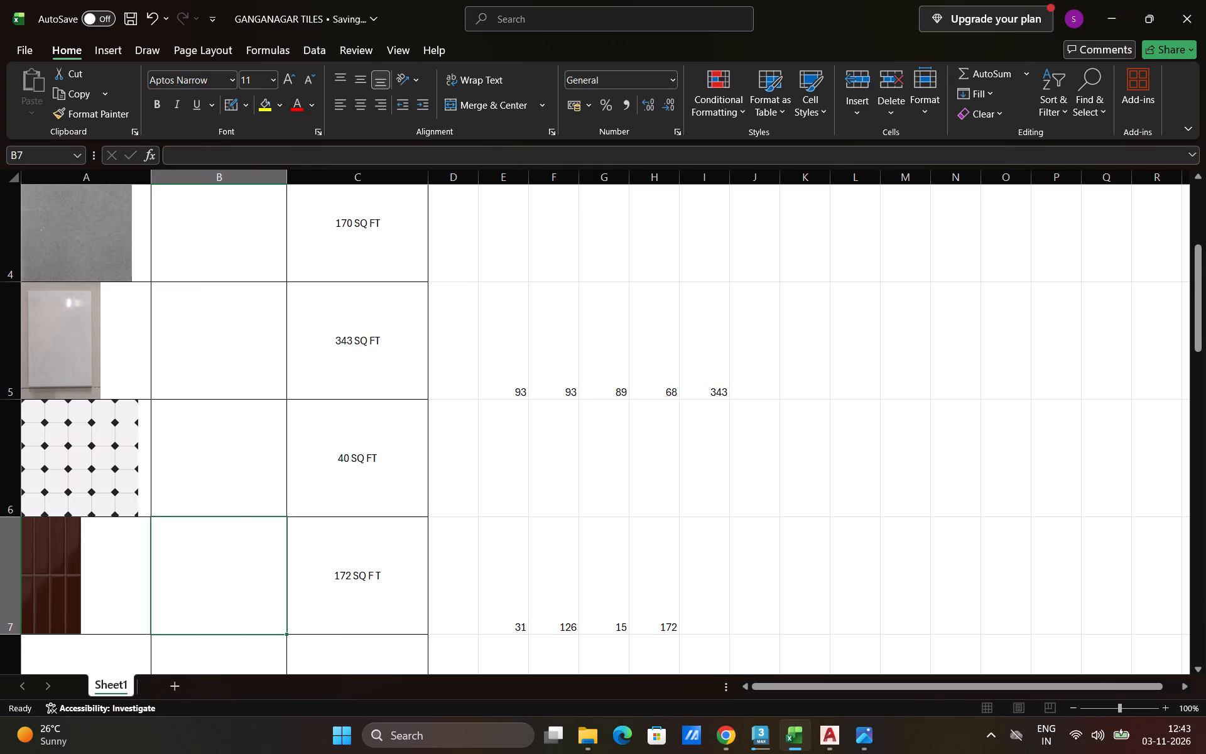
Set up printing of only the selected tile table, from the title through the brown tile row, with the sheet fitted on one page.
scroll(219, 432, up, 9)
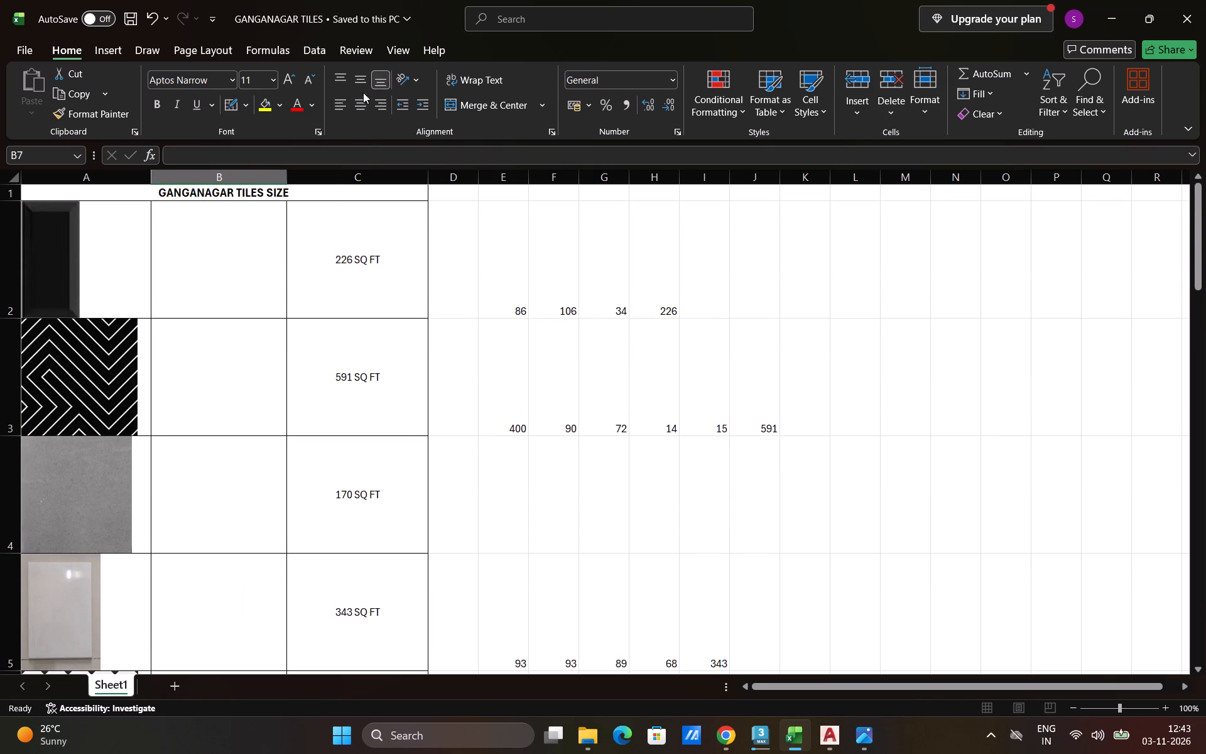
click(14, 40)
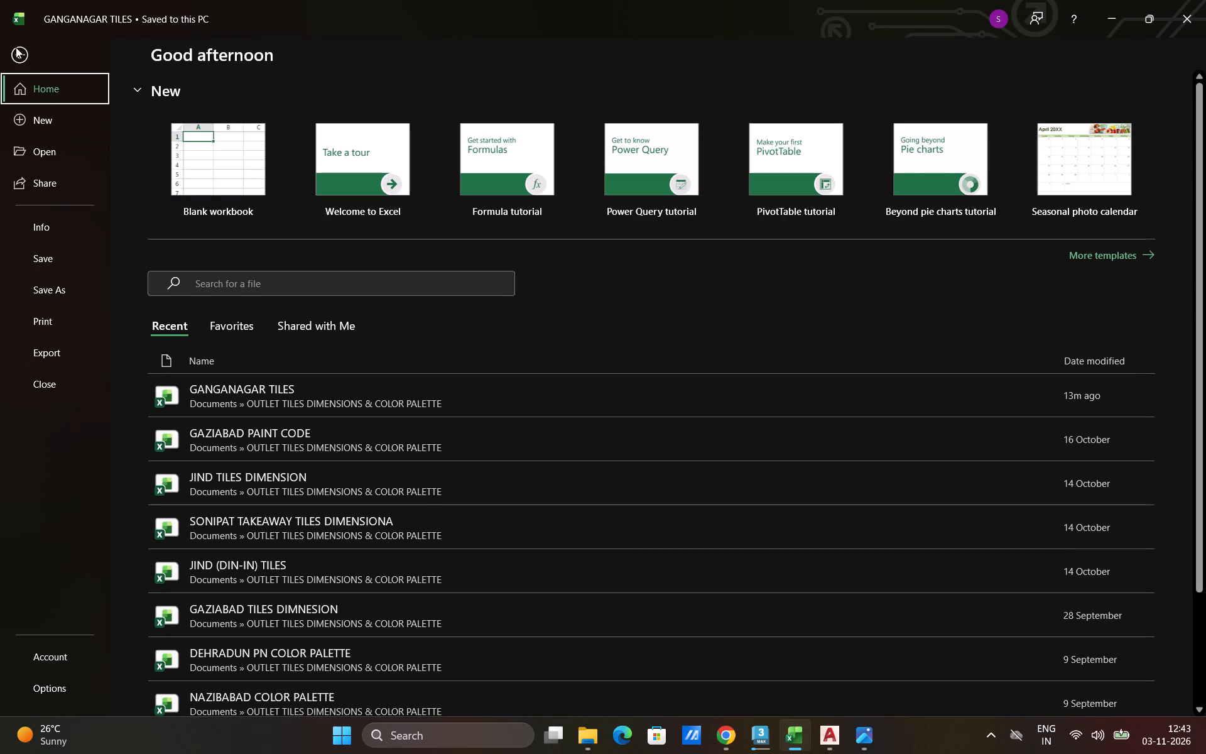
click(18, 48)
drag(89, 195, 387, 725)
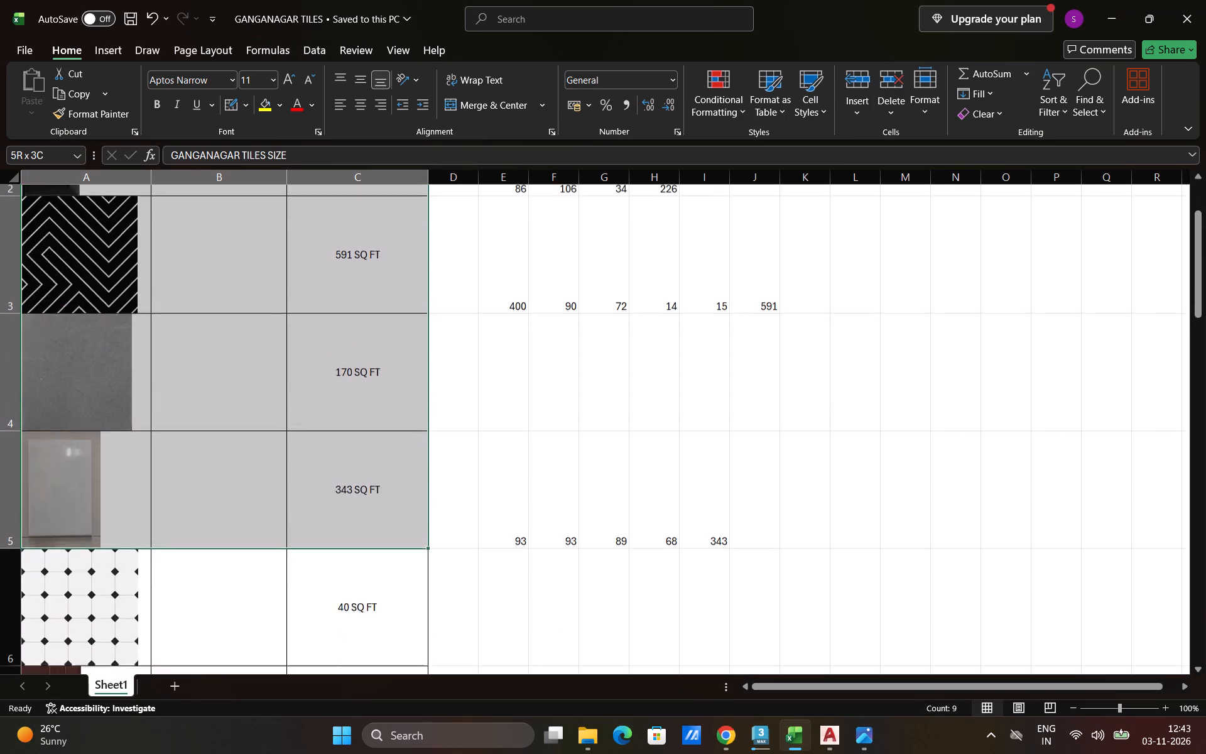
drag(387, 725, 332, 478)
scroll(237, 334, up, 9)
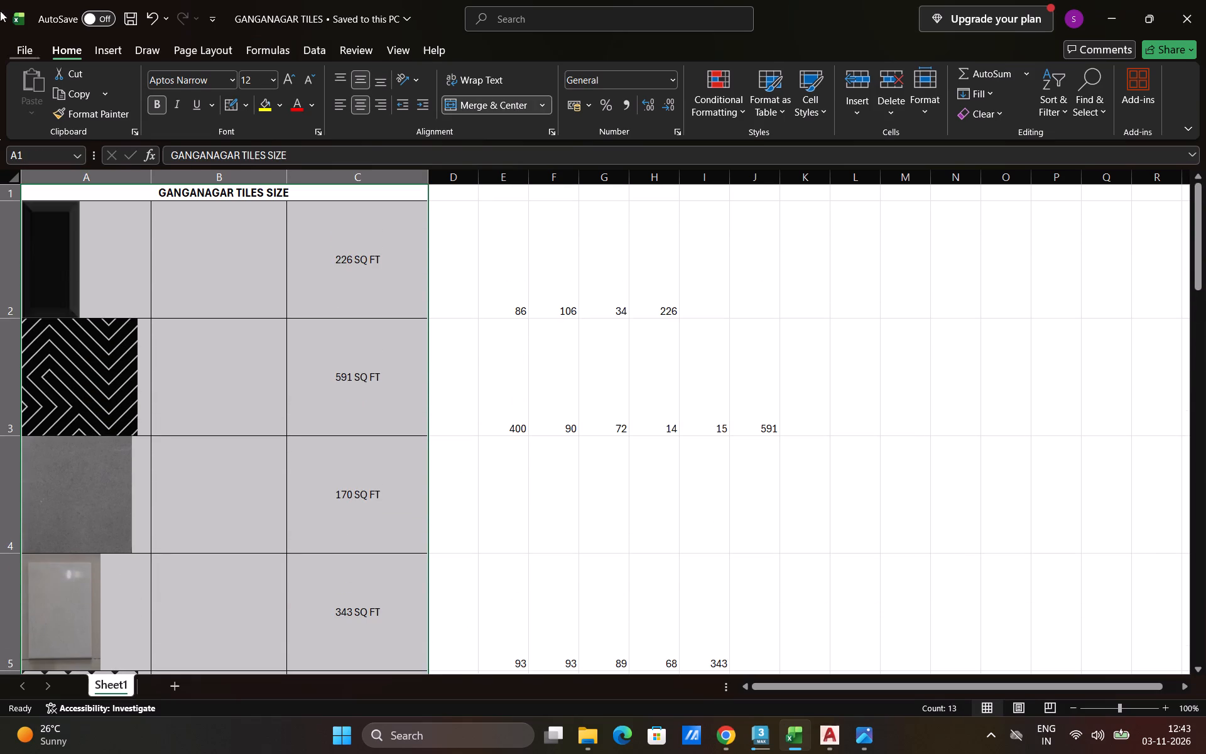
click(21, 43)
click(55, 328)
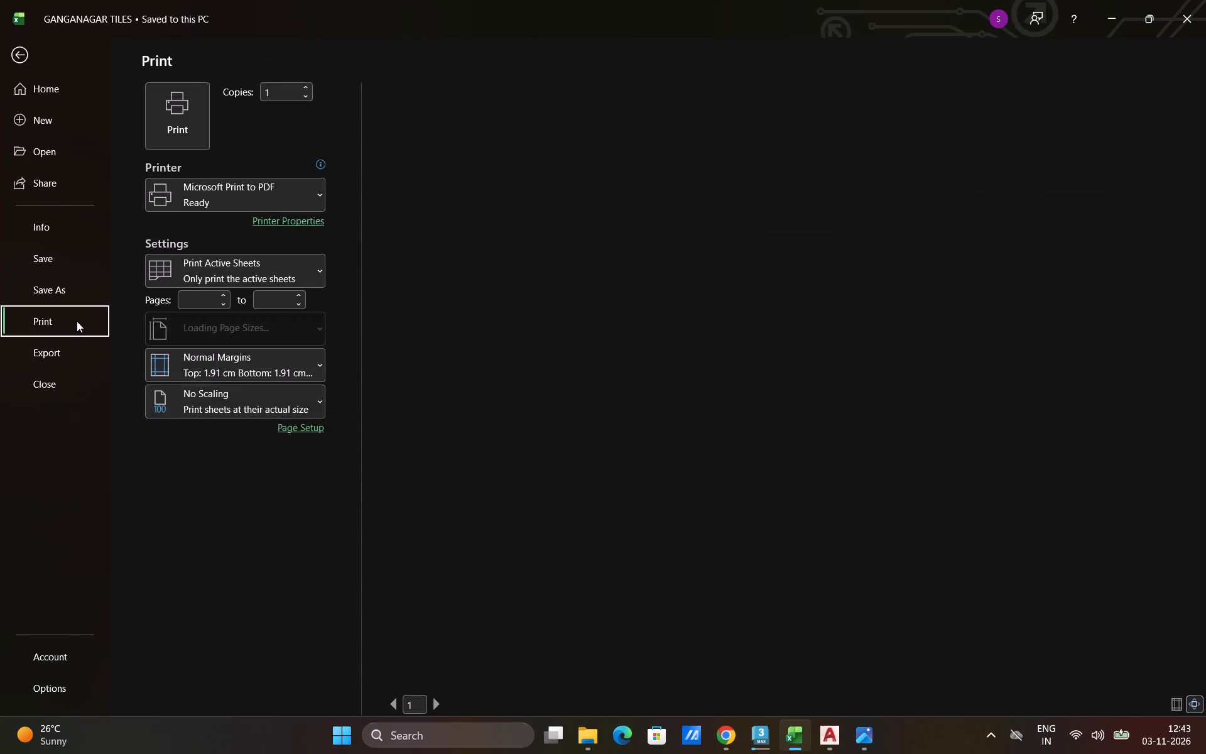
click(210, 259)
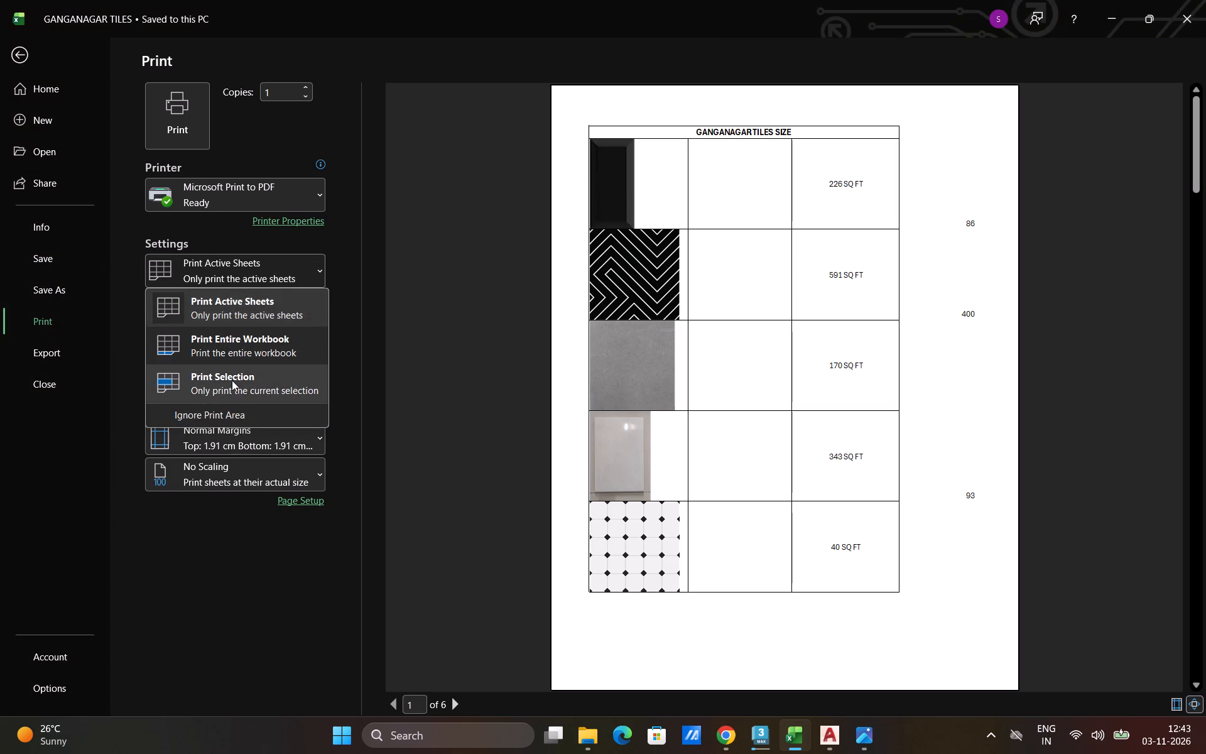
click(232, 380)
click(230, 476)
click(239, 548)
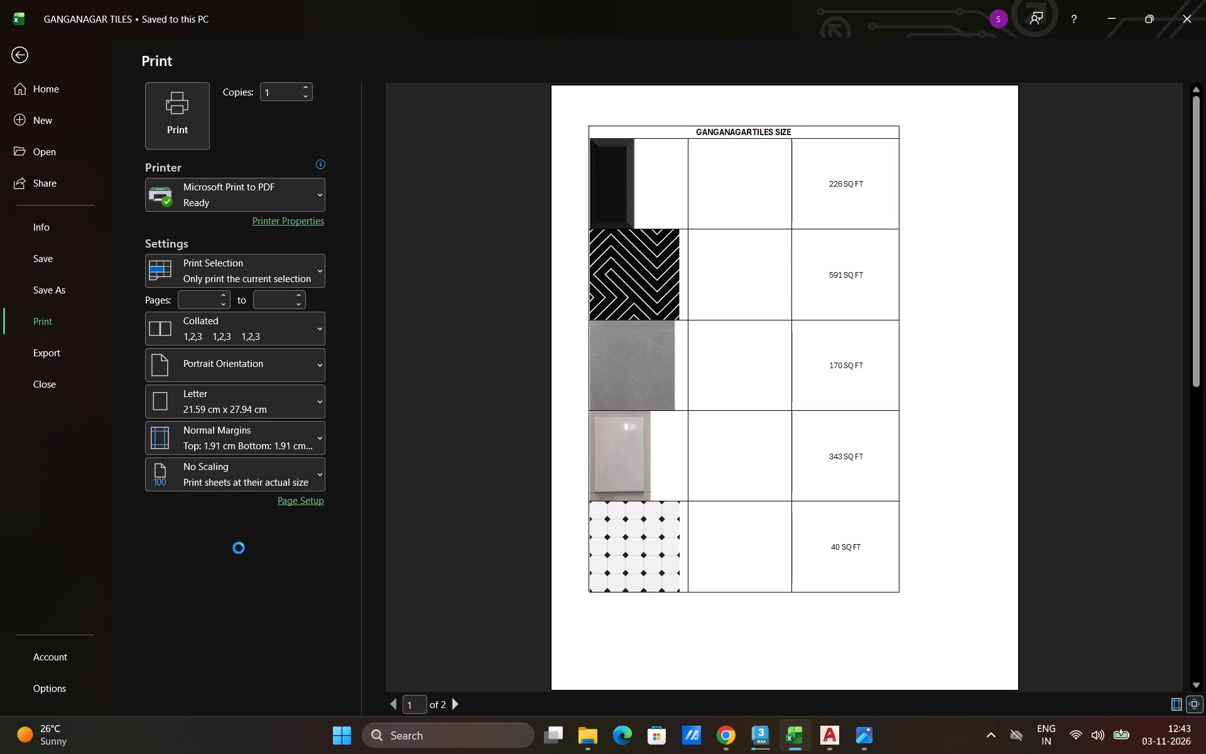
Print the tile table to a PDF named GANGANAGAR TILES in the current outlet tiles dimensions folder.
click(170, 133)
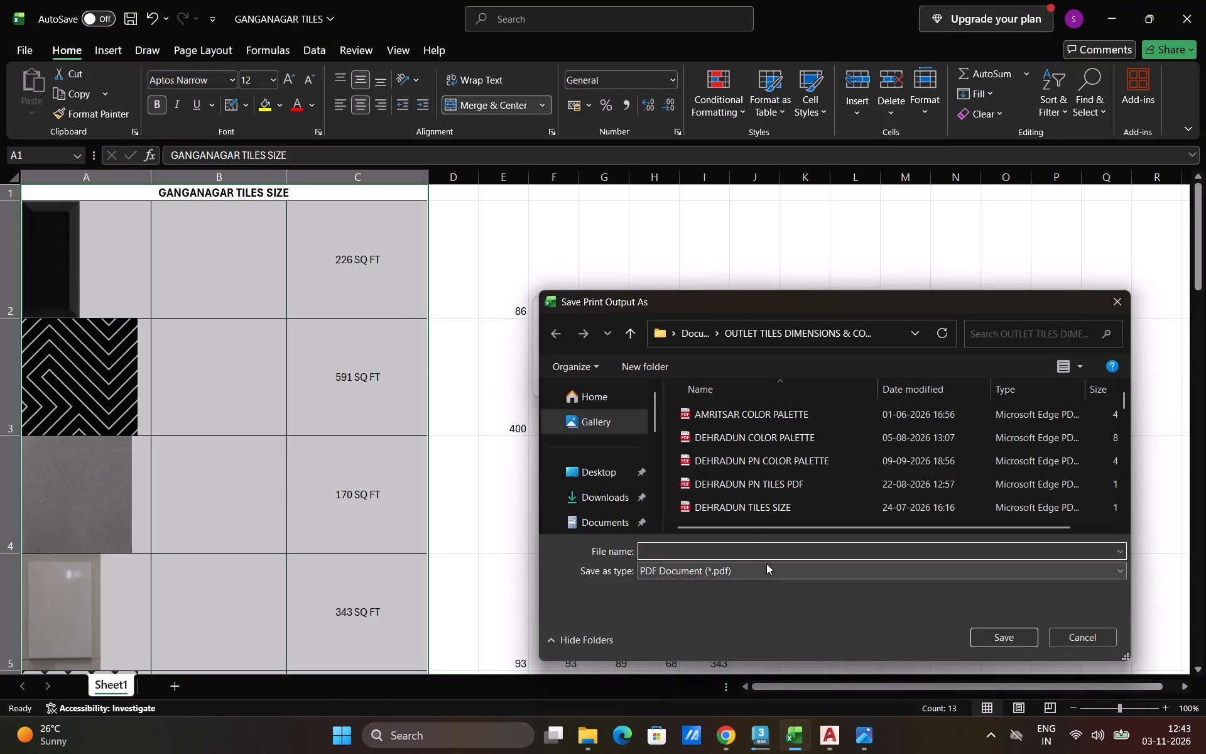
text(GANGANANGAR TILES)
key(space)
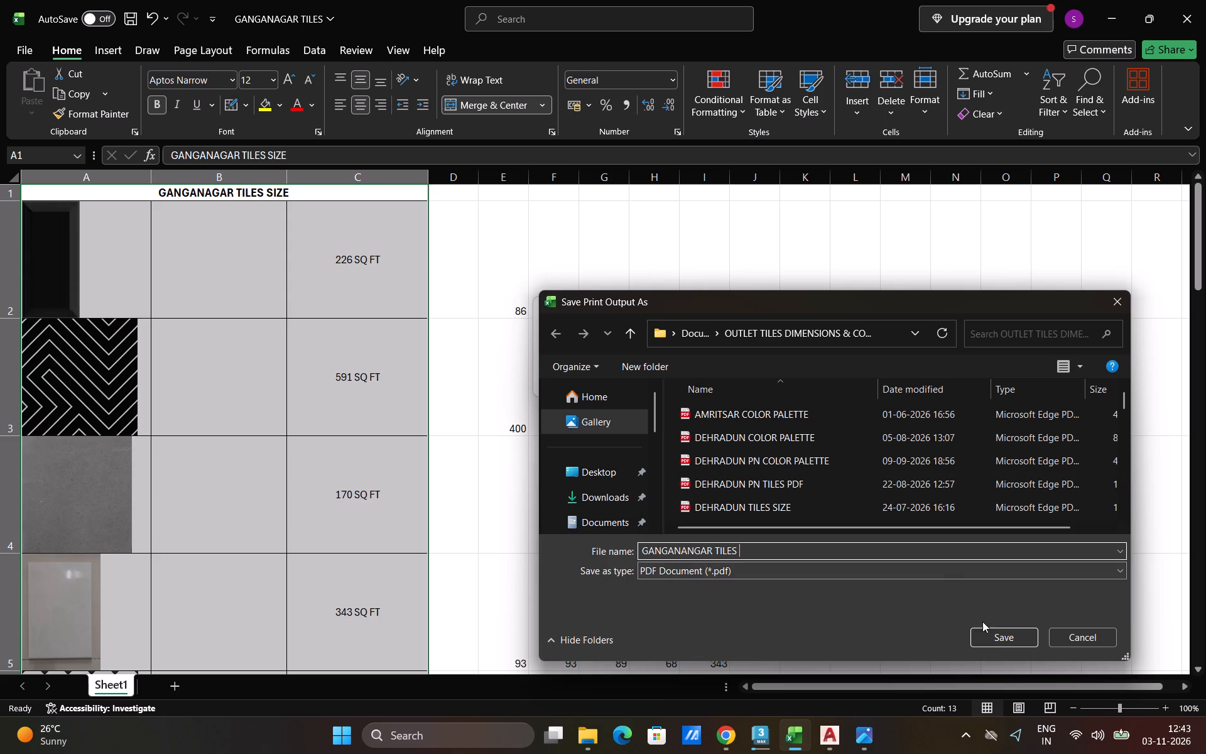
click(698, 549)
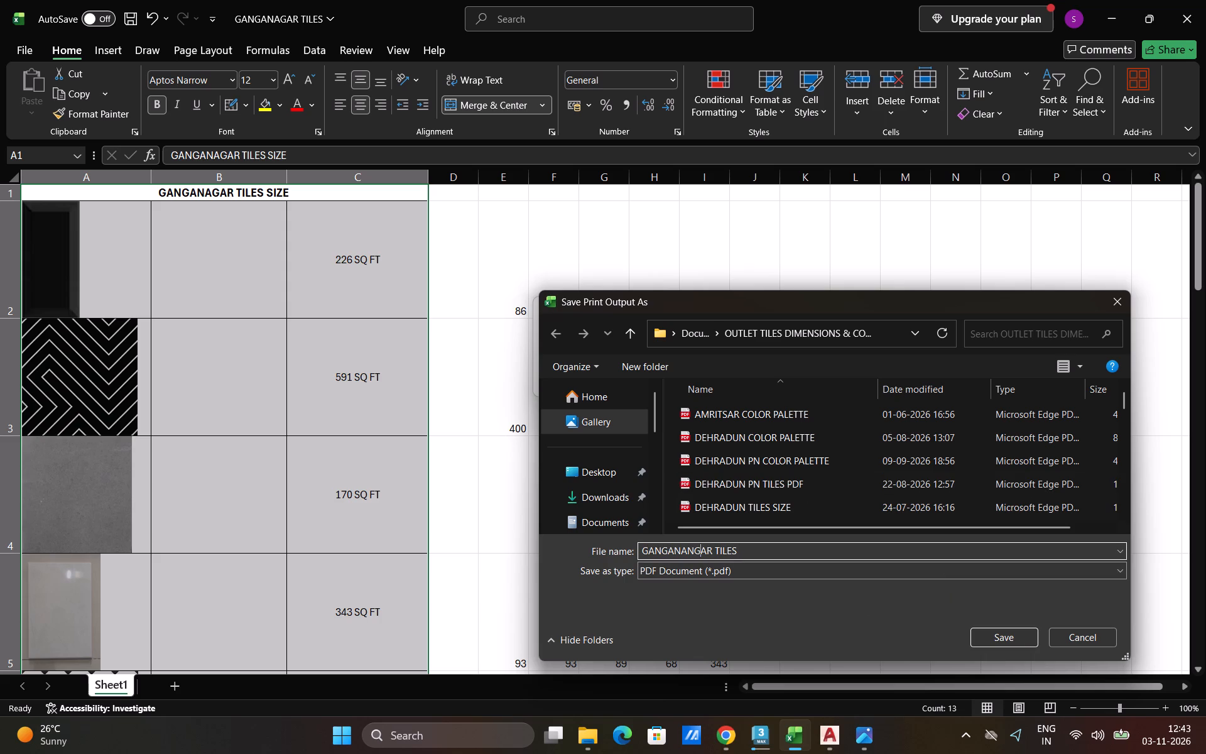
click(692, 549)
key(BackSpace)
click(985, 630)
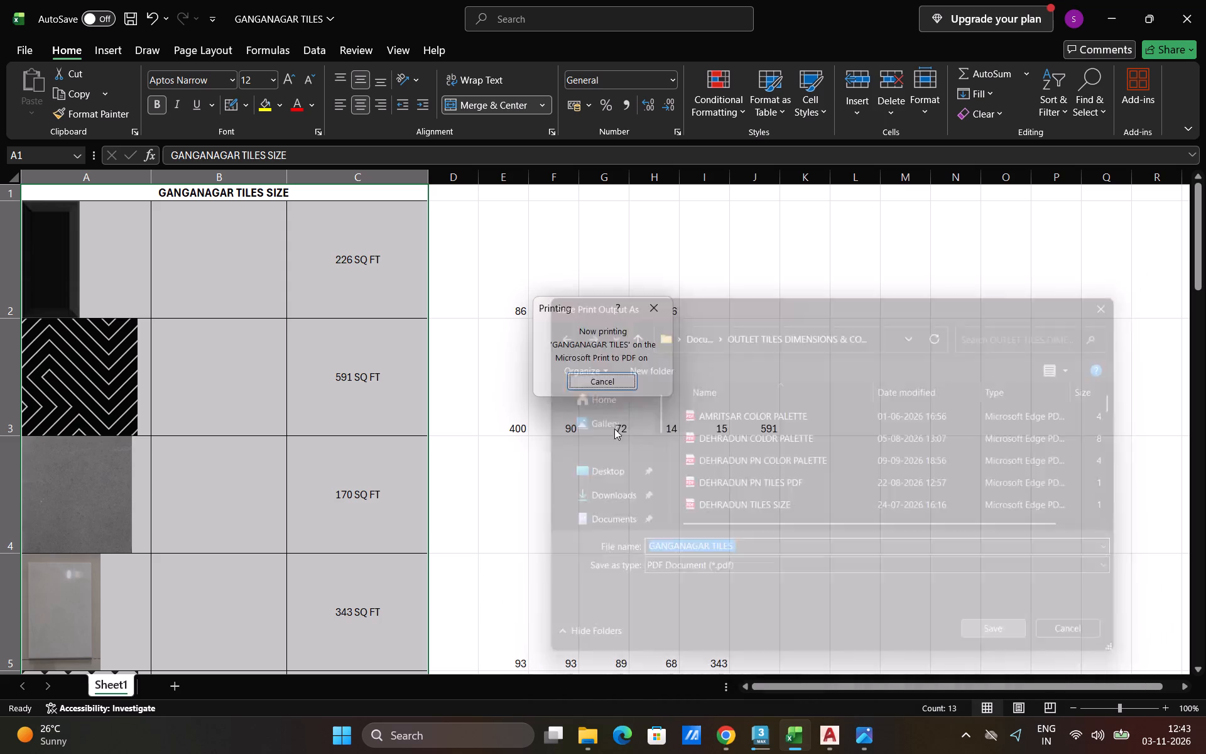
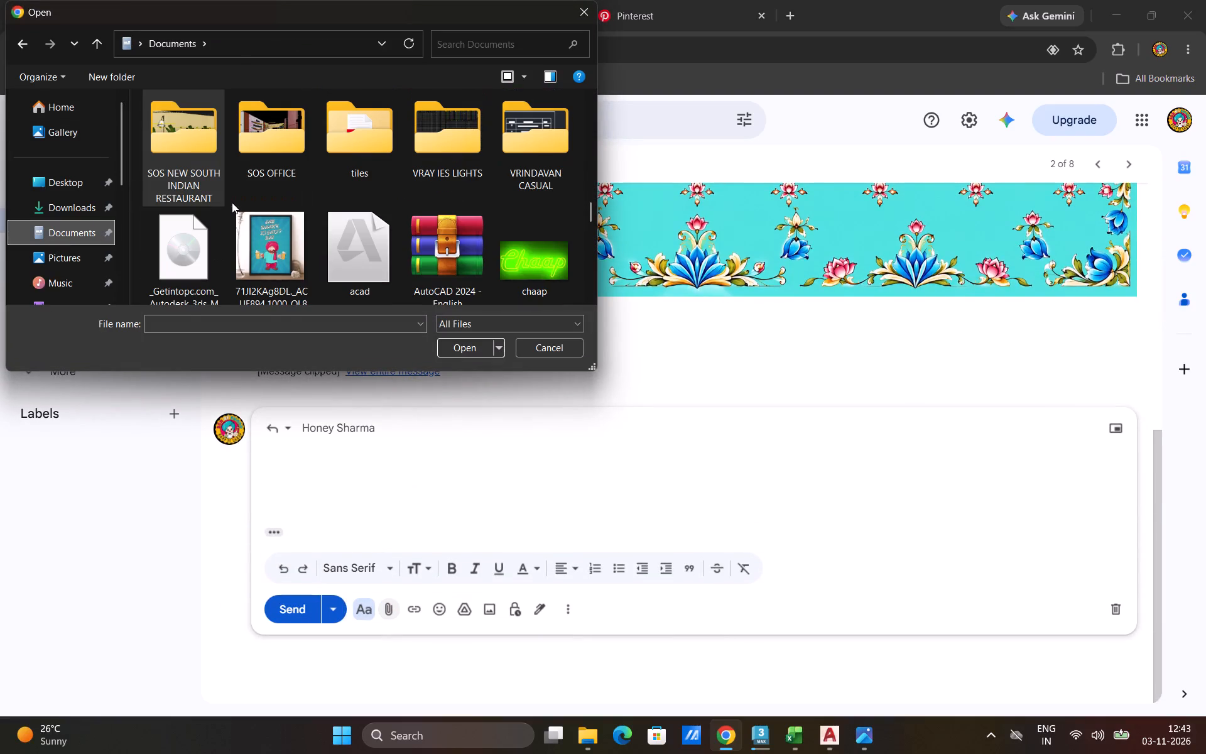
Choose the GANGANAGAR TILES PDF from the OUTLET TILES DIMENSIONS folder in Documents as the attachment for the Gmail reply.
scroll(232, 202, up, 5)
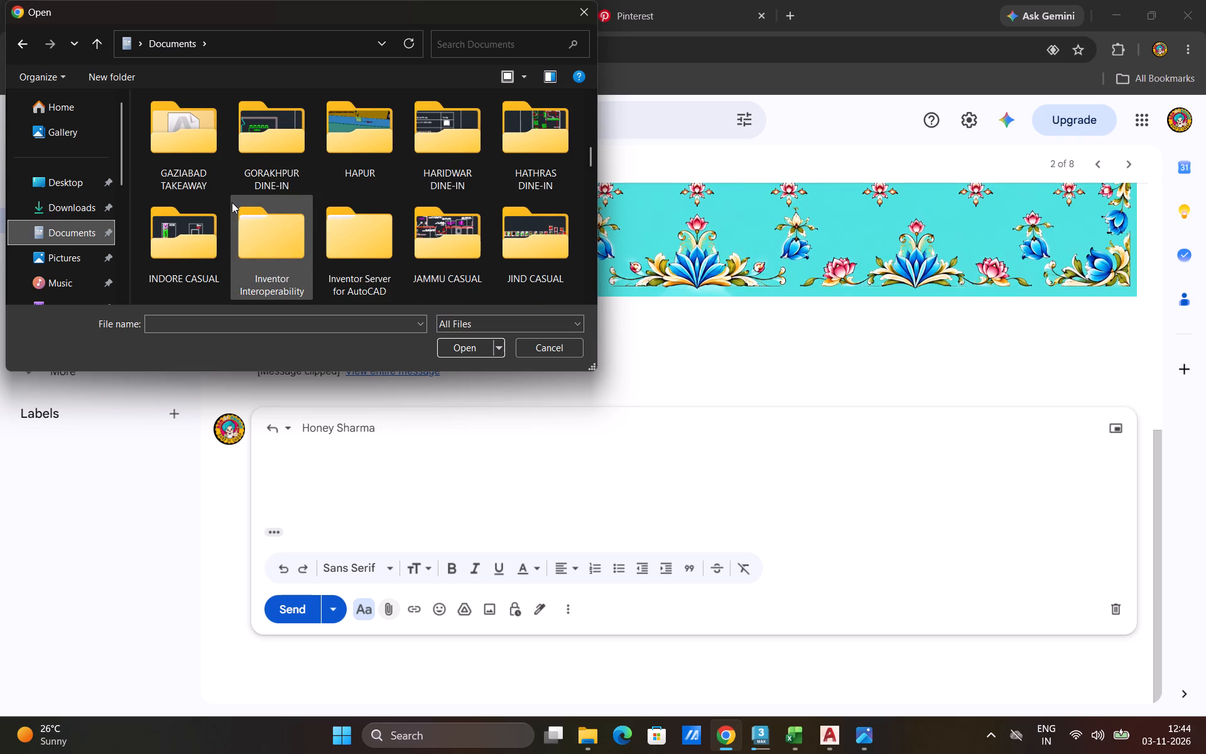
scroll(232, 202, down, 1)
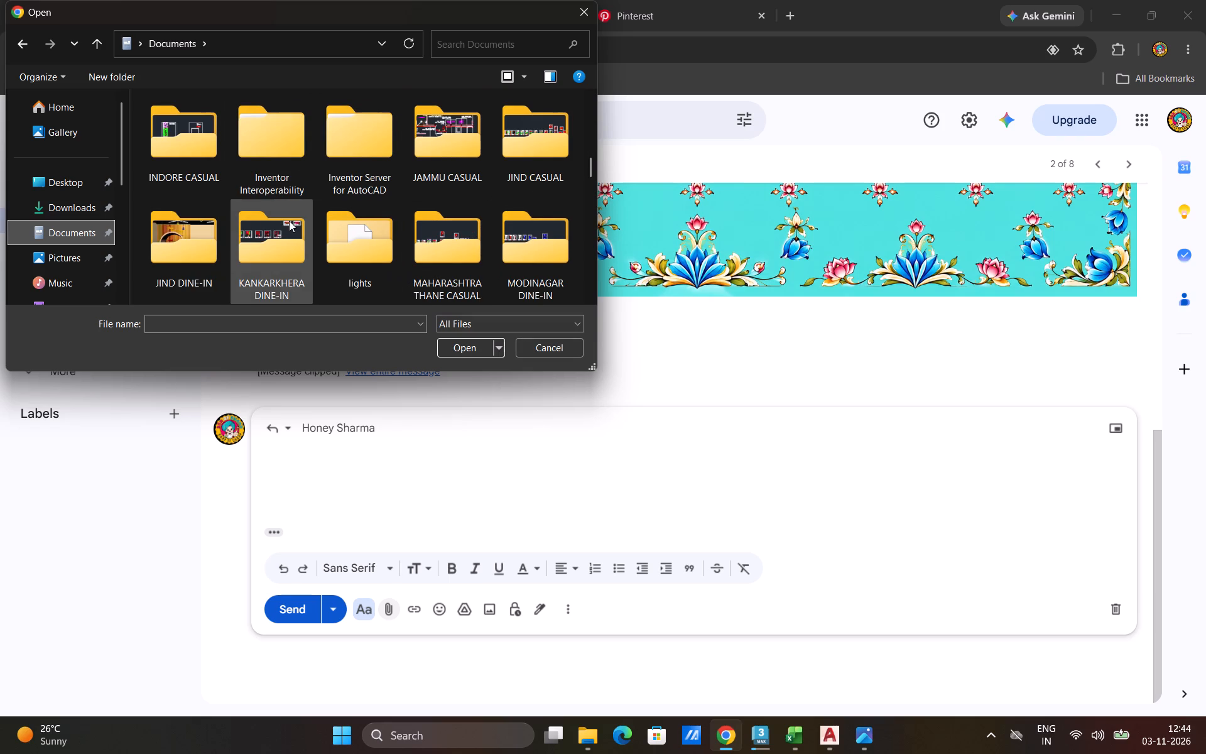
scroll(289, 221, down, 1)
double_click(501, 267)
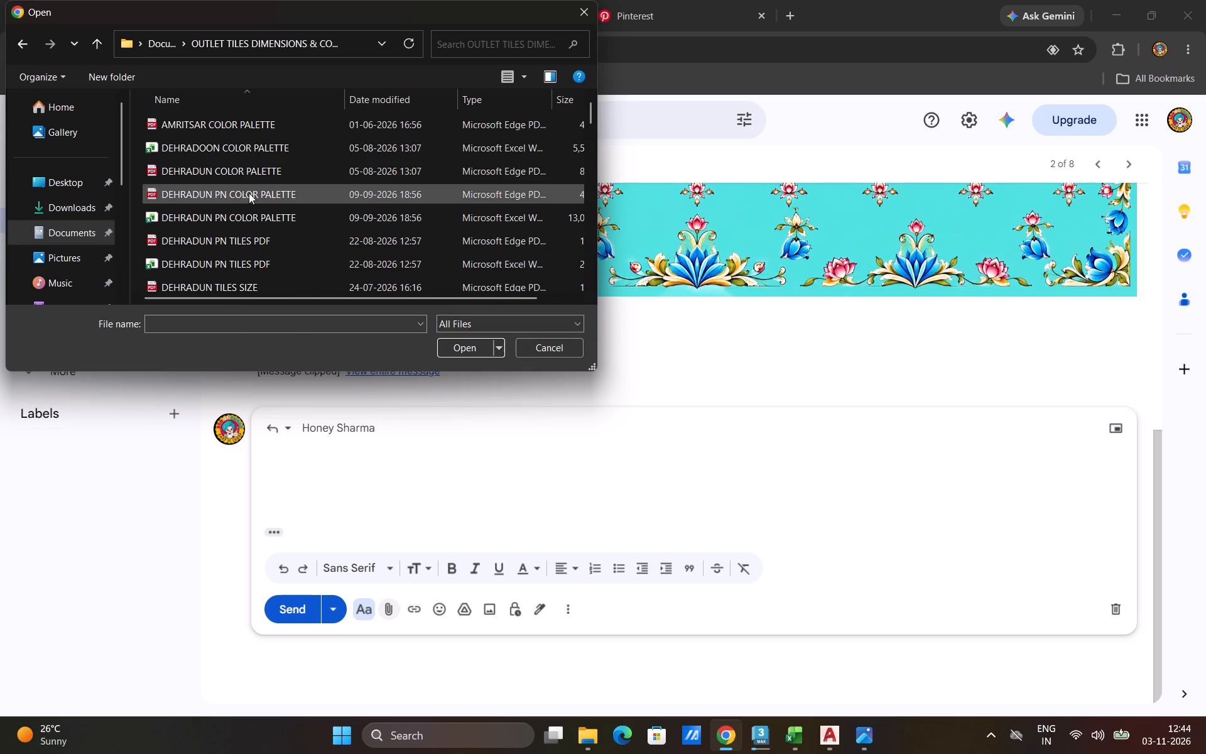
scroll(241, 188, down, 3)
click(208, 188)
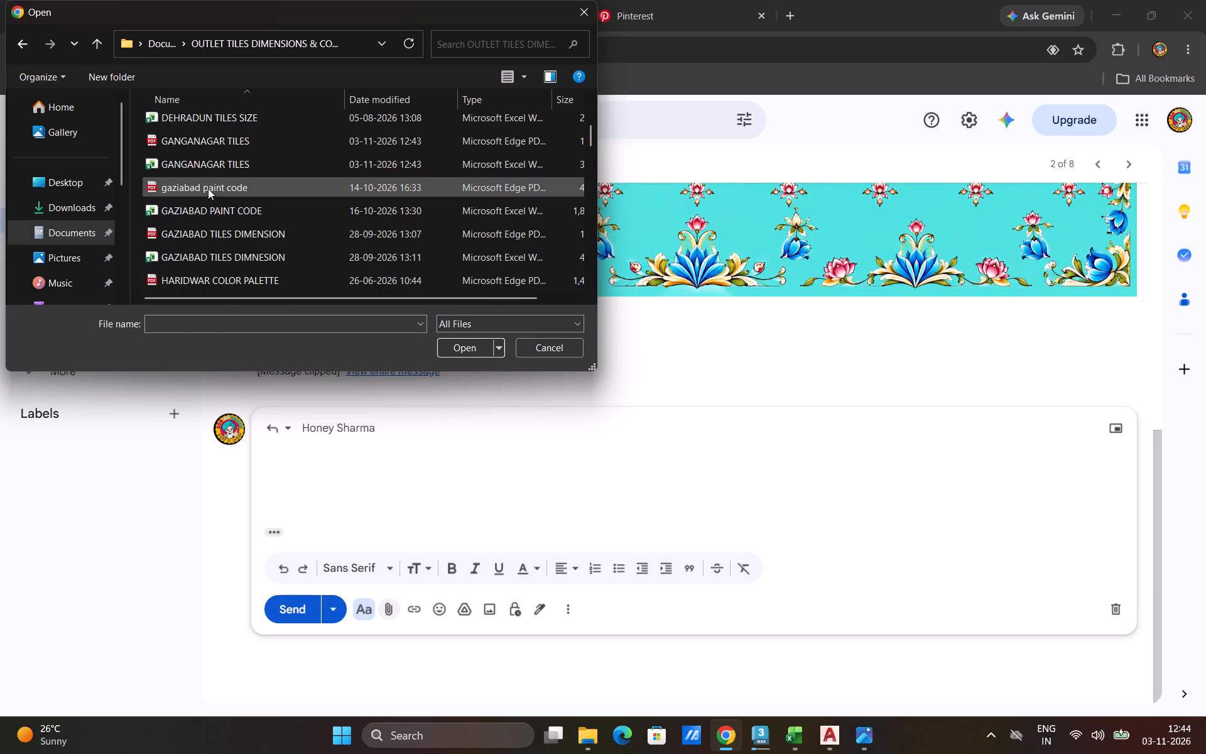
click(206, 141)
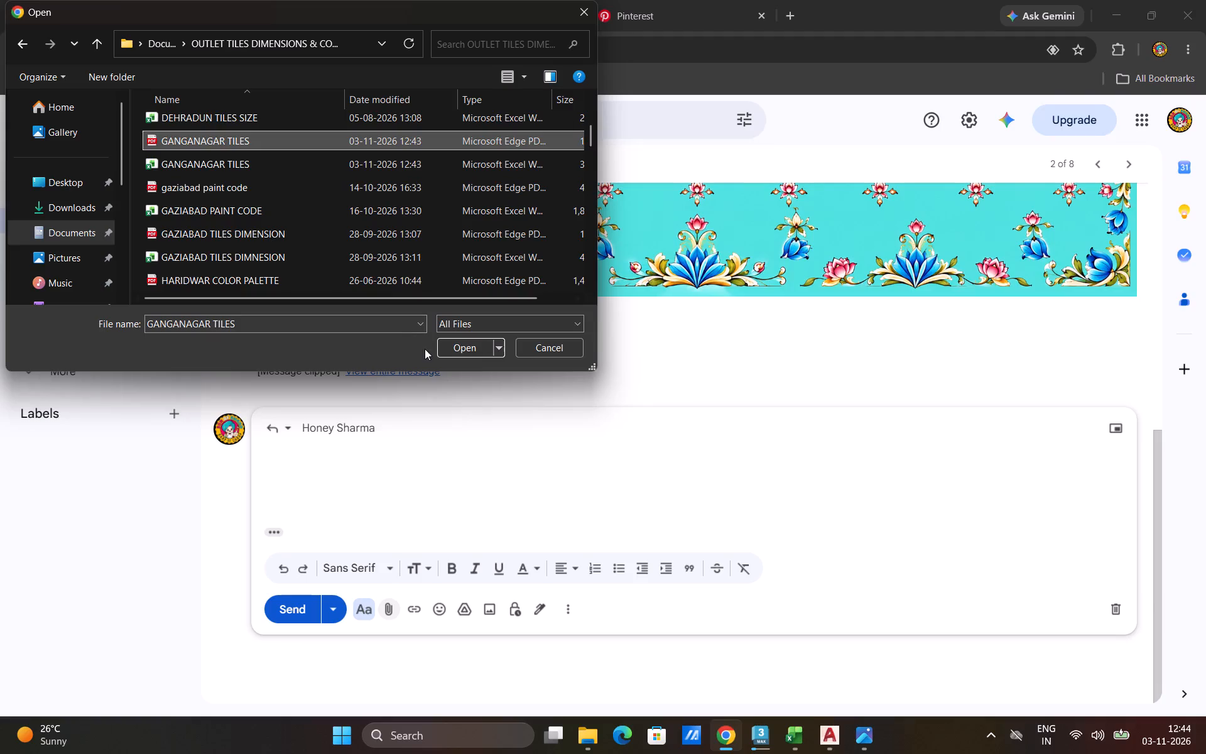
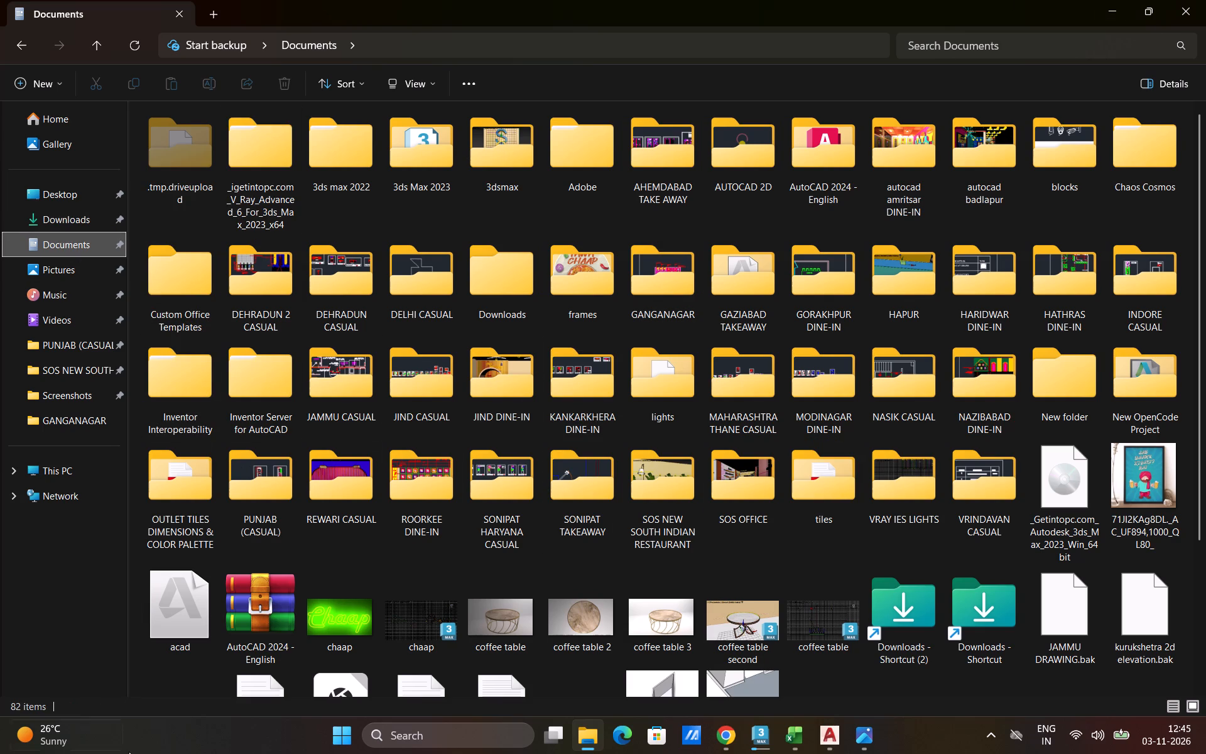
Check the files in the OUTLET TILES DIMENSIONS & COLOR PALETTE folder and return to the GANGANAGAR TILES workbook in Excel.
double_click(193, 491)
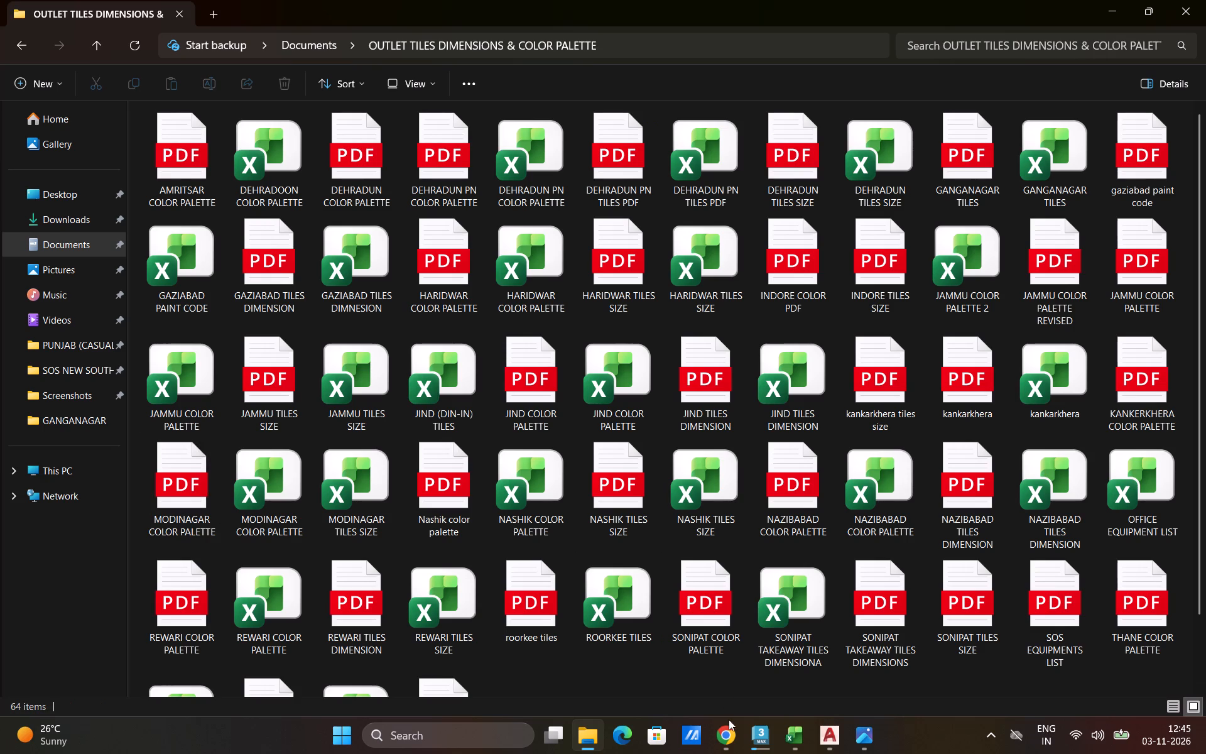
click(780, 750)
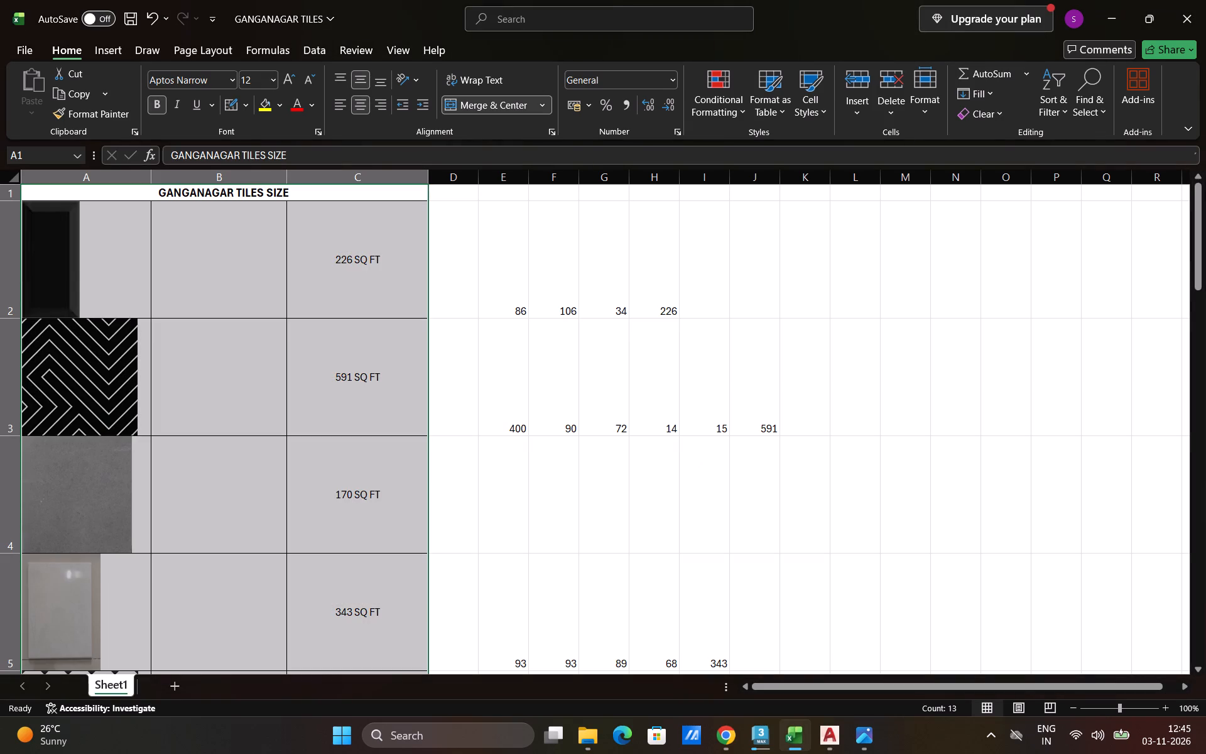
Save and close the GANGANAGAR TILES workbook.
key(ctrl+s)
click(1205, 0)
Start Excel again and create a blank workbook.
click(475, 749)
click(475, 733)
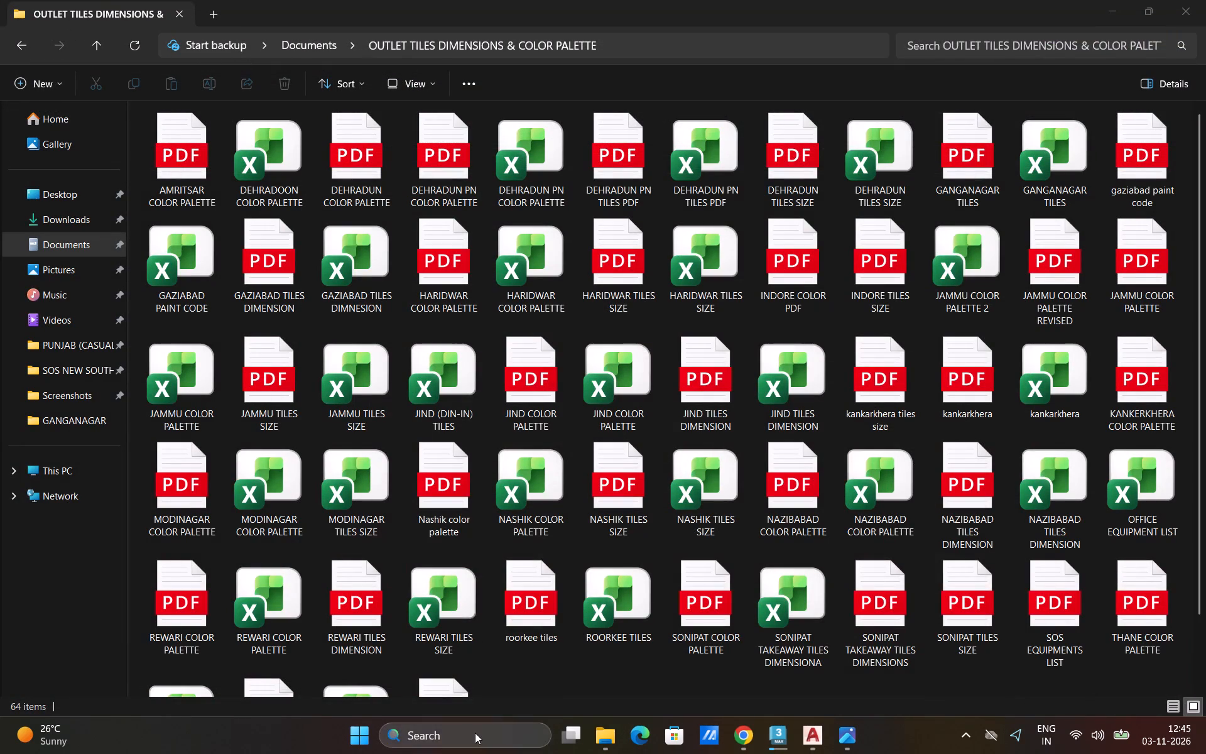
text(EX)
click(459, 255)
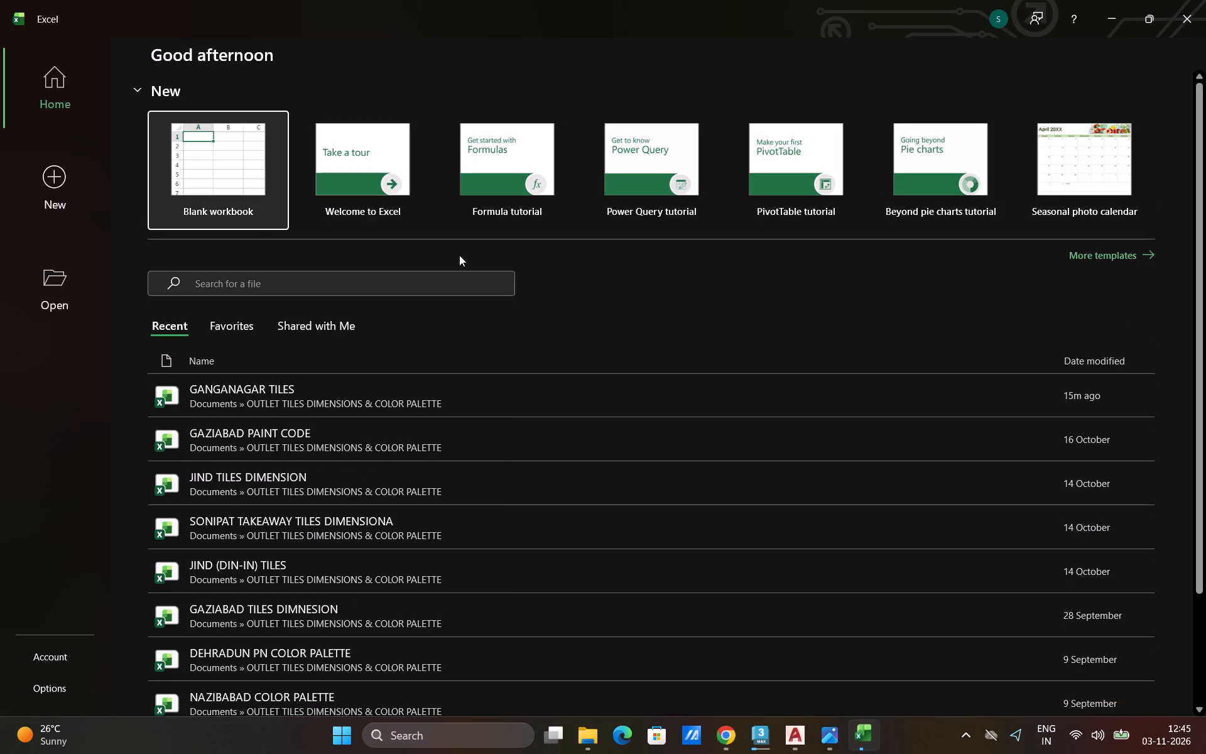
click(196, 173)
Open the JIND (DIN-IN) TILES workbook from the OUTLET TILES DIMENSIONS & COLOR PALETTE folder.
click(579, 735)
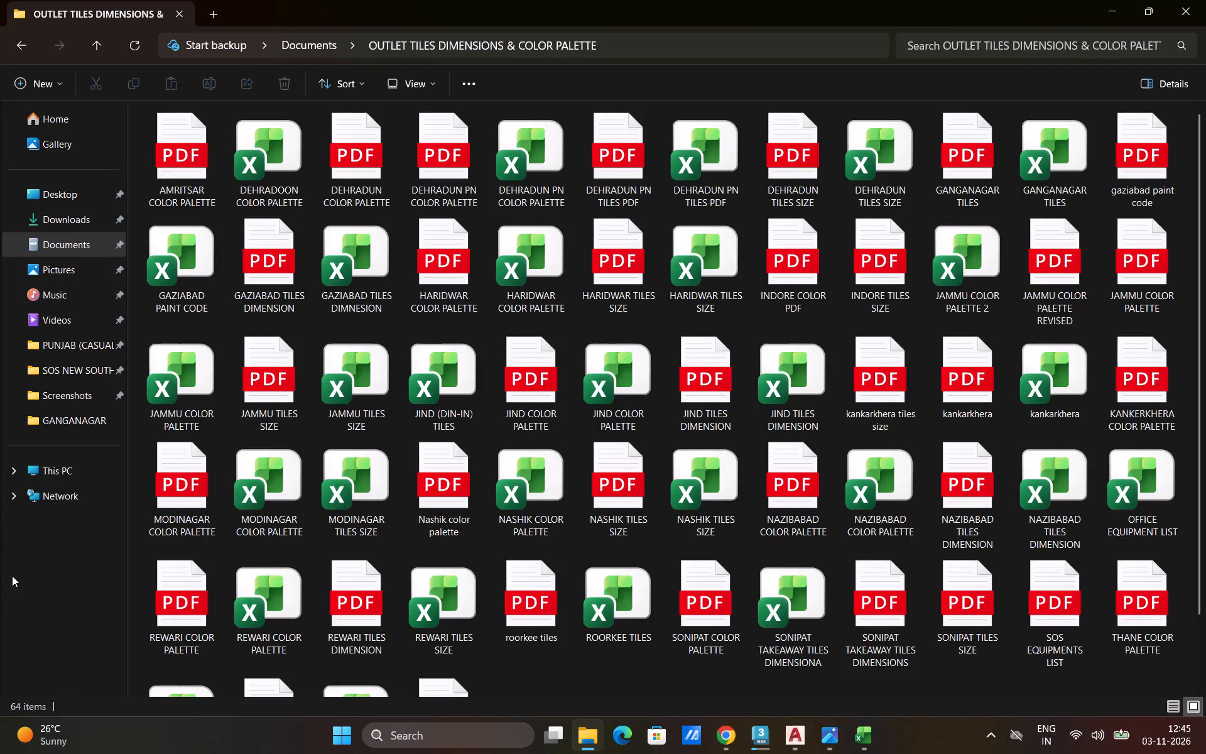
double_click(470, 405)
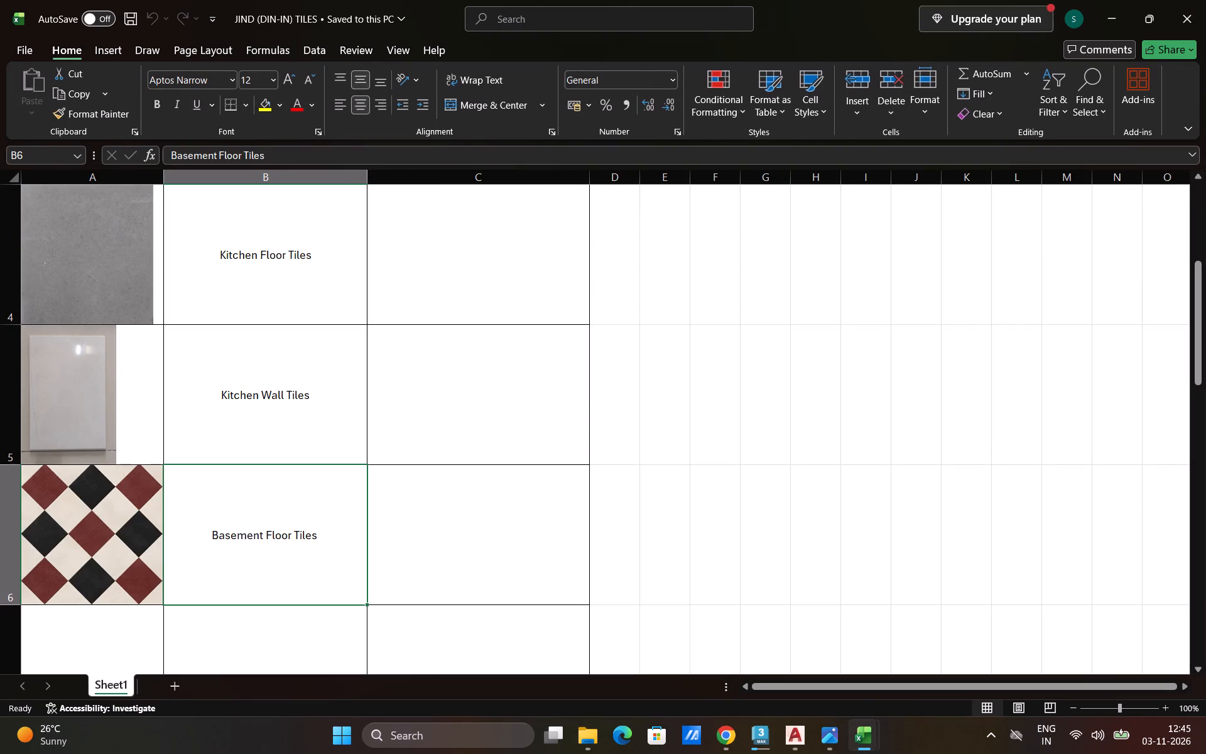
Look through the JIND TILES DIMENSION table, from its title down to the Basement Floor Tiles row.
scroll(239, 391, up, 10)
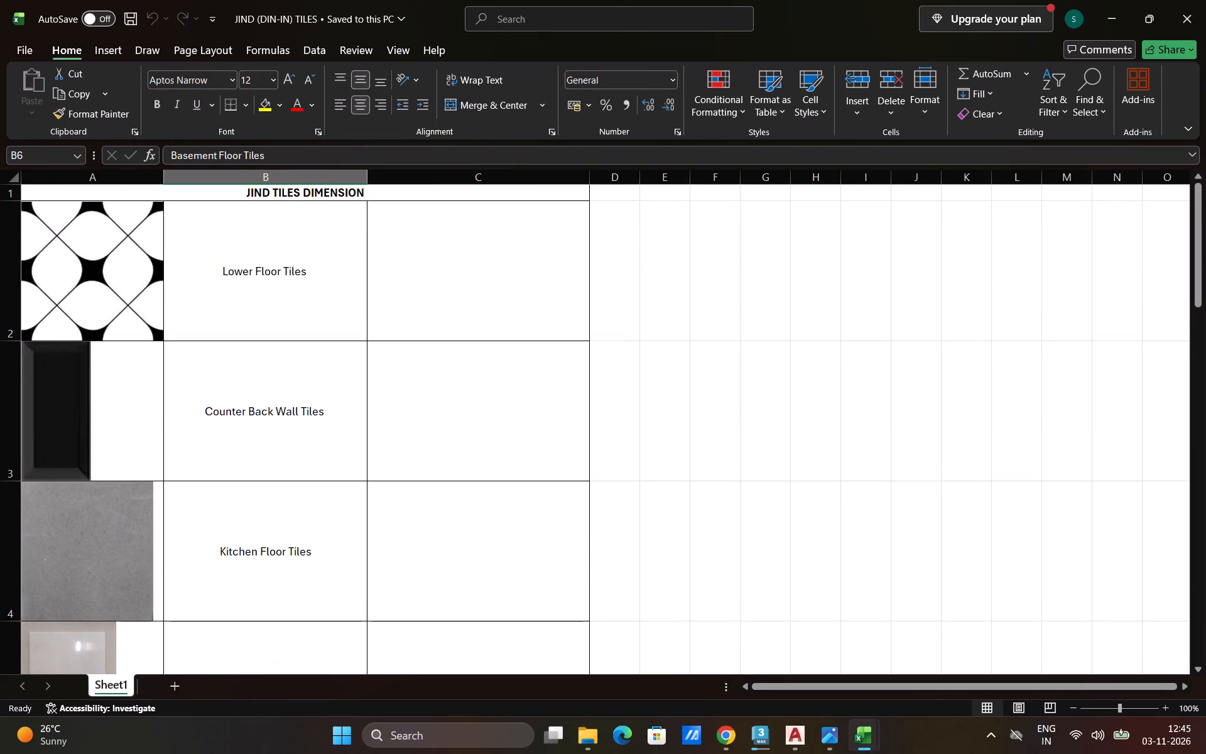
scroll(239, 396, up, 1)
scroll(239, 397, down, 6)
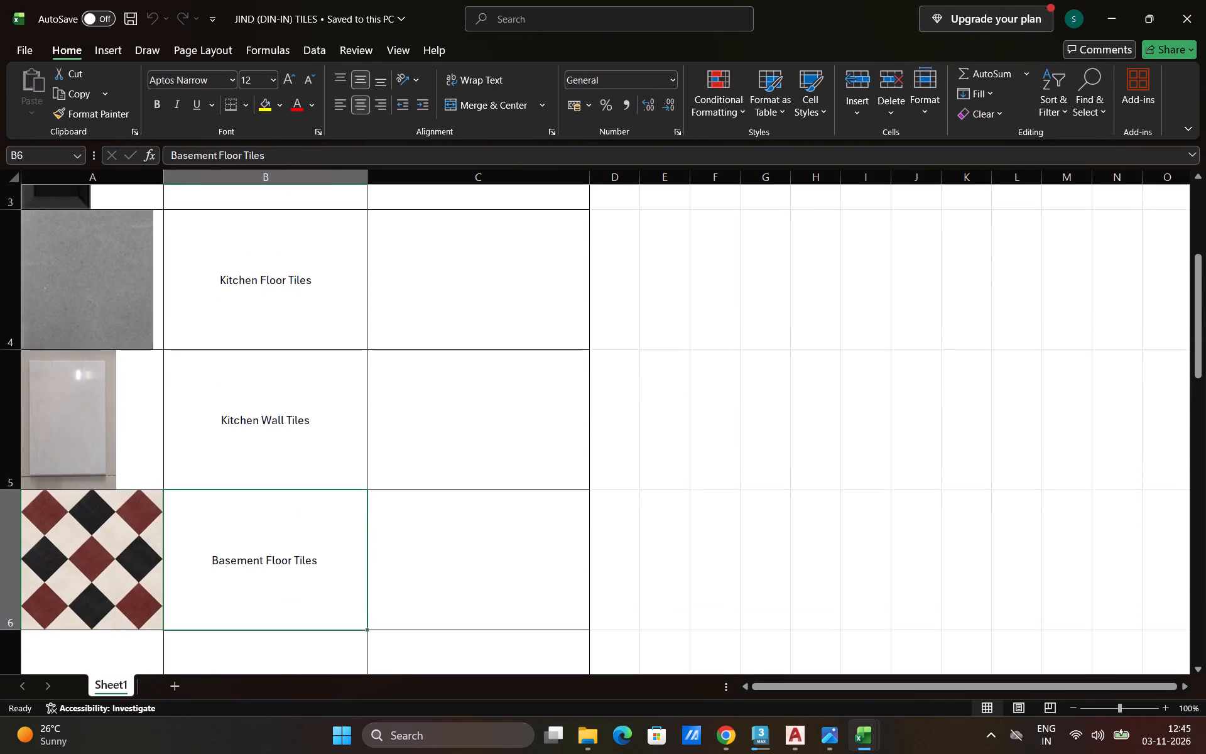
scroll(239, 397, up, 11)
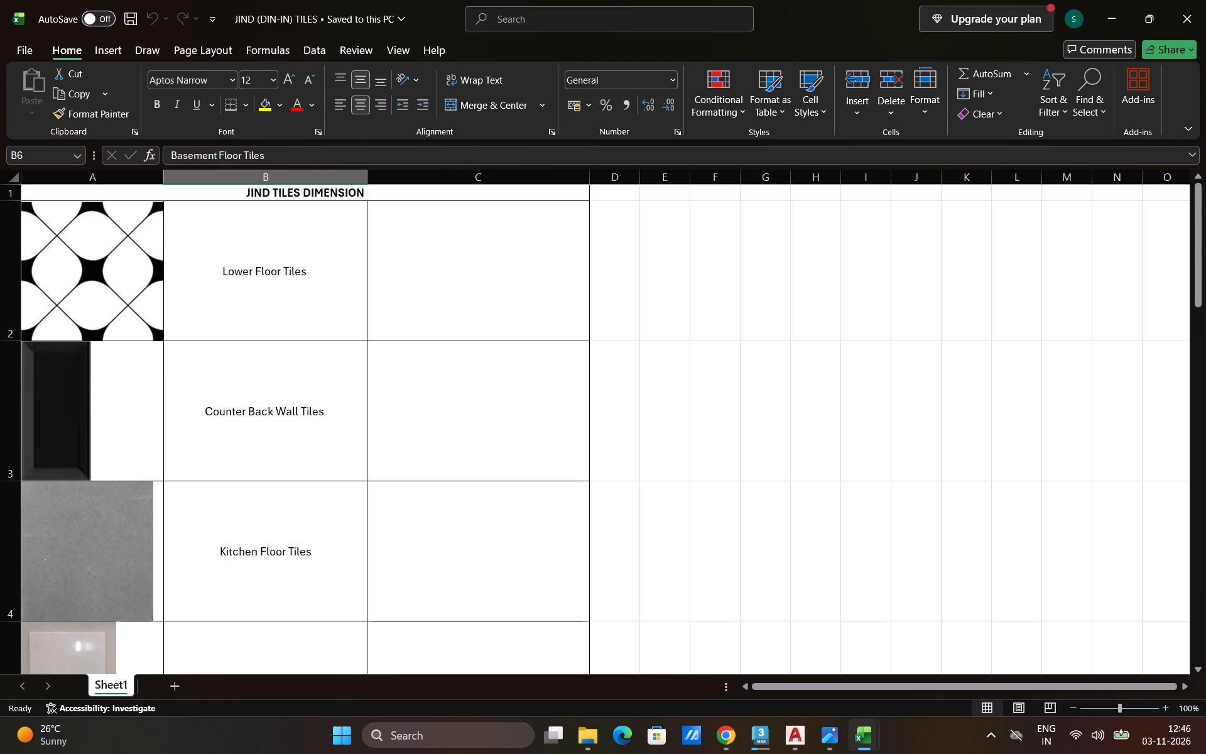
scroll(239, 397, down, 7)
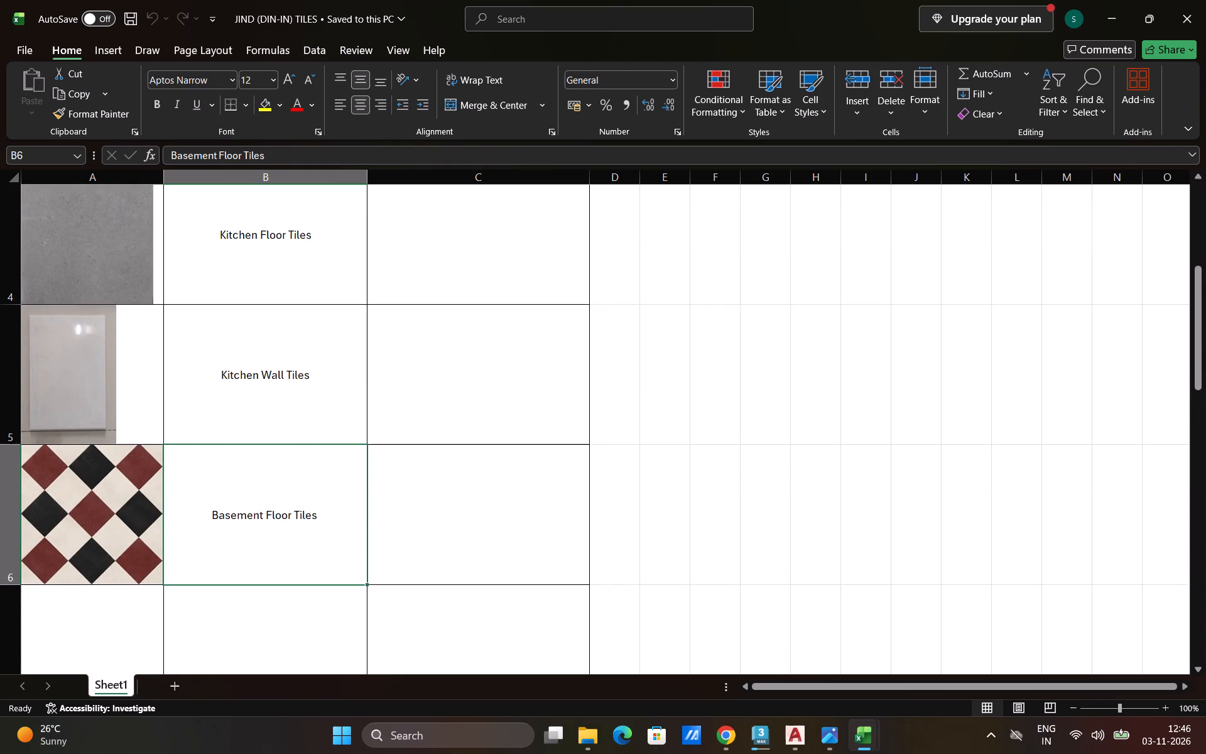
scroll(239, 397, up, 8)
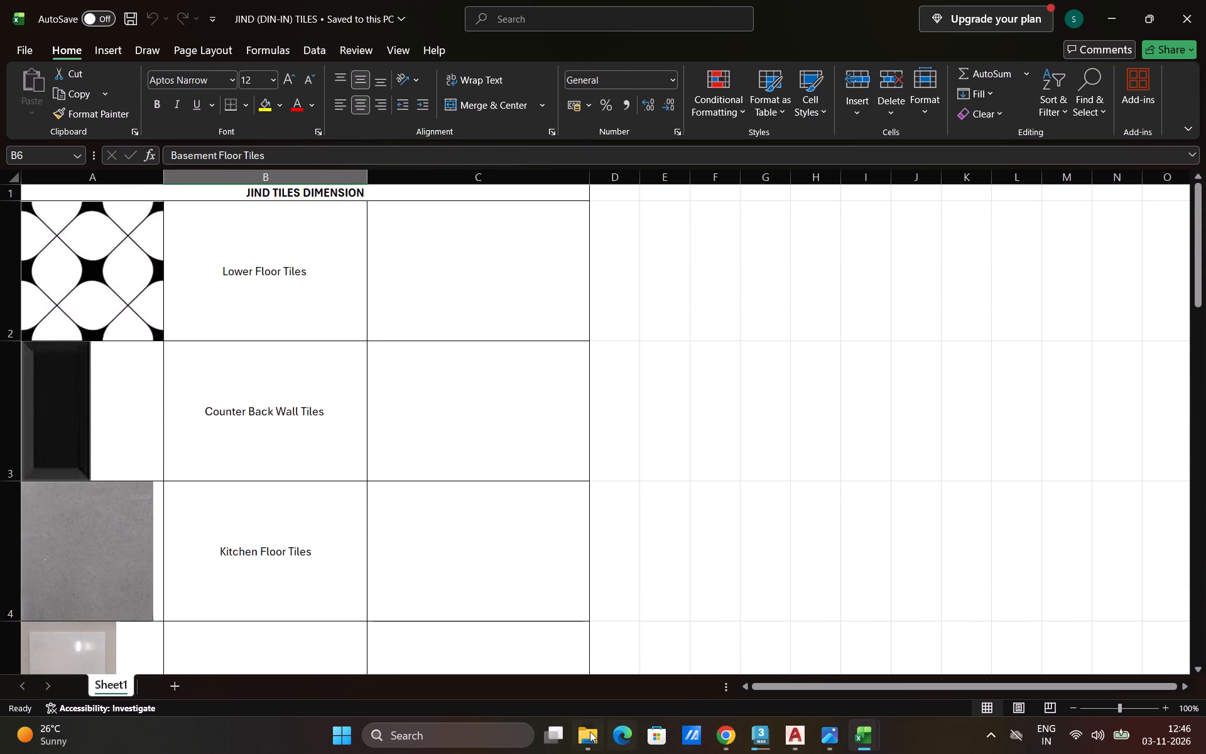
Close the open 360 .jpg photo.
click(581, 730)
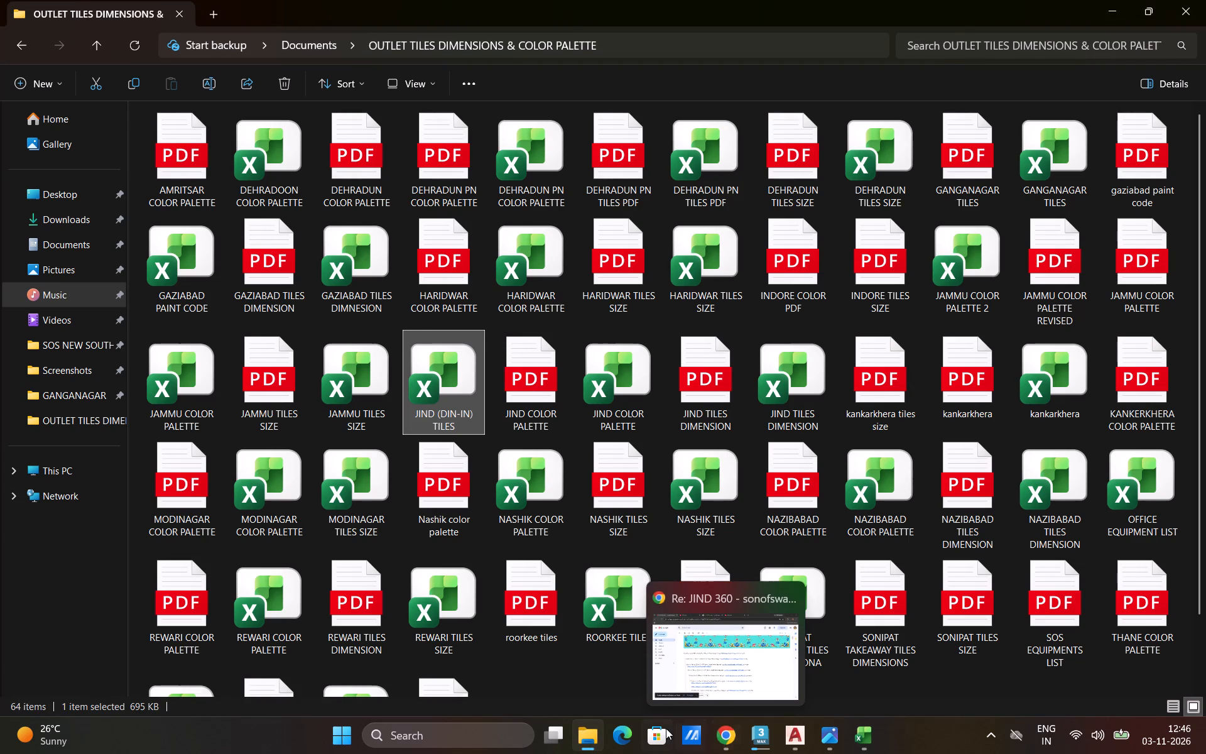
click(823, 725)
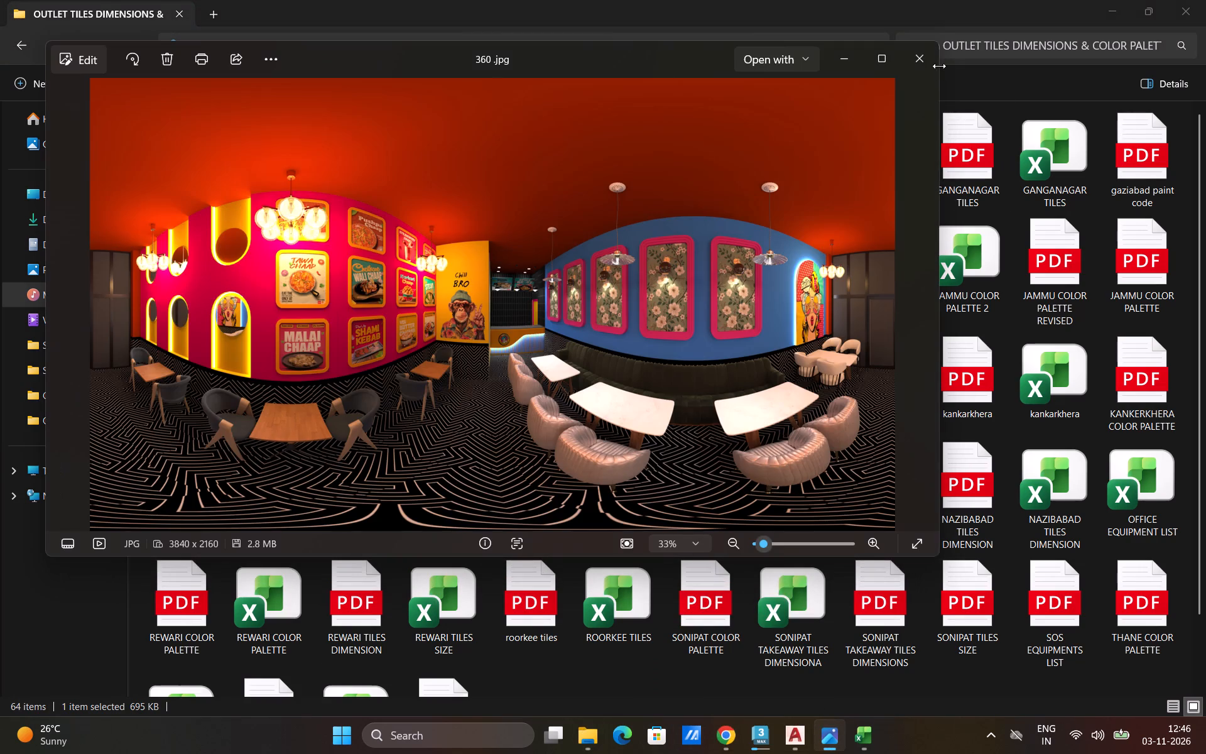
click(921, 59)
Check the contents of the JIND TILES DIMENSION PDF in the outlet tiles folder, close it and delete that PDF.
click(612, 729)
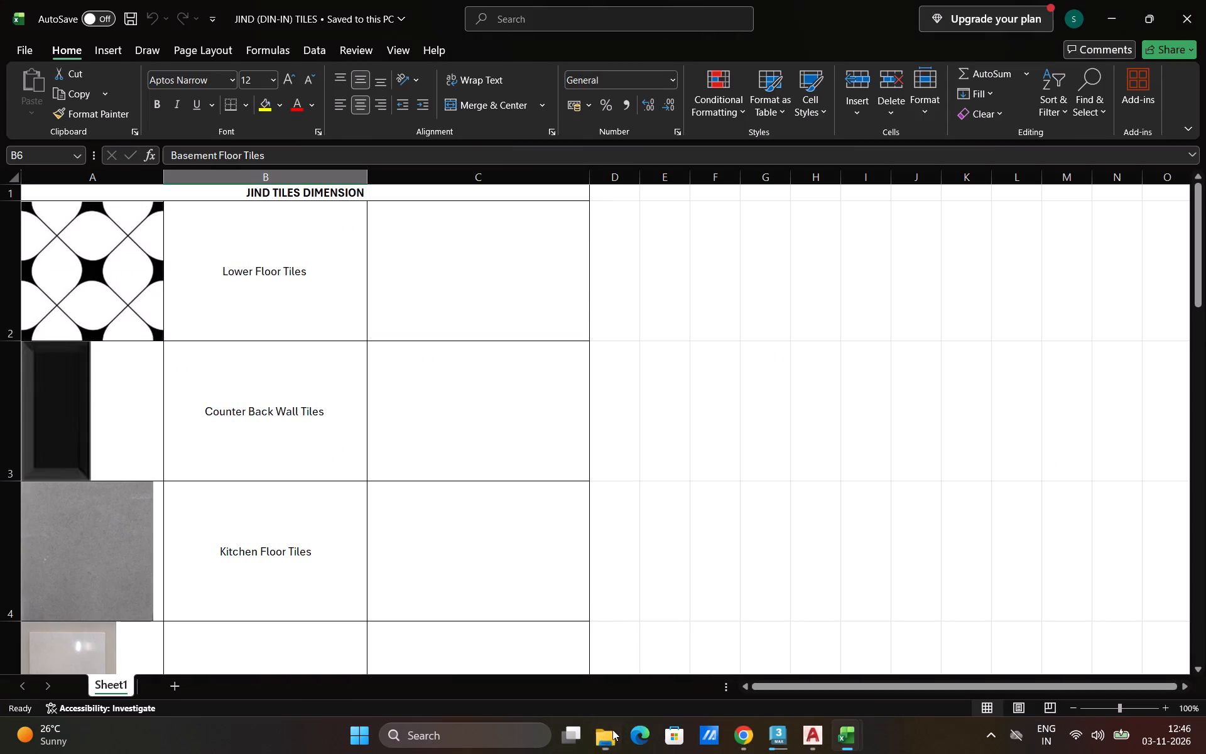
click(602, 752)
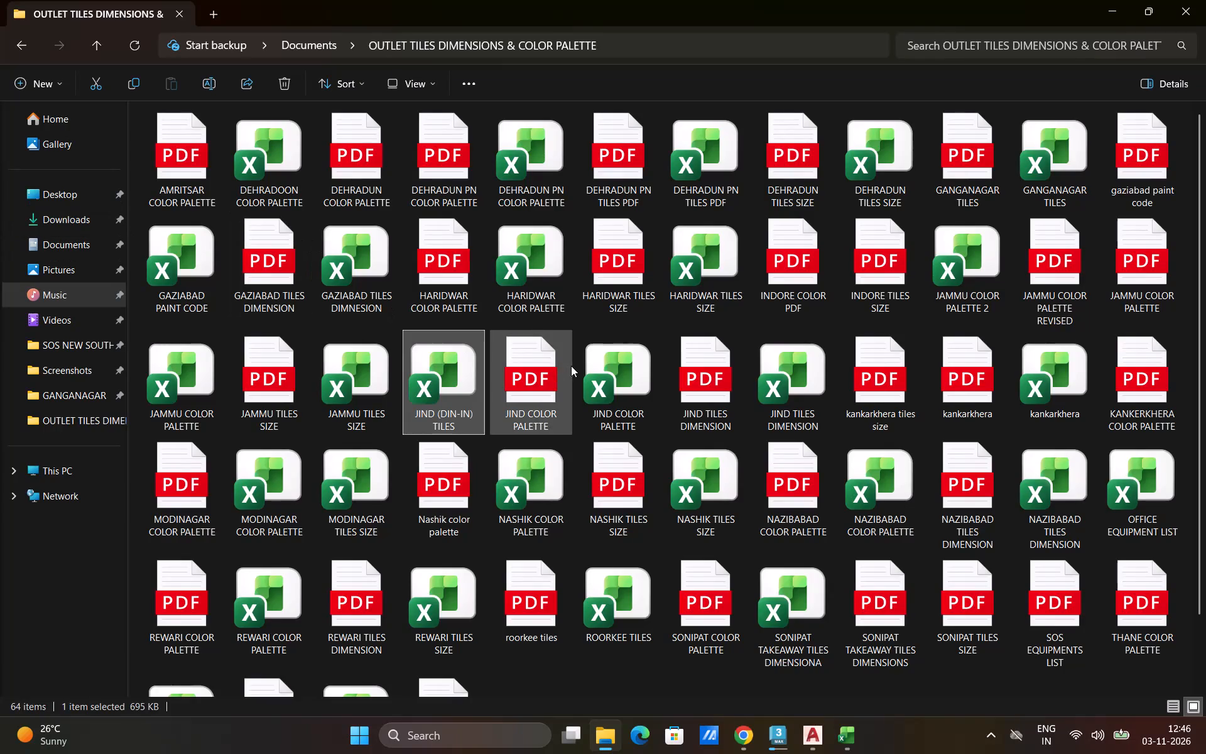
double_click(724, 391)
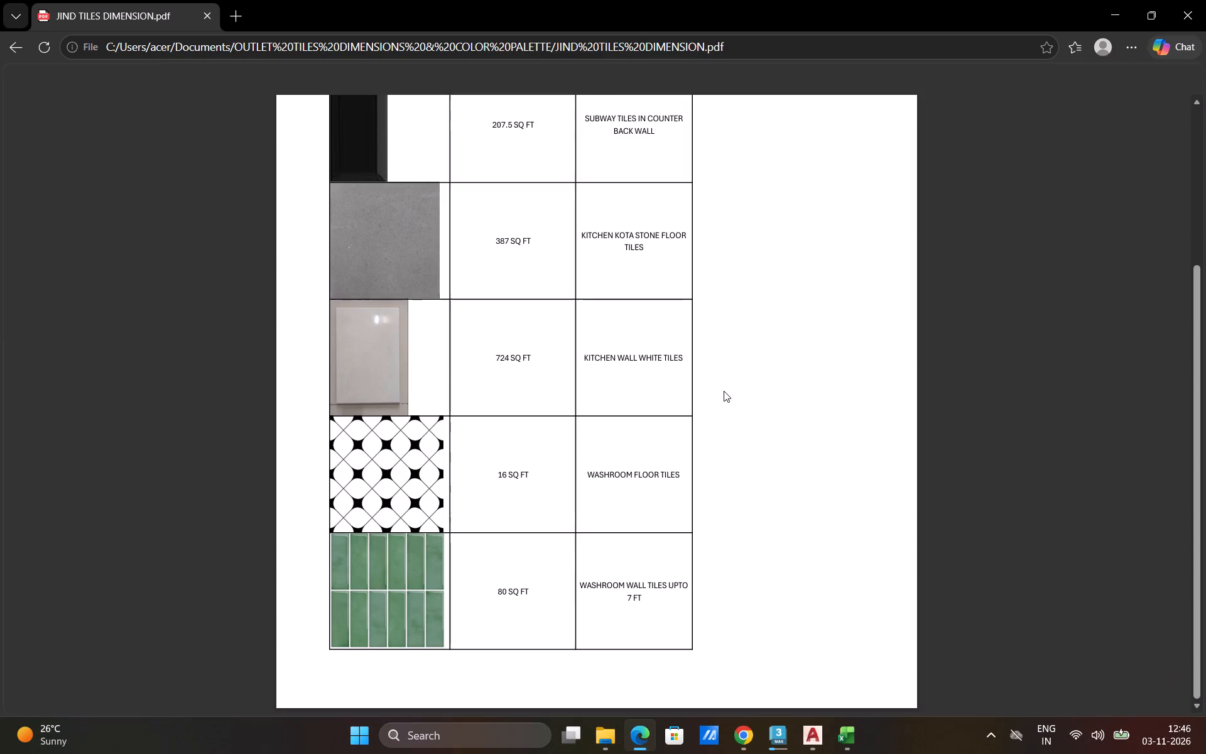
scroll(457, 474, up, 4)
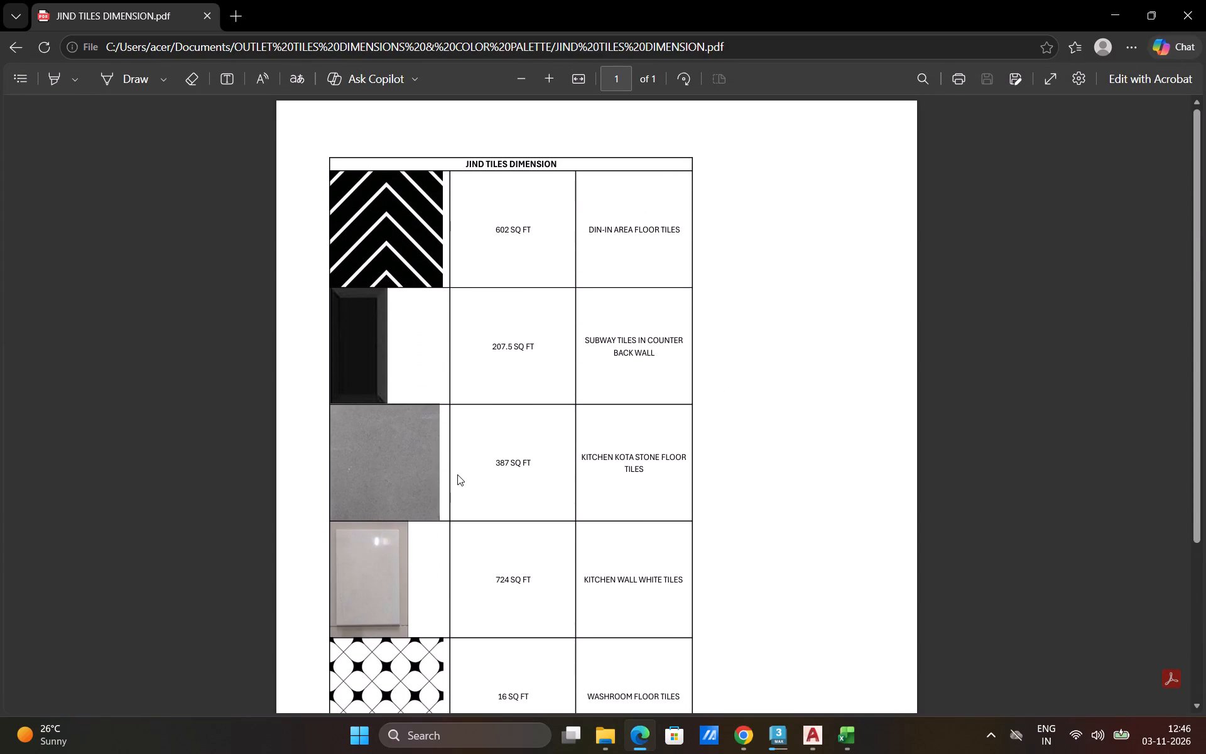
click(1195, 12)
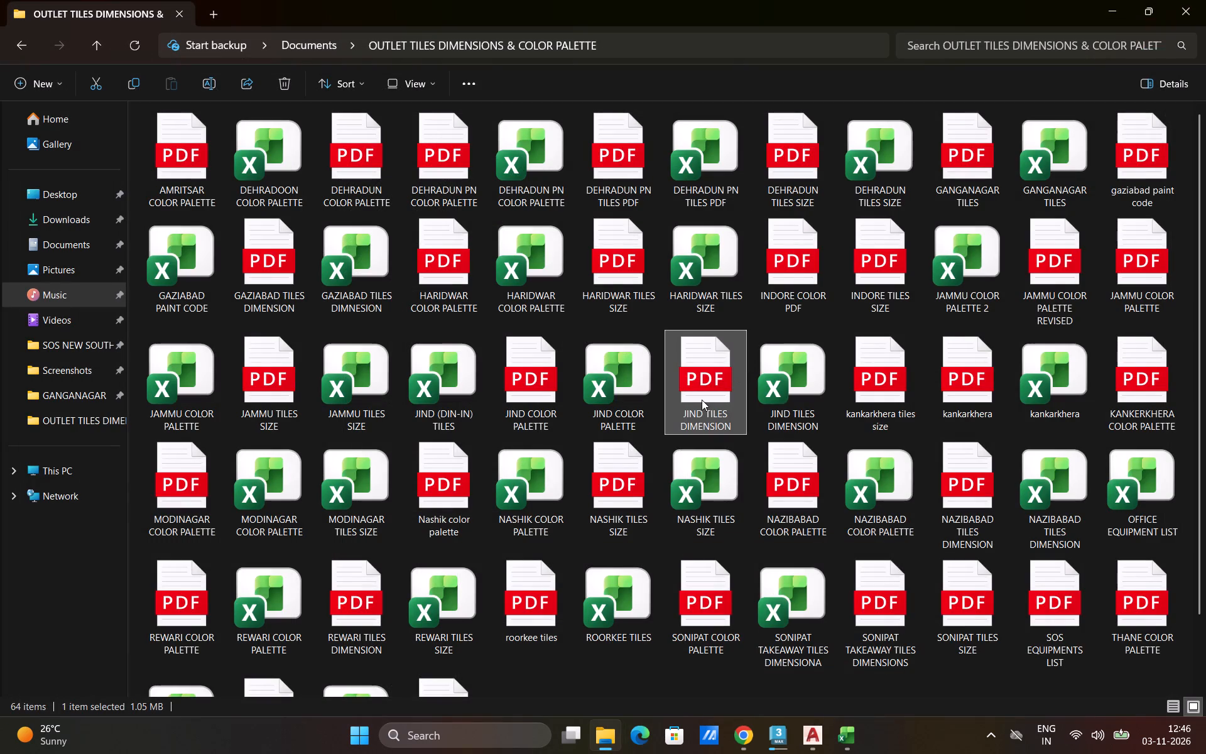
key(Delete)
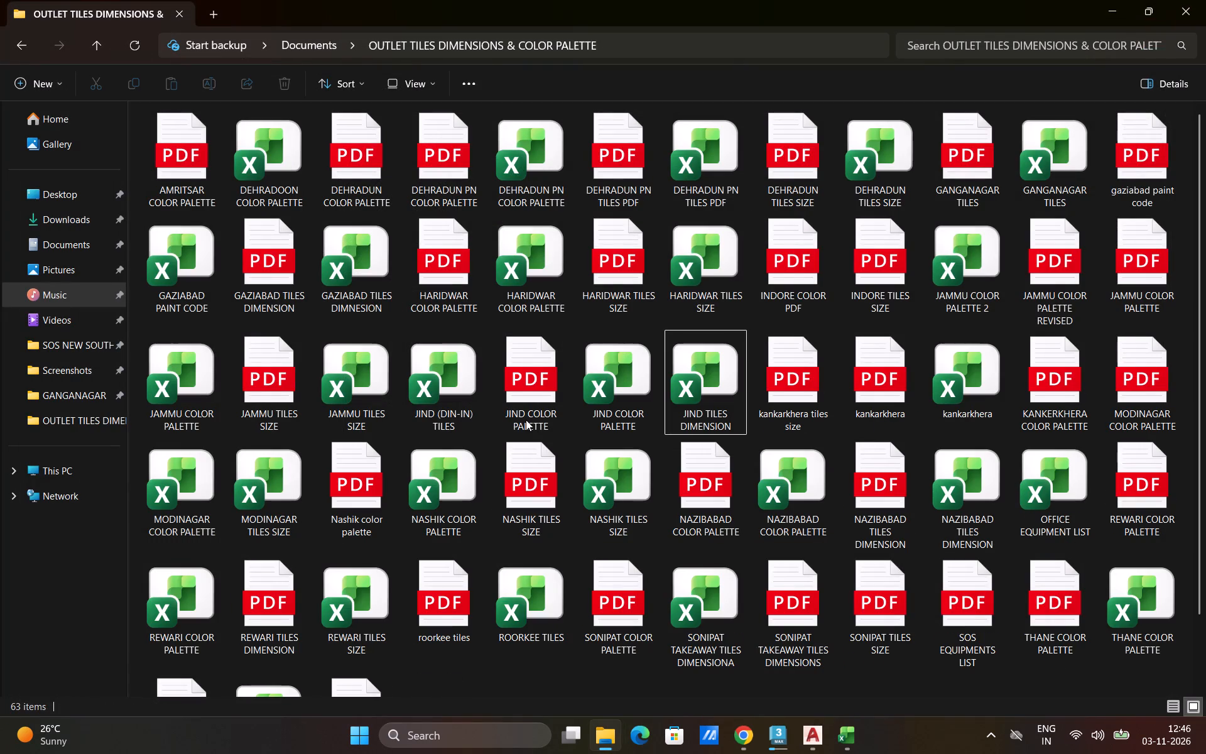
Check the contents of the JIND COLOR PALETTE PDF, close it and delete that PDF.
double_click(526, 420)
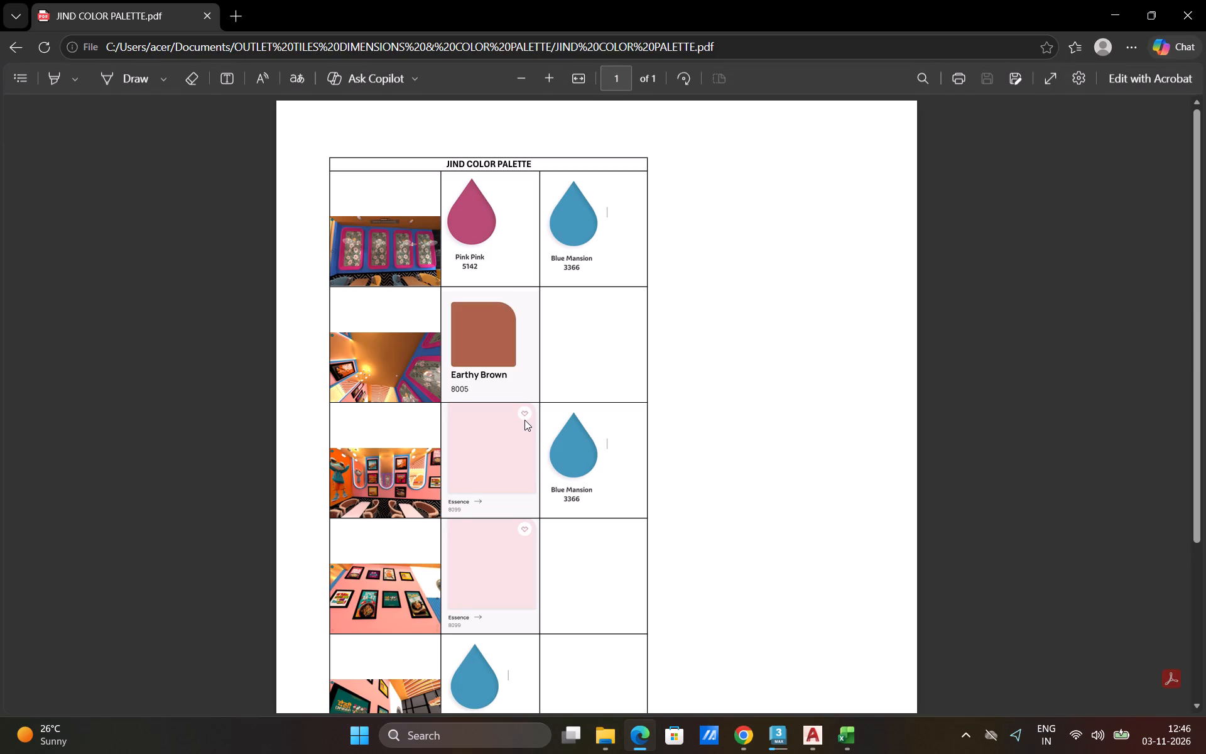
click(1182, 8)
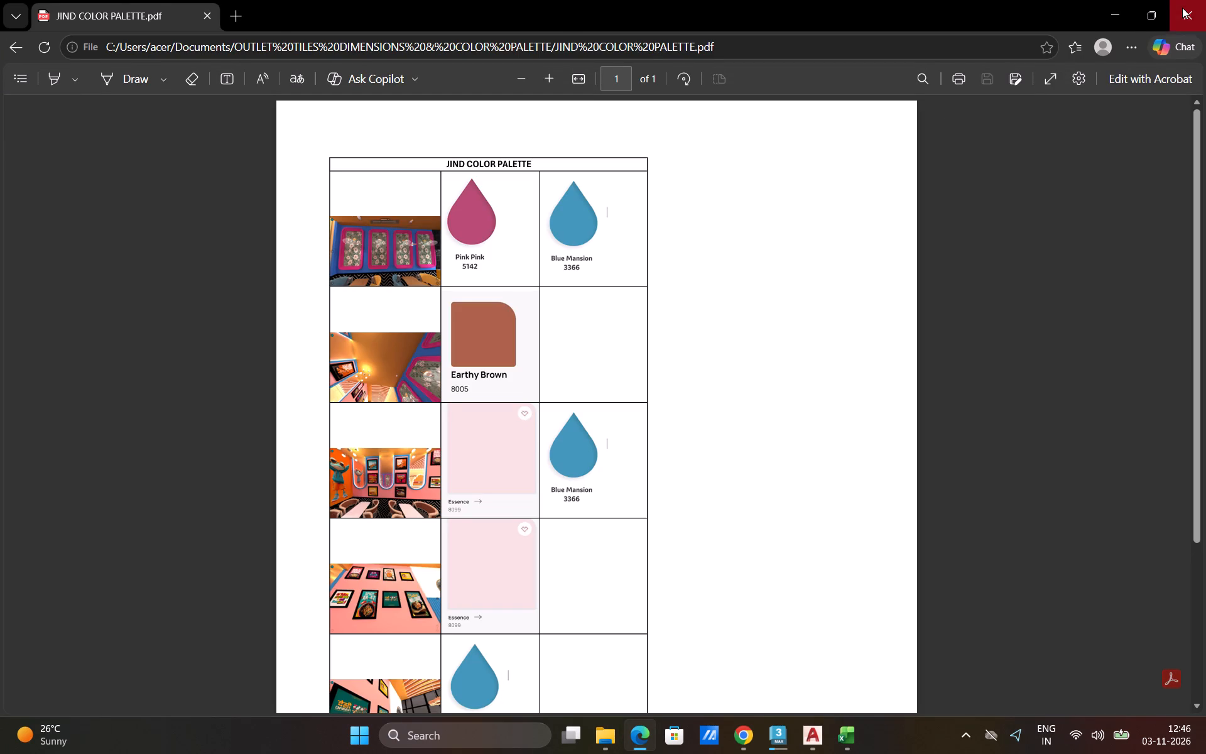
key(Delete)
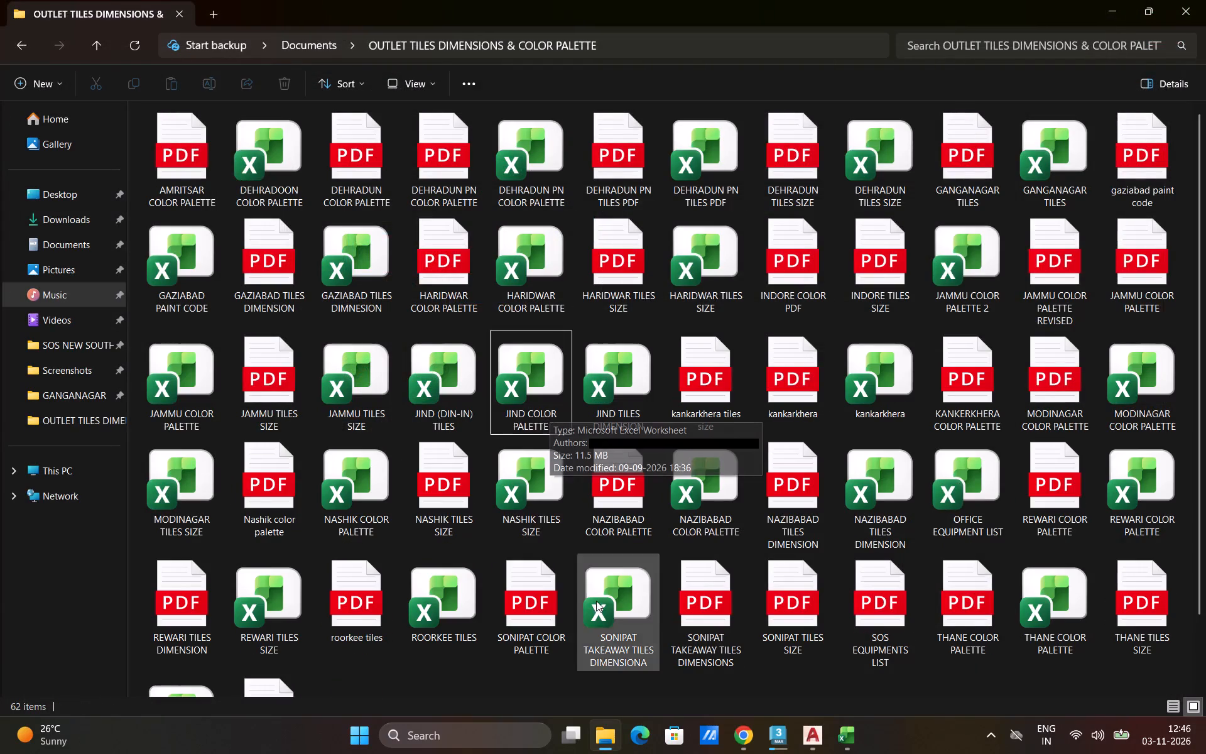
Delete the JIND TILES DIMENSION Excel workbook from the outlet tiles folder.
click(627, 401)
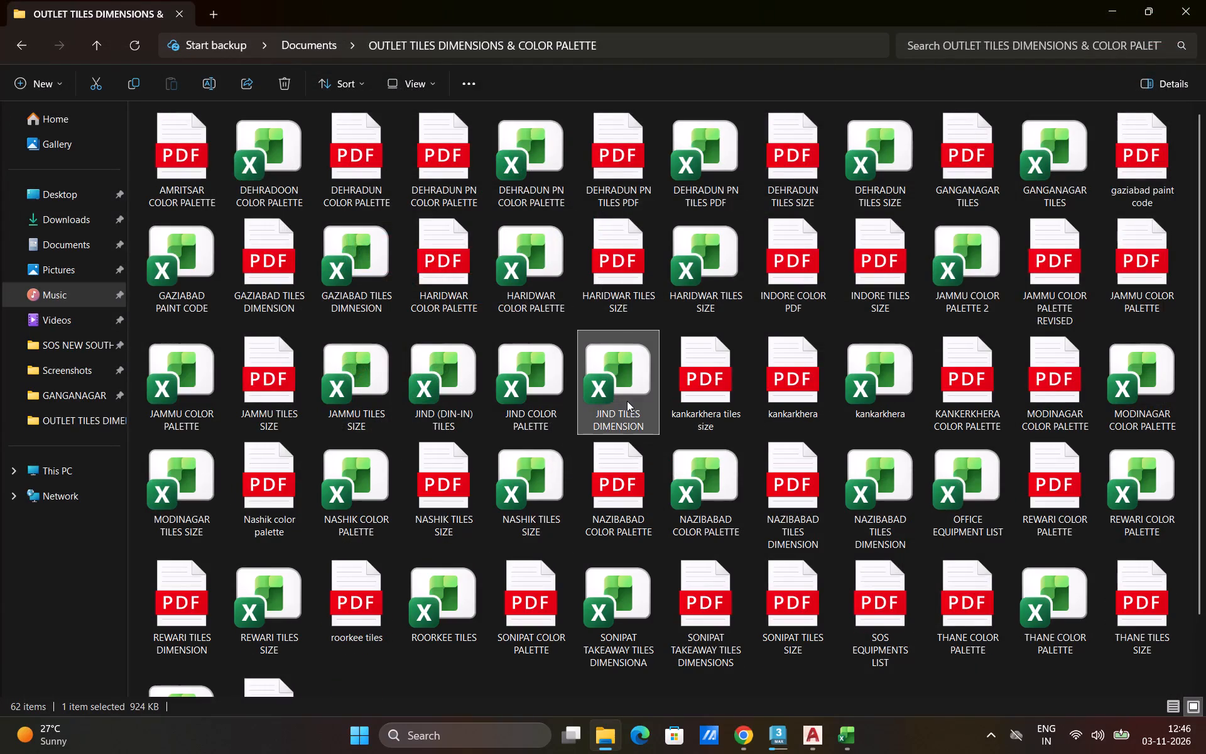
key(Delete)
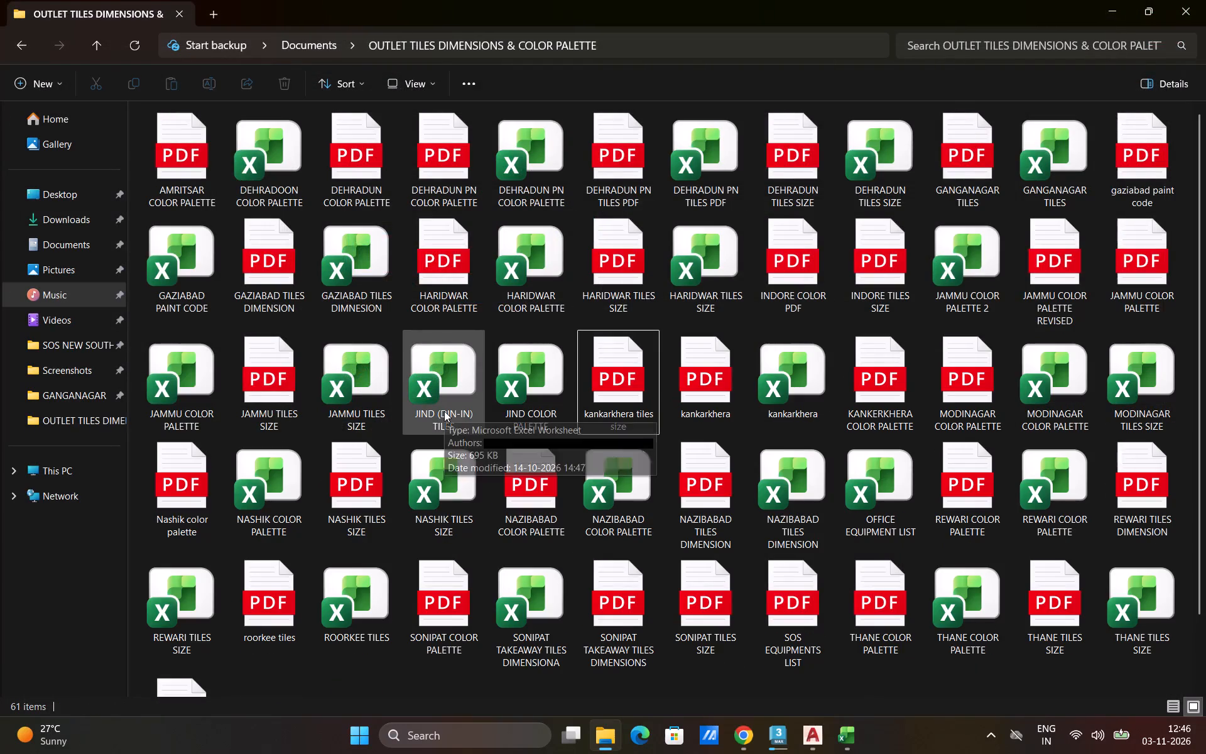
Open the JIND DINE-IN folder in Documents.
click(70, 243)
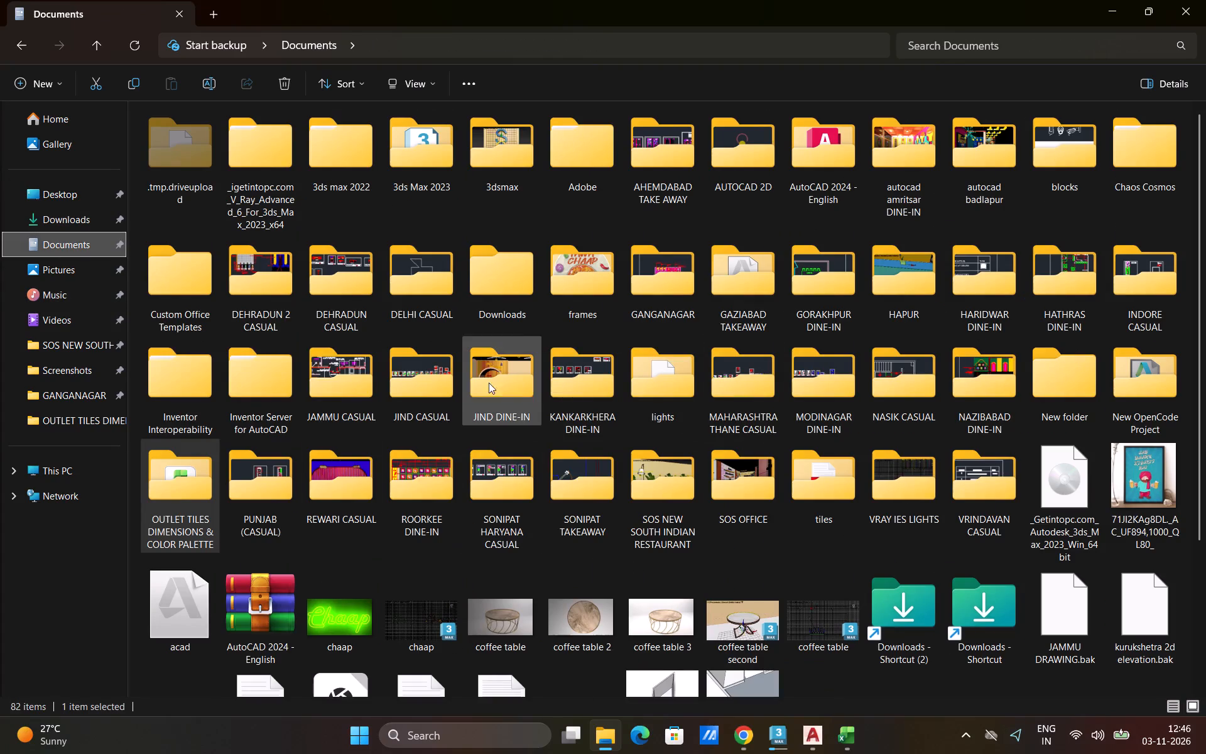
double_click(498, 391)
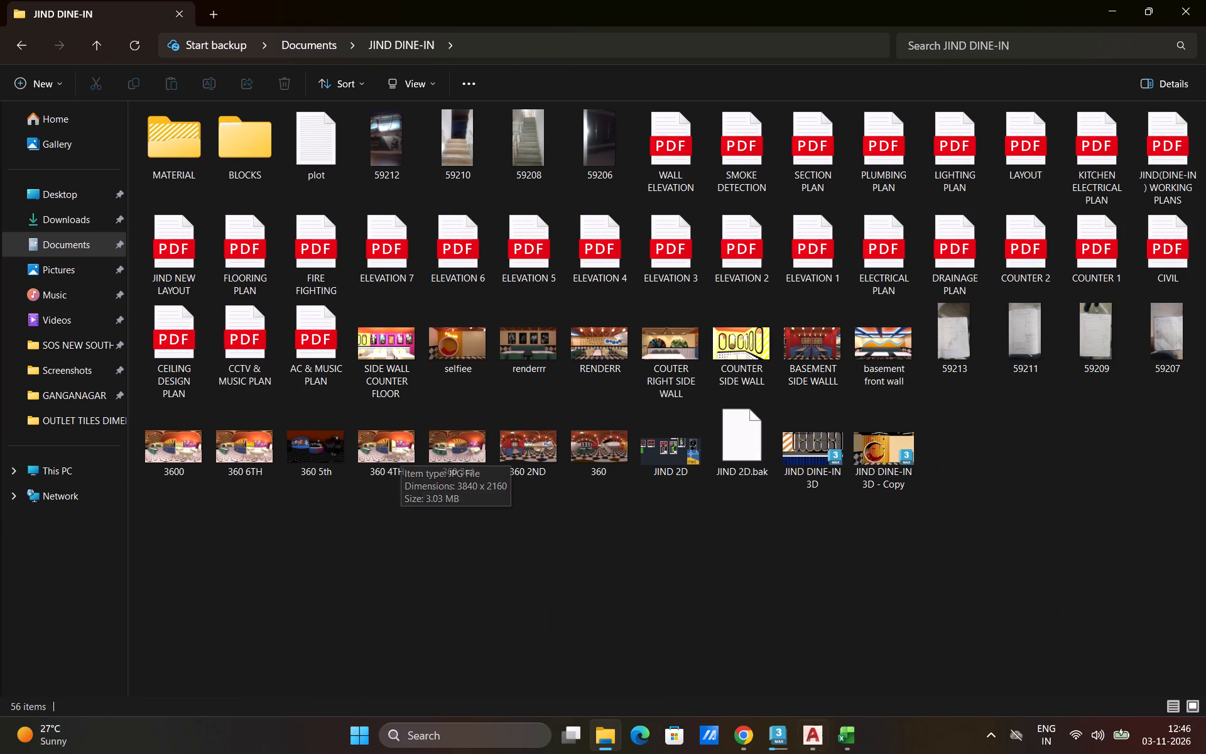
Switch to the blank Book1 workbook in Excel and close it.
click(852, 742)
click(789, 662)
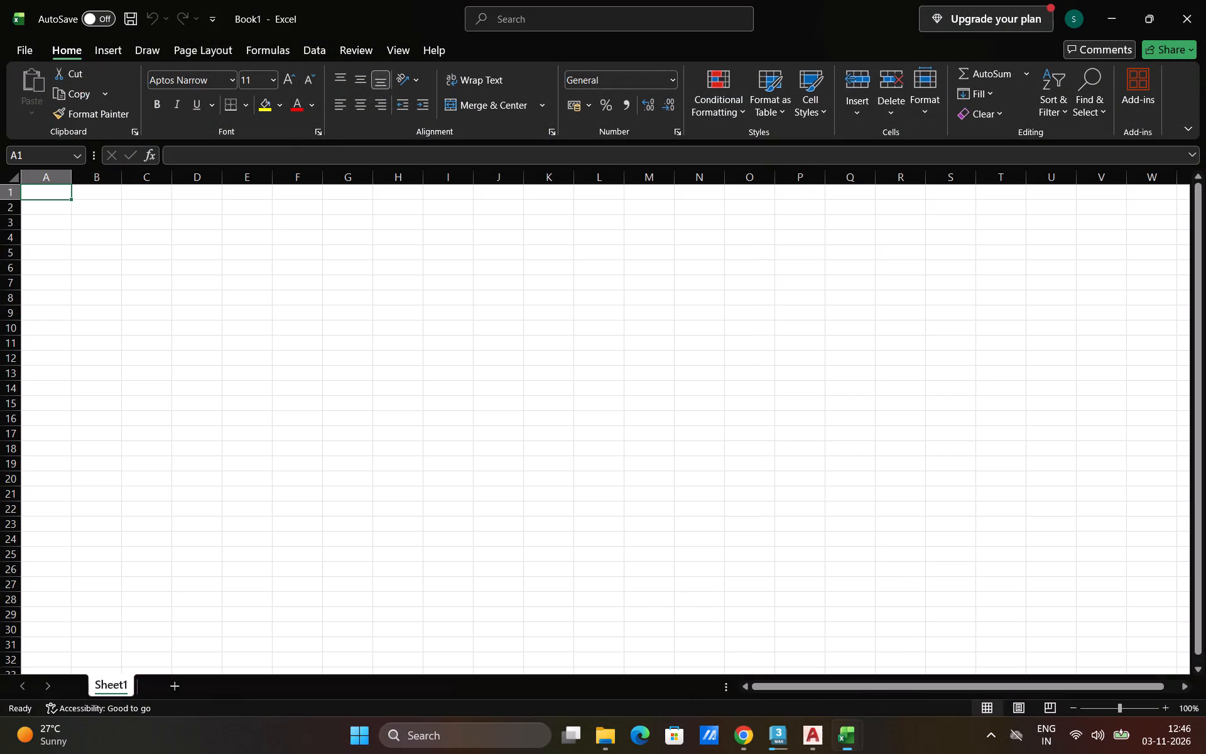
click(1205, 3)
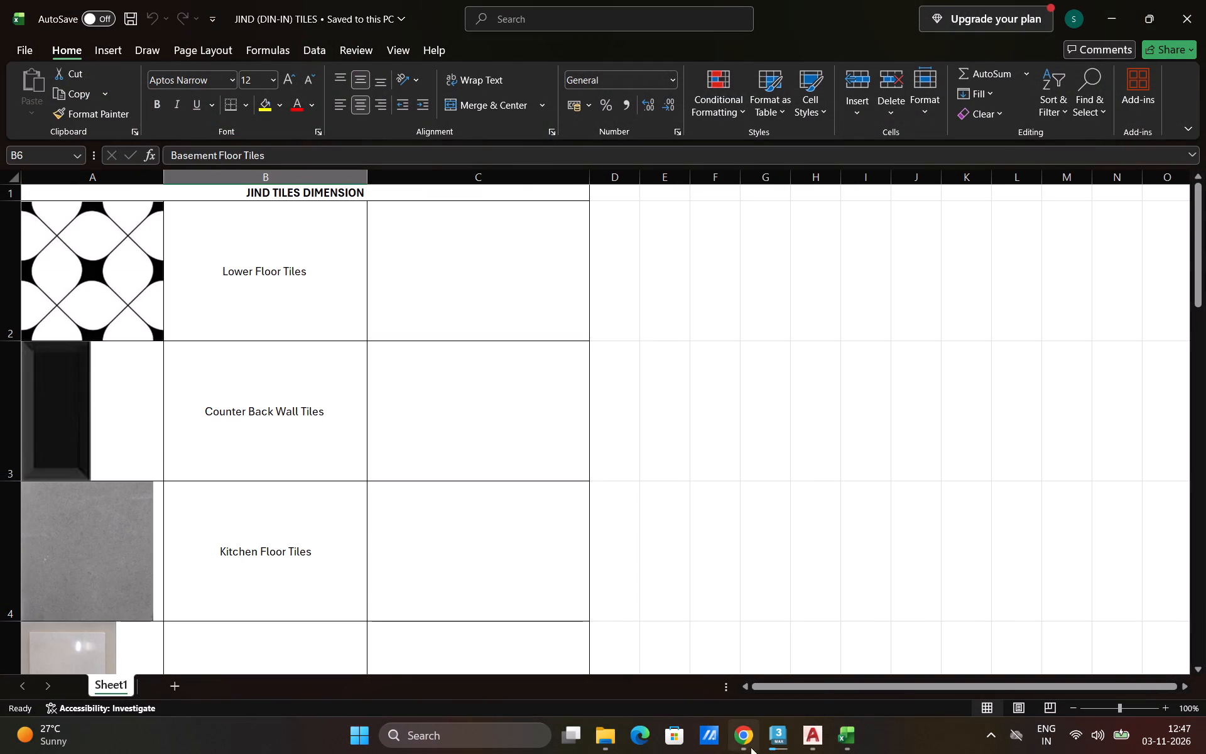
View the 360 4TH render in the JIND DINE-IN folder and close it.
click(612, 728)
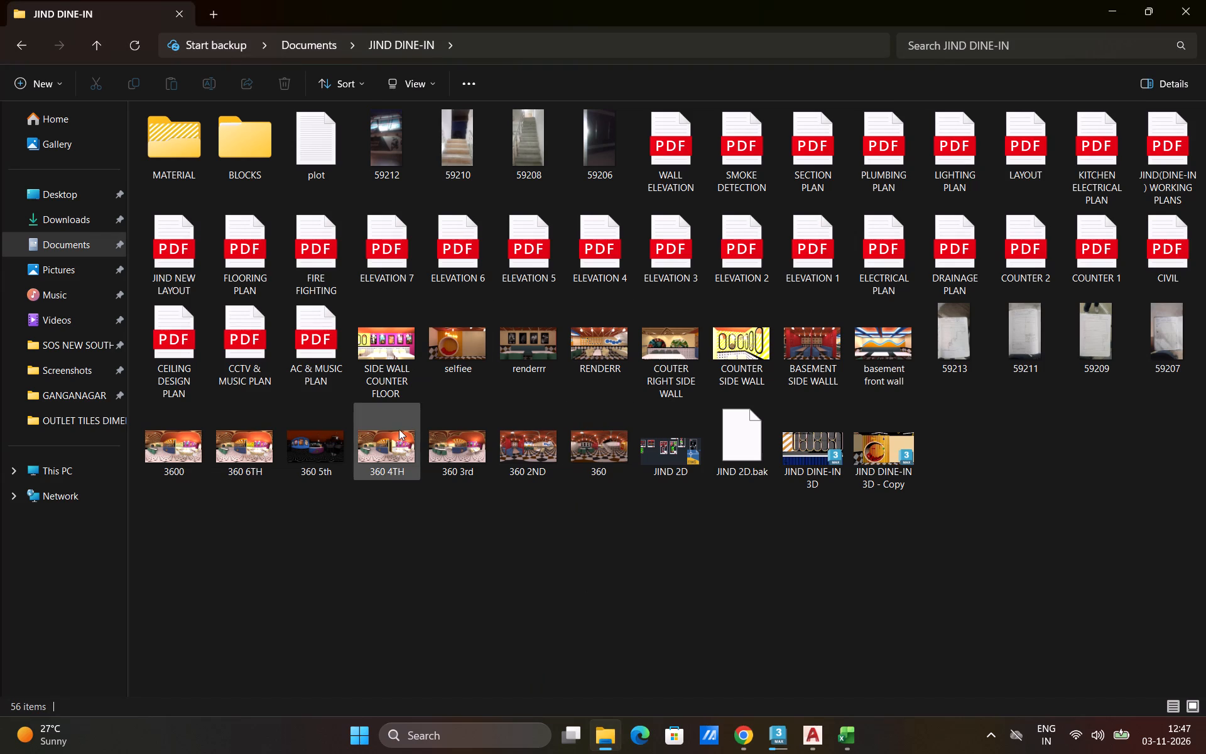
double_click(397, 432)
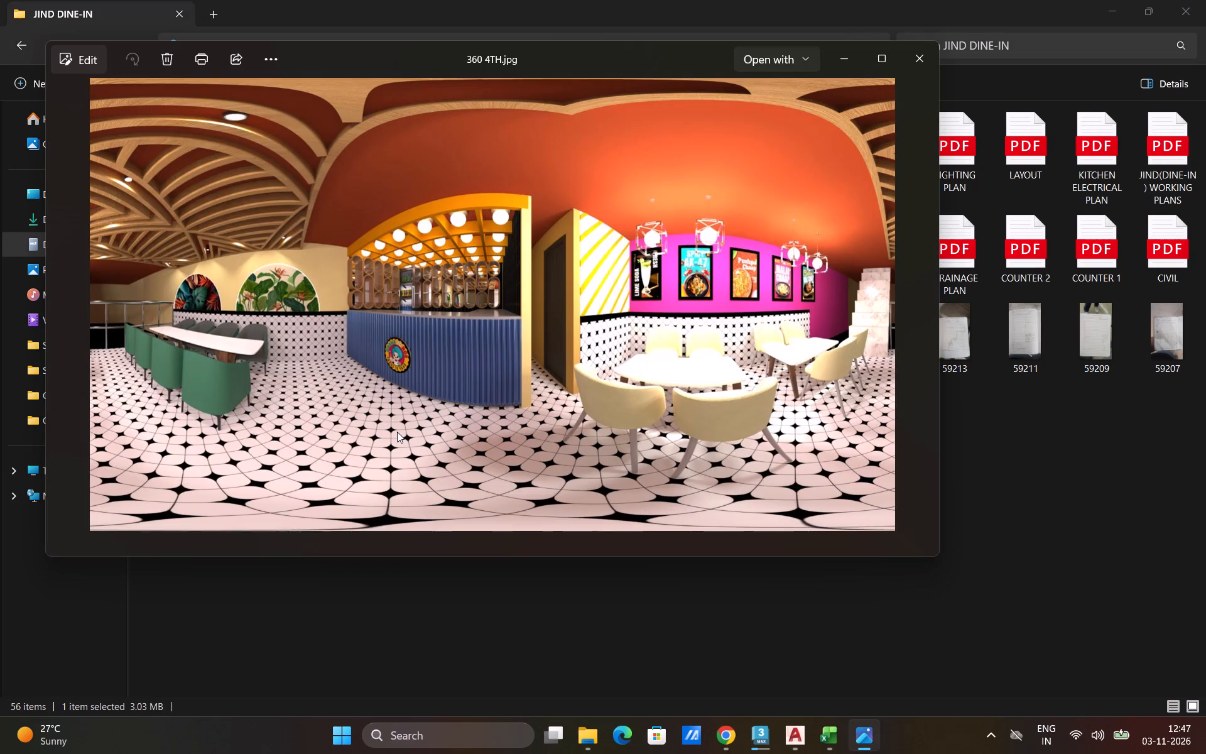
click(921, 63)
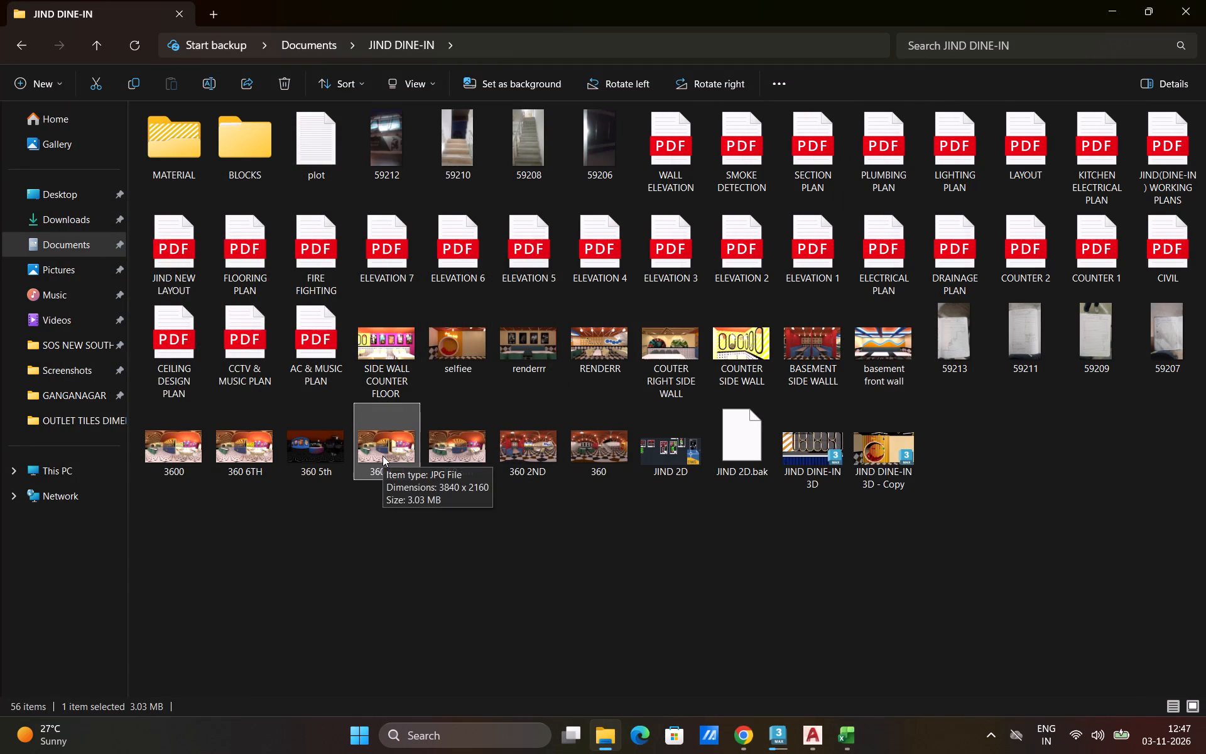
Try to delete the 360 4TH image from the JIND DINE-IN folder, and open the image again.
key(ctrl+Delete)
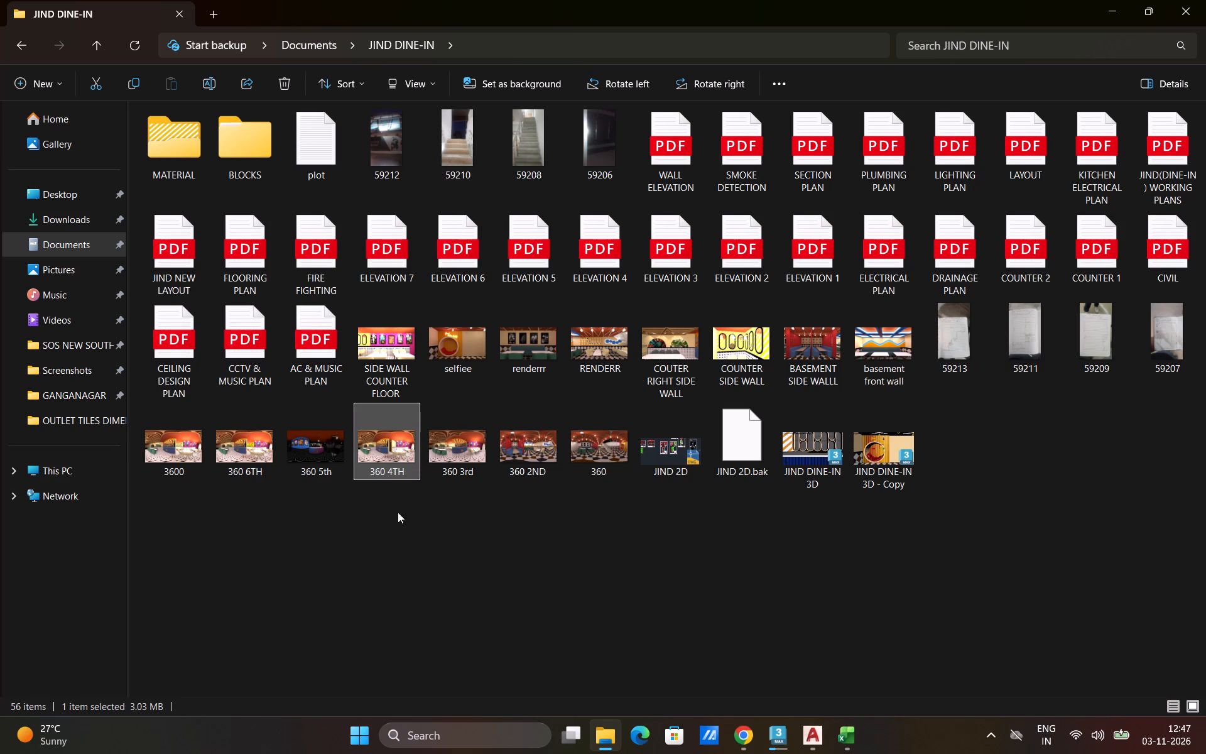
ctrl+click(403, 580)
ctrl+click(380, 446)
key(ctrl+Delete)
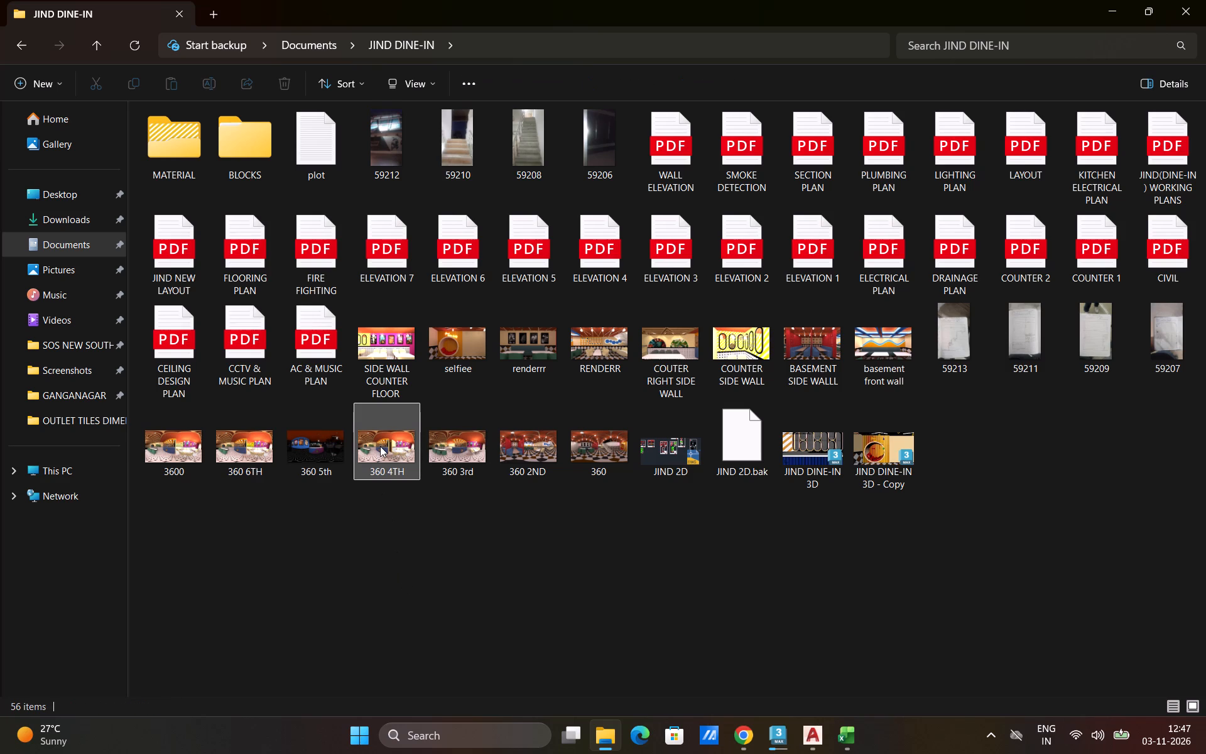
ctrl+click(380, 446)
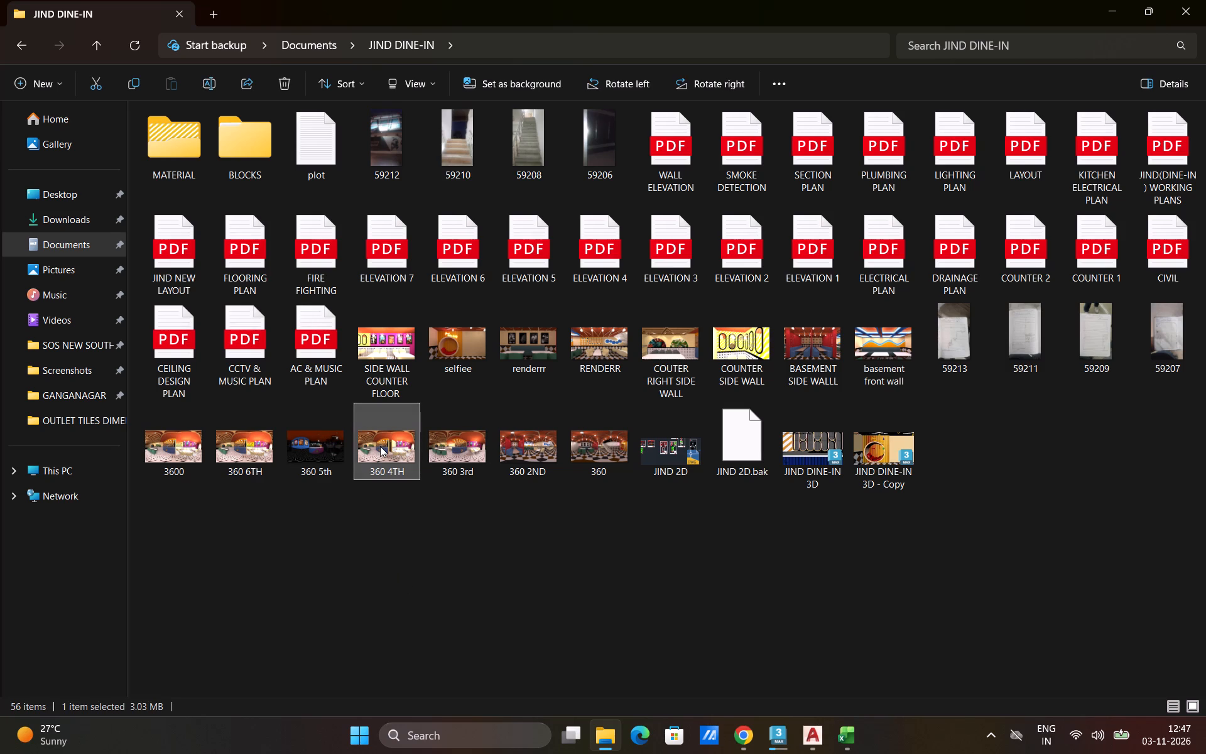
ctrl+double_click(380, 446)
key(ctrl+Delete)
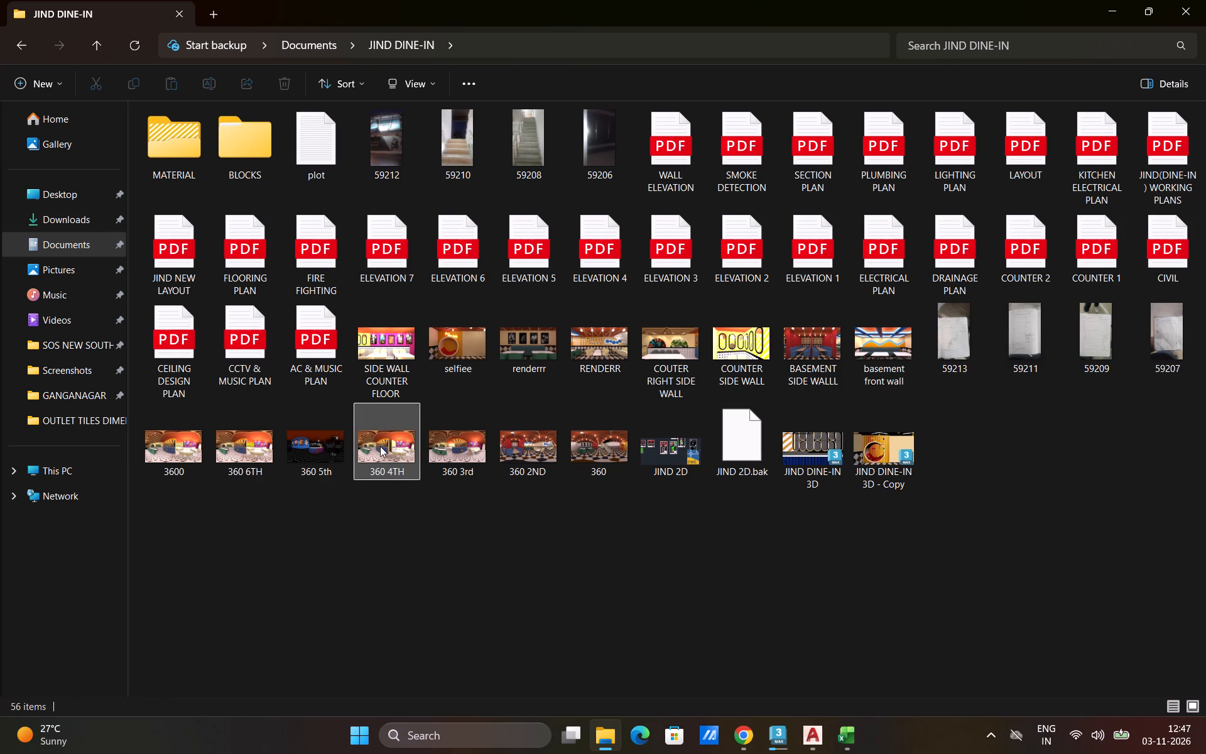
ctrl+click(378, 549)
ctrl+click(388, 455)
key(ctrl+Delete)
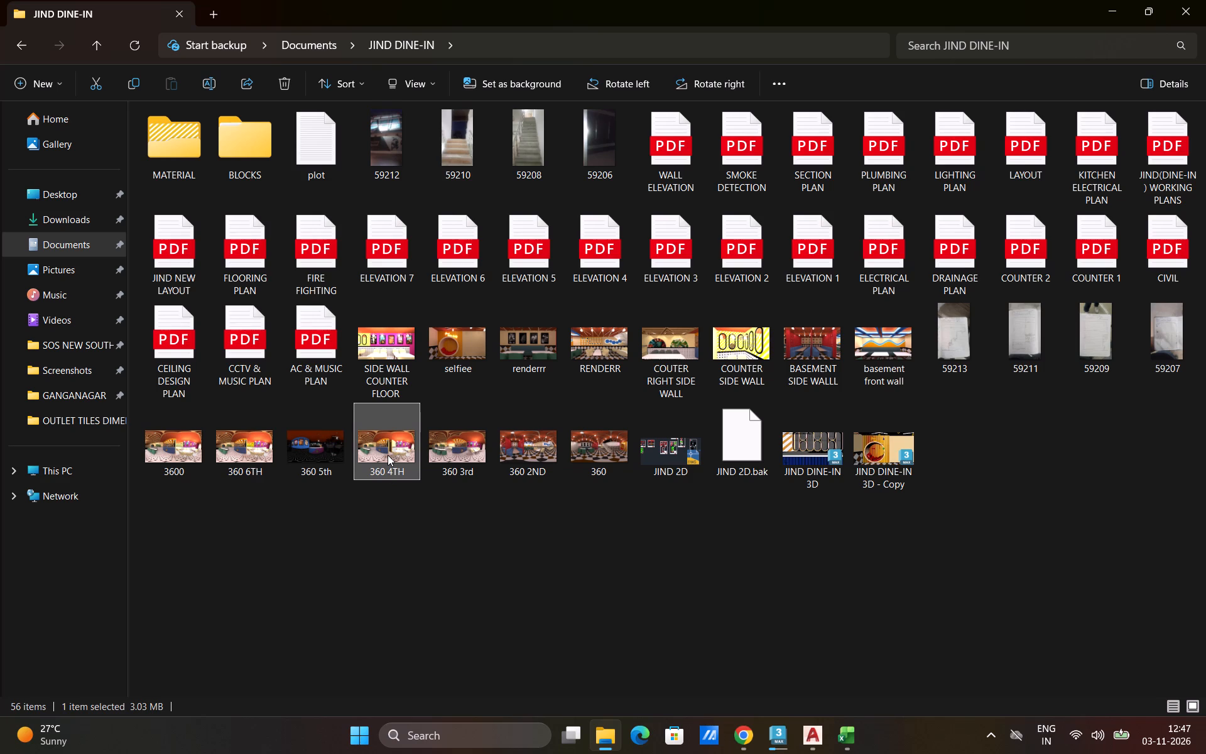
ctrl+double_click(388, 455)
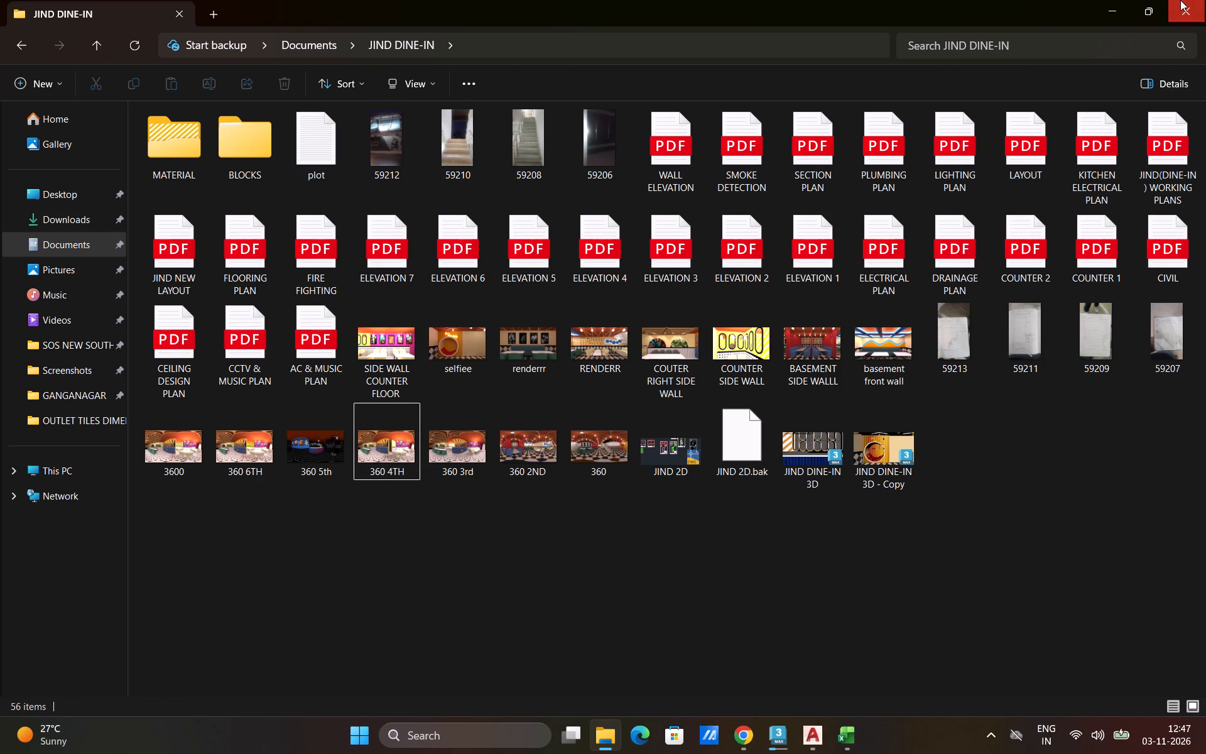
Close the JIND DINE-IN folder window and open the Documents folder in a new window.
ctrl+click(1180, 0)
click(612, 740)
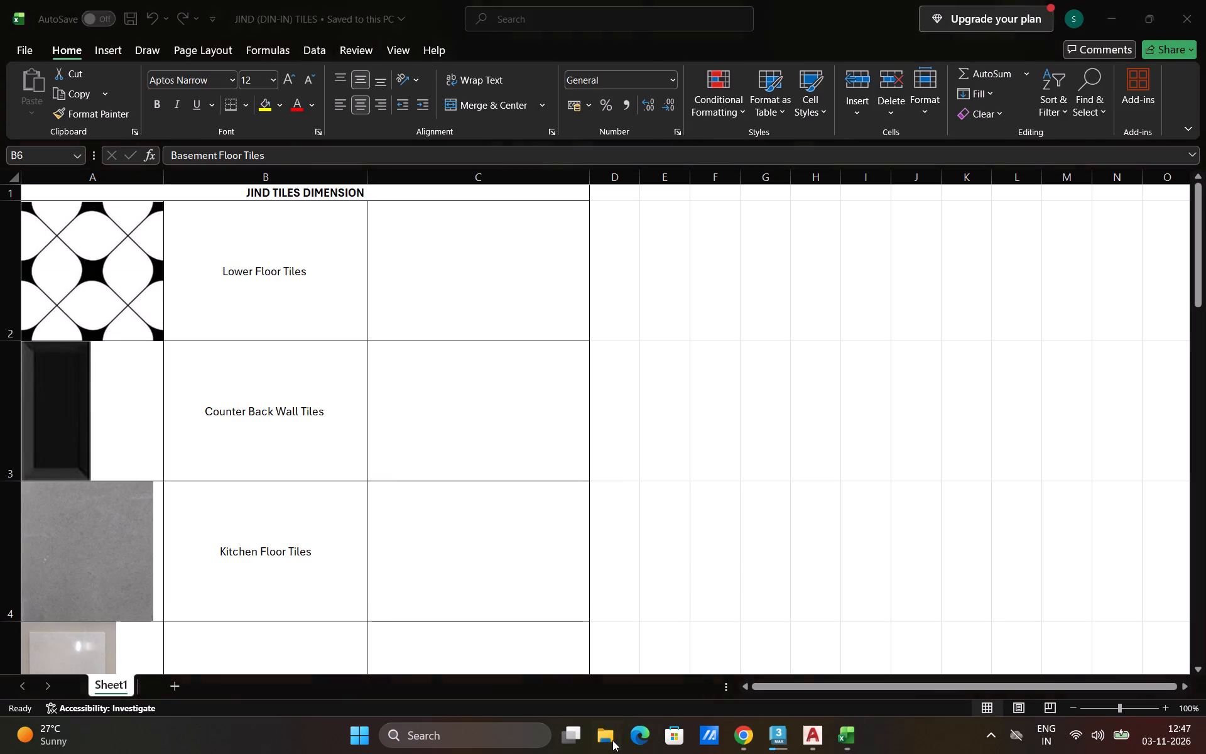
click(67, 234)
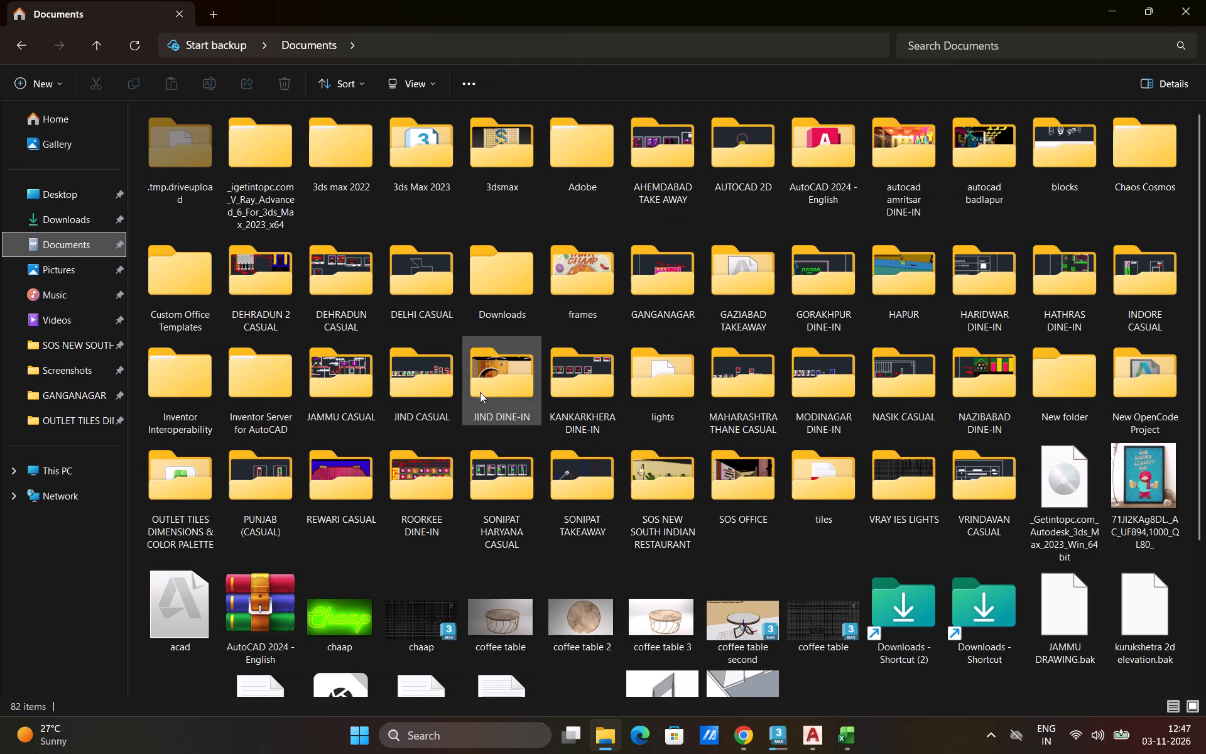
Switch to the JIND (DIN-IN) TILES workbook in Excel and close it.
click(857, 735)
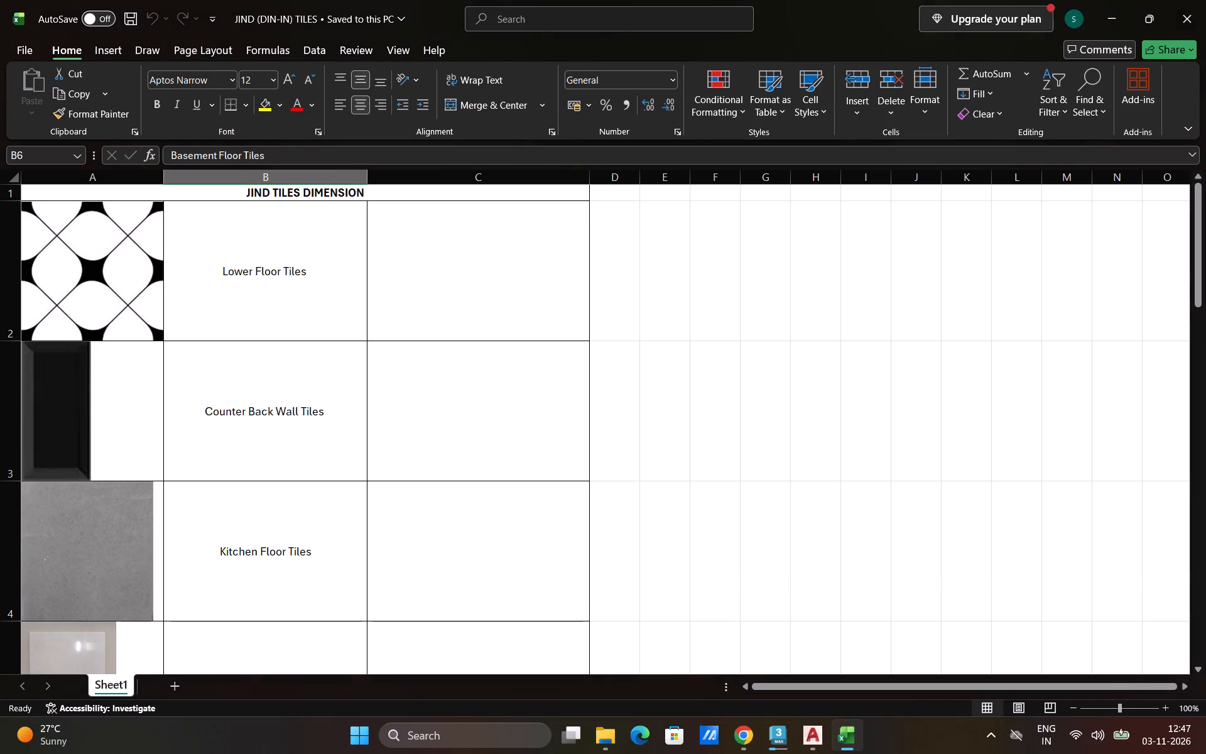
click(1205, 0)
Search for Excel, start it again and create a blank workbook.
click(511, 733)
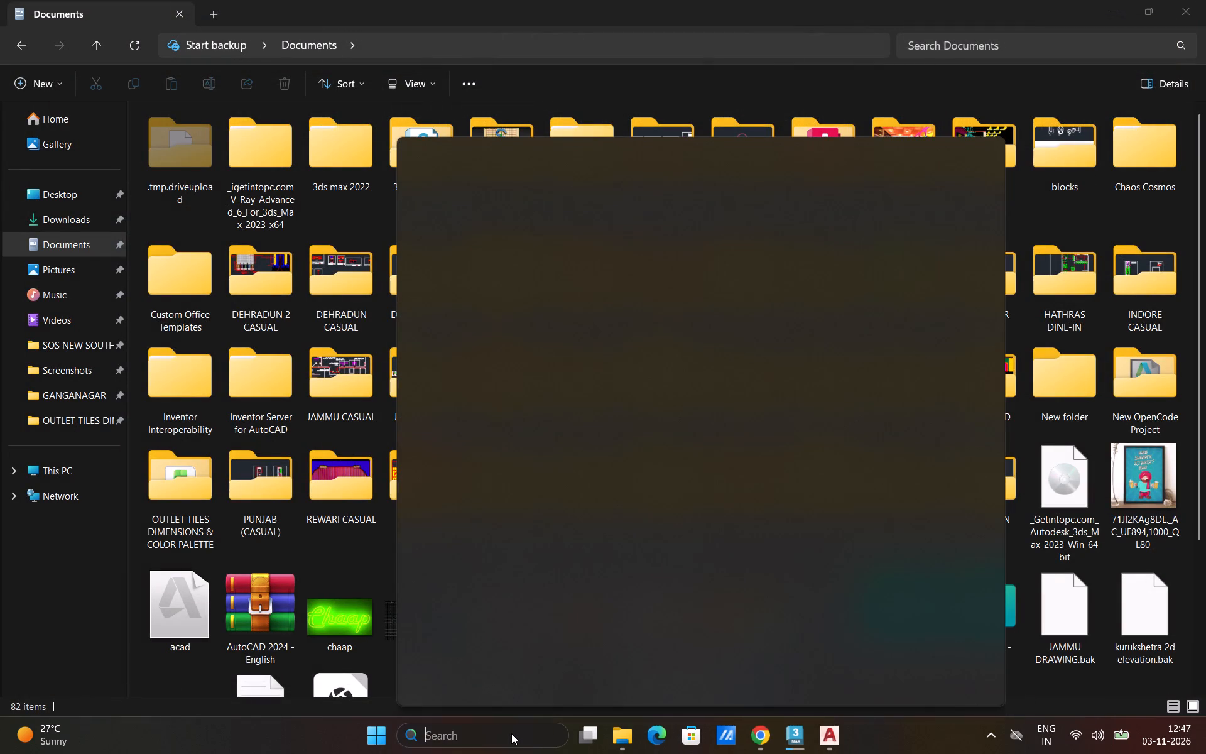
text(EX)
click(510, 229)
click(514, 244)
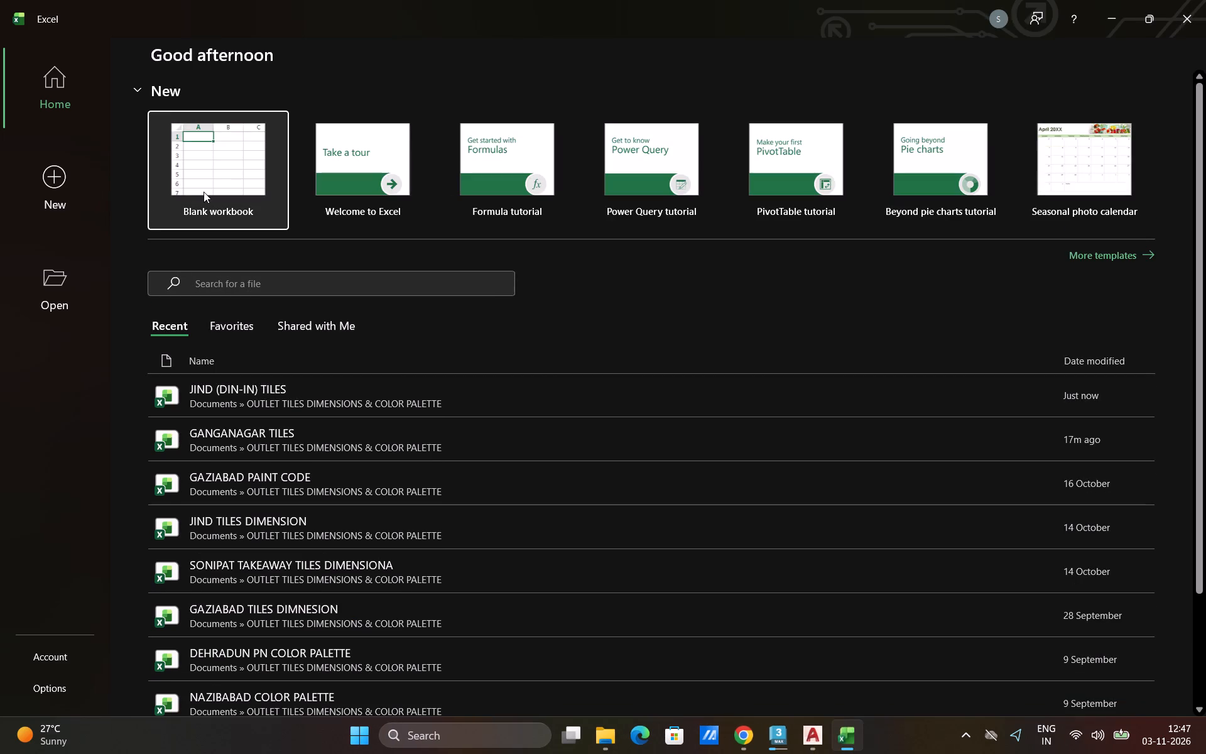
click(204, 191)
Enter the title PUNJAB (BOLATH) TILES in cell A1 of the new sheet.
drag(84, 190, 100, 188)
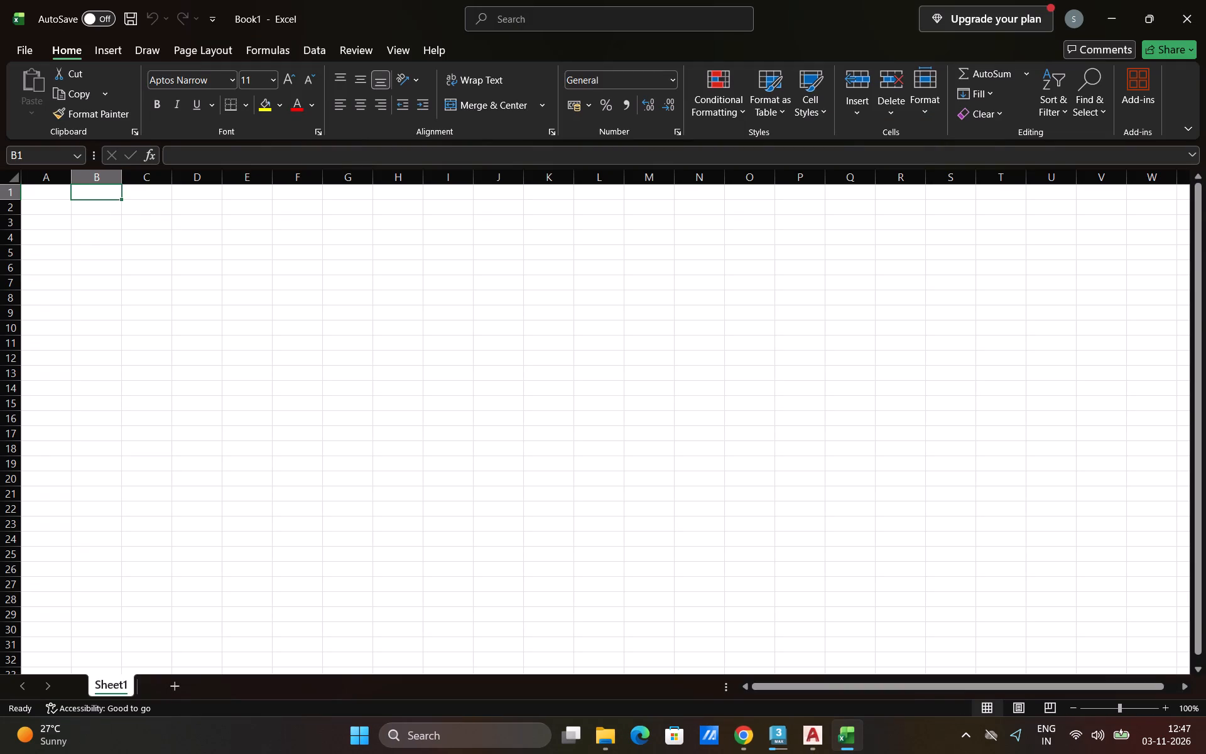
drag(100, 188, 109, 185)
drag(64, 190, 141, 188)
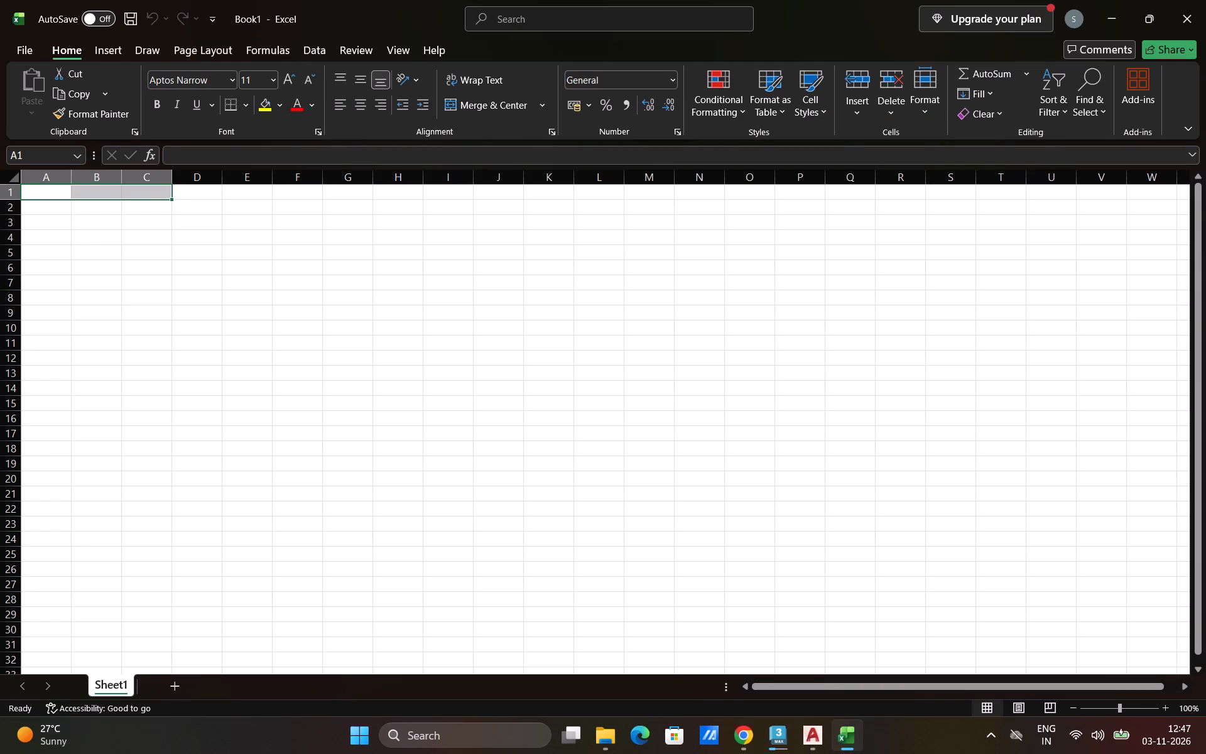
text(PUNJAB)
key(space)
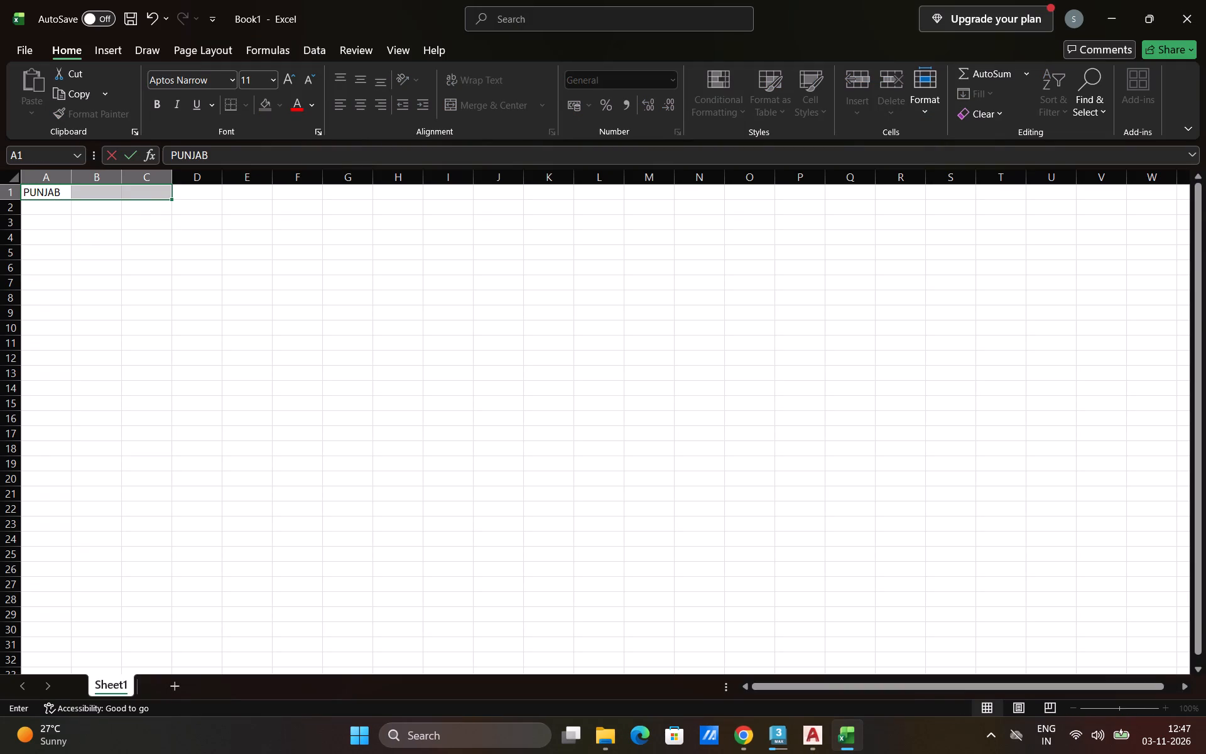
text((BOLATH))
key(space)
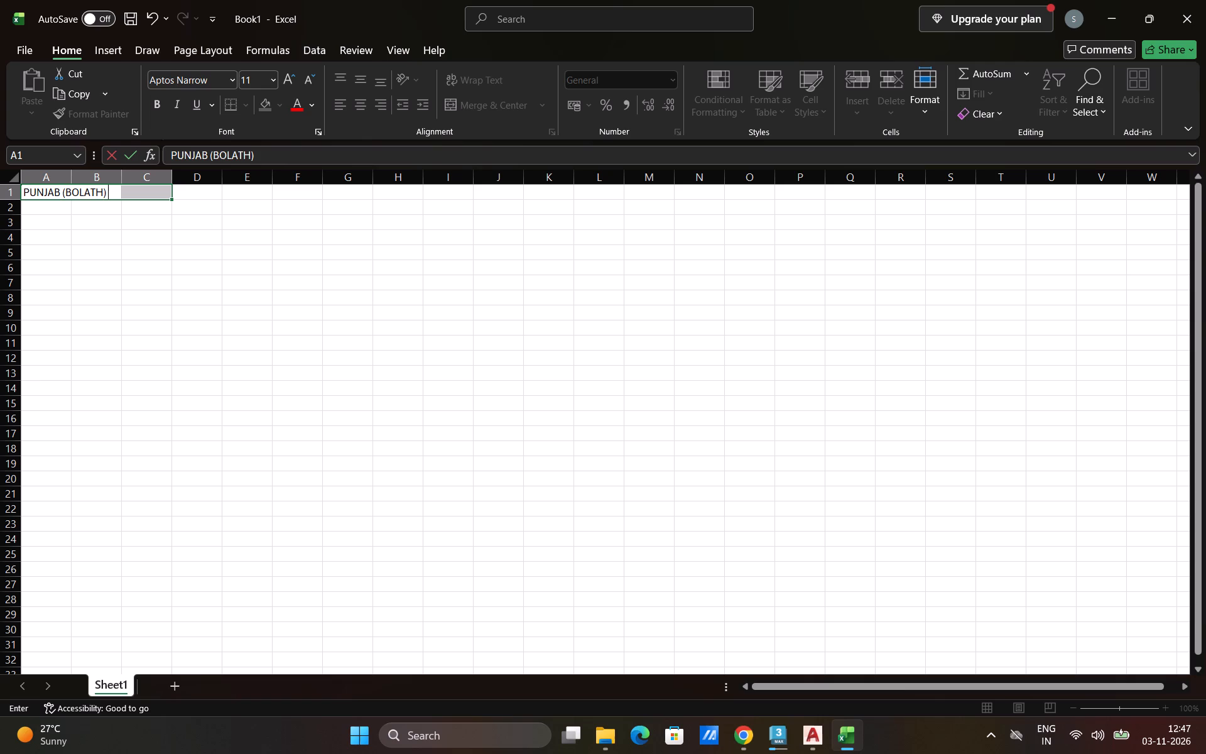
text(TILES)
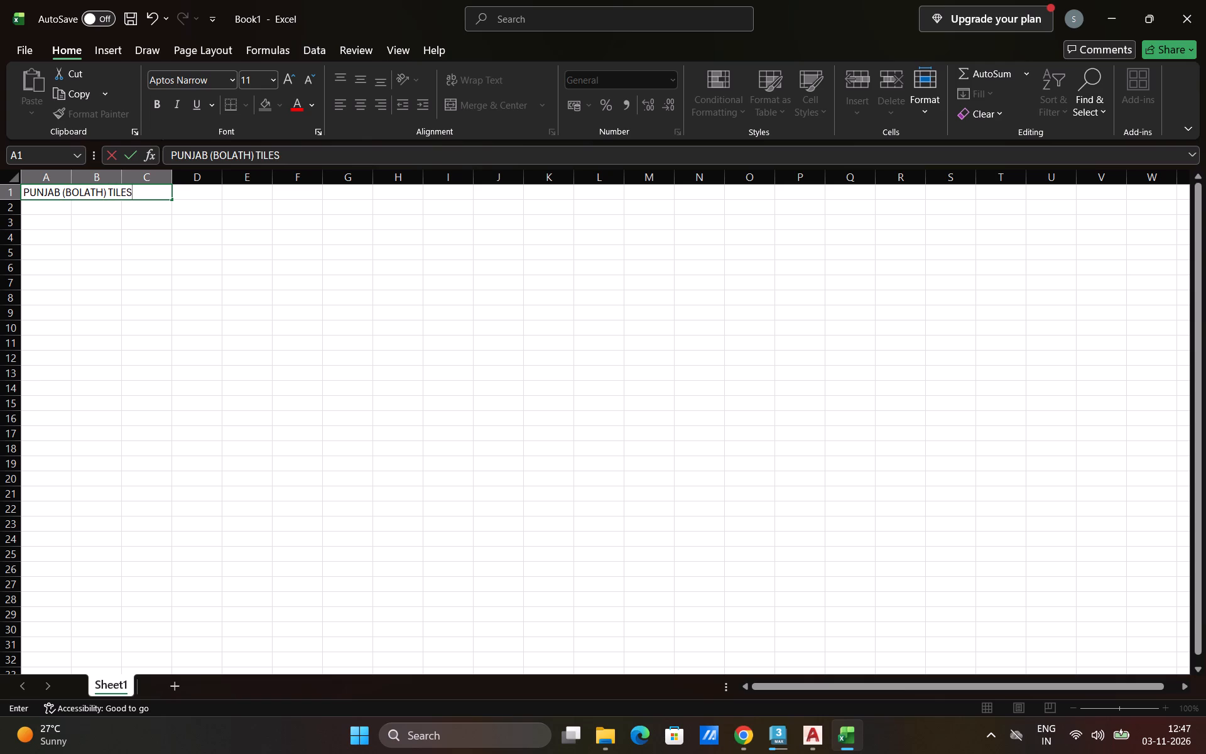
click(158, 247)
Align the title range A1:C1 to the middle vertically and to the centre horizontally.
drag(65, 193, 127, 183)
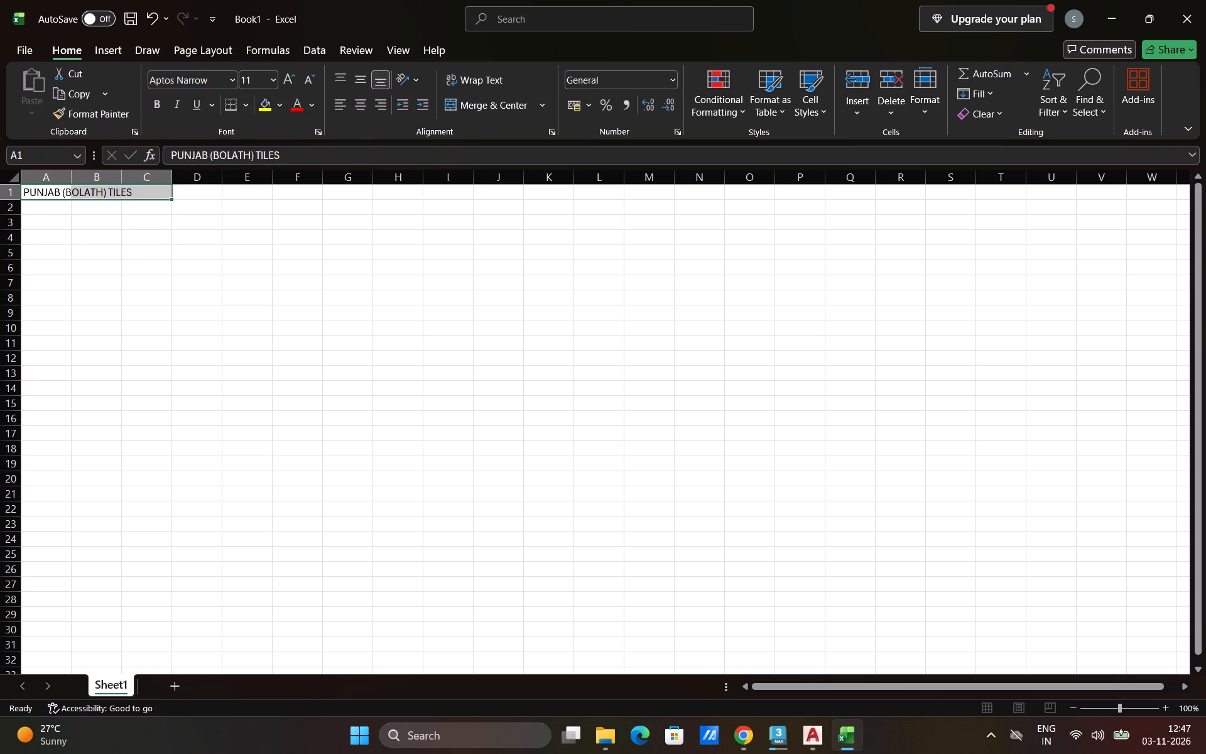
click(361, 84)
click(360, 101)
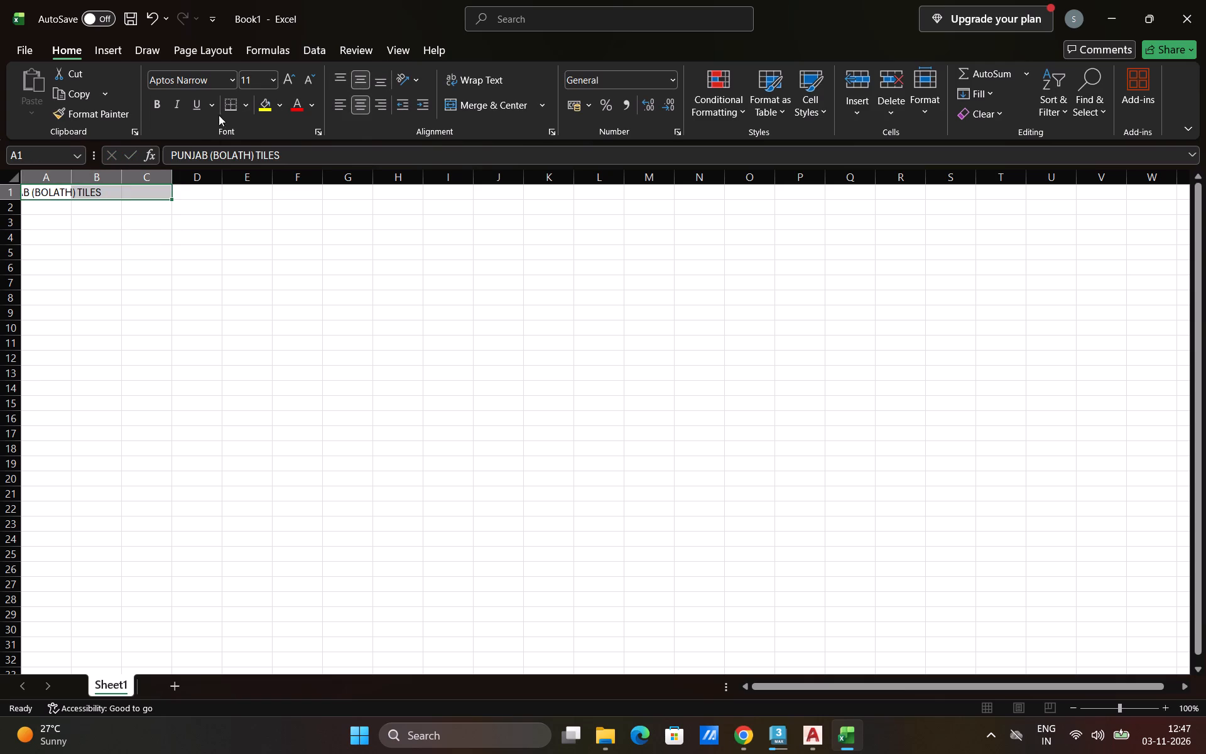
Widen columns A, B and C, making A fit the title text and C the widest.
drag(173, 177, 309, 194)
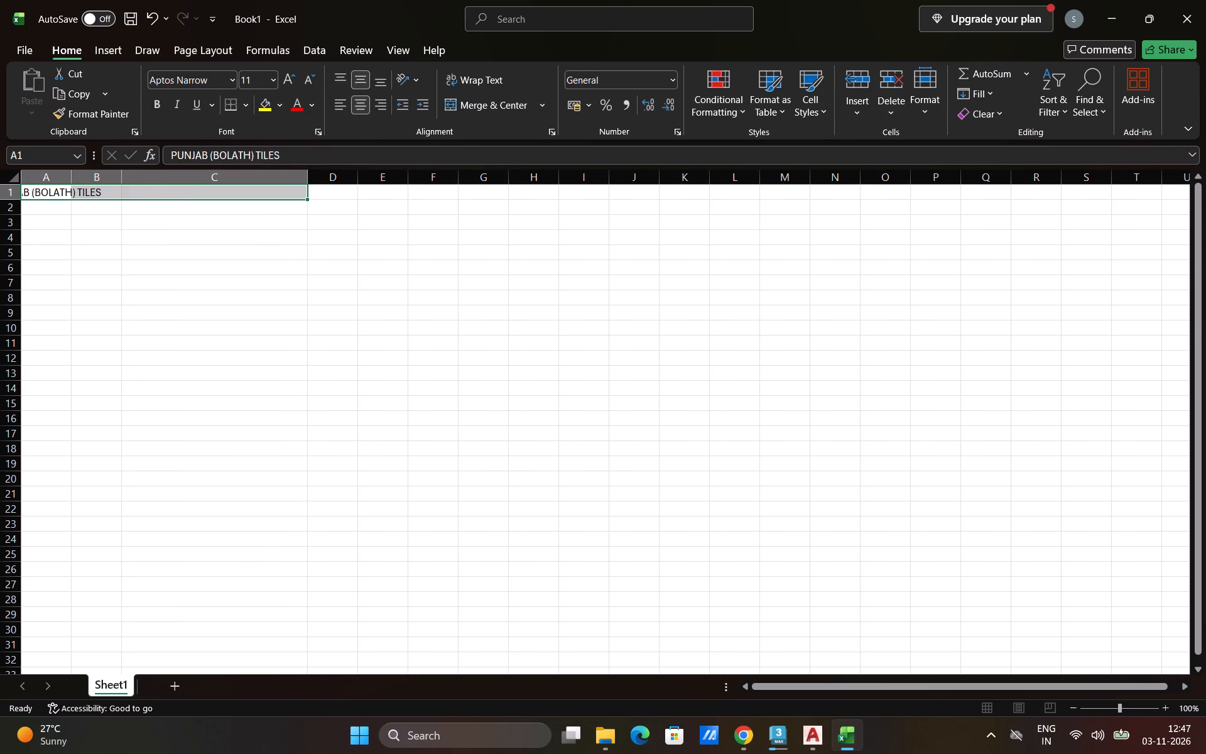
drag(123, 178, 213, 173)
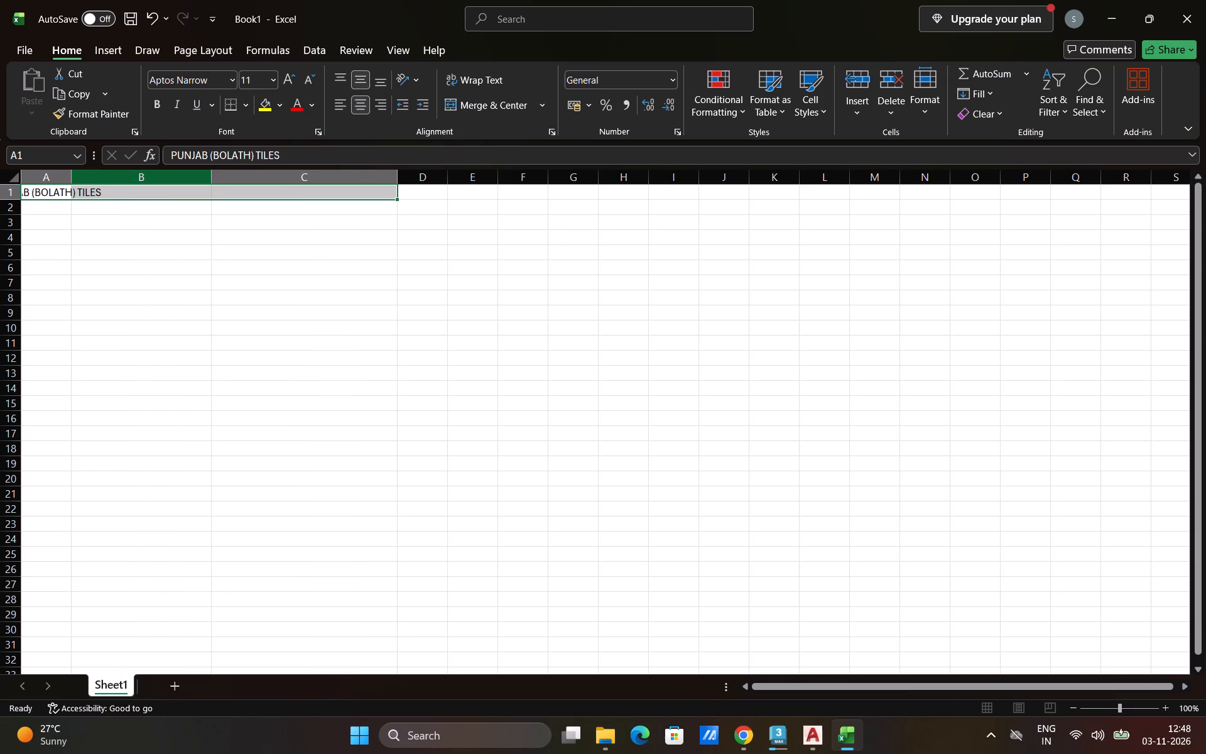
drag(72, 180, 156, 190)
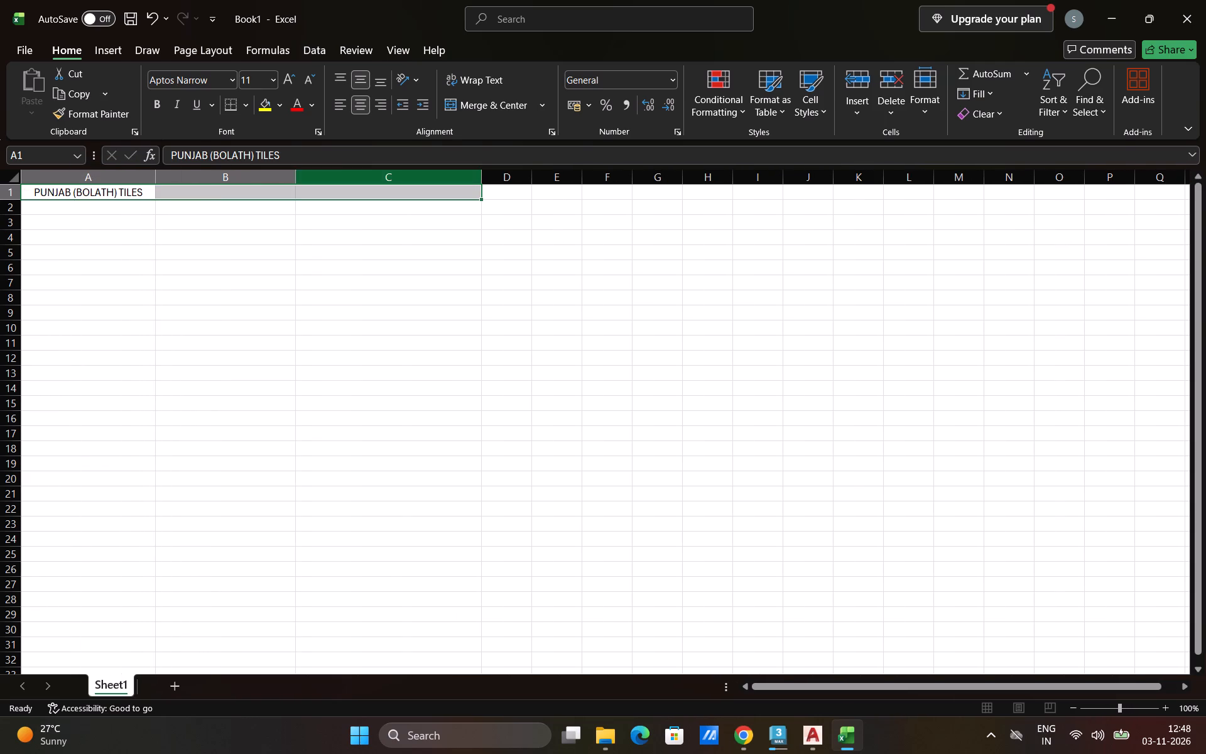
drag(302, 182, 309, 177)
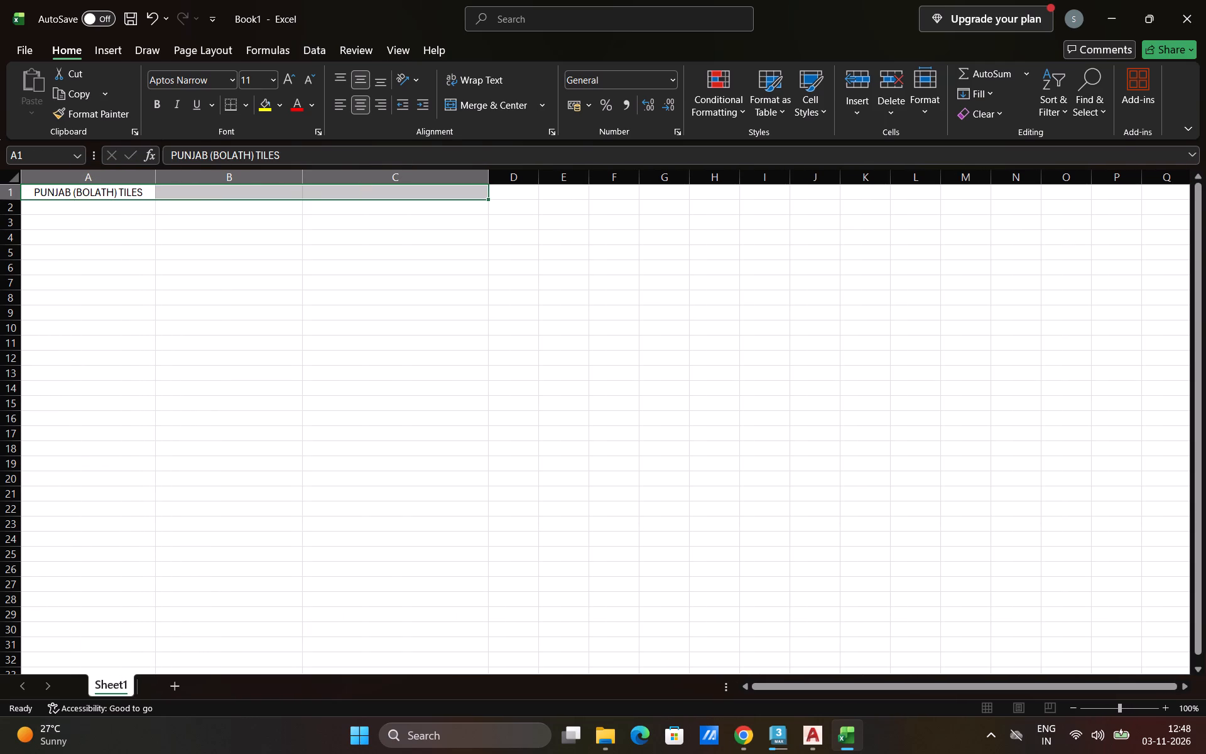
Merge and centre the title across A1:C1 and format it bold at font size 12.
click(463, 95)
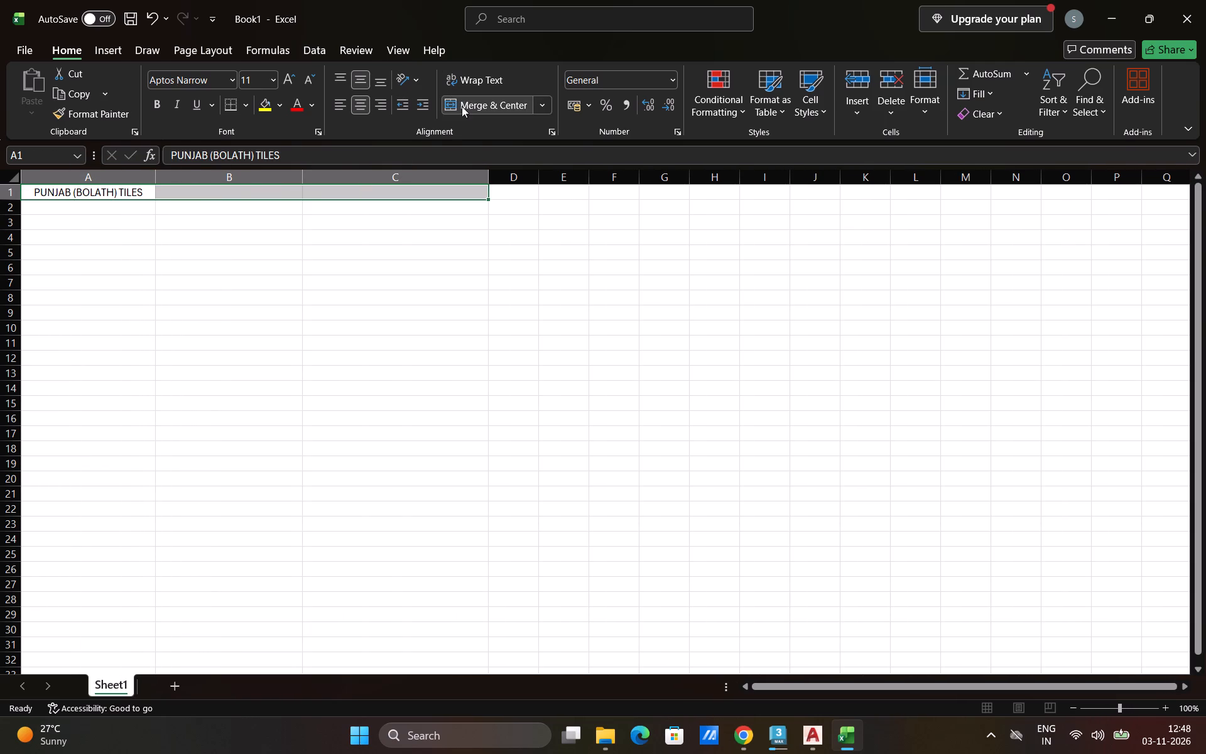
click(462, 106)
click(266, 82)
click(270, 85)
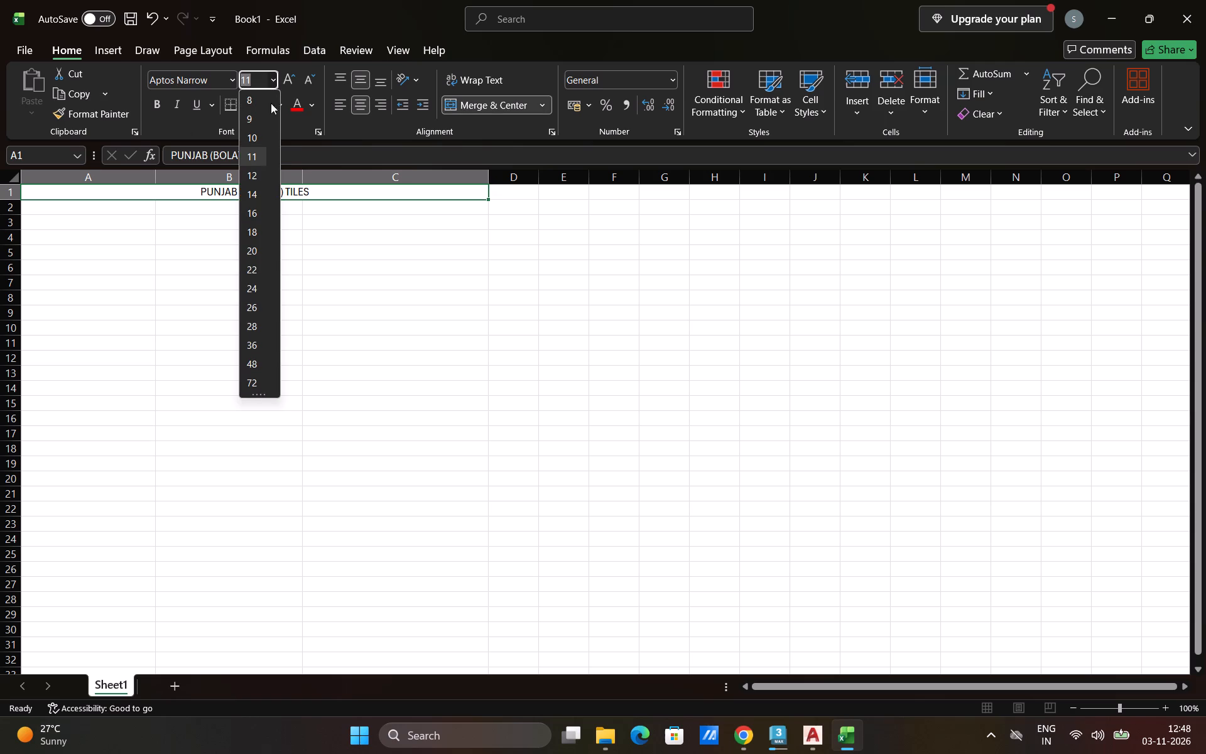
click(258, 173)
click(165, 106)
Increase the height of rows 2 to 15 uniformly so each row can hold a tile image.
click(155, 203)
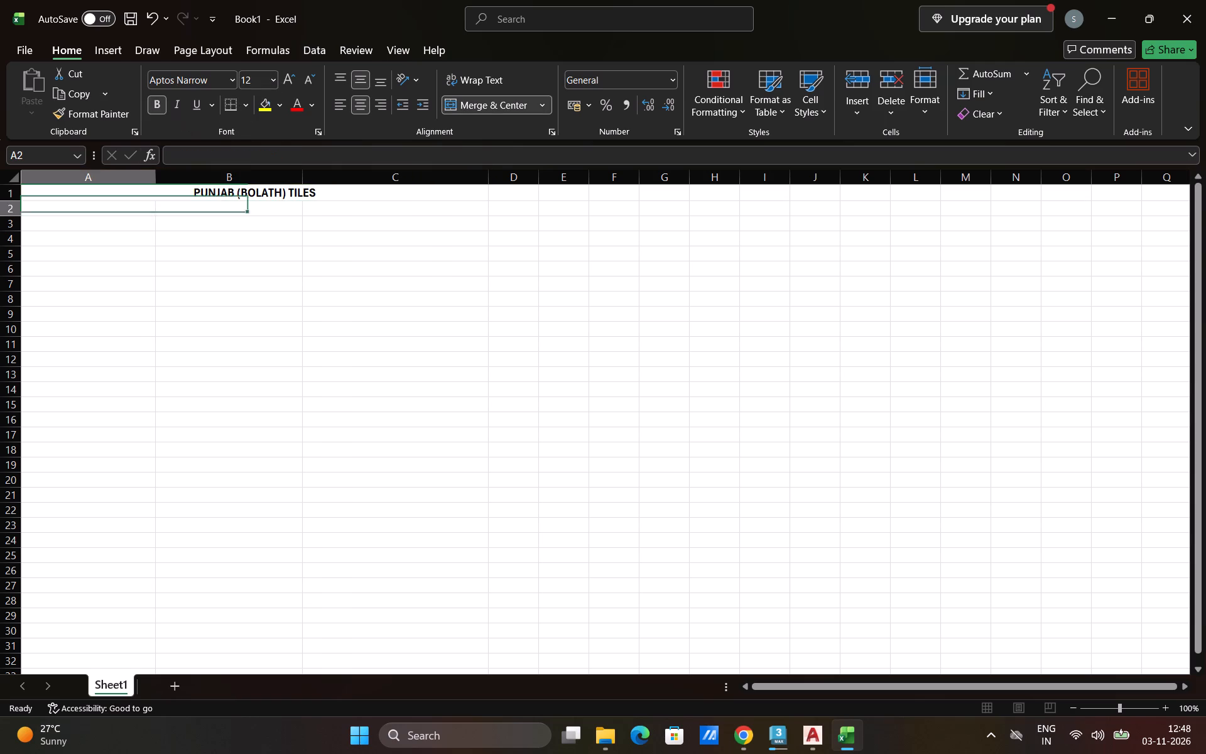
drag(8, 209, 21, 408)
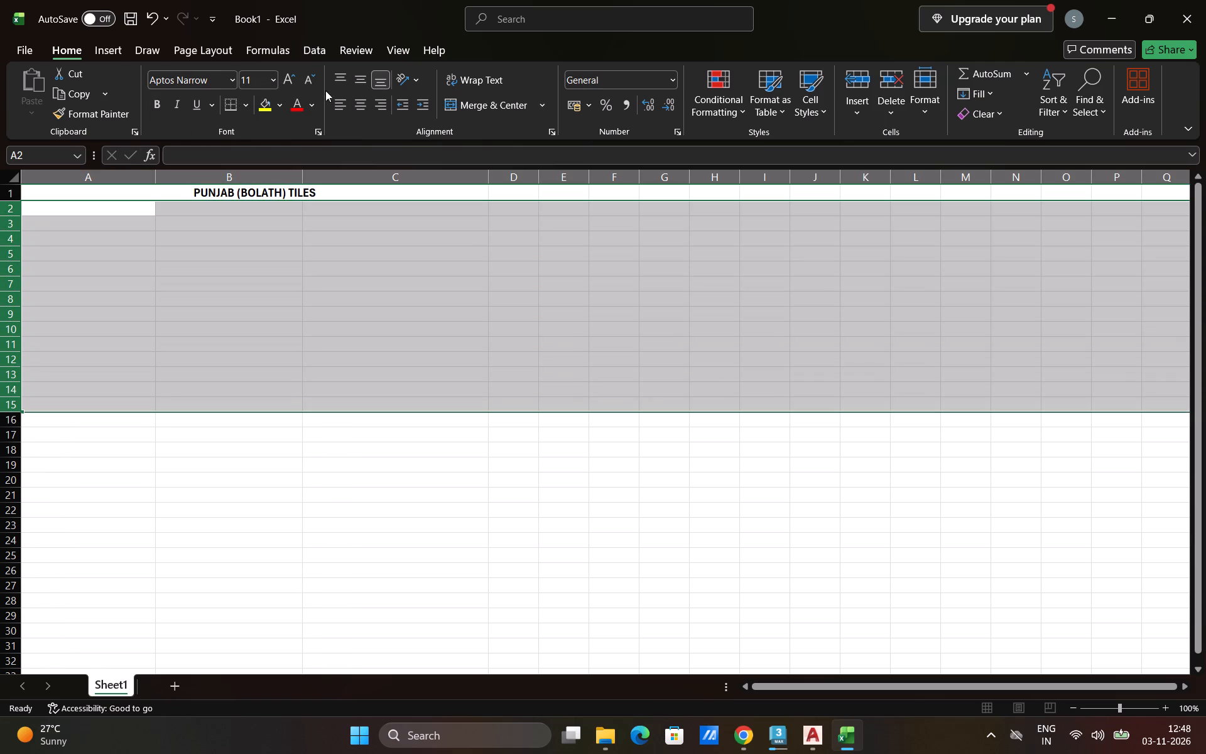
drag(9, 214, 9, 243)
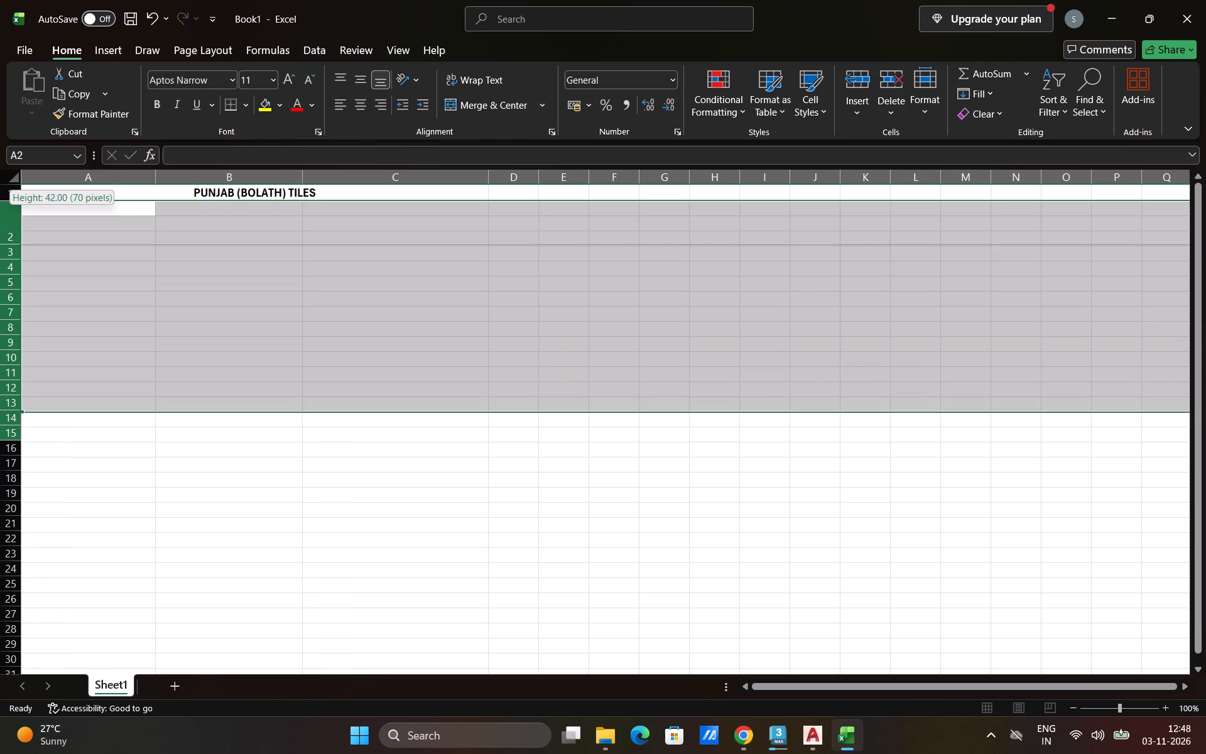
drag(9, 243, 26, 314)
click(82, 290)
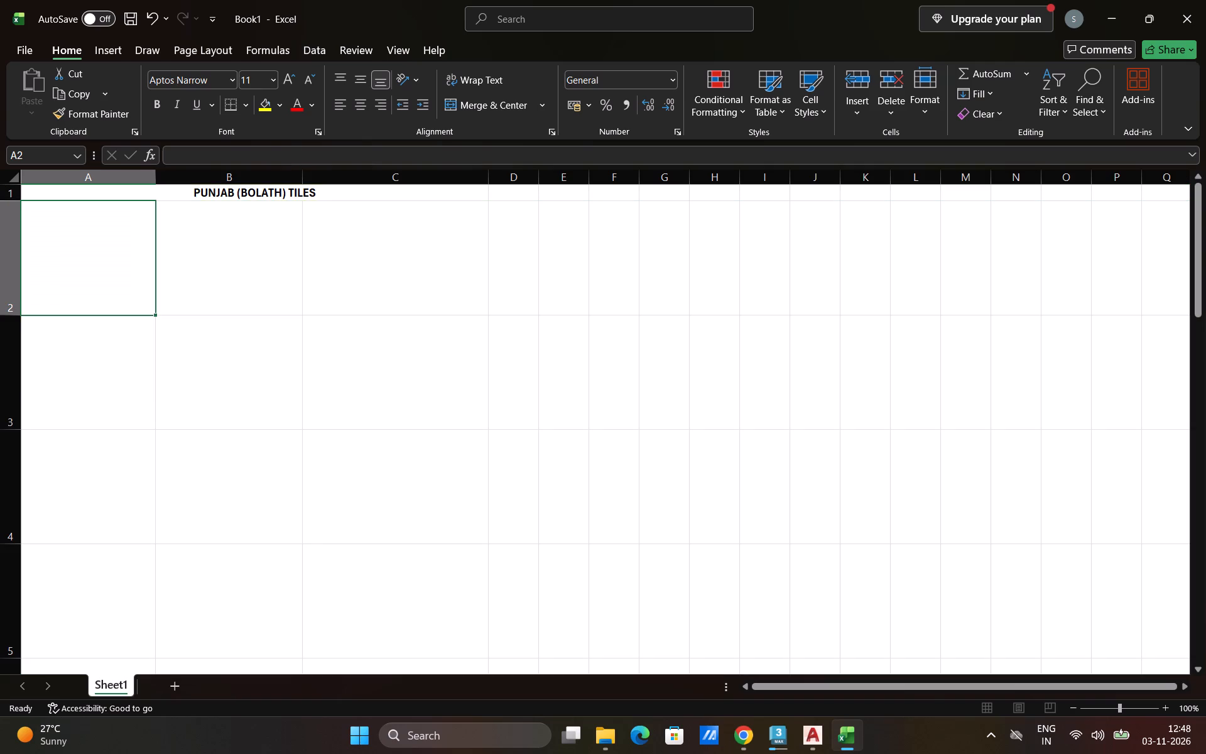
Use Draw Border to outline columns A to C from the title row down past row 15.
click(242, 107)
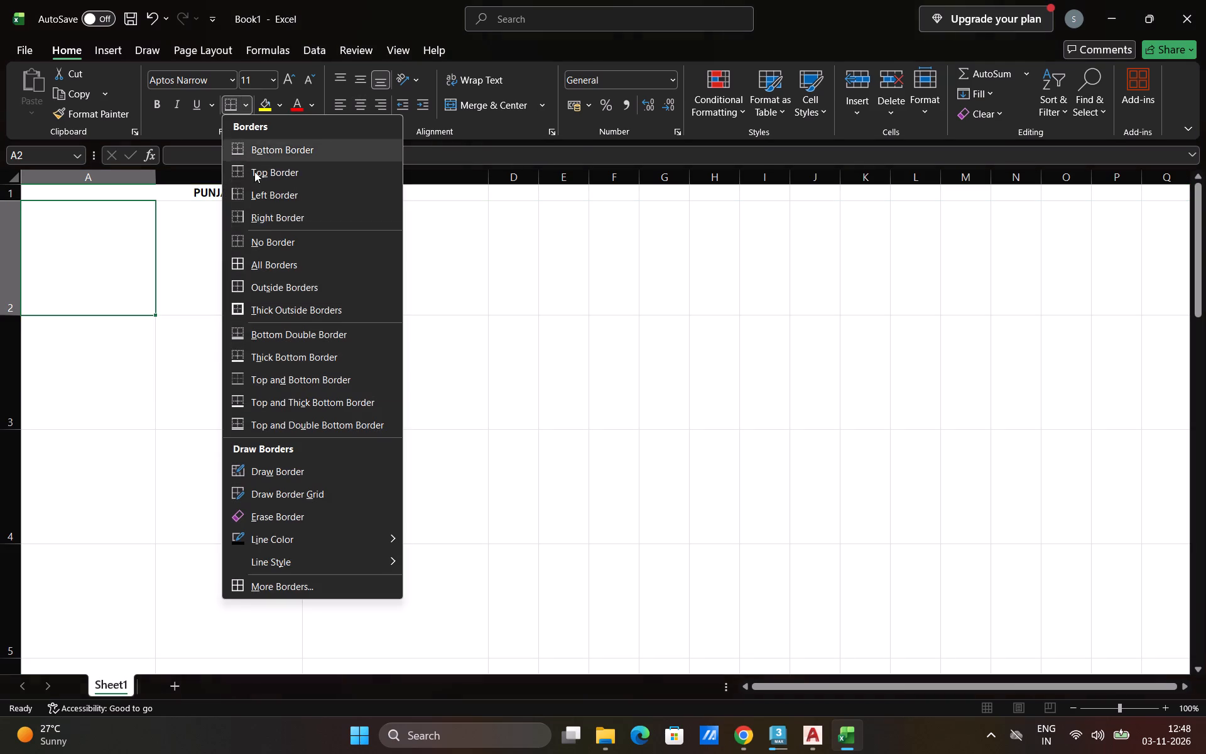
click(295, 464)
drag(99, 196, 99, 197)
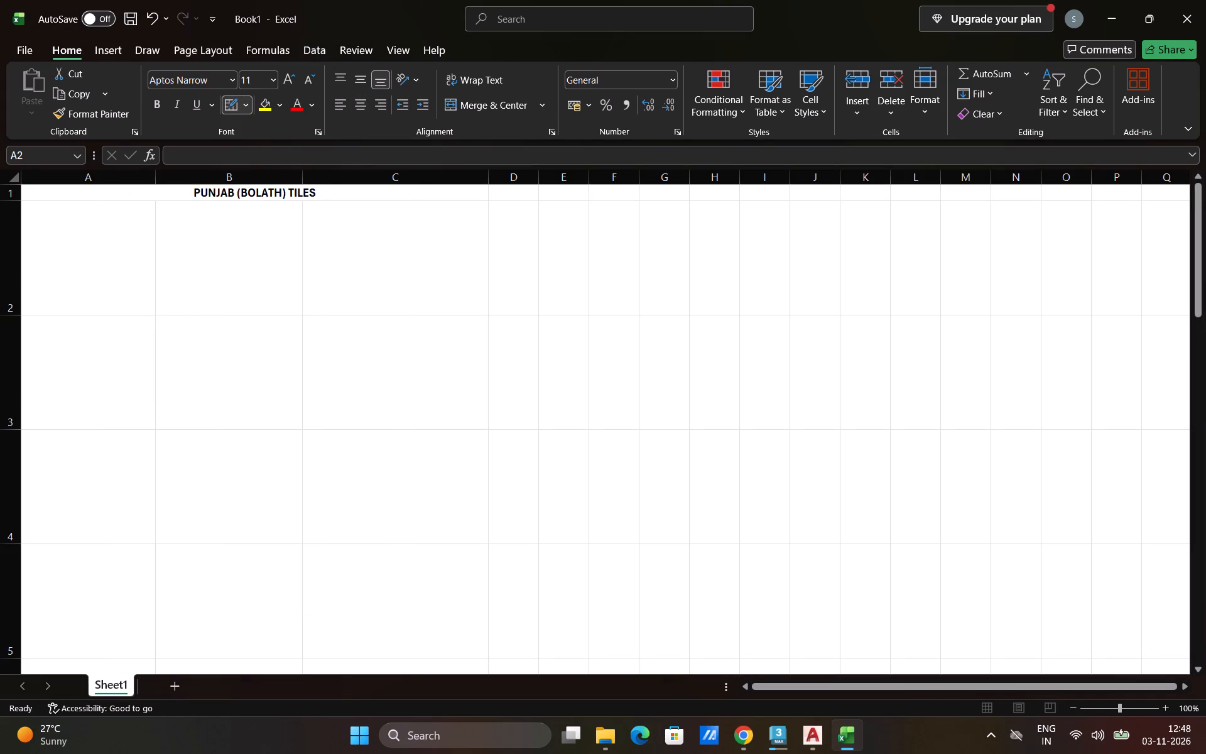
drag(99, 197, 372, 686)
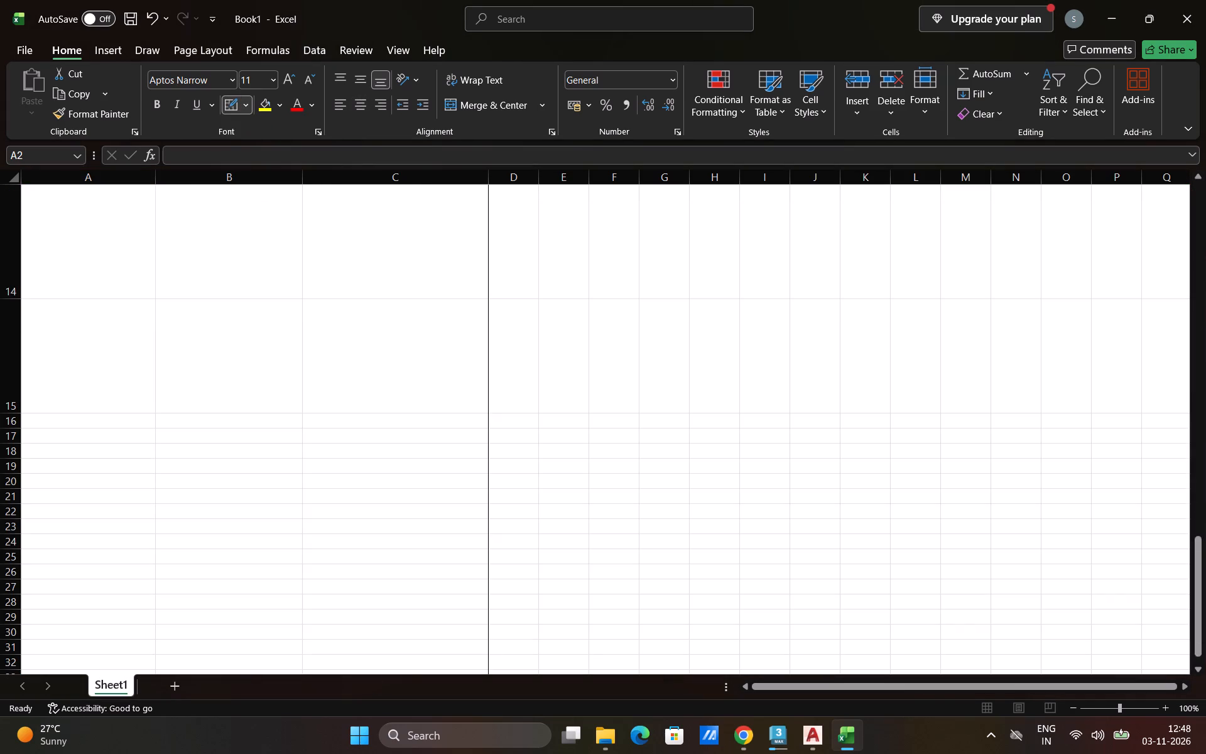
Draw borders around every cell in columns A to C for rows 2 to 5.
scroll(330, 458, up, 20)
scroll(330, 458, up, 16)
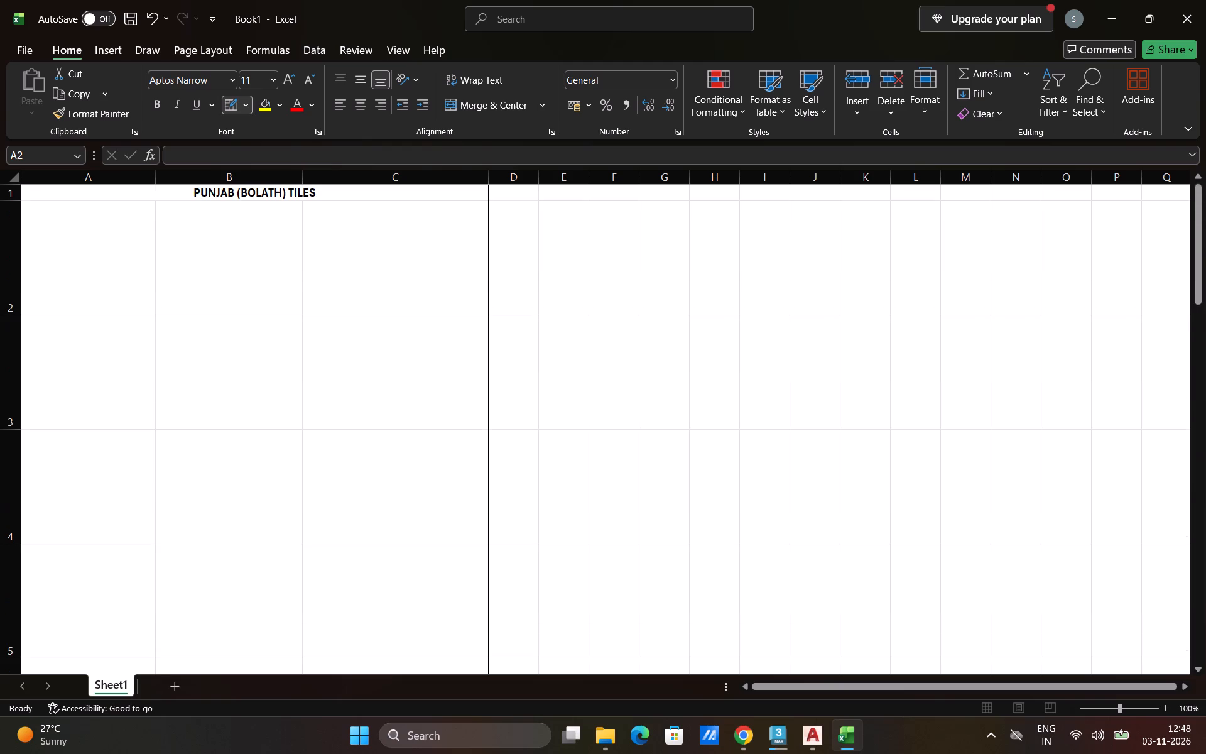
scroll(370, 330, up, 5)
drag(383, 281, 8, 253)
drag(150, 241, 133, 501)
drag(231, 254, 231, 440)
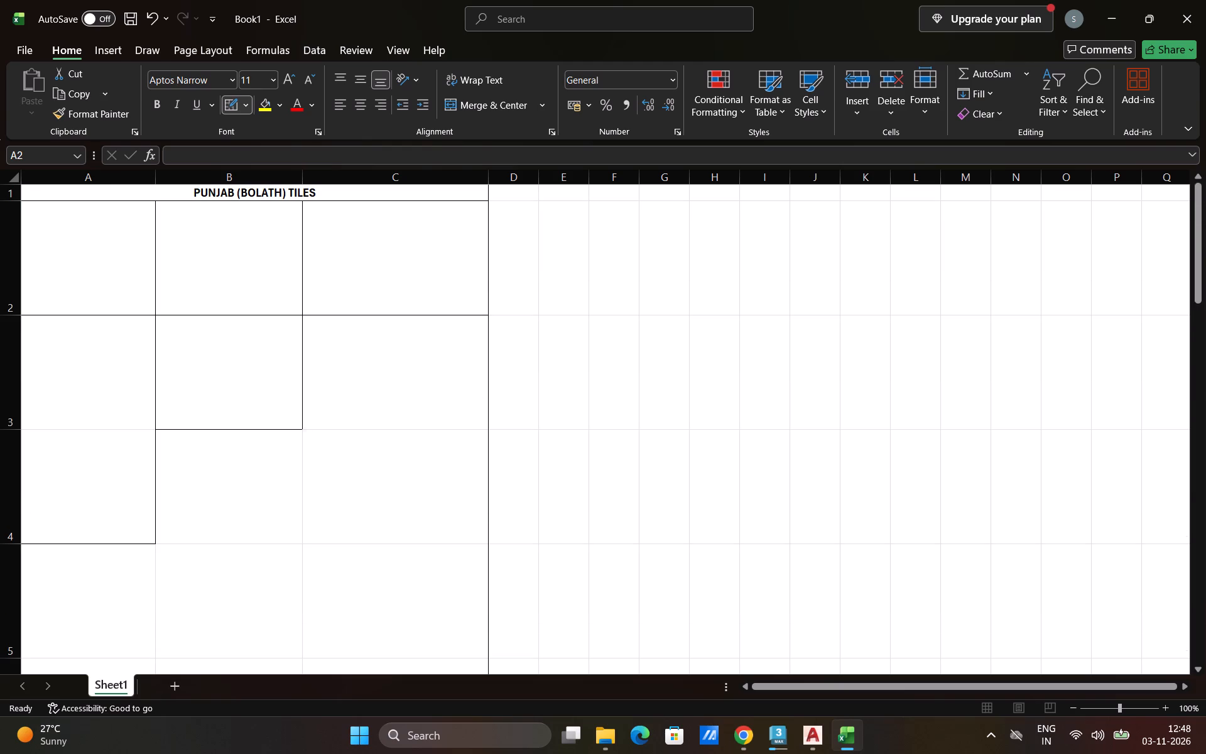
drag(231, 440, 237, 465)
drag(348, 292, 338, 510)
drag(400, 391, 100, 405)
scroll(303, 307, down, 3)
drag(335, 336, 107, 484)
drag(320, 405, 255, 500)
drag(157, 332, 202, 456)
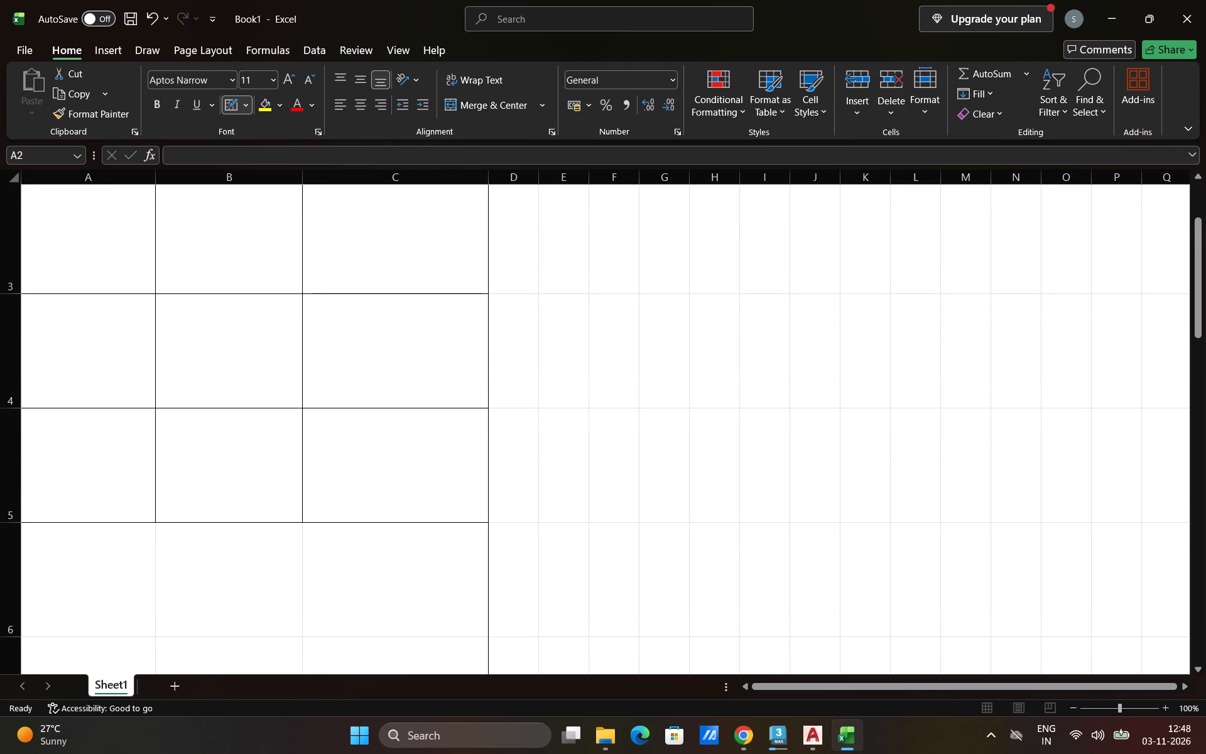
drag(202, 456, 208, 455)
Continue the cell borders in columns A to C for rows 6 to 9.
scroll(339, 339, down, 7)
drag(249, 254, 268, 353)
drag(163, 256, 138, 367)
drag(89, 293, 394, 293)
drag(404, 354, 109, 344)
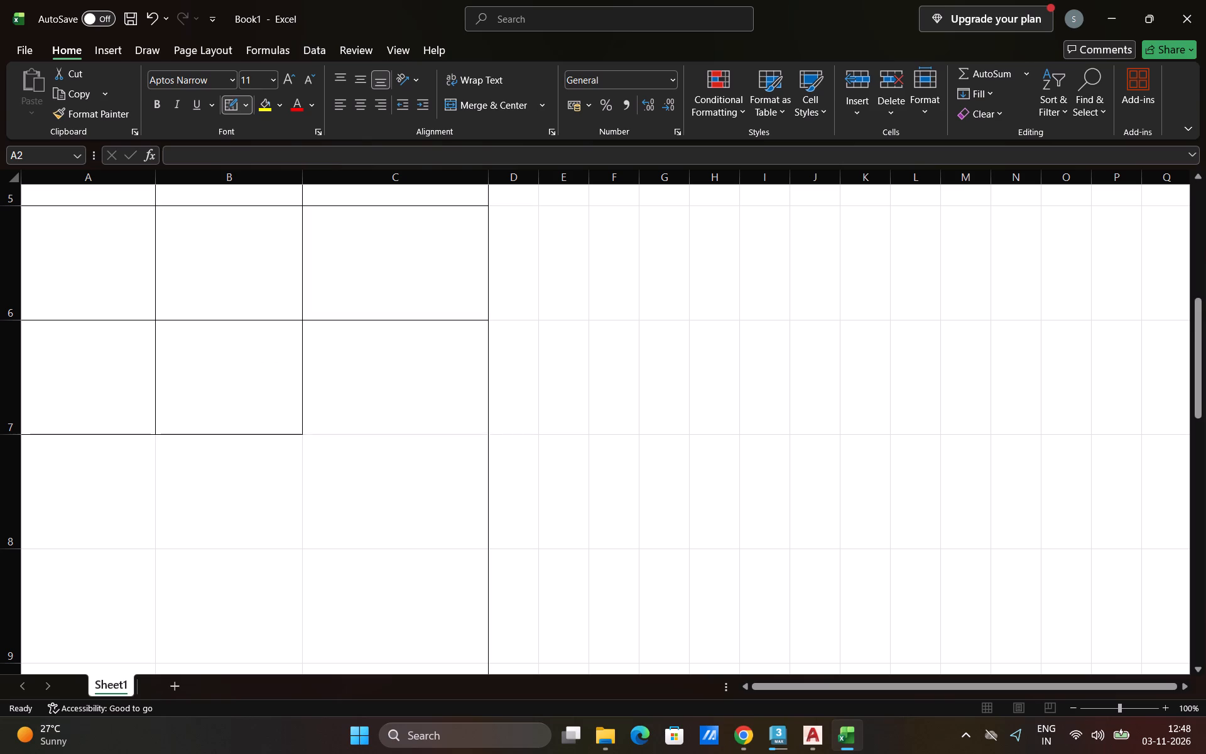
scroll(278, 356, down, 3)
drag(368, 335, 345, 457)
drag(214, 344, 215, 460)
drag(141, 370, 133, 468)
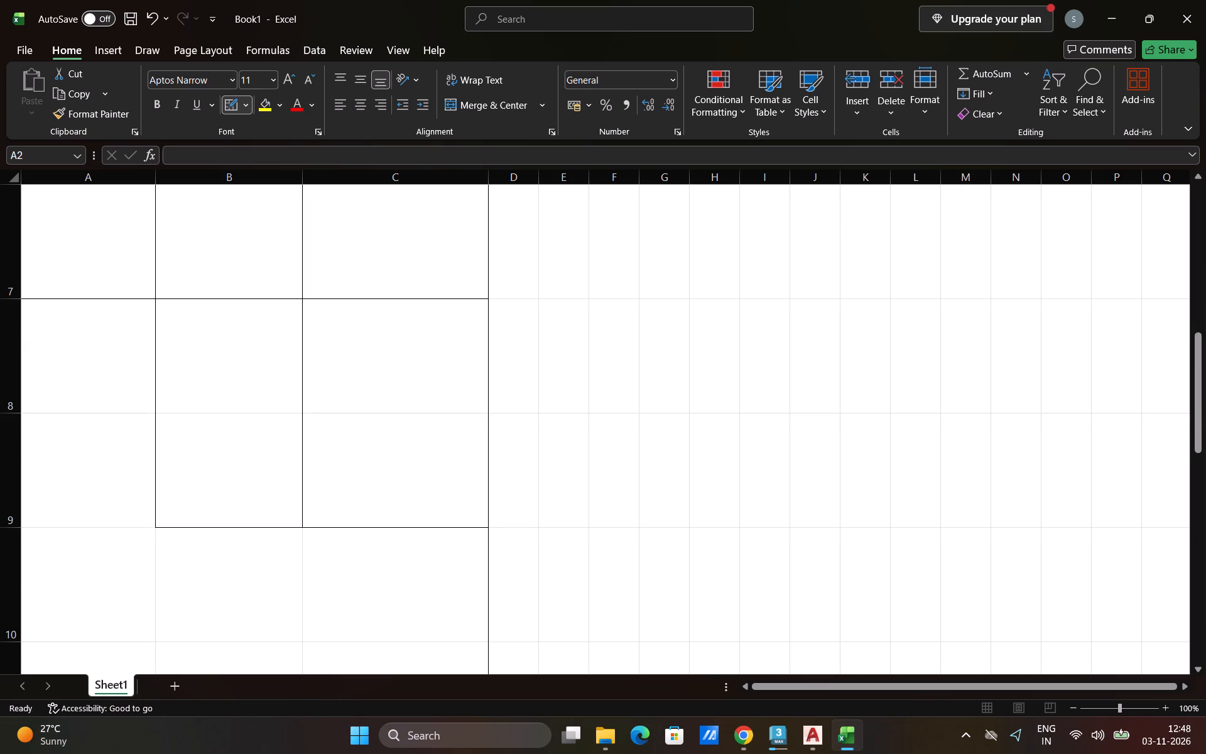
drag(56, 385, 422, 390)
Continue the cell borders in columns A to C for rows 10 to 13.
scroll(393, 344, down, 4)
drag(364, 381, 333, 501)
drag(227, 439, 194, 527)
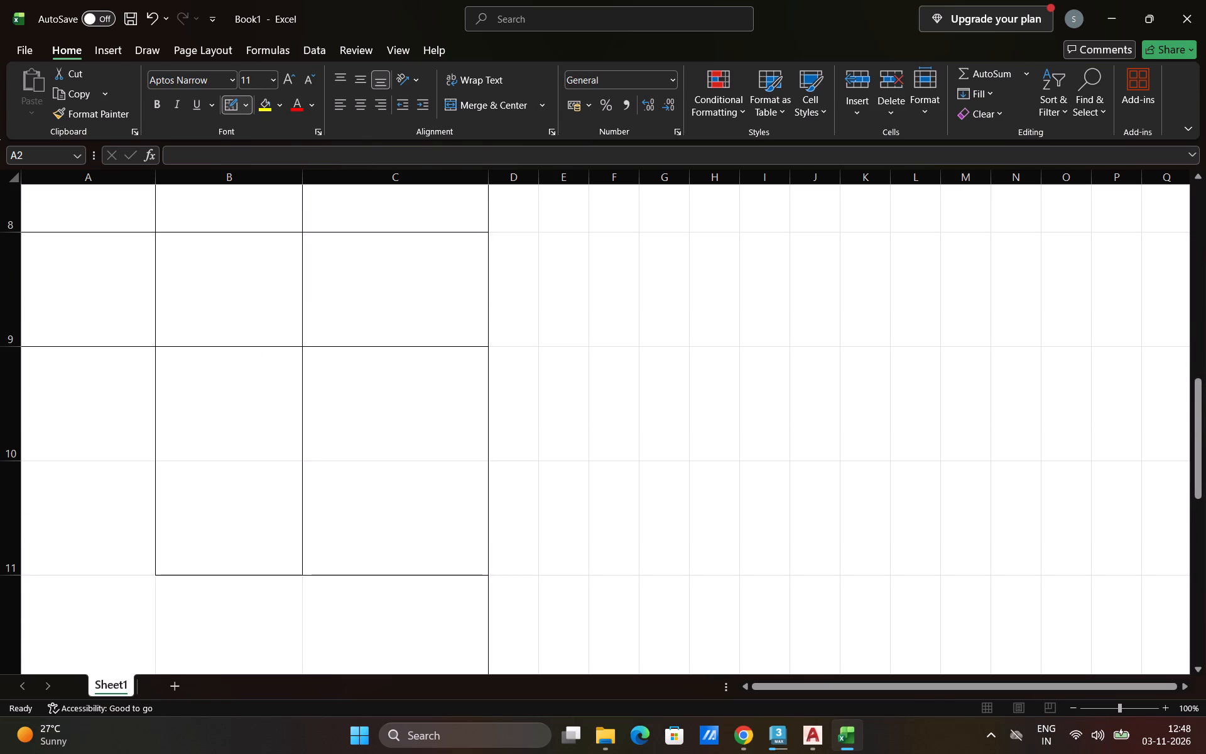
drag(103, 421, 103, 471)
drag(92, 437, 405, 442)
scroll(264, 361, down, 5)
drag(362, 388, 329, 529)
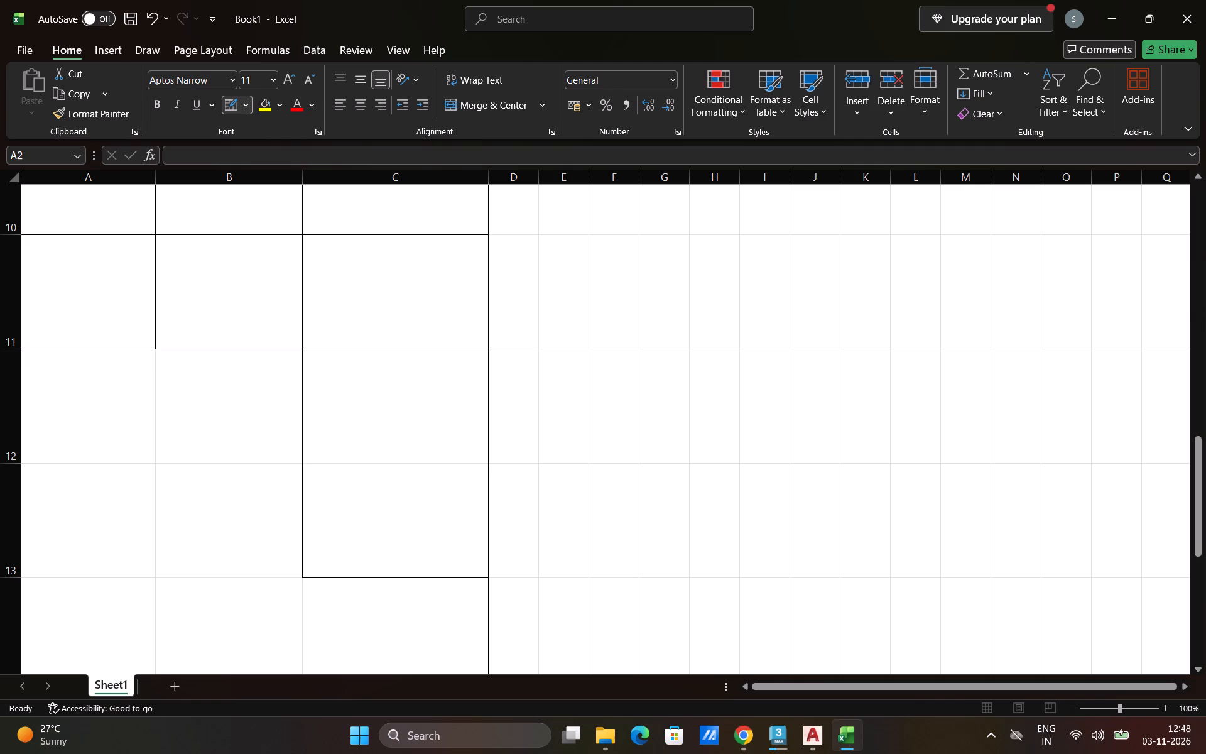
drag(192, 396, 175, 479)
drag(119, 395, 100, 489)
drag(94, 417, 364, 435)
Complete the cell borders in columns A to C for rows 14 and 15, and exit border drawing.
scroll(327, 369, down, 5)
drag(362, 368, 363, 414)
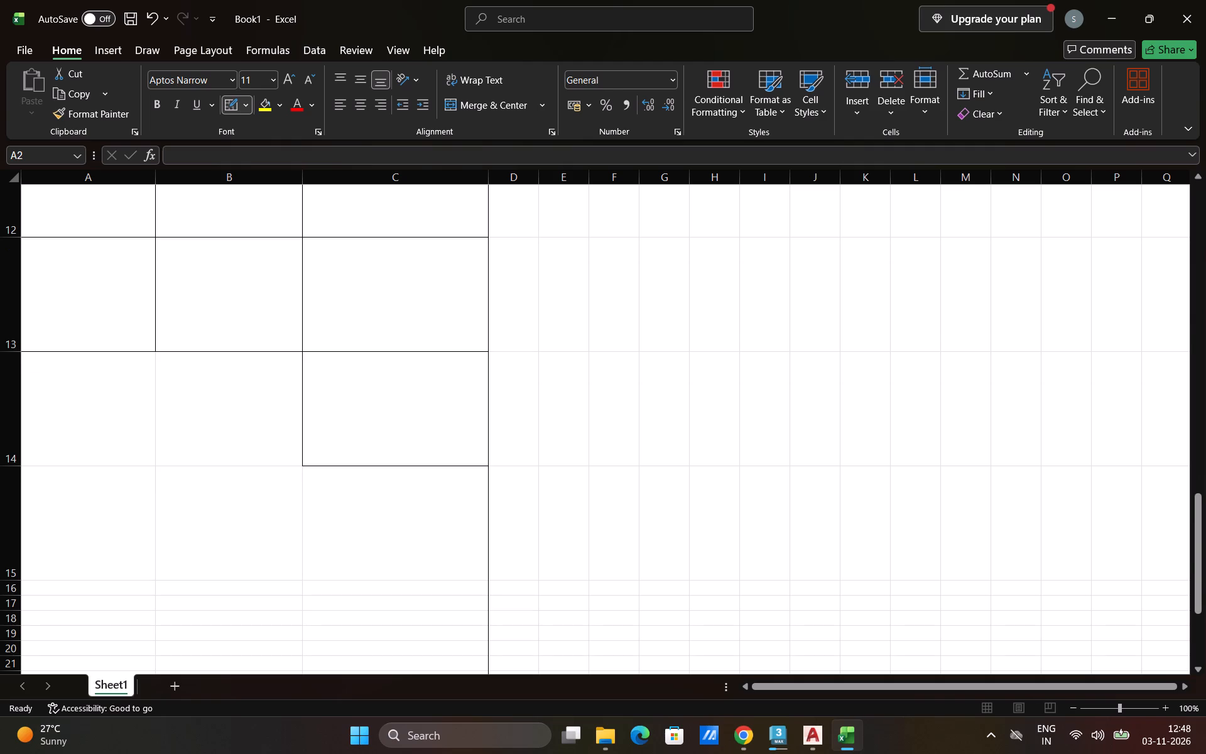
drag(363, 414, 352, 485)
drag(109, 354, 114, 465)
drag(215, 410, 221, 503)
drag(100, 498, 106, 527)
drag(122, 440, 379, 429)
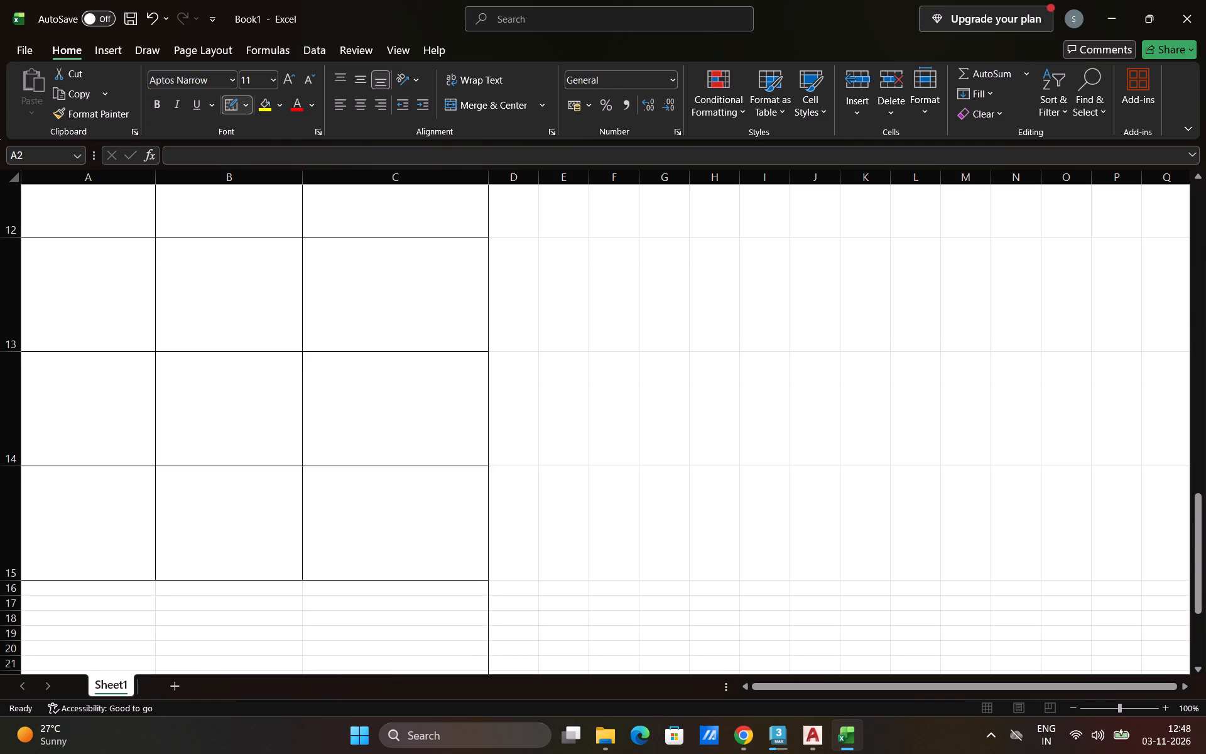
drag(379, 429, 381, 428)
drag(302, 402, 295, 477)
drag(244, 420, 167, 493)
drag(162, 381, 164, 405)
key(Escape)
Save the new workbook as PUNJAB (BOLATH) COLOR PALETTE in the OUTLET TILES DIMENSIONS & COLOR PALETTE folder.
key(ctrl+s)
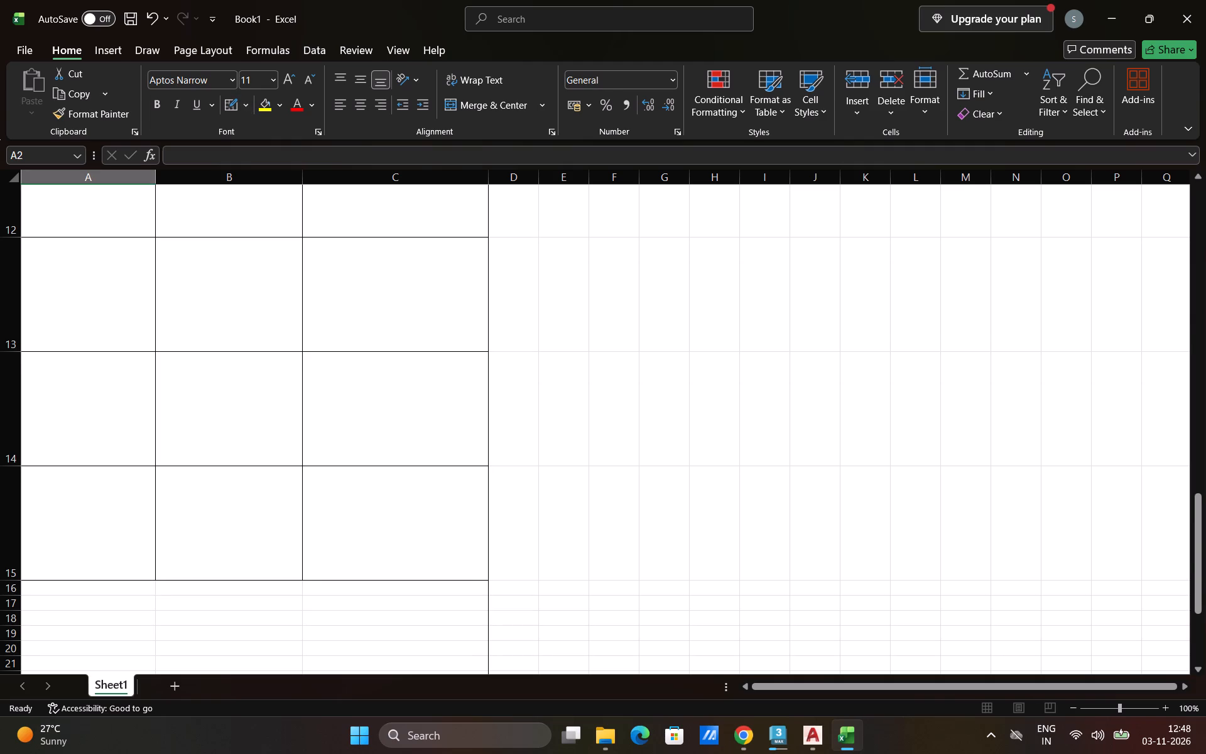
click(515, 388)
click(531, 523)
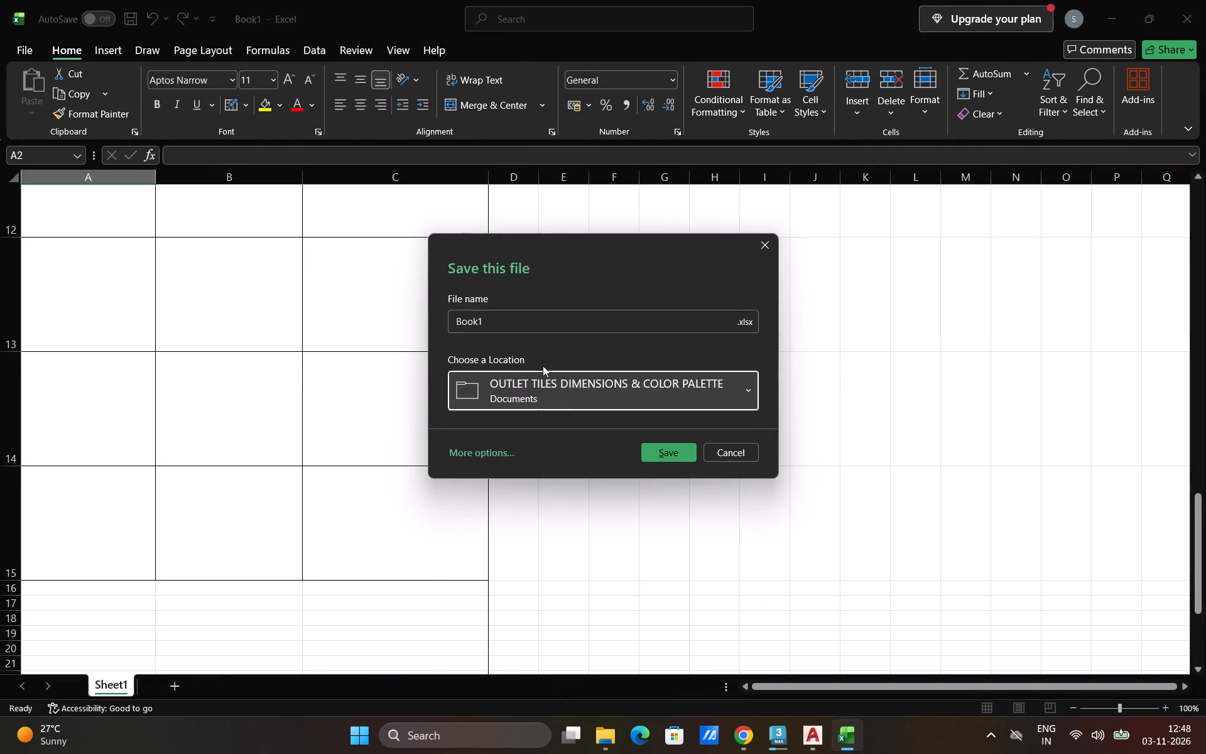
click(546, 321)
text(BO)
key(BackSpace)
key(BackSpace)
text(PUNJAB (BOLATH)
text())
key(space)
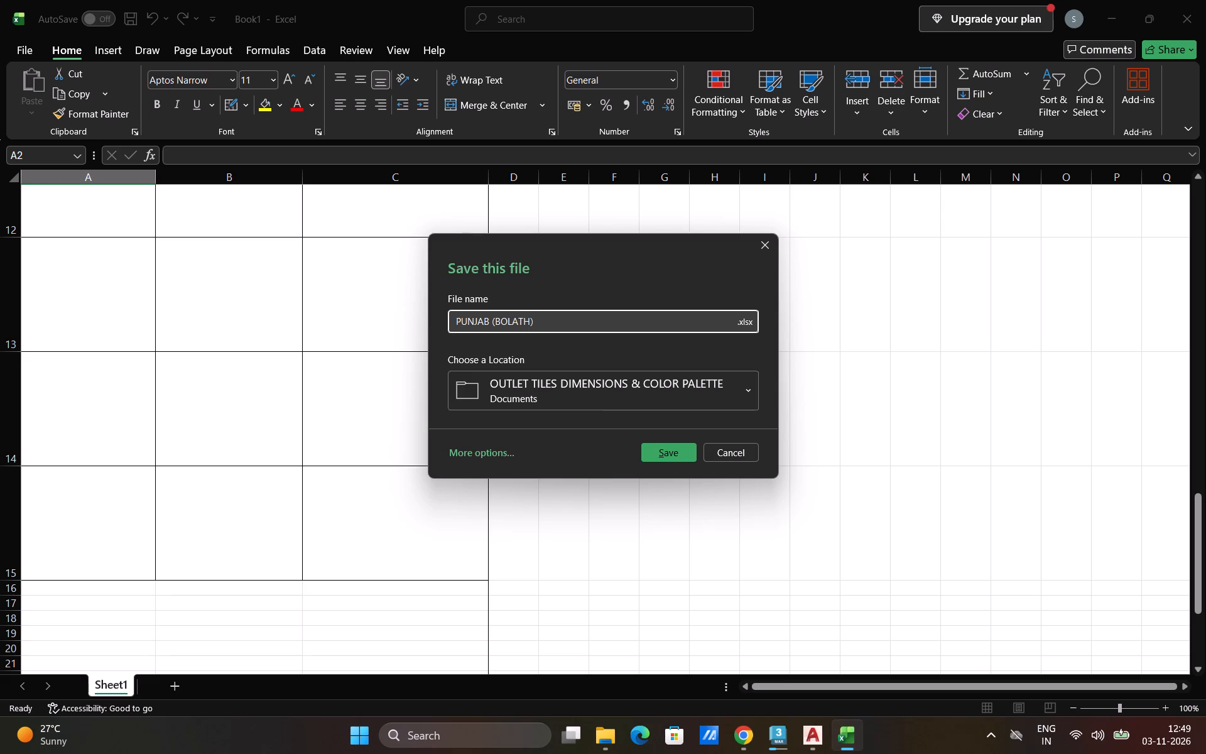
text(COLOR PALETTE)
click(660, 458)
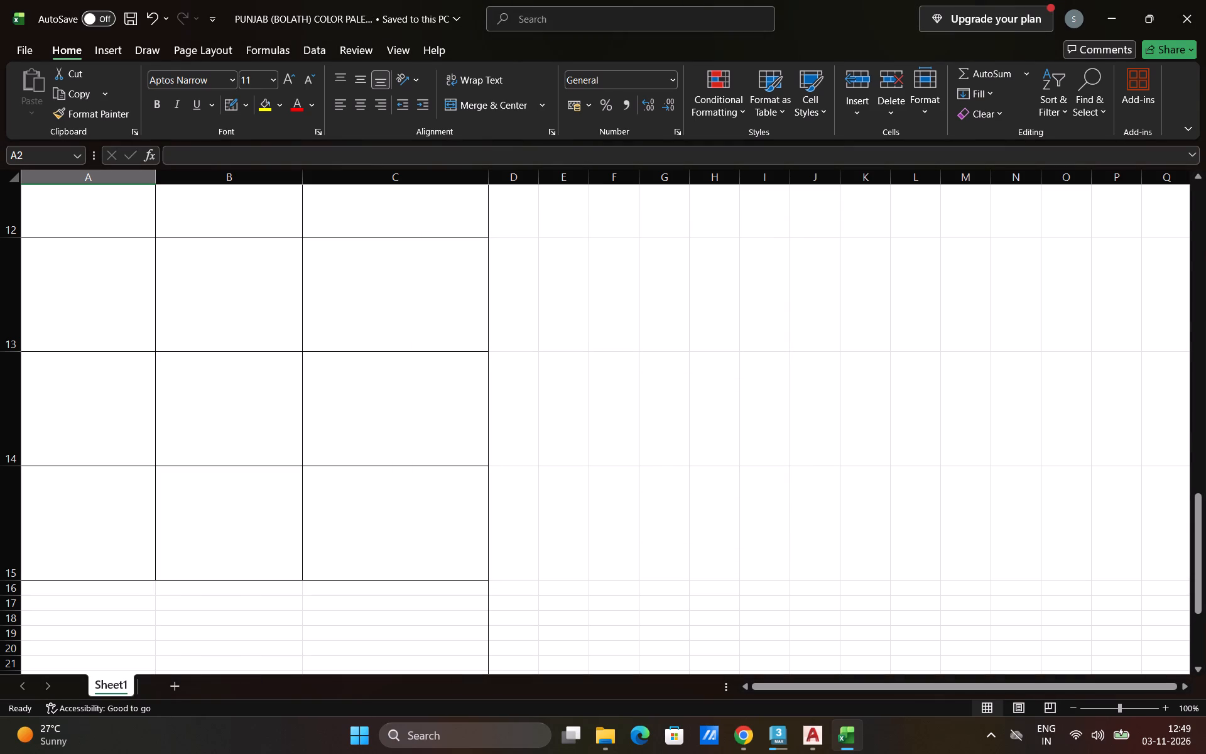
Replace TILES in the merged title cell A1 so it reads PUNJAB (BOLATH) COLOR PALETTE, and save the workbook.
scroll(185, 308, up, 11)
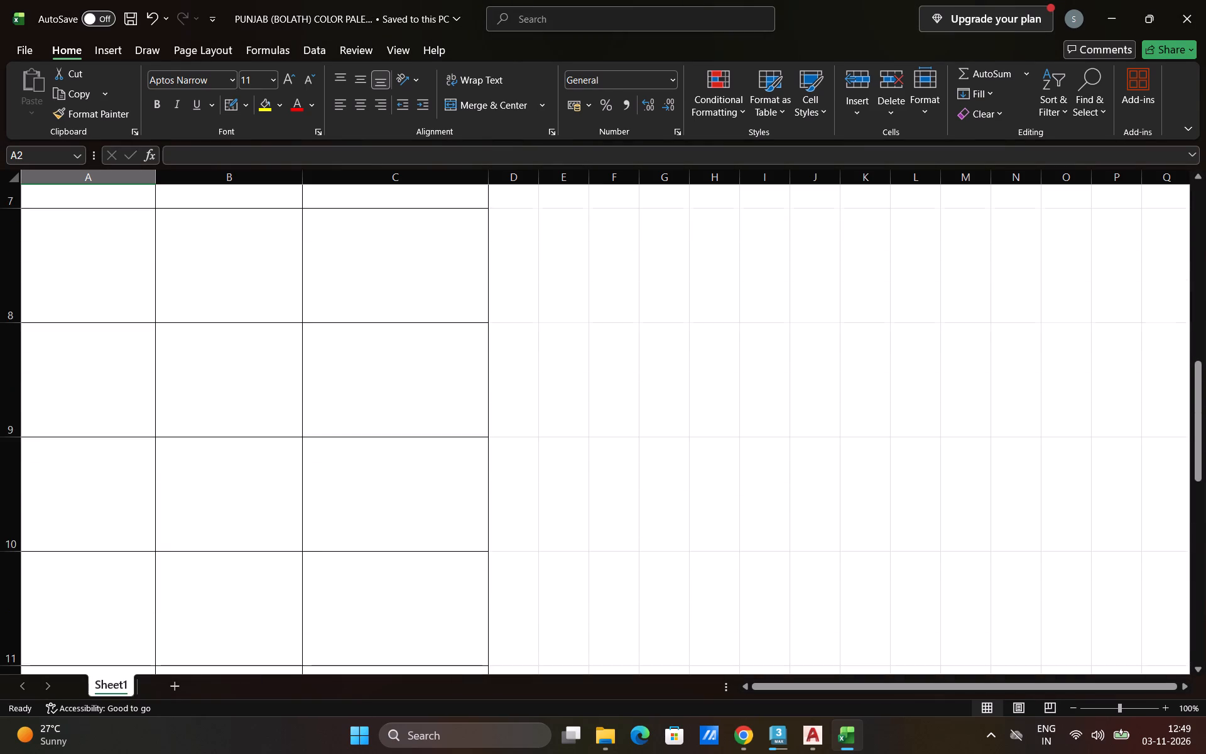
scroll(191, 304, up, 20)
scroll(191, 304, up, 8)
double_click(268, 199)
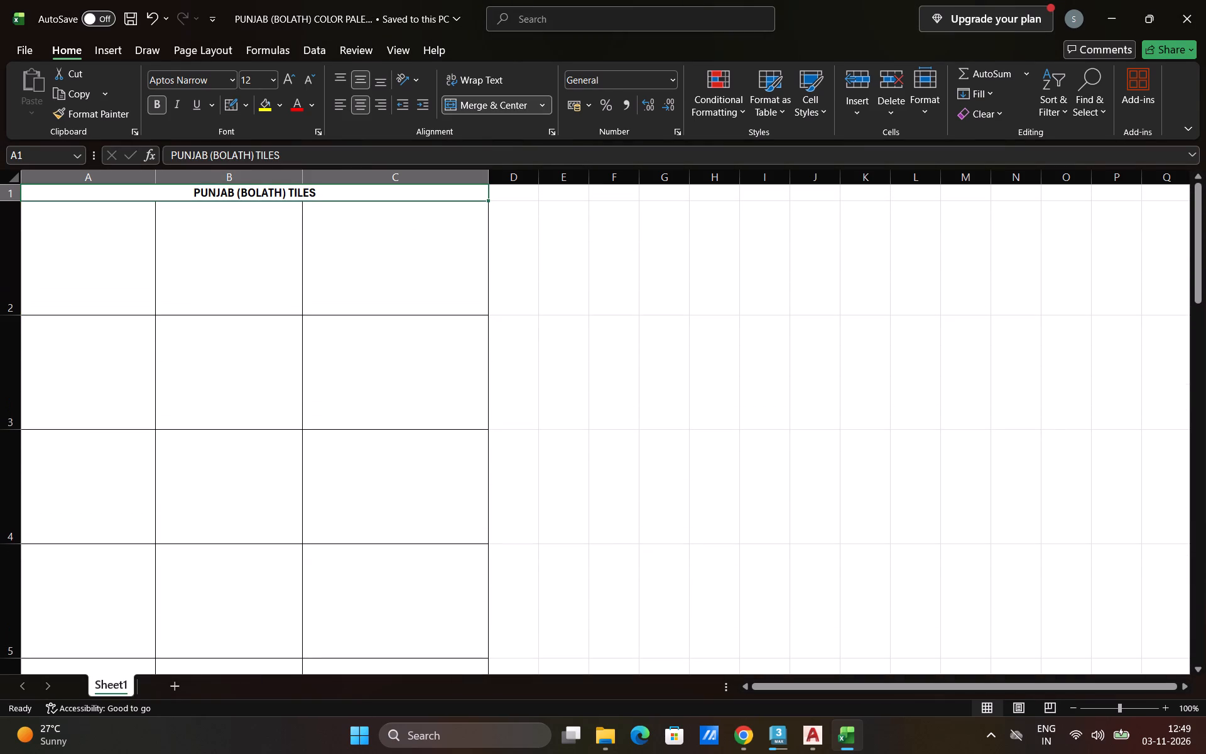
click(321, 200)
triple_click(325, 195)
click(325, 195)
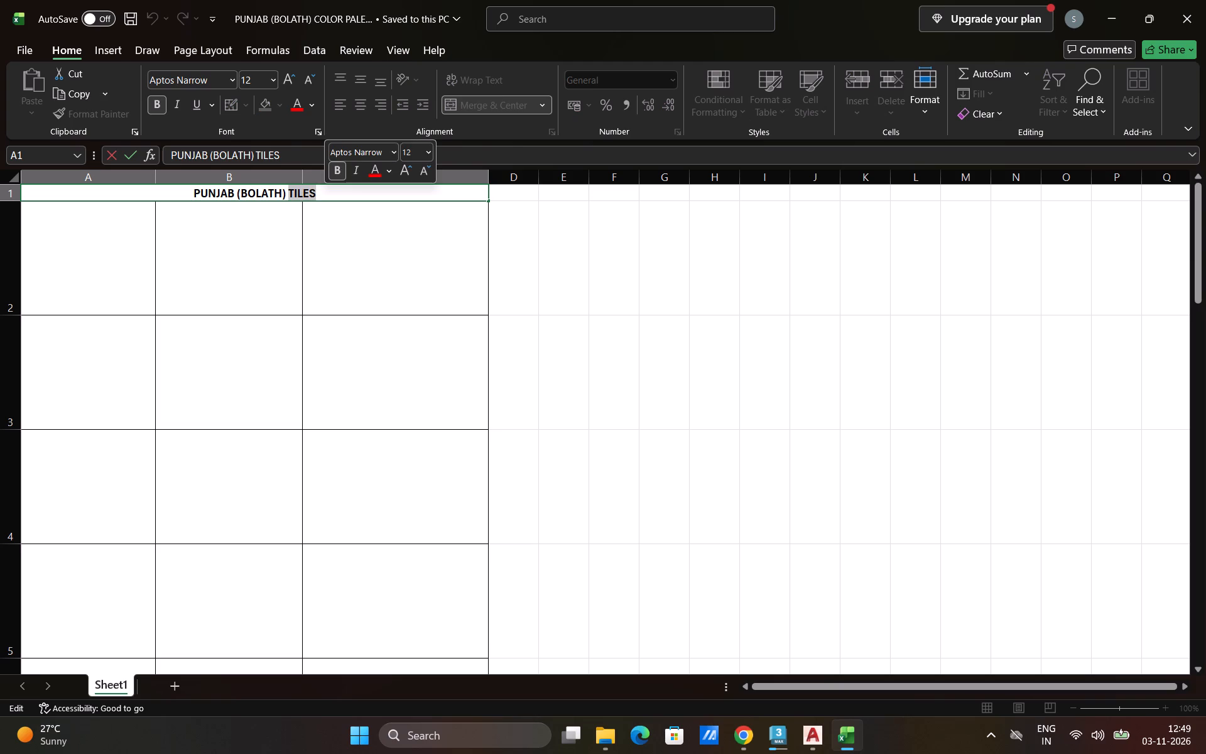
text(COLOR PALETTE)
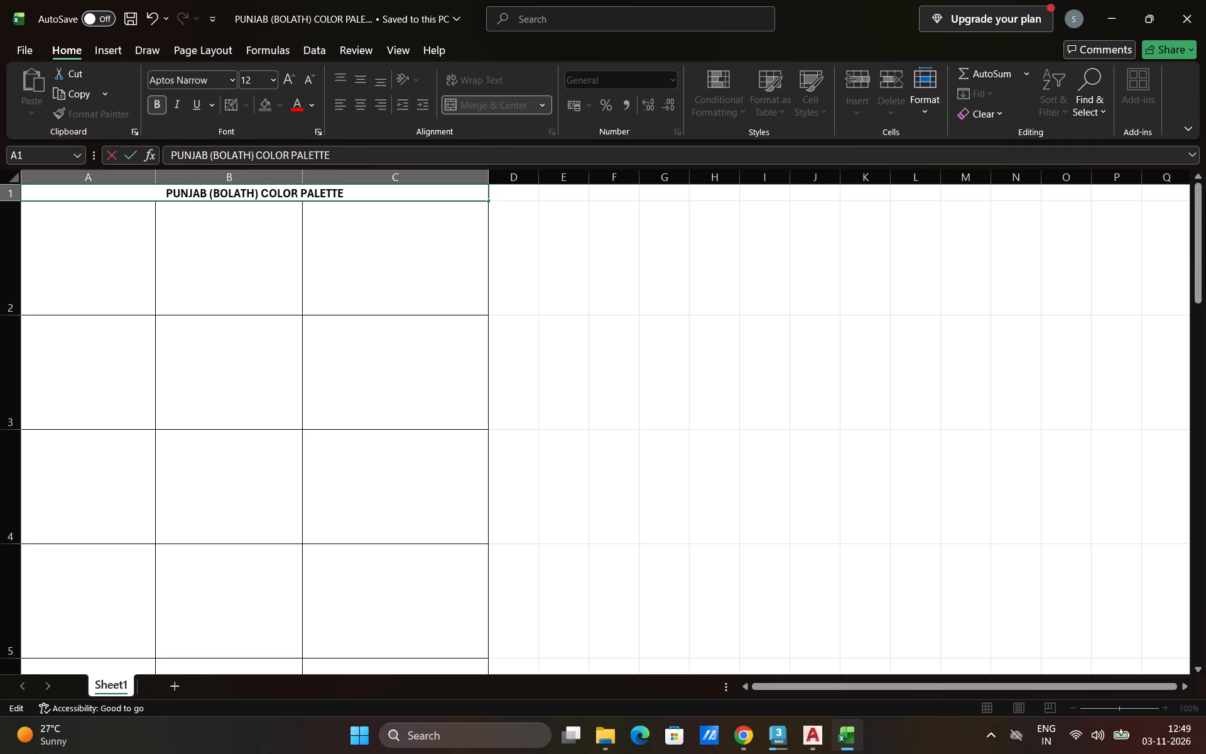
click(271, 312)
key(ctrl+s)
key(ctrl+s)
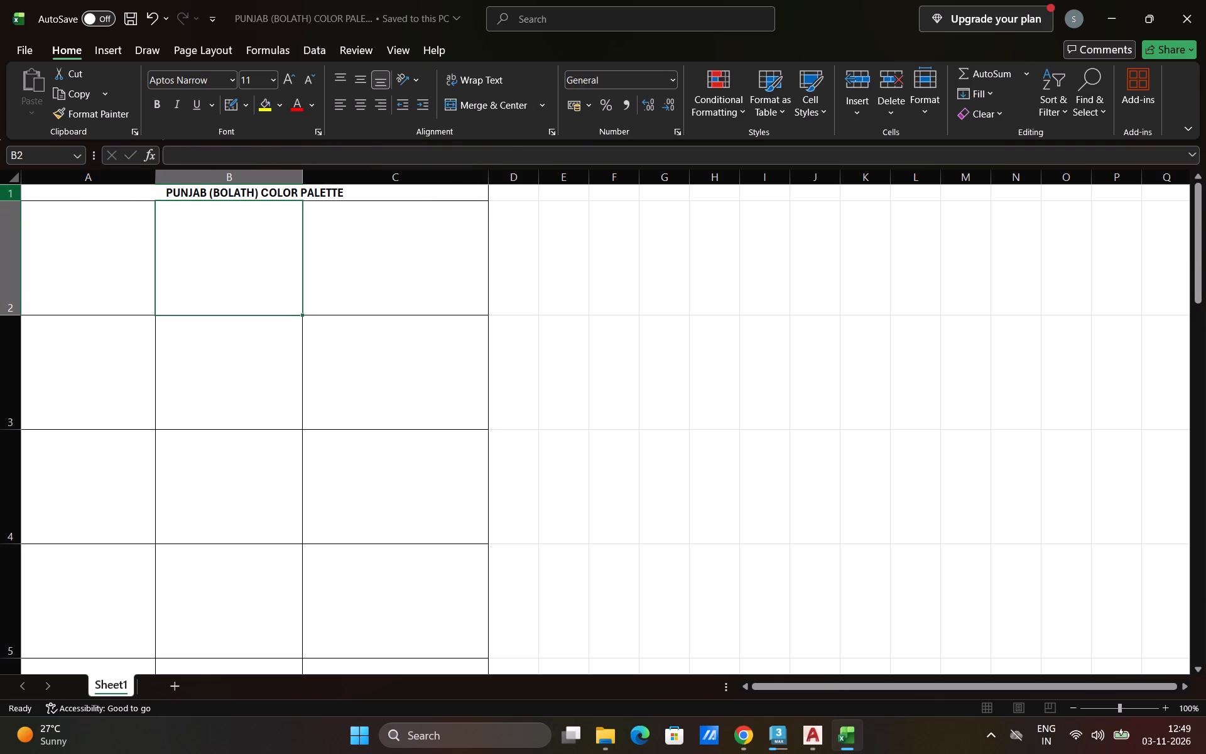
Make title row 1 slightly taller and save the workbook.
drag(13, 204, 6, 213)
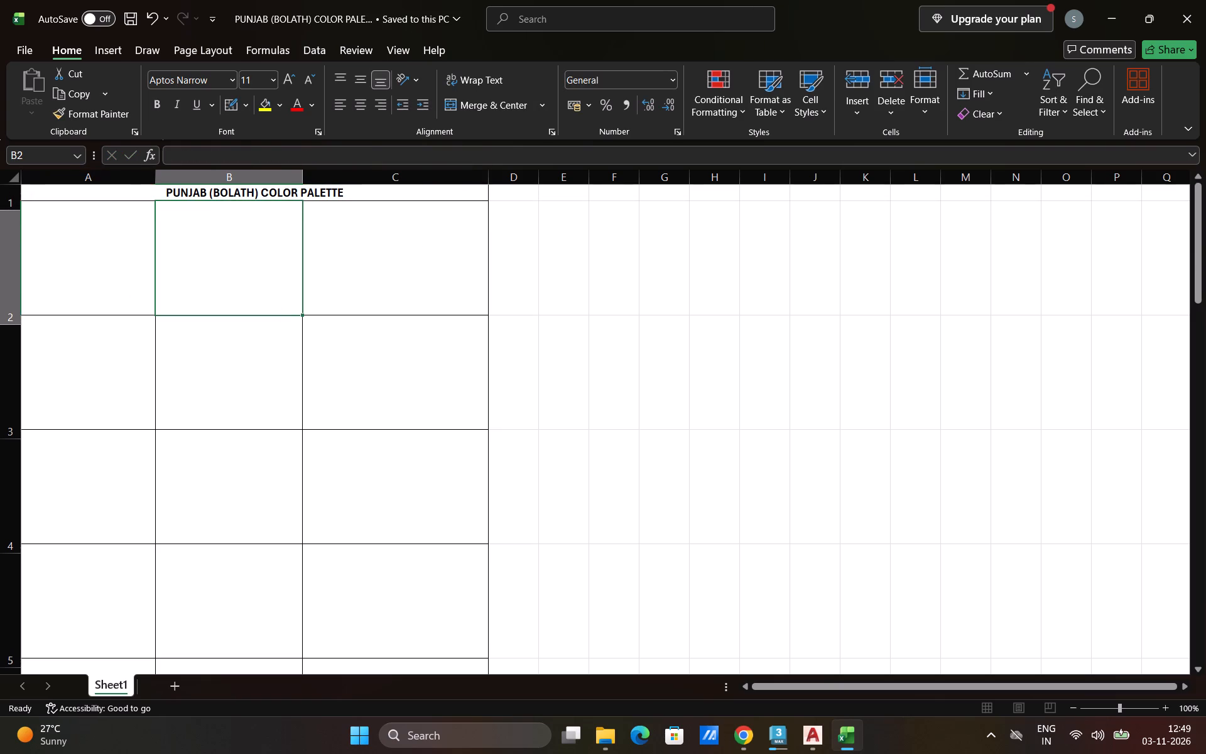
click(103, 199)
key(ctrl+s)
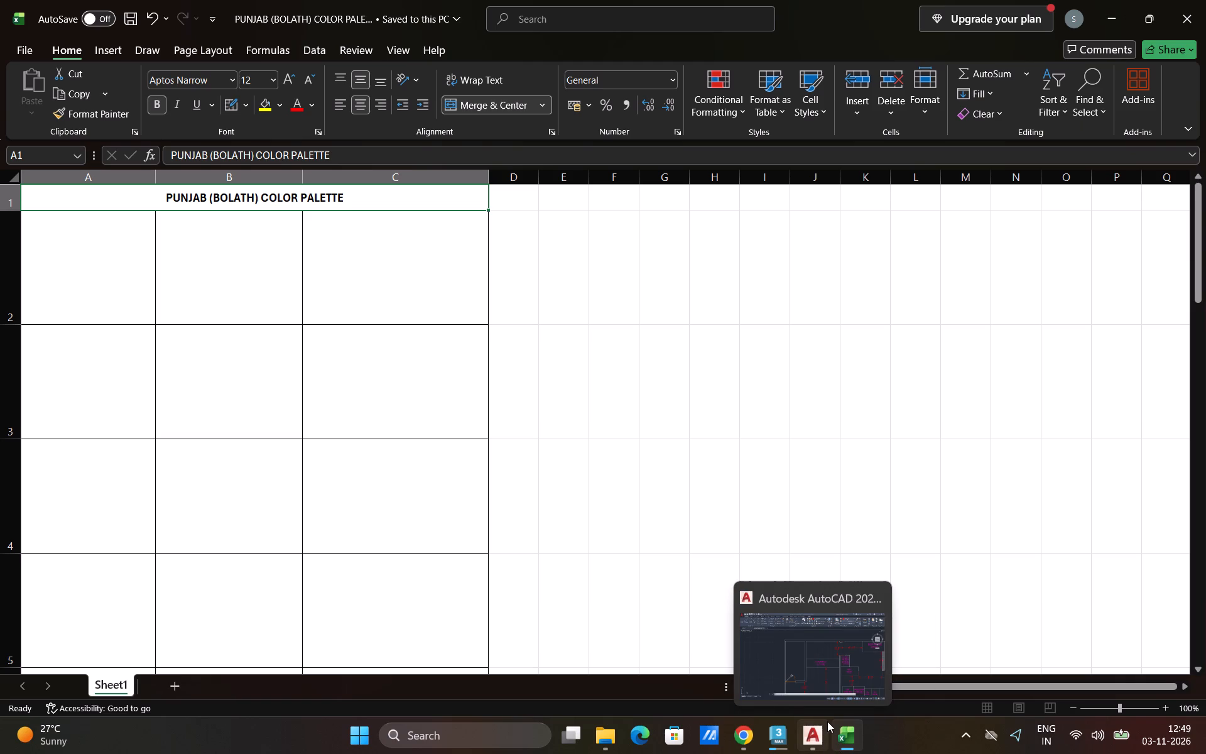
Switch to AutoCAD, save the ganganagar 2d drawing and close the program.
click(809, 753)
key(ctrl+s)
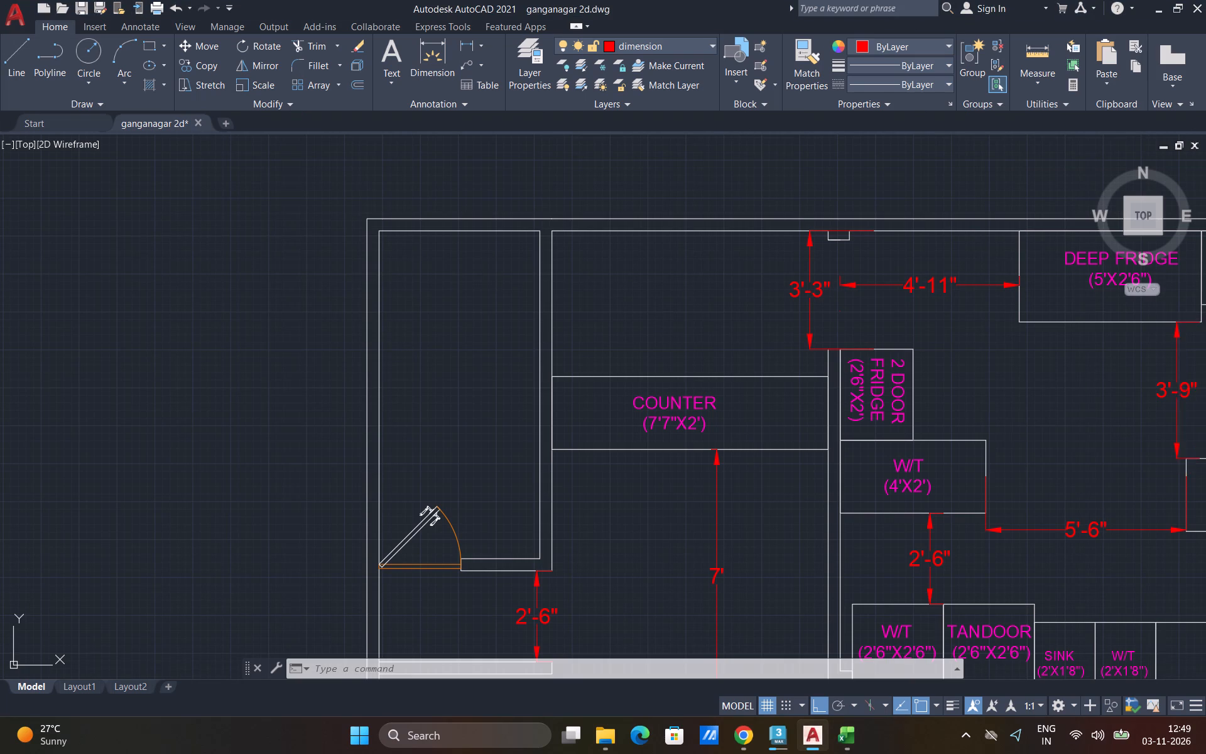
click(7, 24)
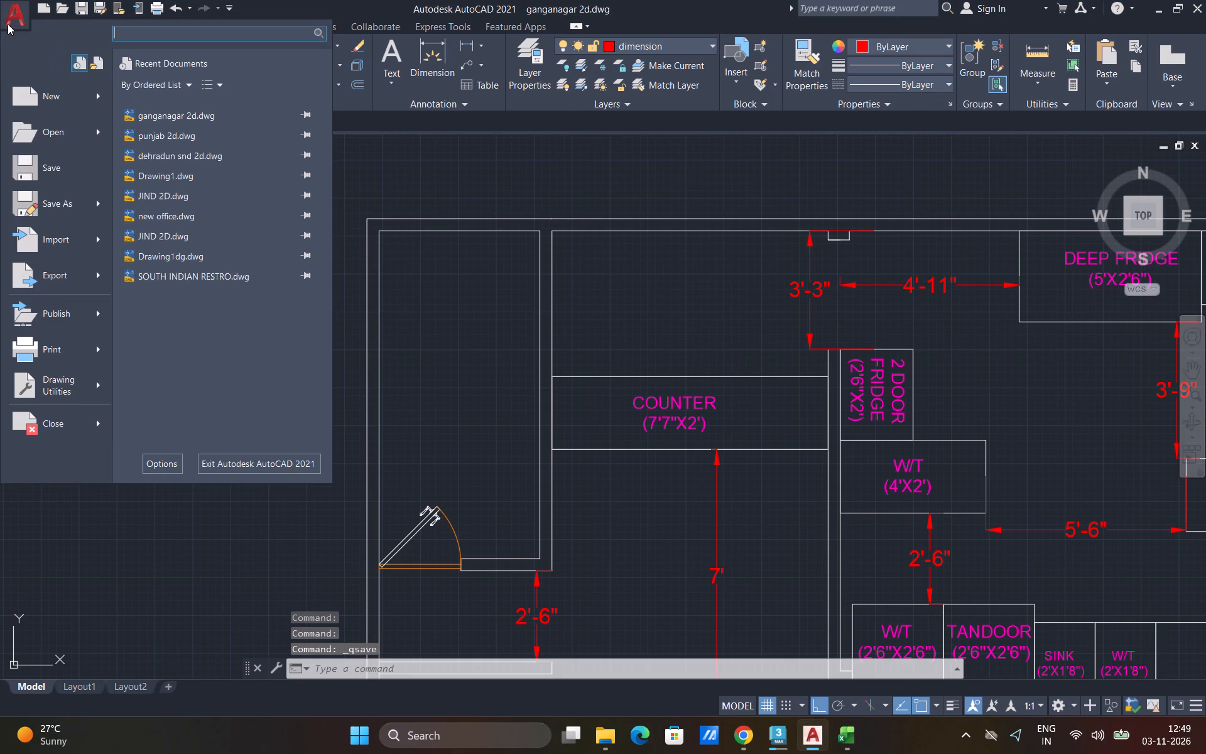
click(1205, 1)
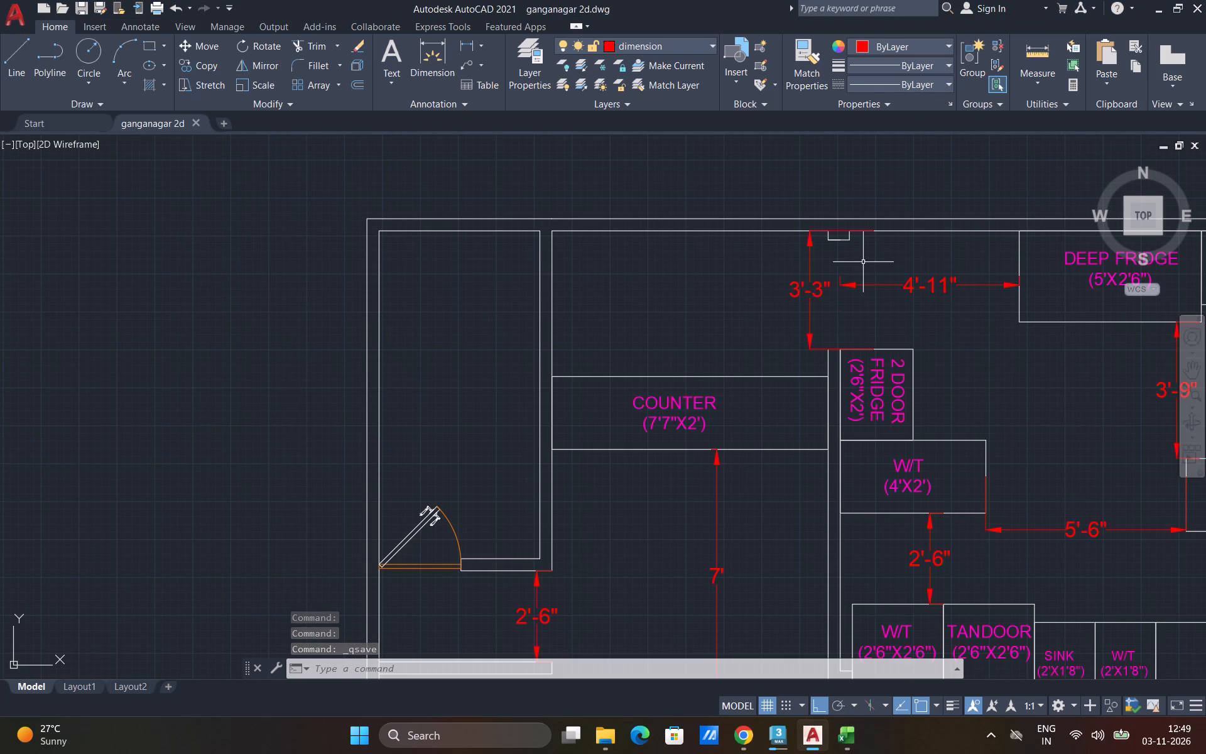
click(1198, 8)
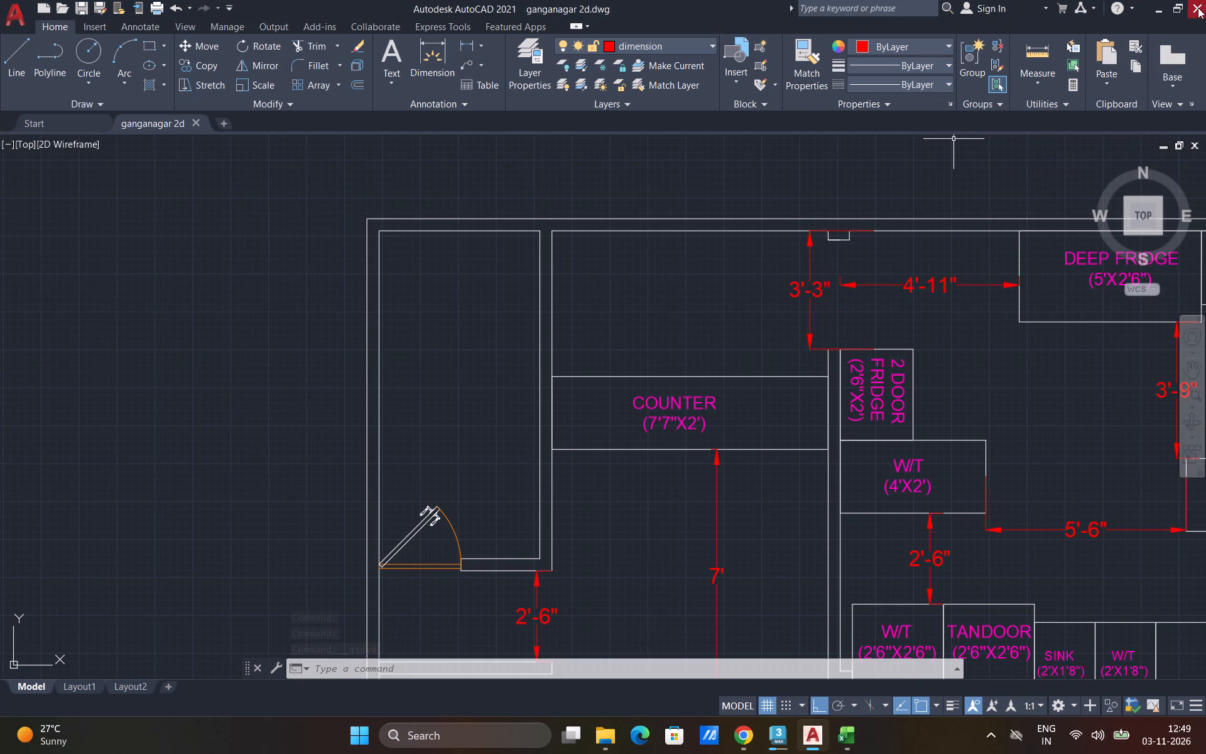
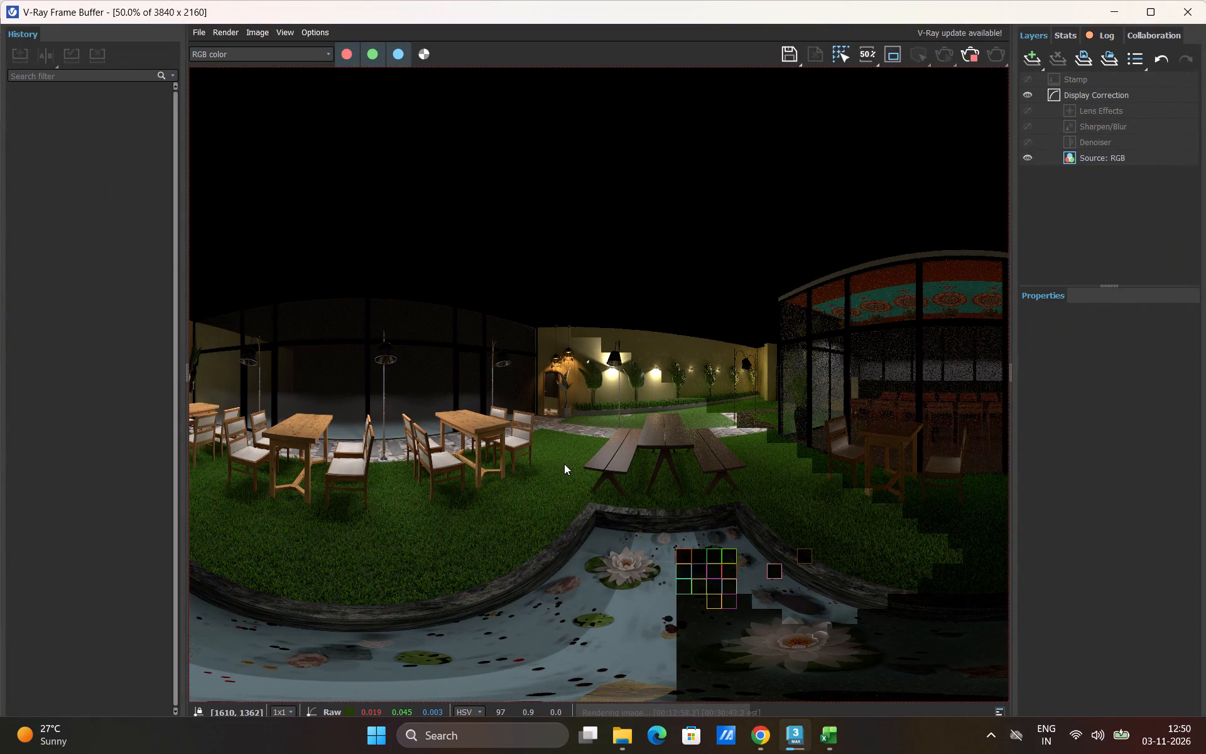
Examine the in-progress panoramic render, checking the garden seating, lotus pond, lit boundary wall and glazed dining area.
middle_drag(564, 464, 505, 457)
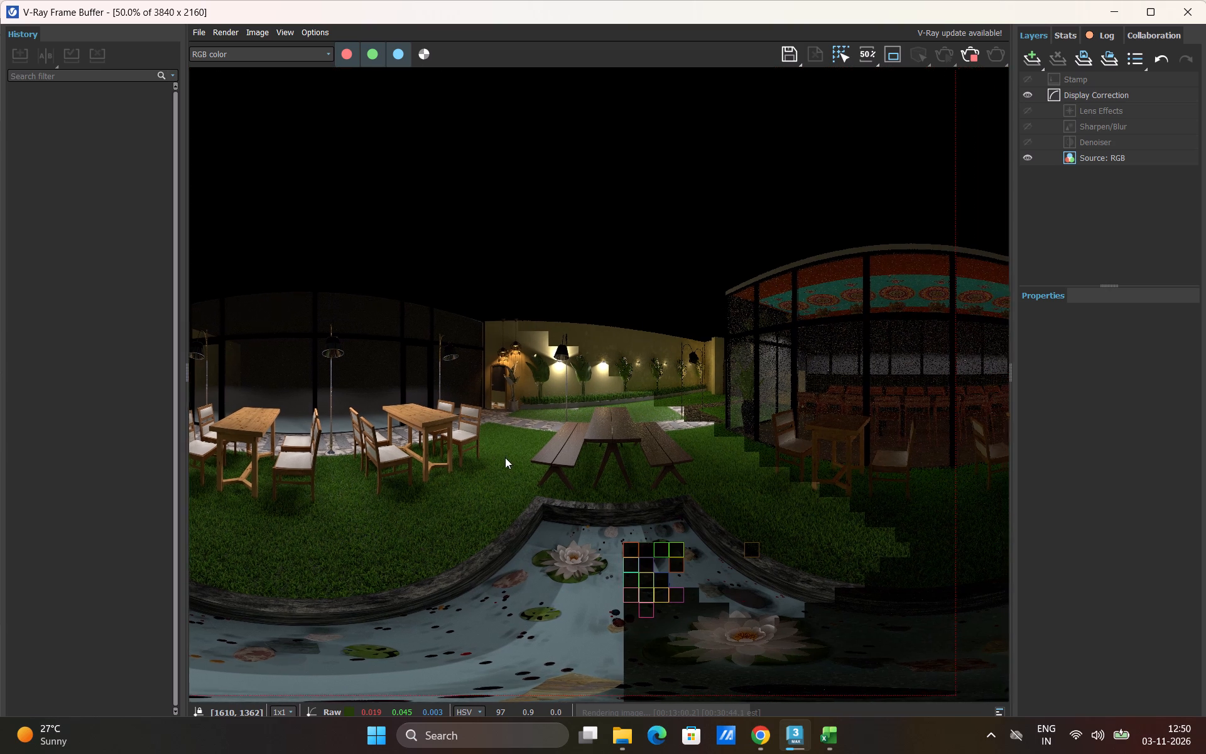
middle_drag(505, 457, 69, 420)
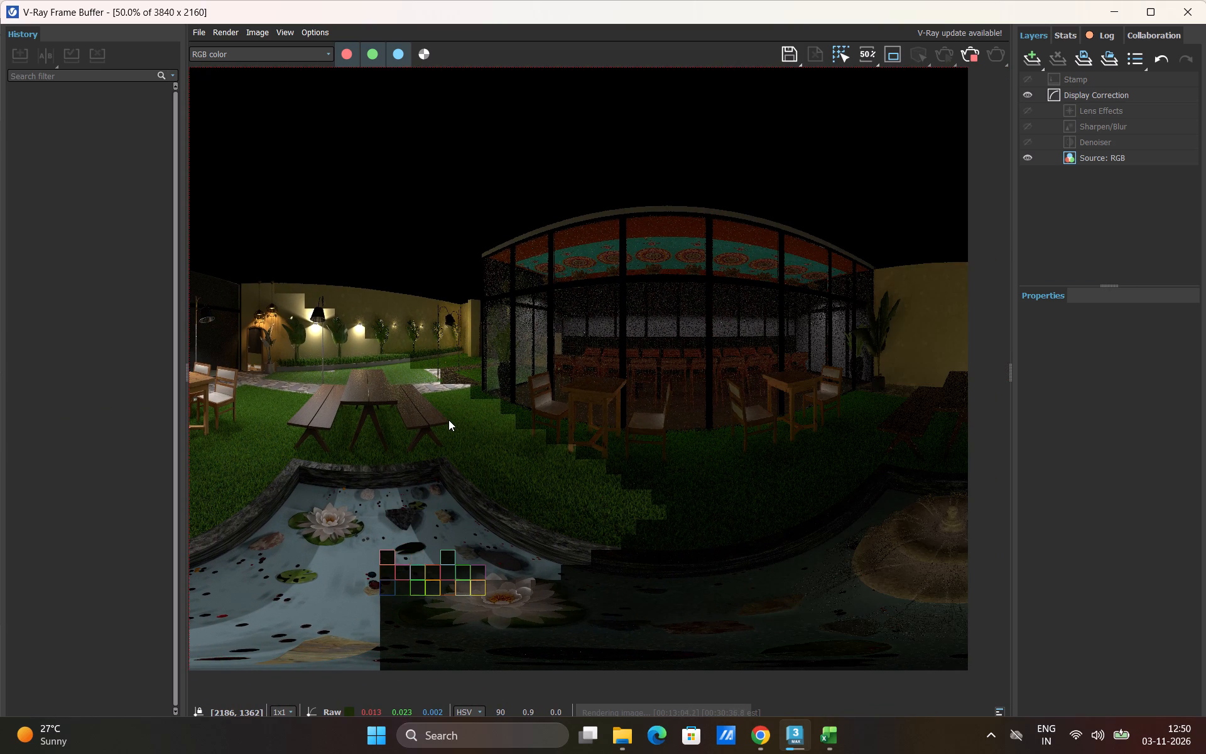
scroll(448, 420, down, 1)
scroll(310, 392, up, 3)
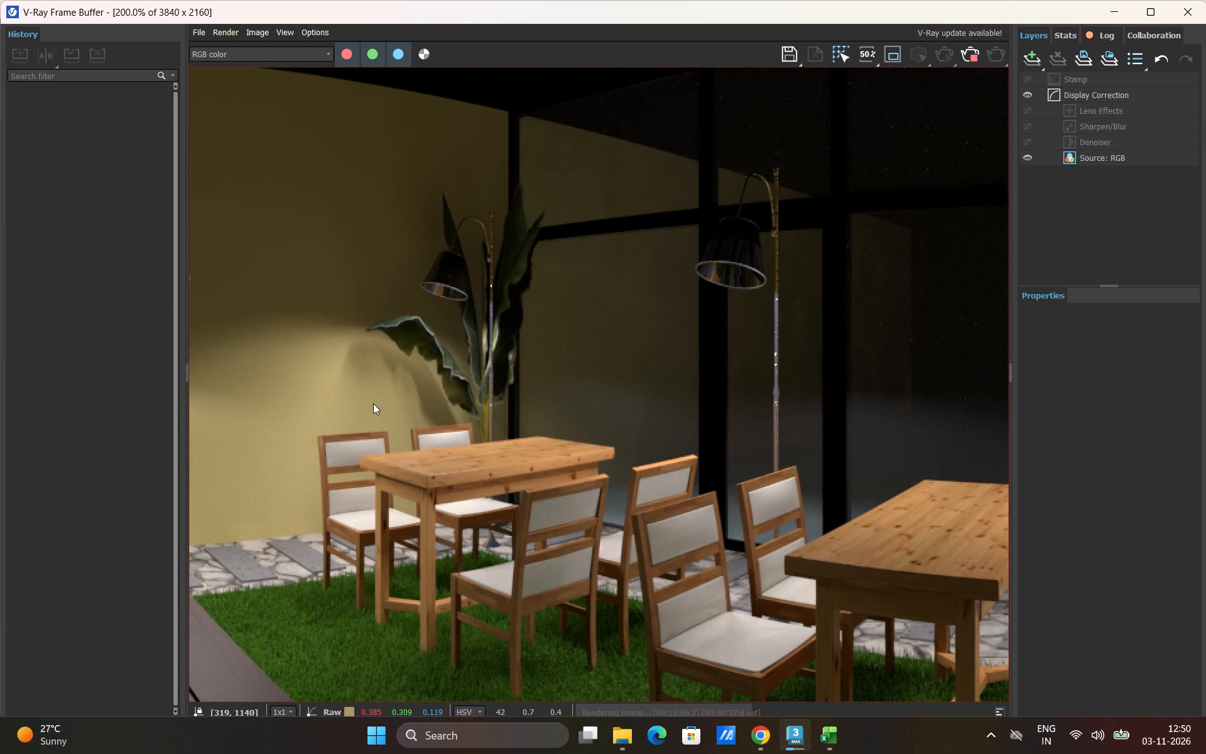
scroll(378, 410, down, 1)
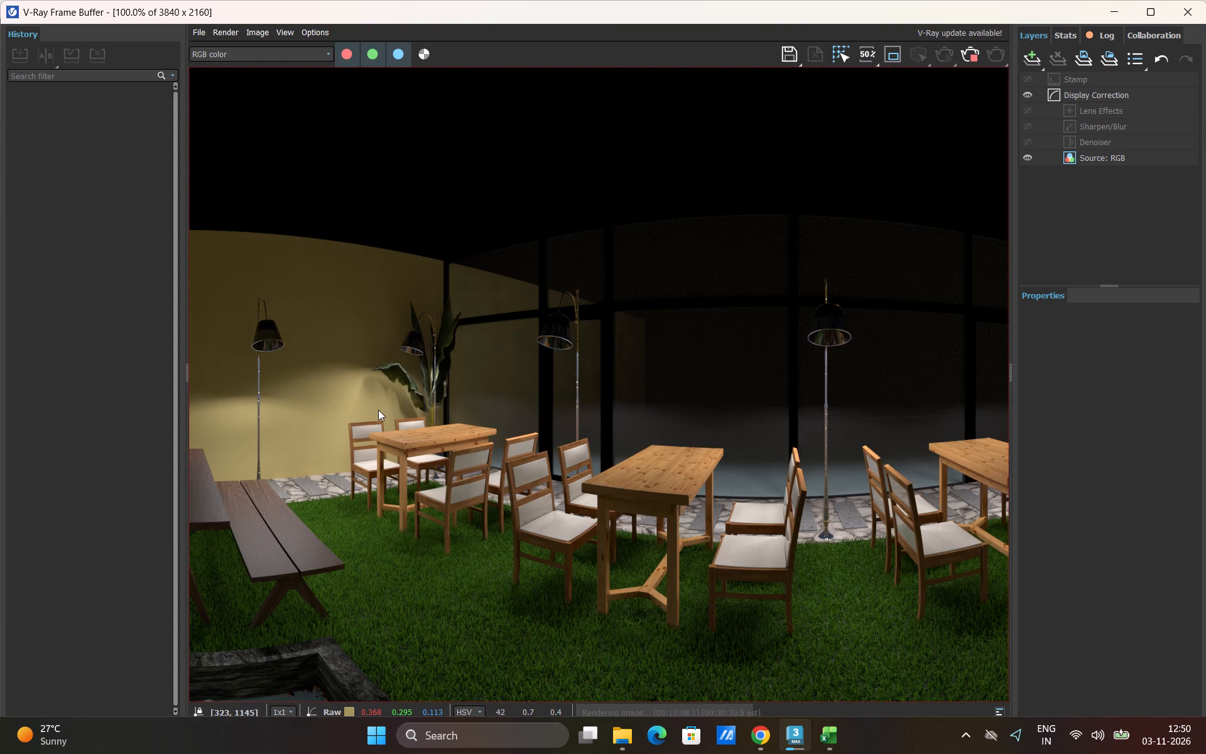
scroll(378, 410, down, 2)
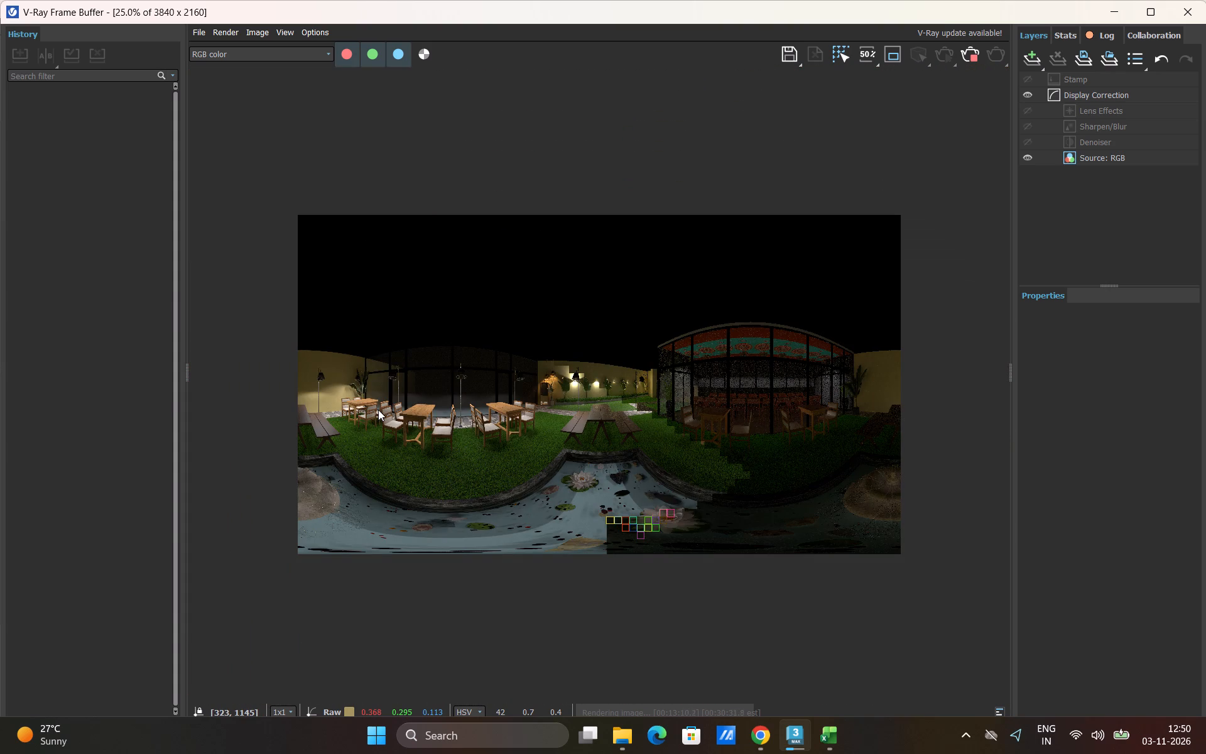
scroll(386, 465, down, 1)
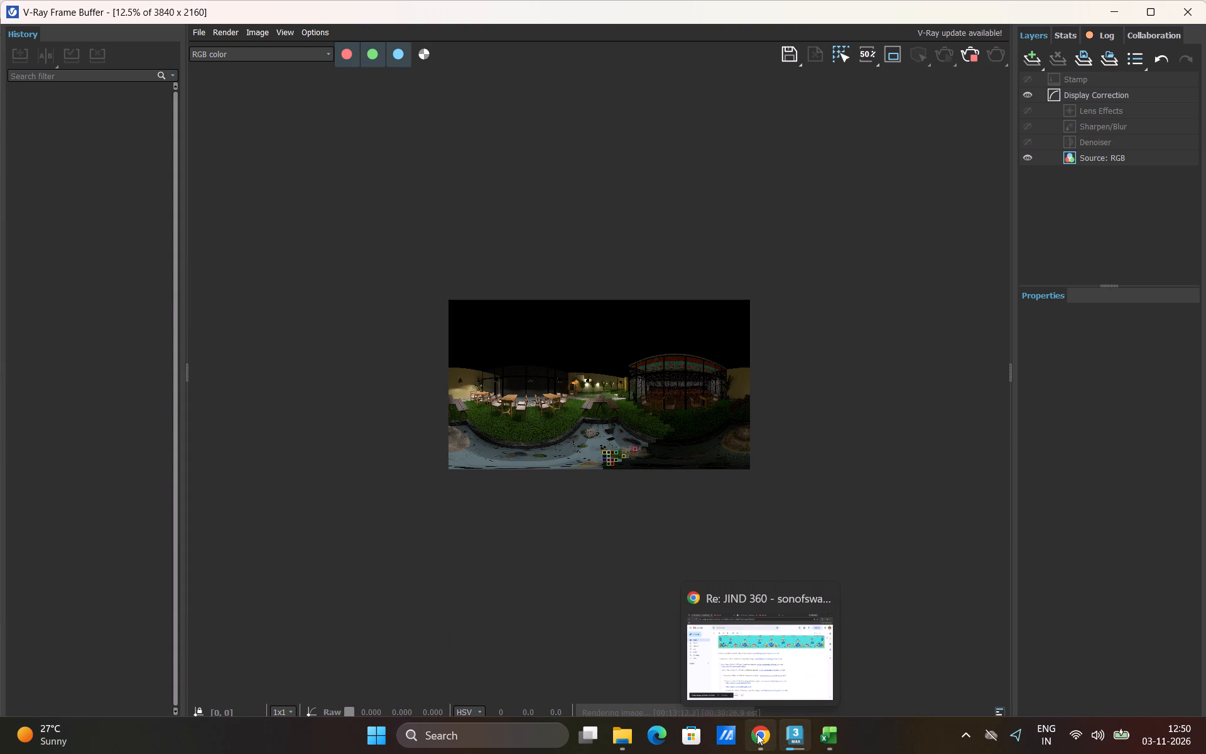
Switch to File Explorer, showing the Documents folder.
click(626, 742)
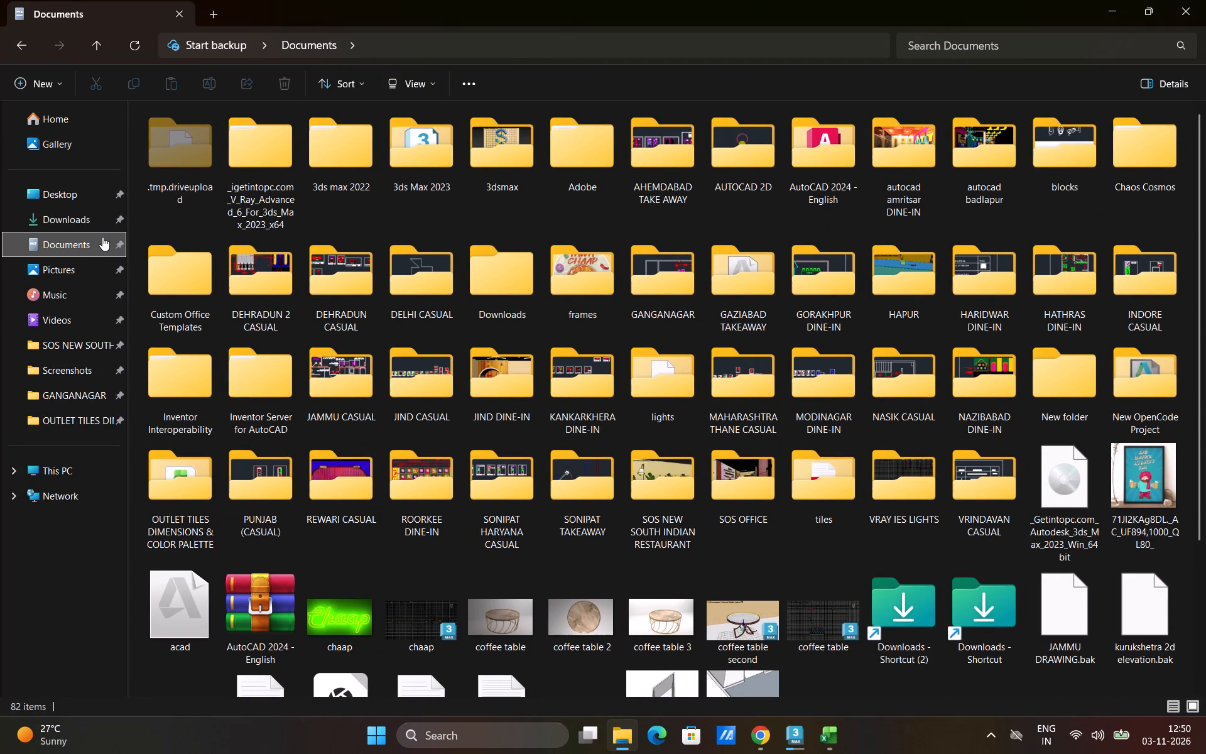
Open the PUNJAB (CASUAL) folder and delete the render images 360 party 2nd, 3600 and 3600000, viewing the last two first.
double_click(251, 491)
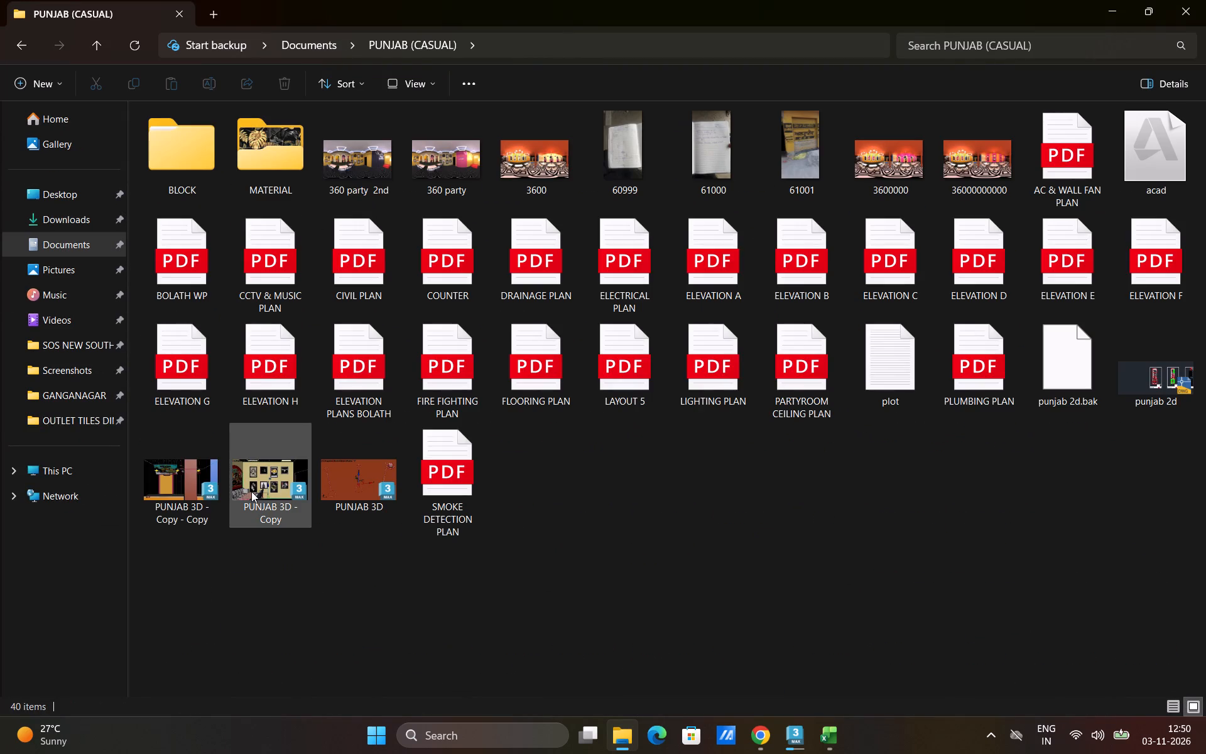
click(372, 163)
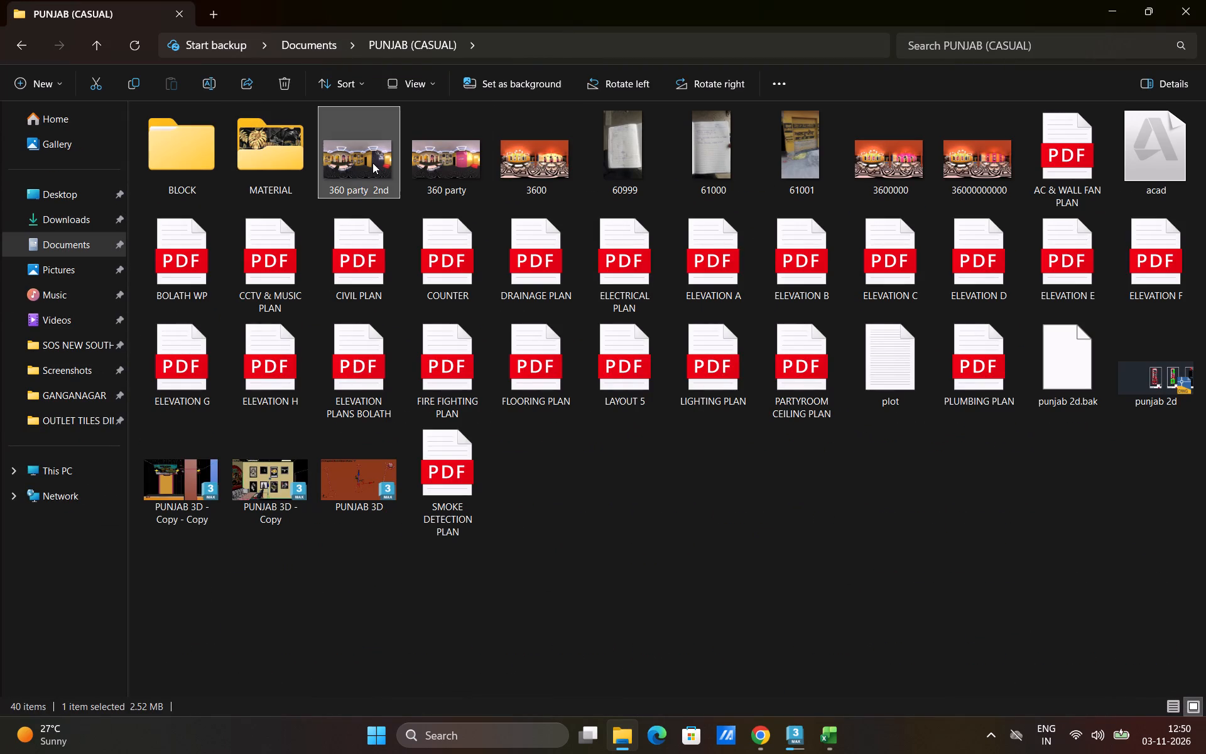
key(Delete)
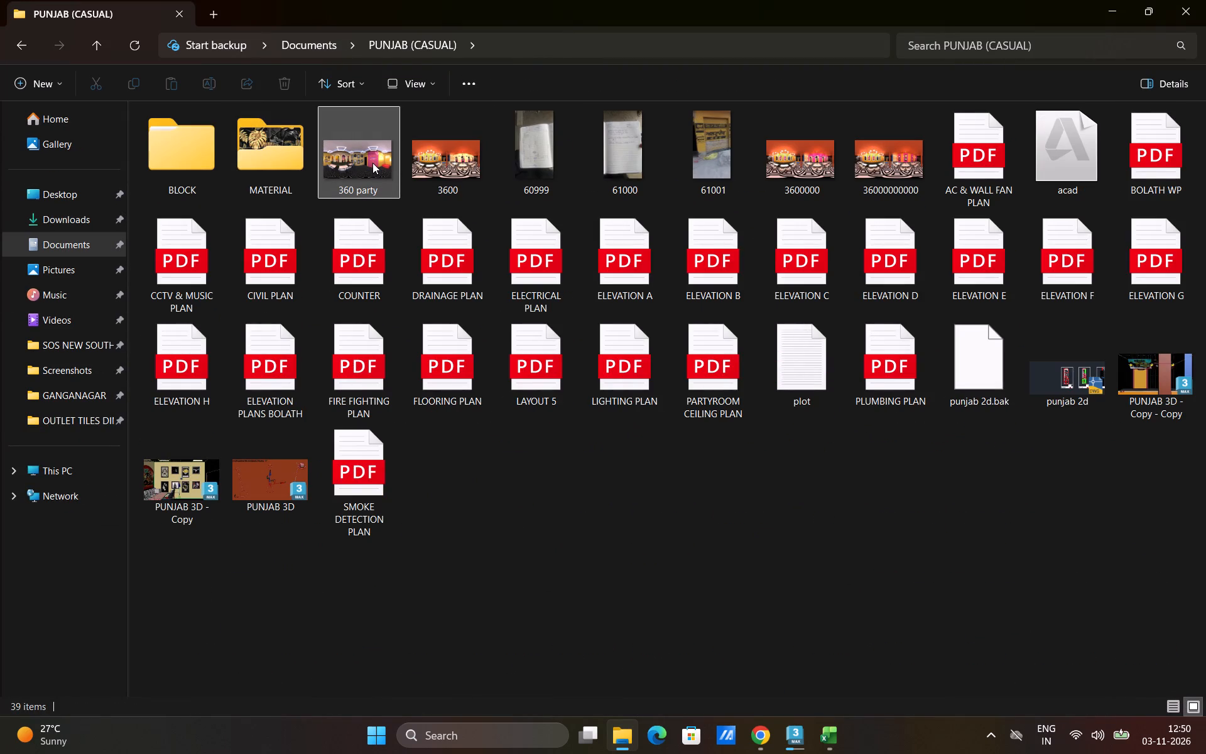
double_click(448, 171)
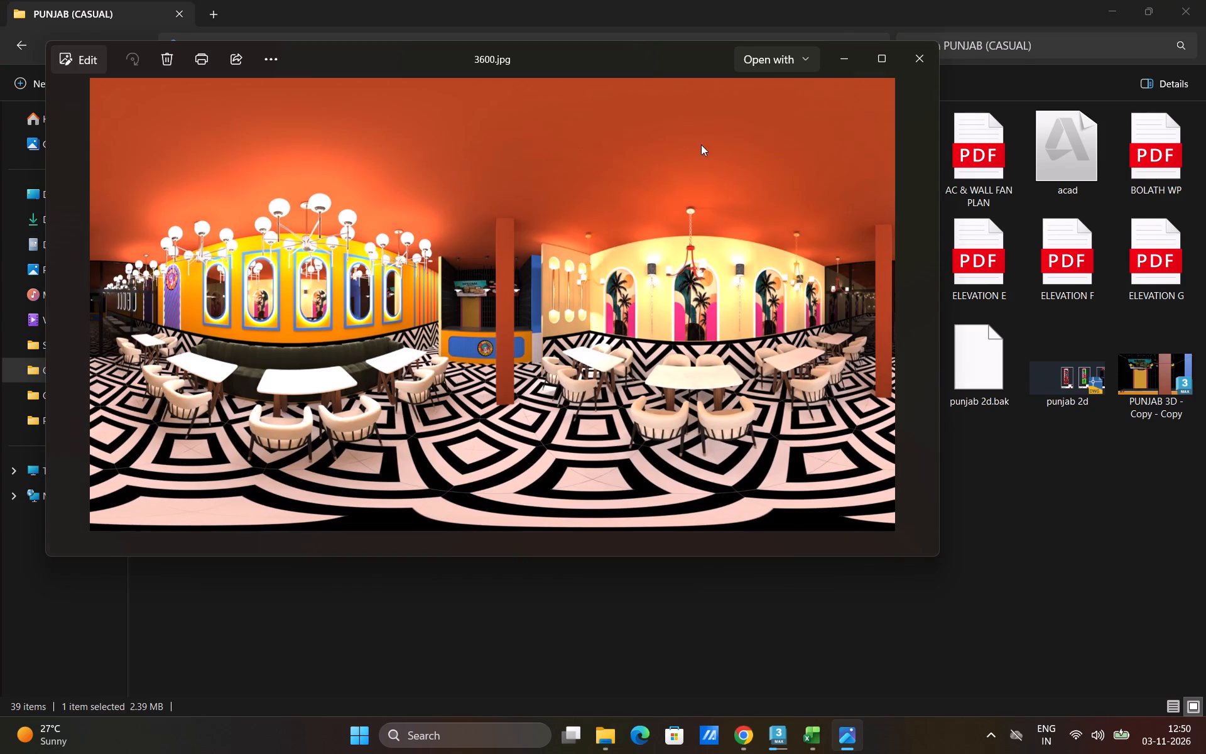
click(913, 47)
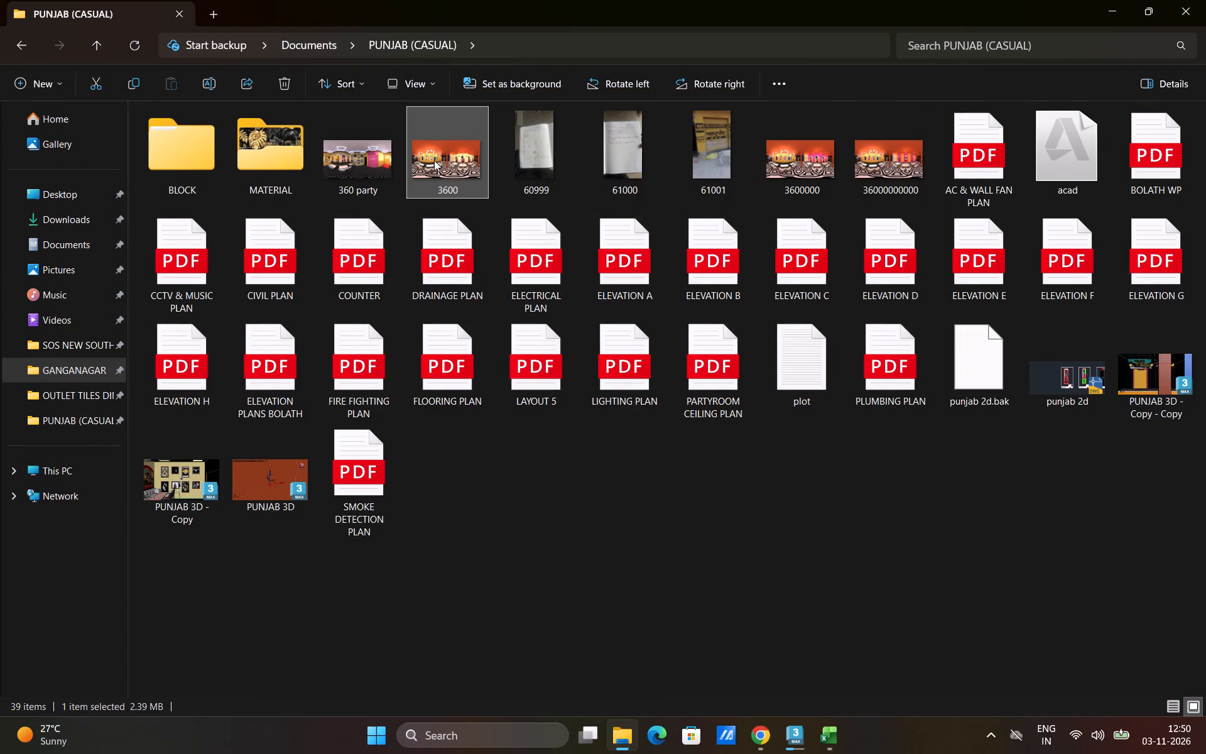
key(Delete)
double_click(737, 176)
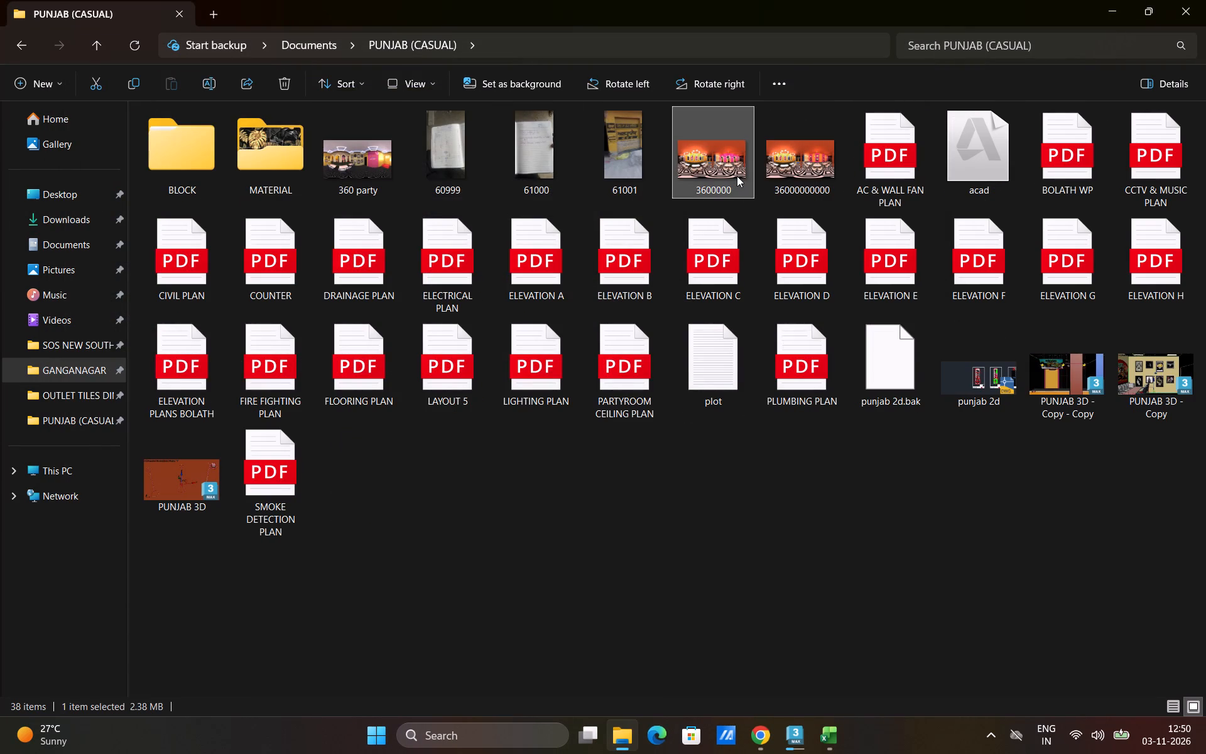
click(930, 74)
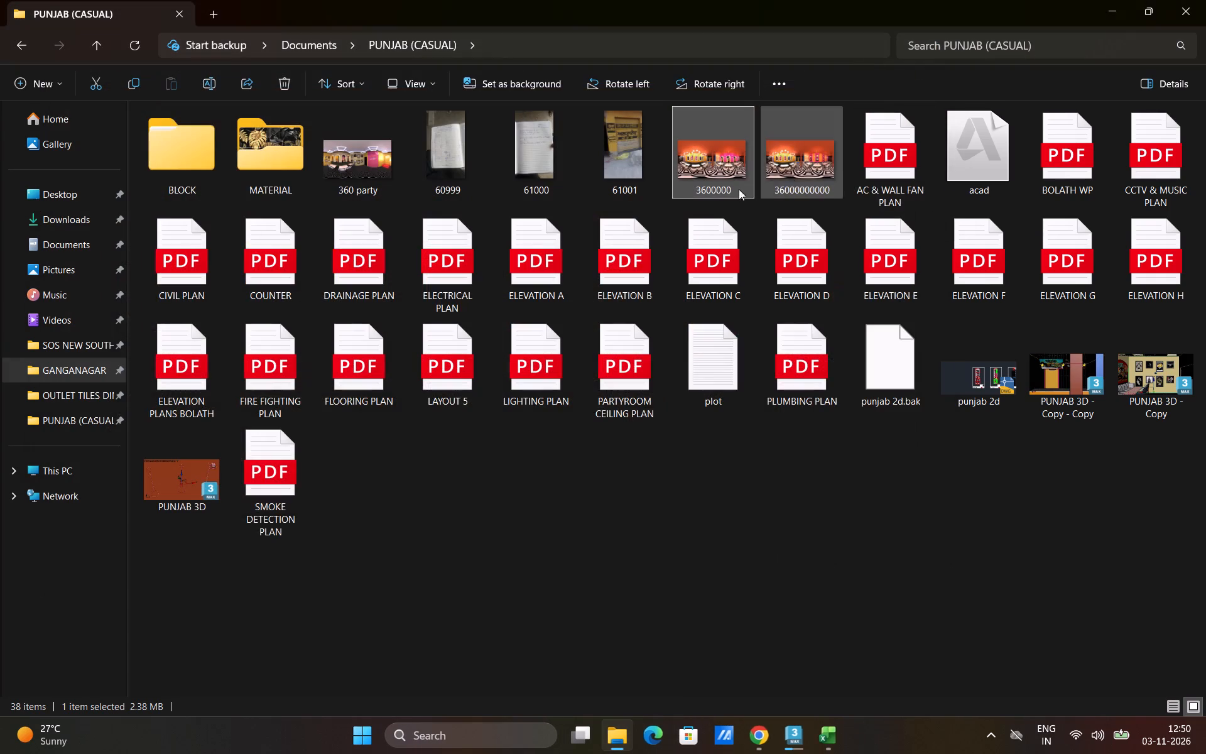
key(Delete)
double_click(724, 162)
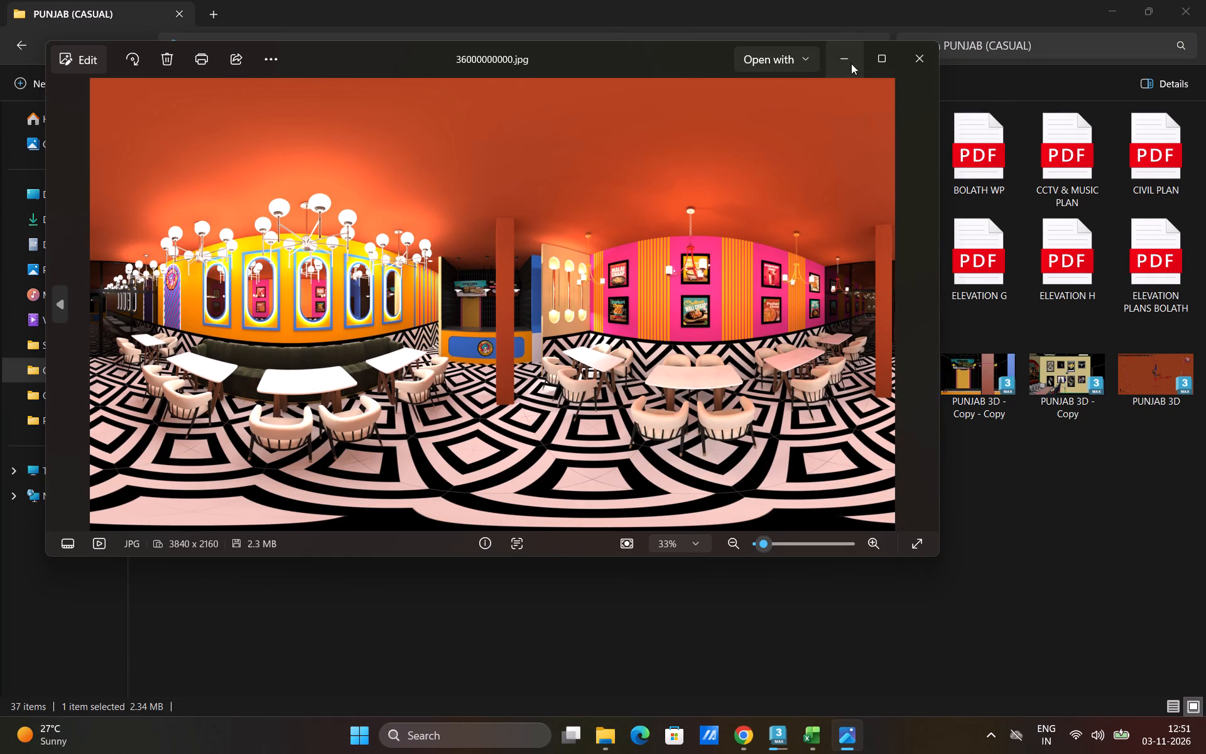
click(911, 58)
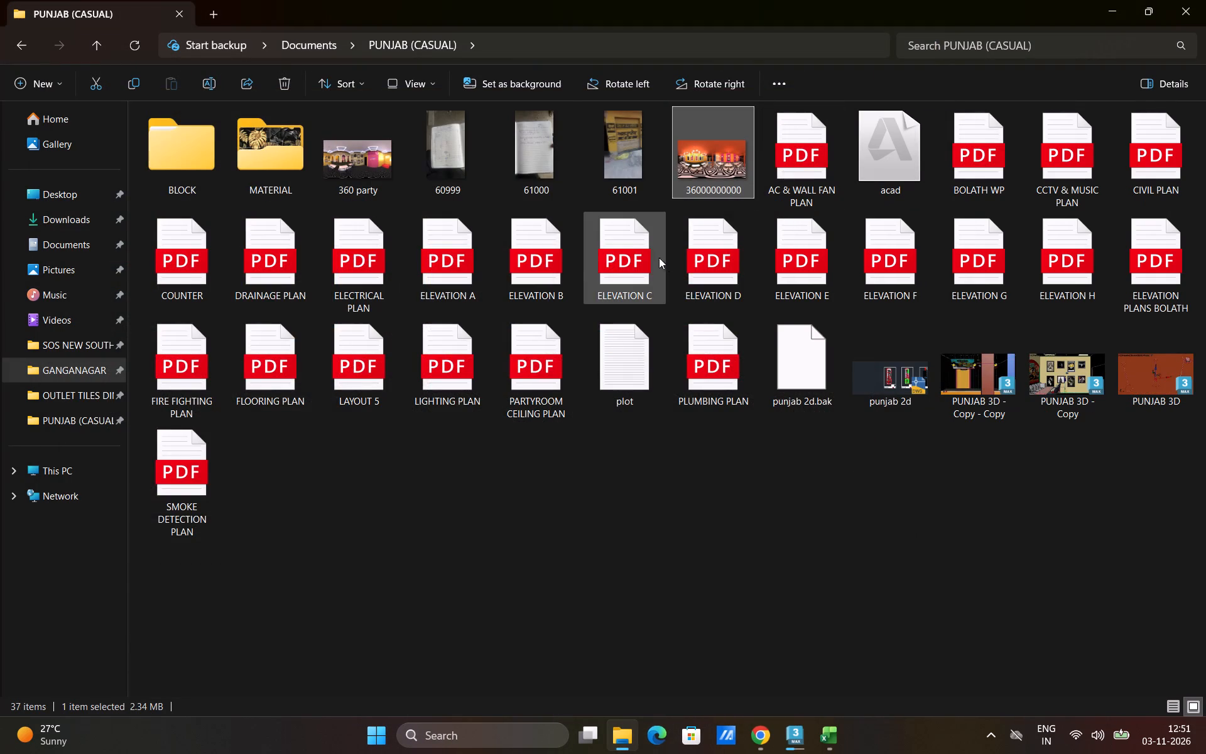
click(705, 155)
click(705, 155)
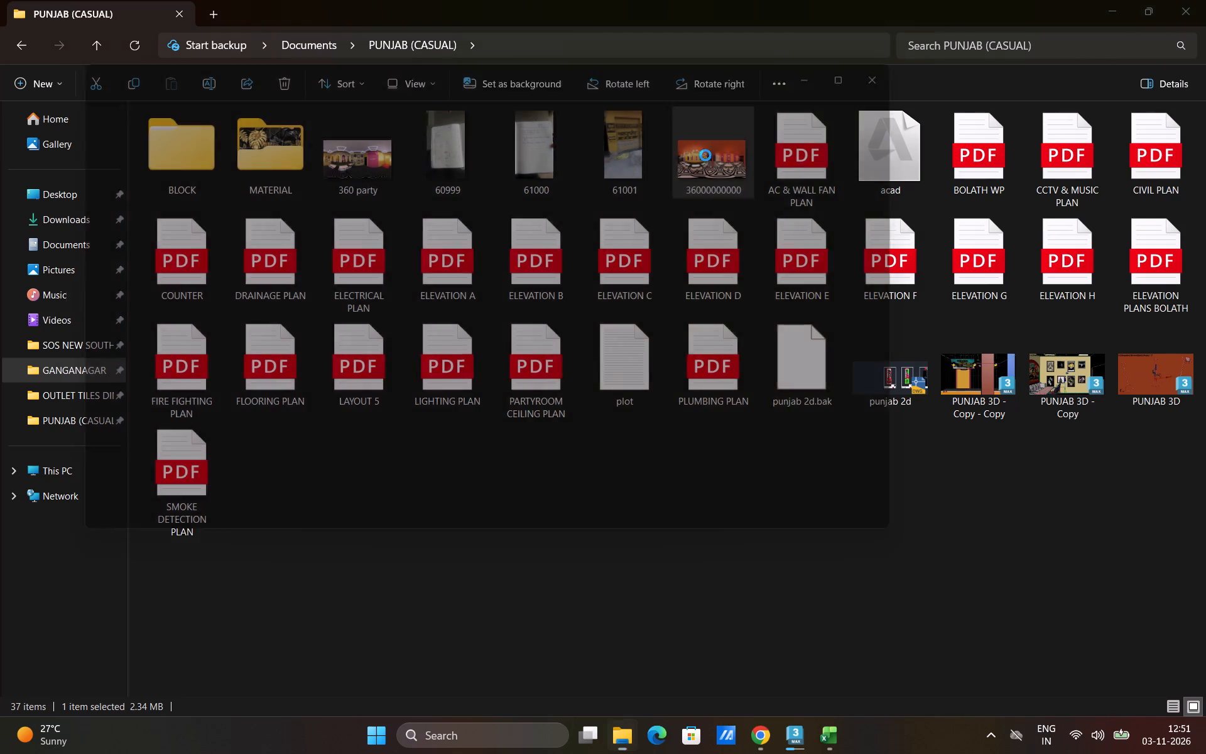
Open the punjab 2d drawing from the PUNJAB (CASUAL) folder in AutoCAD.
click(800, 728)
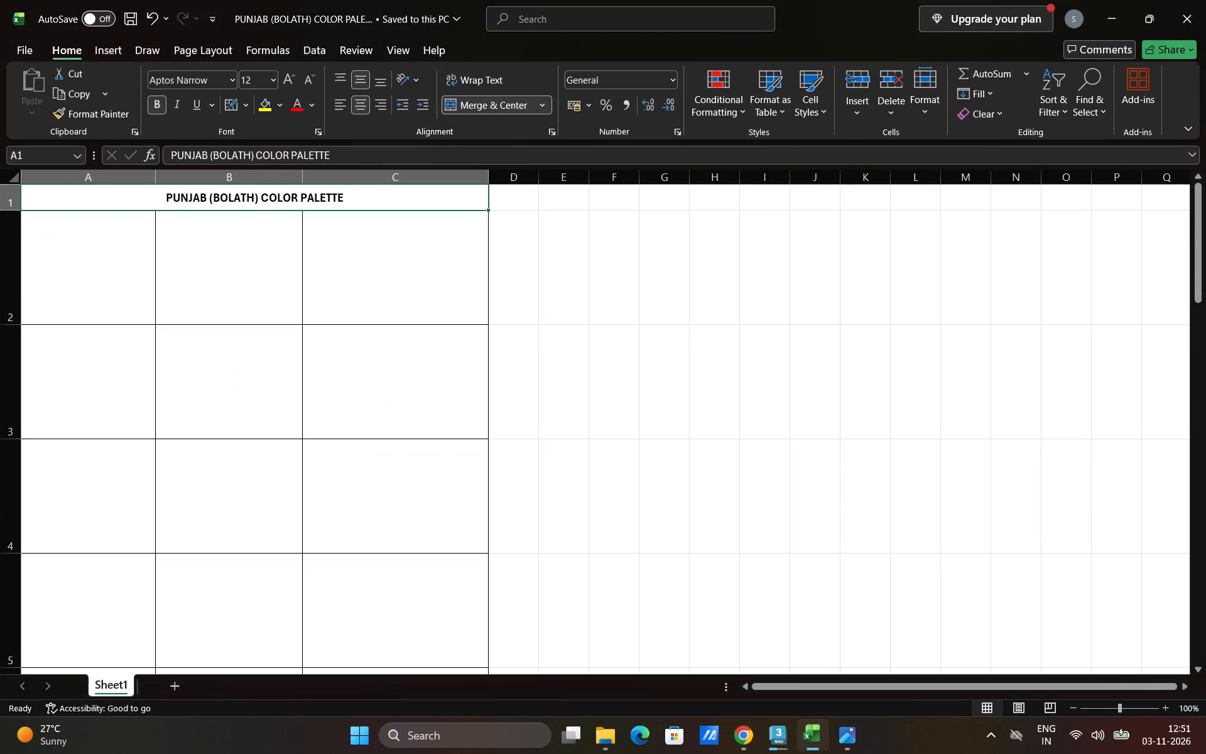
click(618, 728)
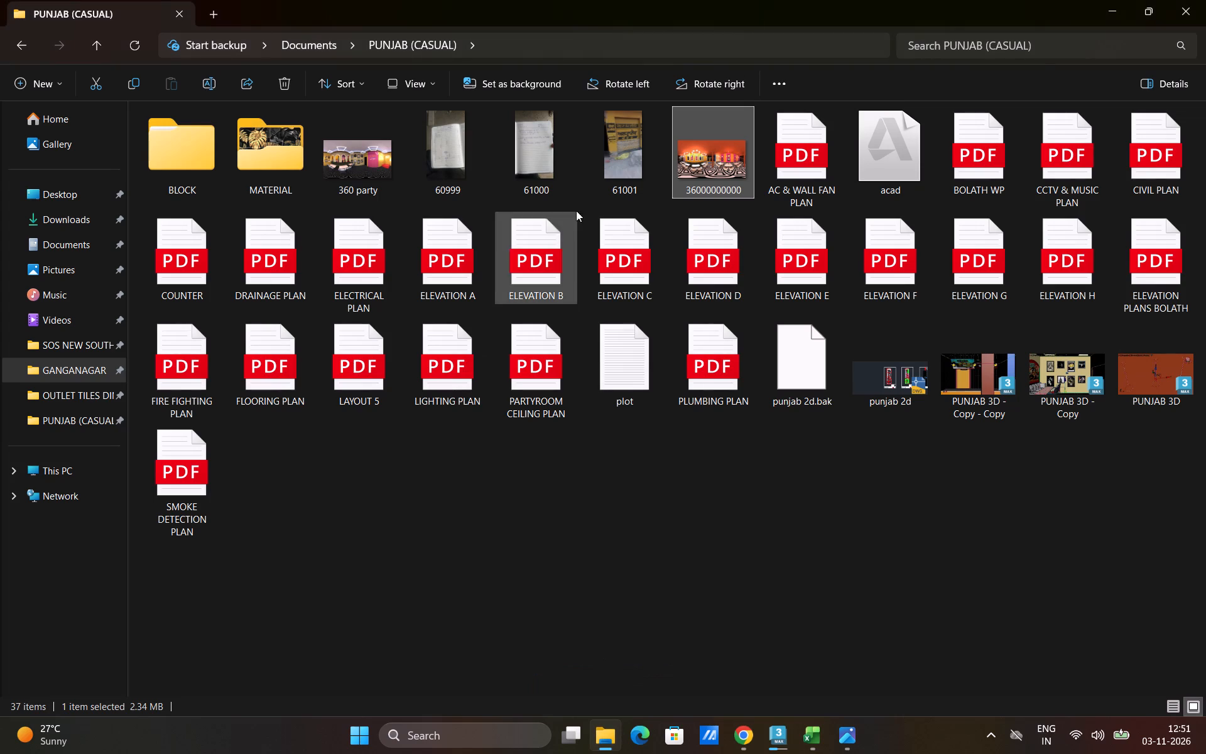
double_click(895, 393)
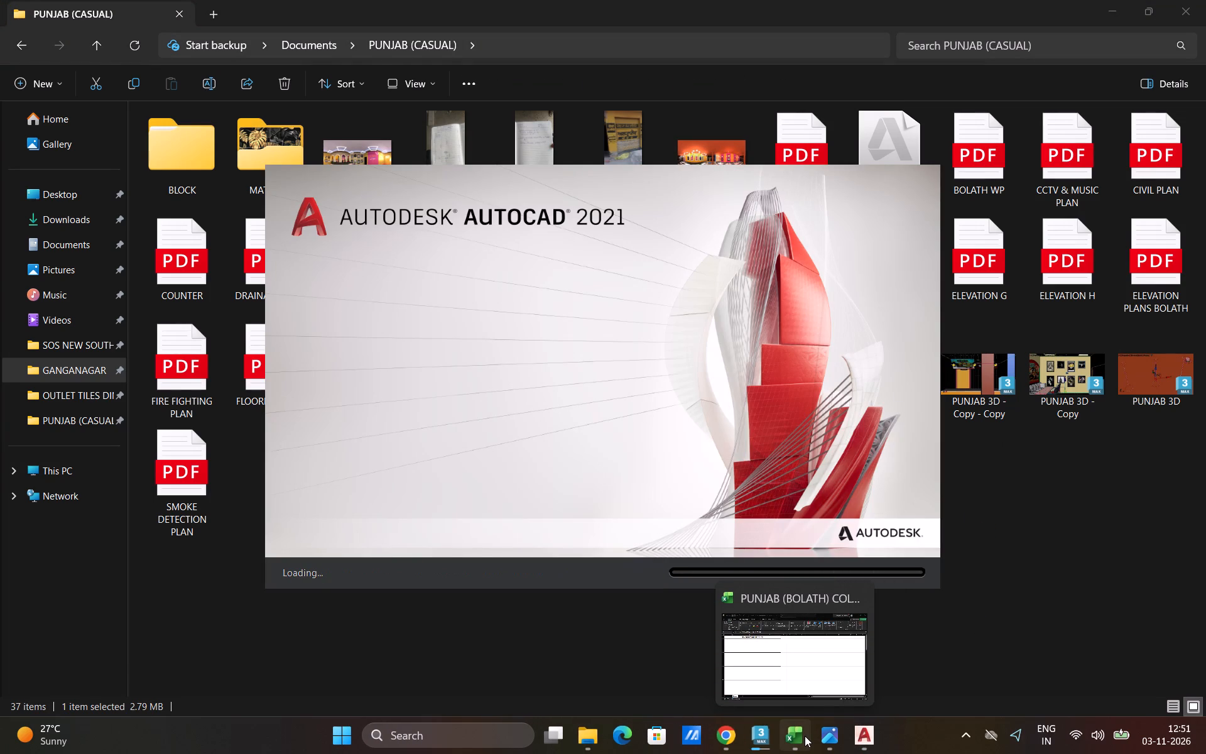
Switch to Excel and create a new blank workbook.
click(805, 736)
click(20, 53)
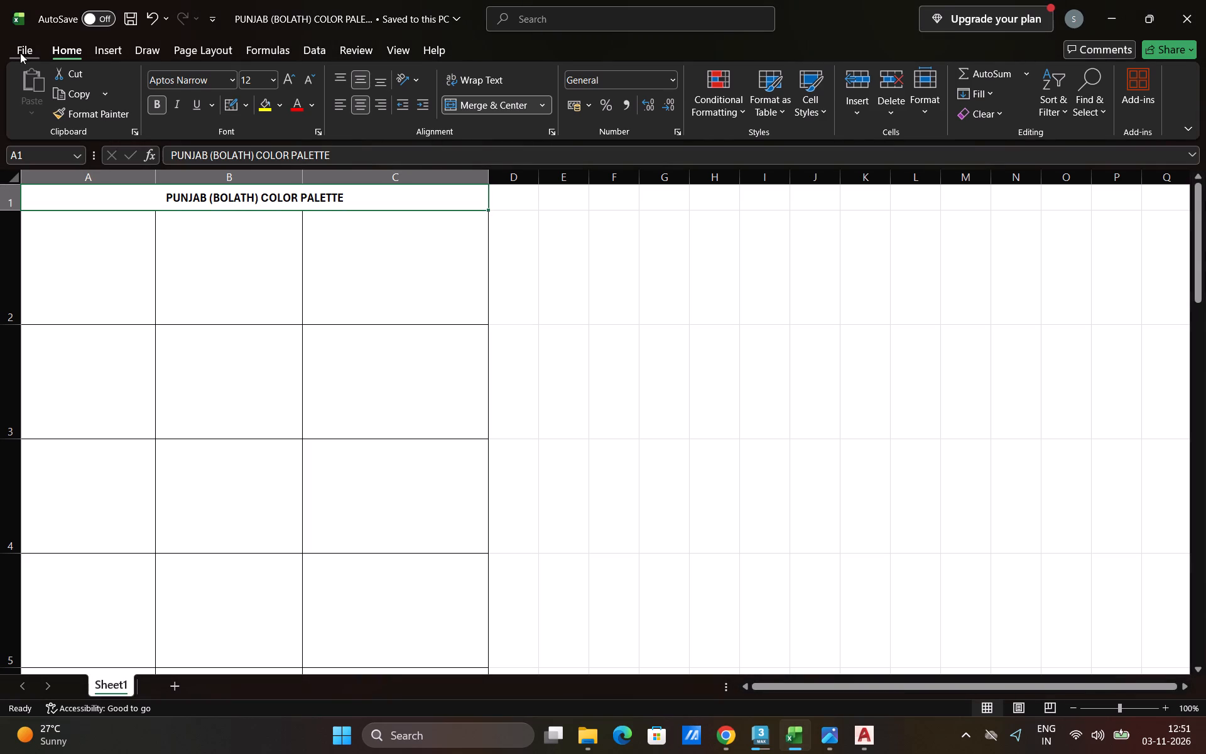
click(20, 53)
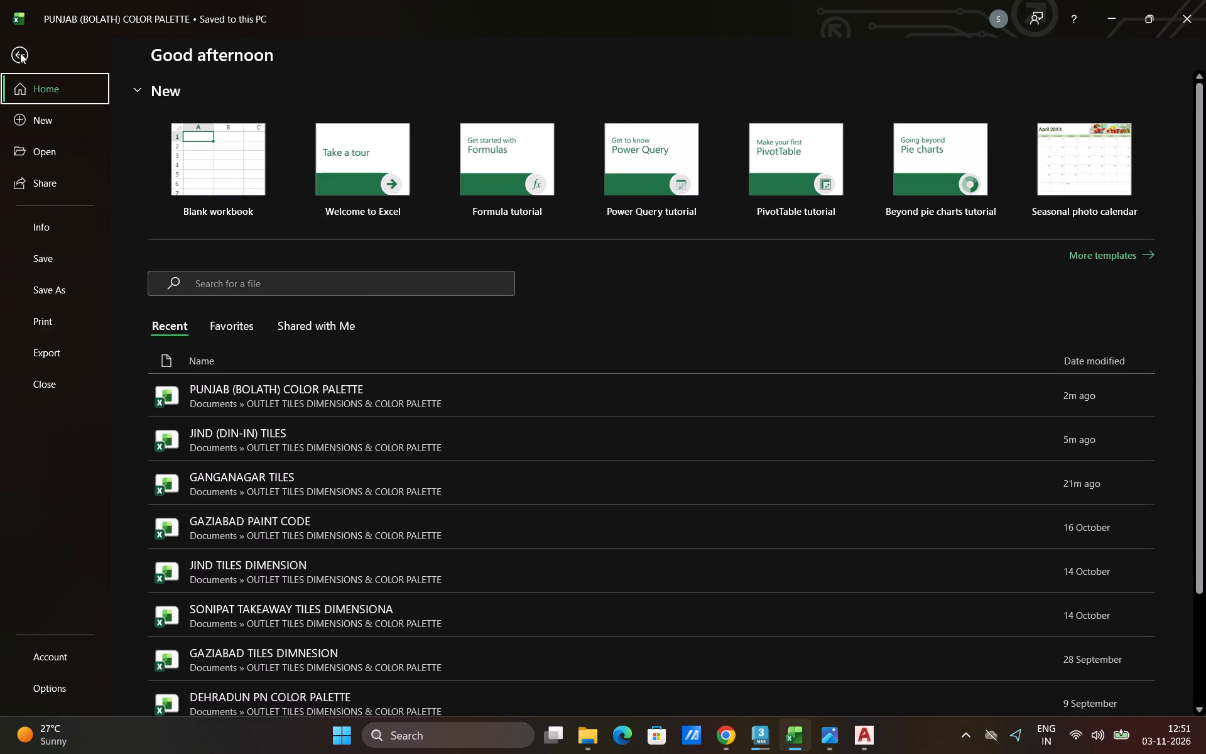
click(59, 124)
click(224, 165)
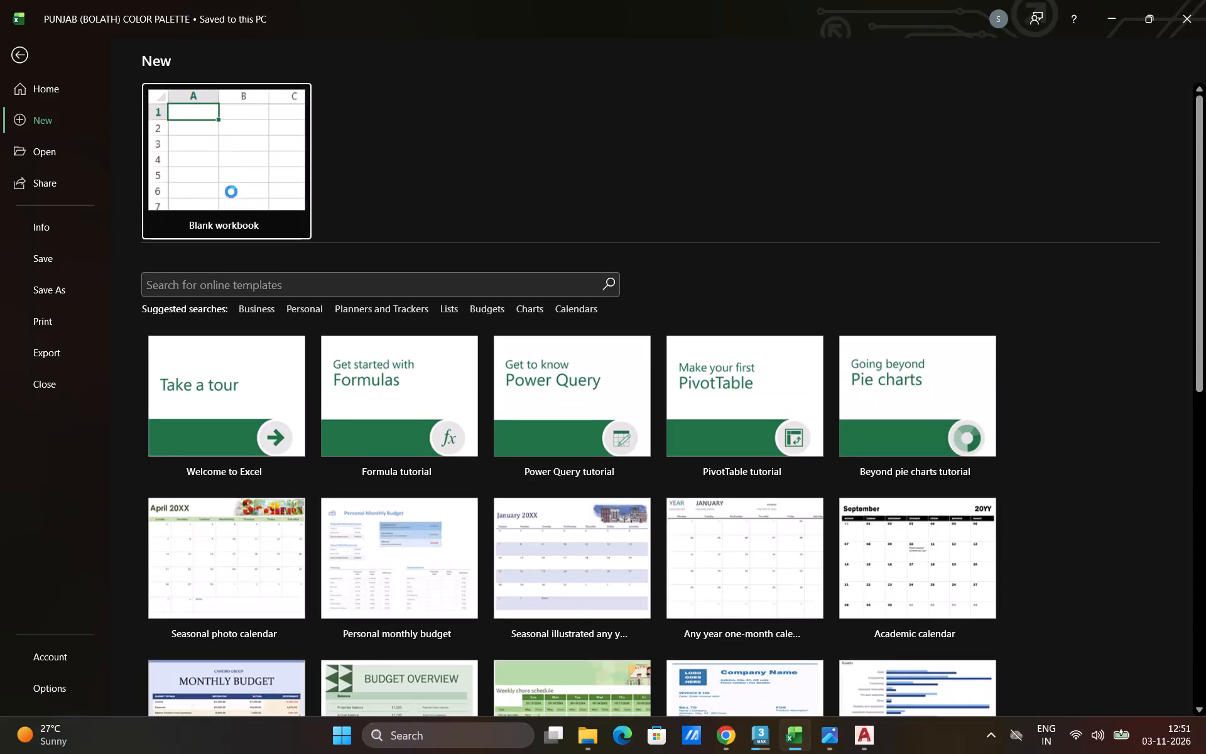
Enter the title PUNJAB (BOLATH) TILES DIMENSION in cell A1.
drag(55, 189, 146, 194)
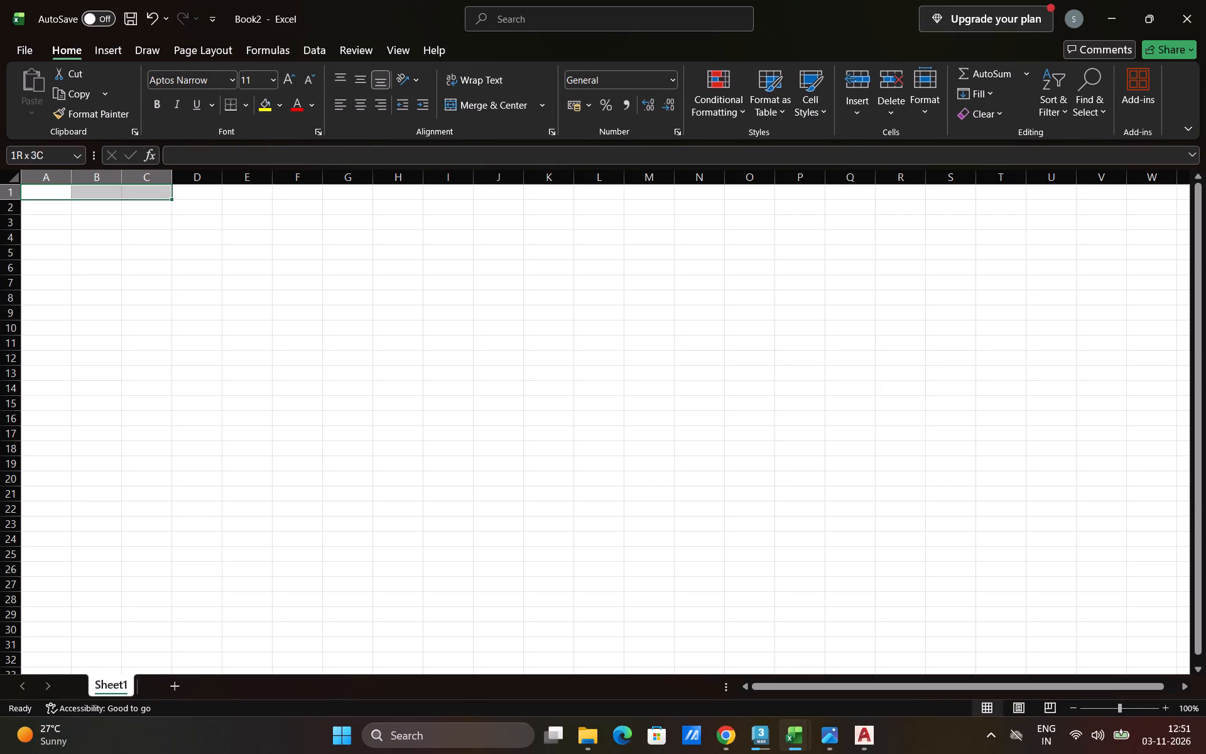
drag(146, 194, 157, 193)
text(PUNJAB)
key(space)
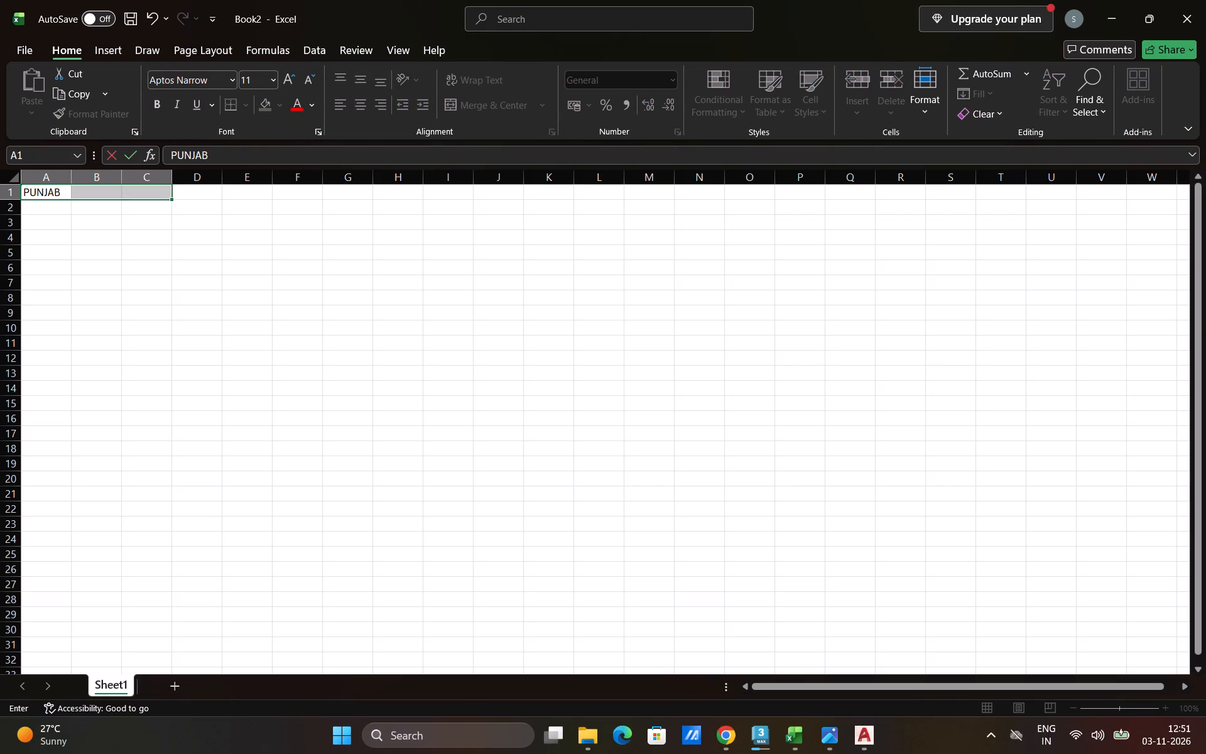
text((BOLATH))
key(space)
text(TILES PDF)
key(BackSpace)
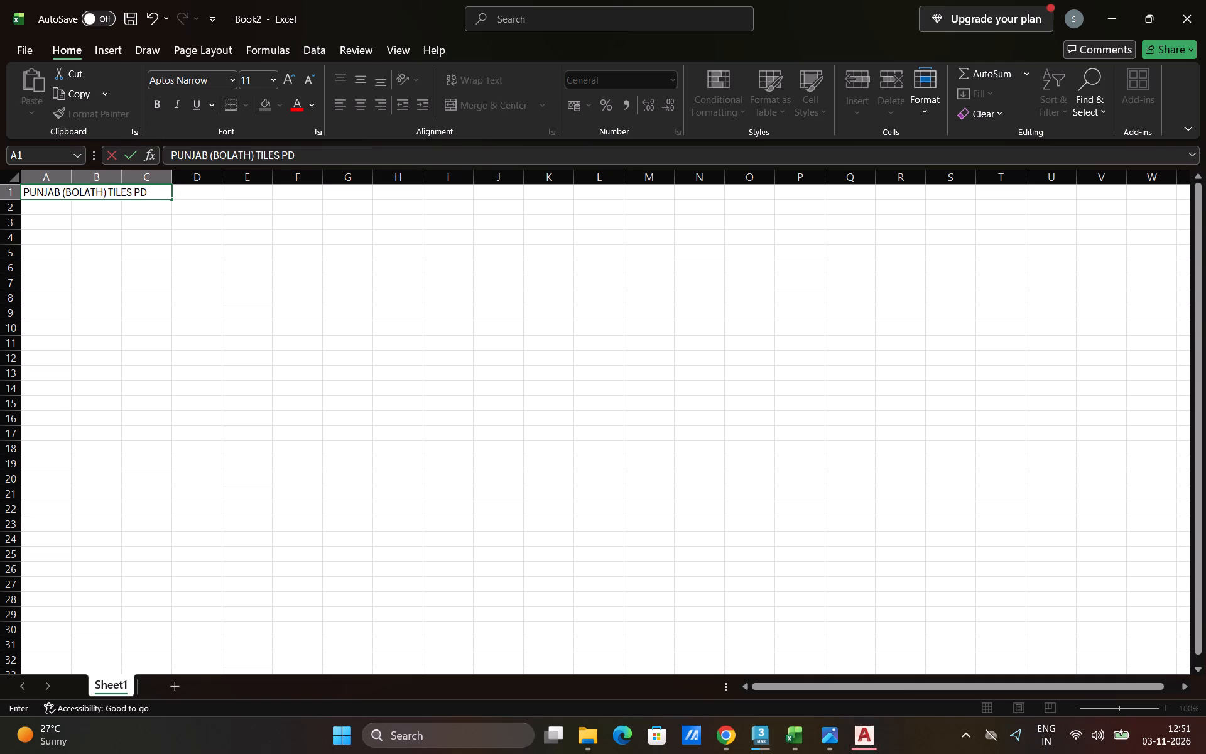
key(BackSpace)
key(BackSpace)
key(BackSpace)
key(space)
text(DIMENSION)
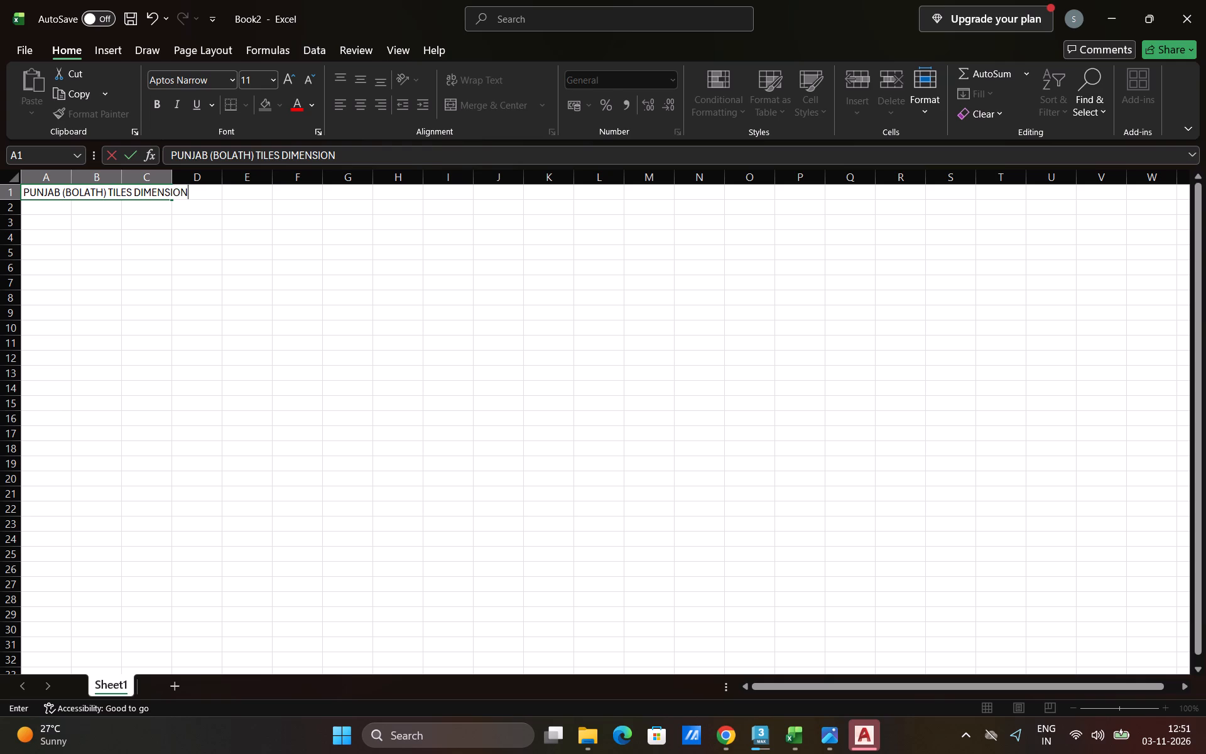
click(181, 238)
Merge cells A1 to C1 and centre the title horizontally and vertically.
drag(30, 185, 156, 202)
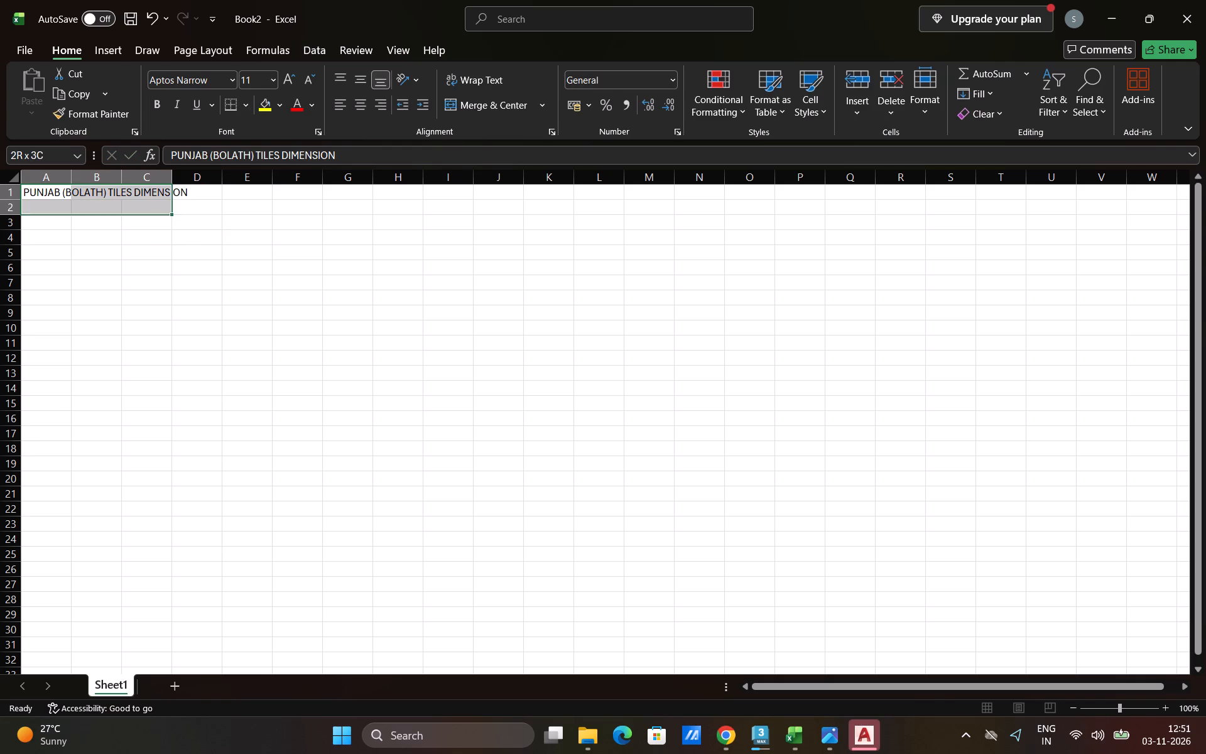
drag(156, 202, 159, 190)
click(354, 95)
click(361, 99)
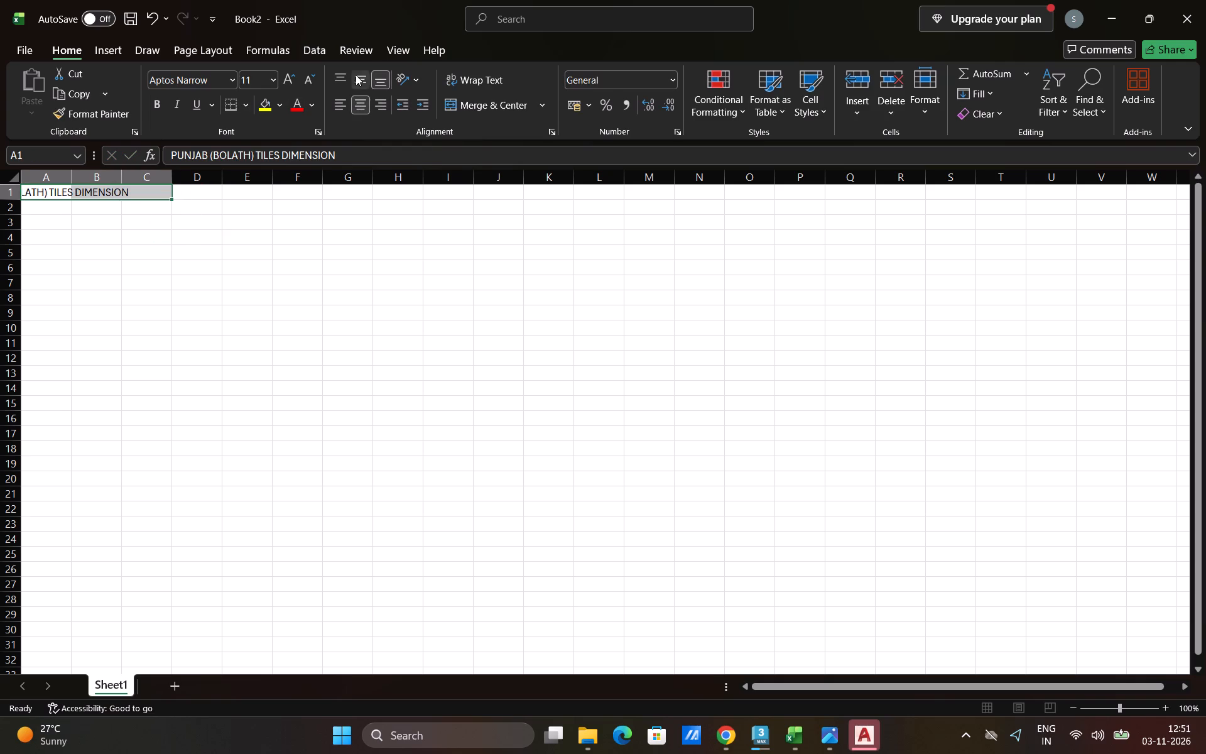
click(356, 75)
click(472, 97)
Widen columns C, B and A so they form three broad table columns.
drag(171, 183, 280, 188)
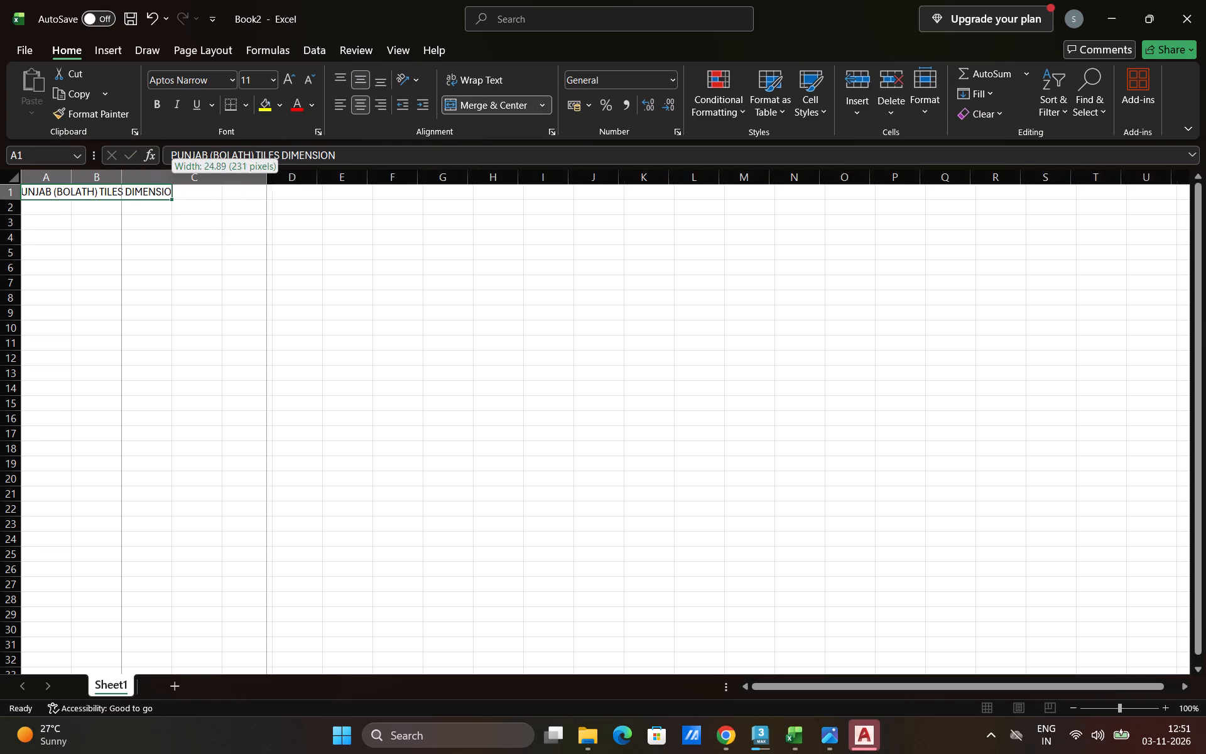
drag(280, 188, 322, 194)
drag(120, 180, 258, 178)
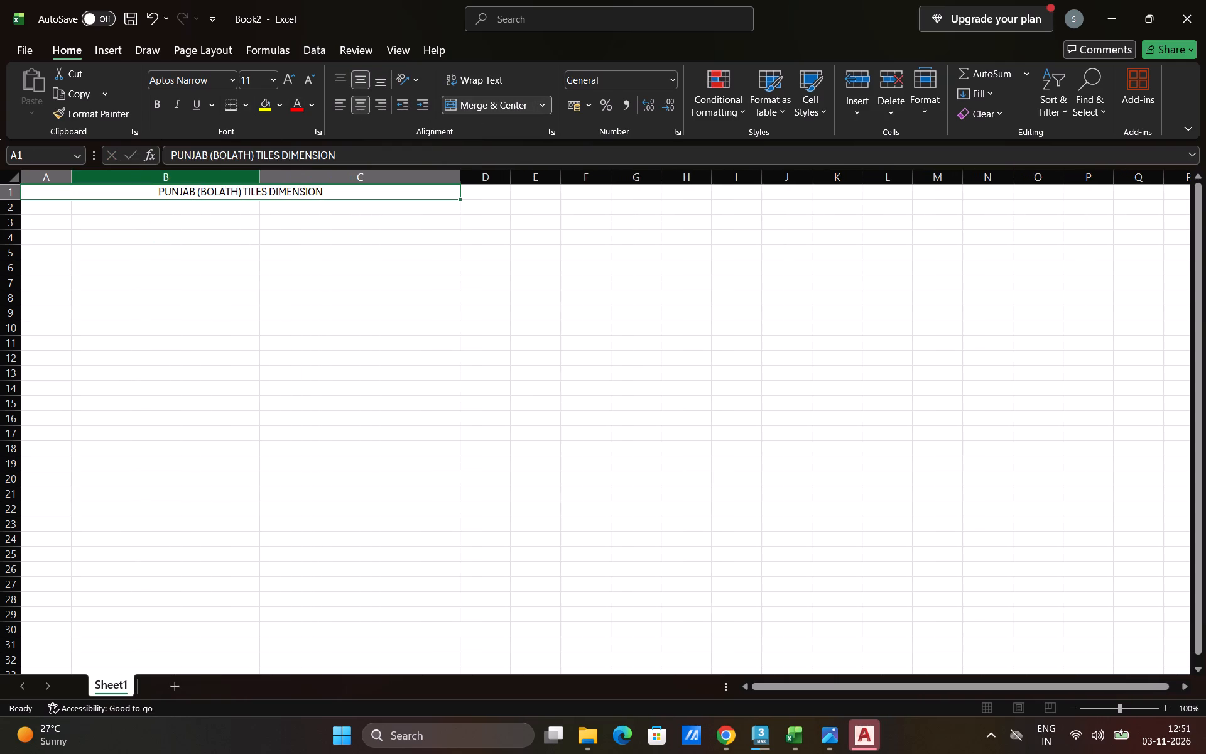
drag(70, 178, 169, 182)
Increase the height of rows 2 to 19 together to make tall, equal table rows.
drag(4, 193, 6, 202)
click(20, 210)
drag(10, 207, 14, 374)
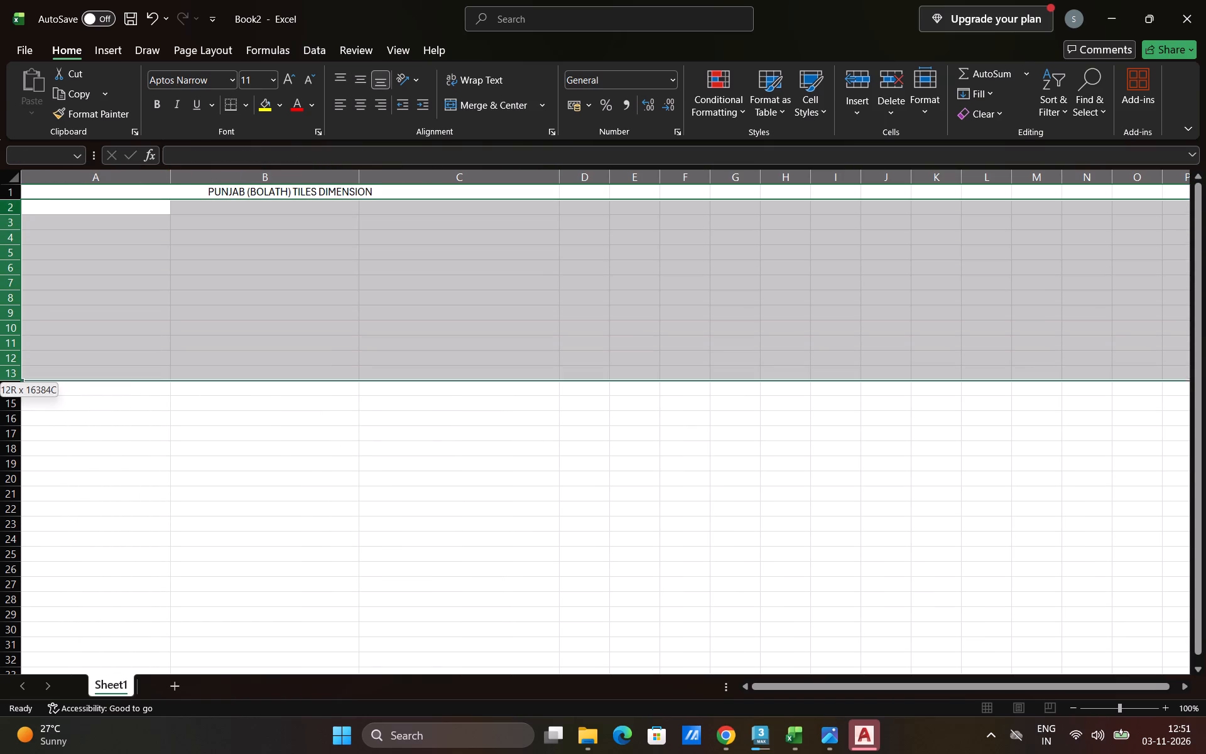
drag(14, 374, 2, 471)
drag(11, 215, 11, 257)
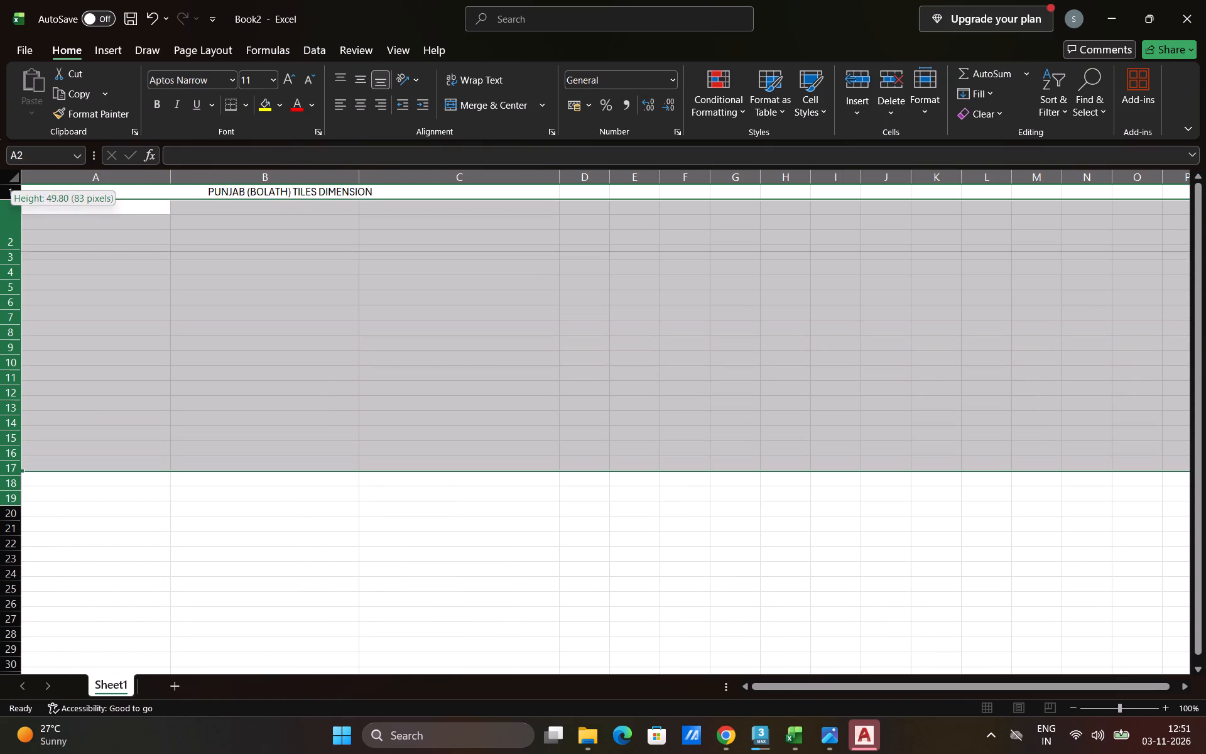
drag(11, 257, 8, 331)
click(101, 271)
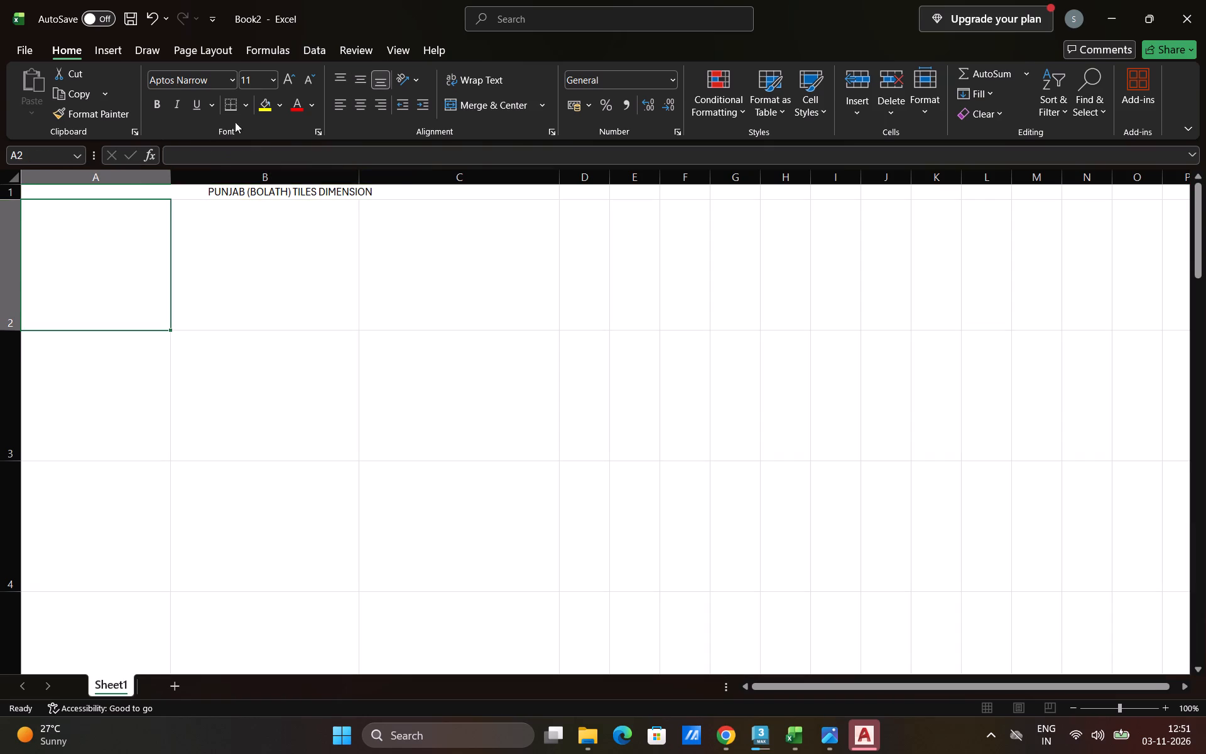
Draw cell borders around the title and every cell in columns A to C down to row 5.
click(247, 102)
click(300, 464)
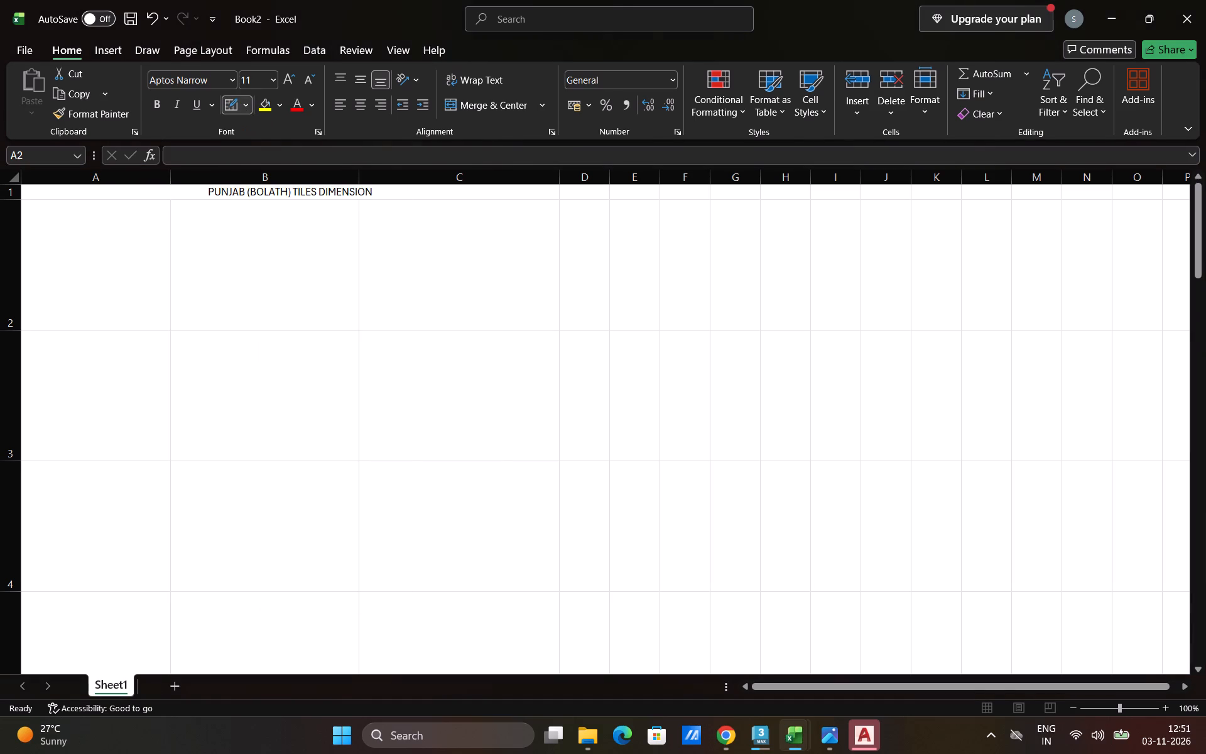
drag(146, 190, 487, 323)
drag(480, 265, 403, 362)
drag(178, 207, 173, 381)
drag(284, 259, 247, 438)
drag(158, 288, 149, 444)
drag(120, 432, 486, 535)
drag(421, 432, 214, 625)
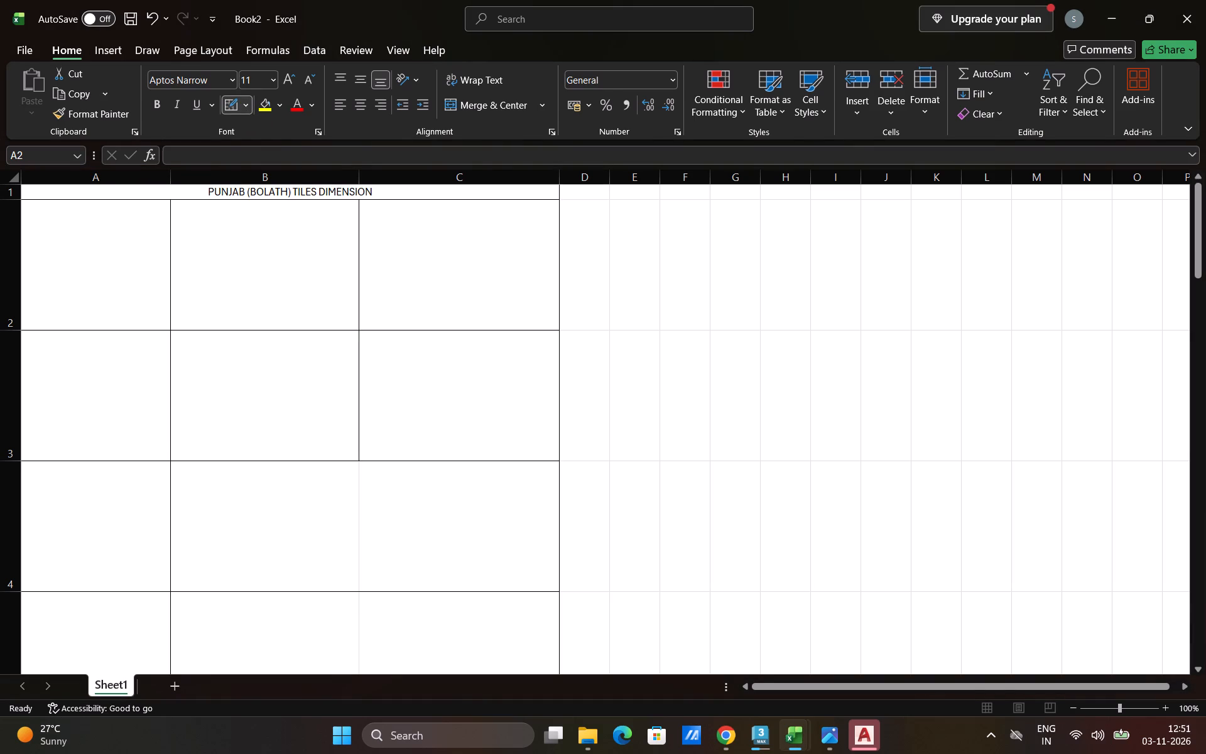
drag(214, 625, 217, 624)
drag(195, 485, 218, 586)
drag(416, 380, 371, 632)
drag(178, 461, 146, 648)
Continue drawing borders around every cell in columns A to C for rows 6 to 9.
scroll(320, 337, down, 5)
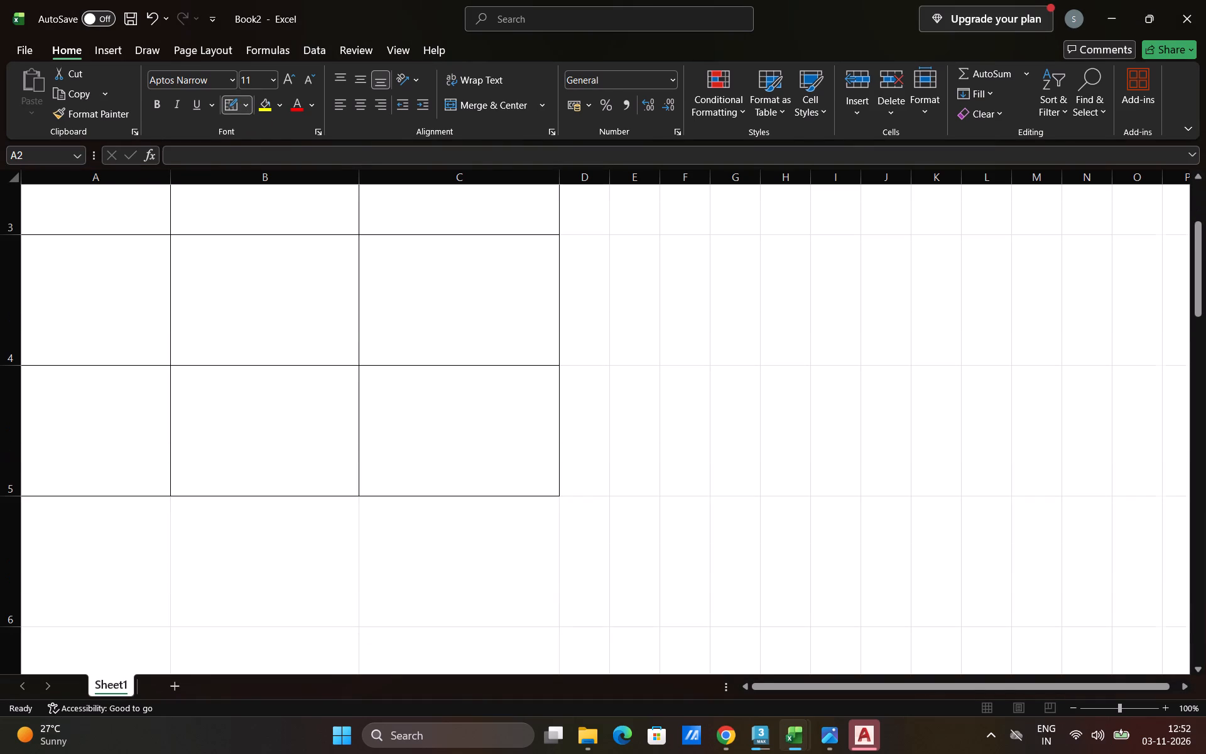
drag(184, 374, 379, 523)
drag(367, 462, 198, 564)
drag(143, 466, 109, 591)
drag(418, 440, 340, 553)
scroll(307, 358, down, 4)
drag(387, 292, 363, 510)
drag(233, 430, 205, 530)
drag(124, 370, 109, 488)
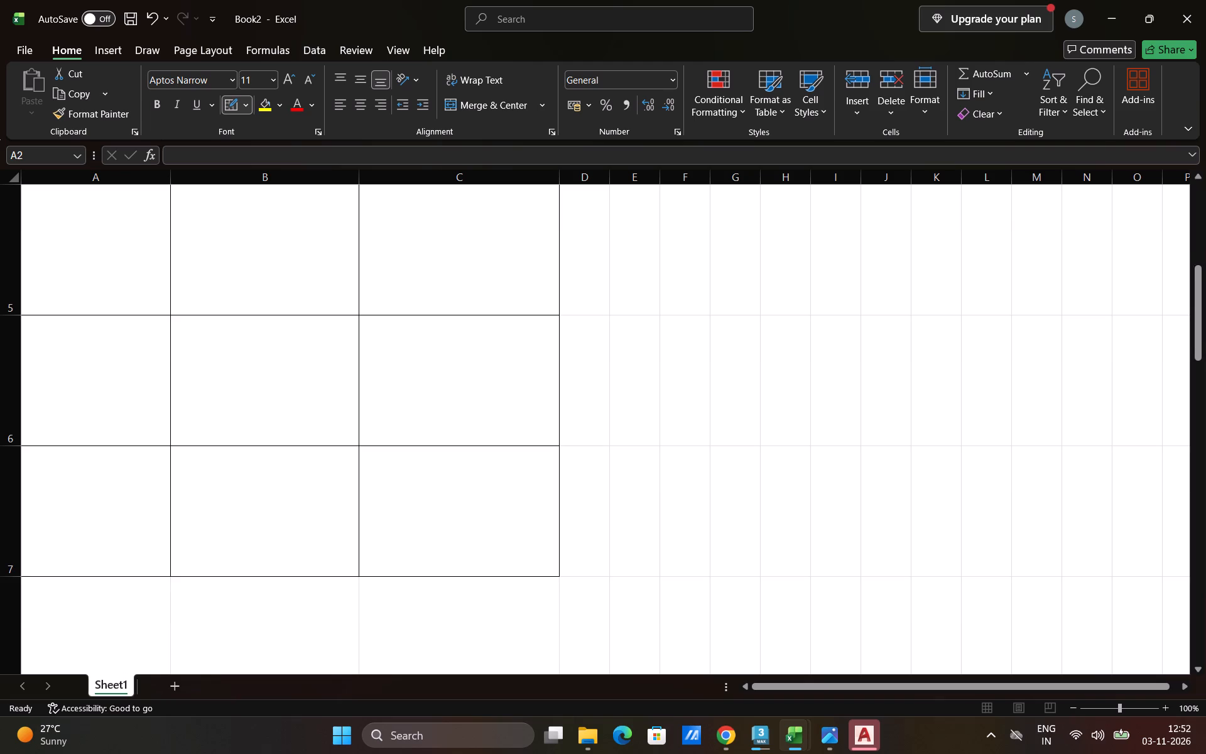
scroll(225, 403, down, 4)
drag(425, 336, 350, 578)
drag(197, 339, 144, 565)
drag(153, 489, 438, 494)
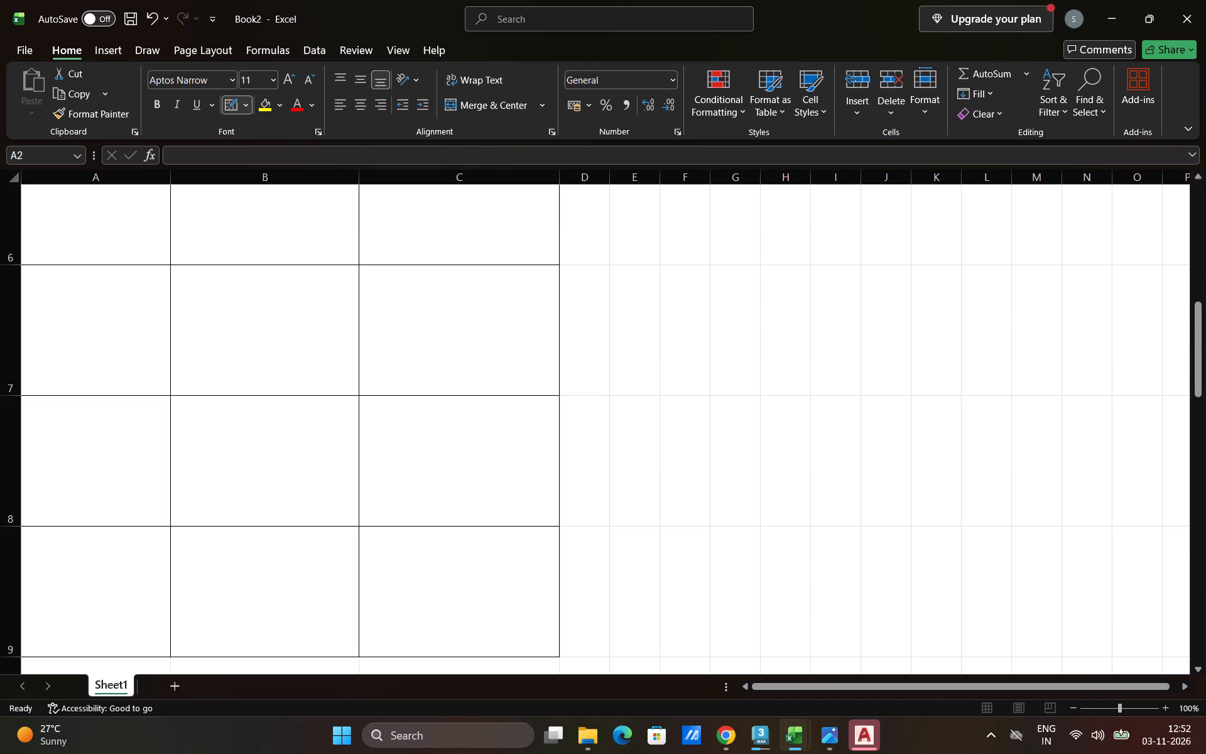
Continue drawing borders around every cell in columns A to C for rows 10 to 12.
scroll(371, 329, down, 4)
drag(433, 344, 337, 550)
drag(192, 434, 147, 580)
scroll(219, 396, down, 4)
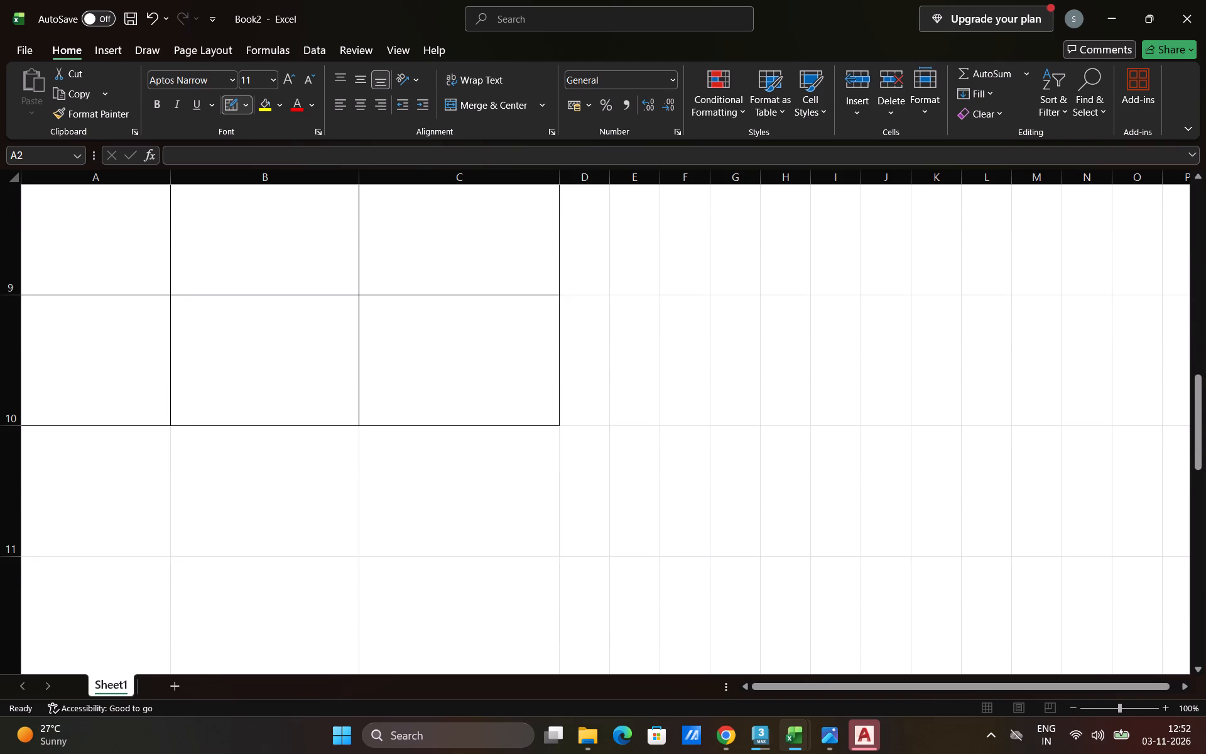
scroll(299, 364, down, 3)
drag(252, 287, 102, 598)
drag(117, 371, 459, 421)
drag(460, 402, 65, 440)
drag(102, 434, 138, 565)
drag(271, 433, 276, 572)
drag(437, 460, 434, 582)
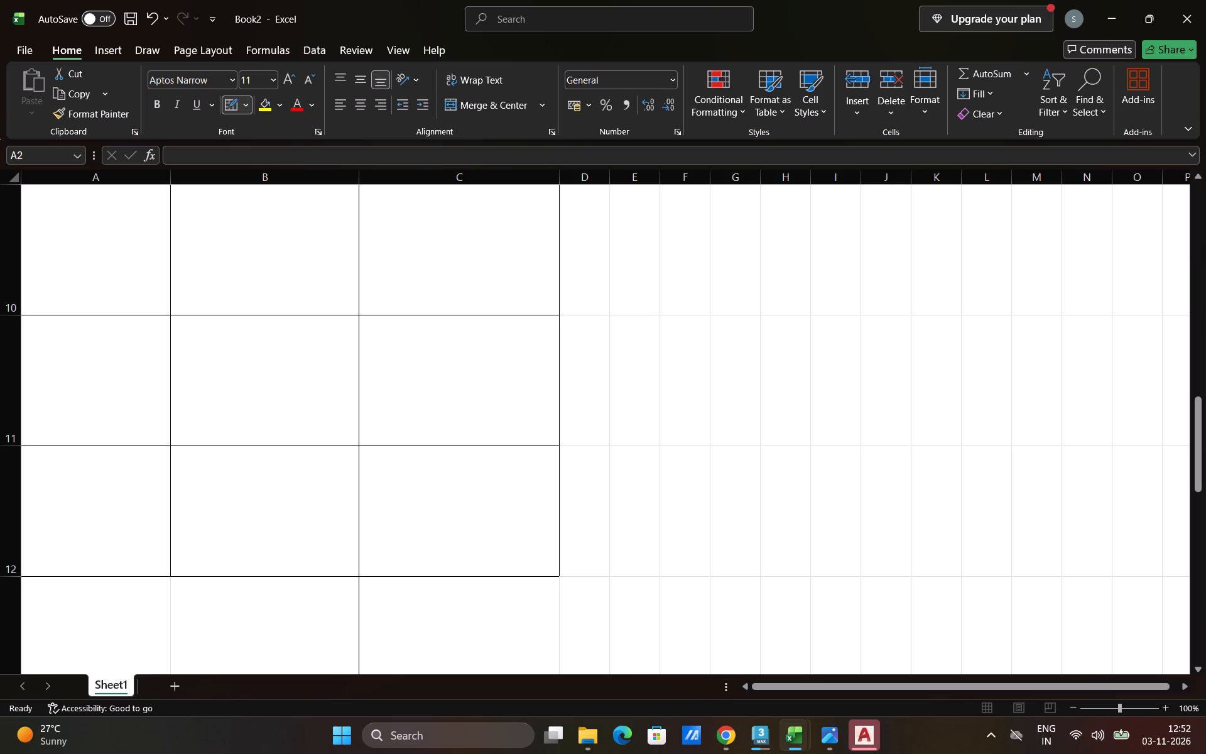
drag(434, 582, 433, 584)
Continue drawing cell borders in columns A to C from row 13 downward, and leave border drawing mode.
scroll(429, 411, down, 4)
drag(468, 378, 160, 359)
drag(153, 349, 140, 442)
scroll(313, 406, down, 4)
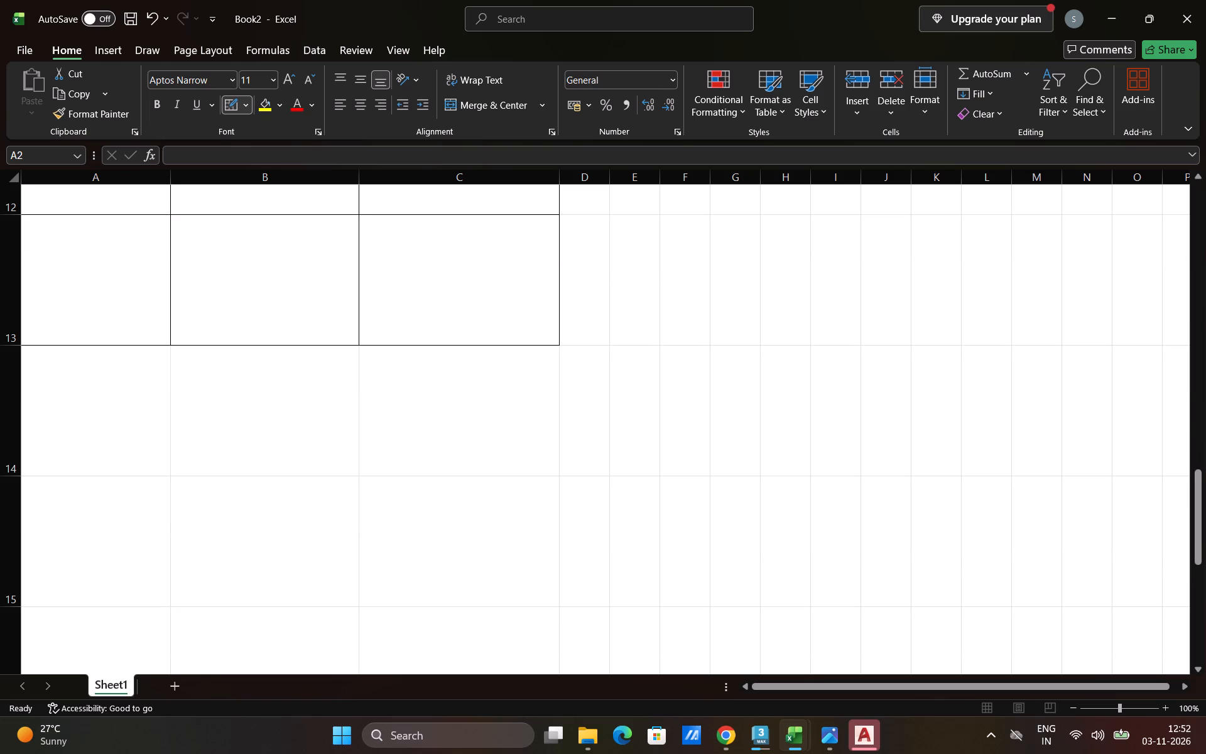
drag(438, 363, 372, 511)
drag(277, 374, 177, 530)
drag(121, 396, 89, 520)
drag(92, 444, 401, 436)
drag(178, 351, 220, 462)
scroll(237, 347, up, 5)
key(Escape)
Format the PUNJAB (BOLATH) TILES DIMENSION title in row 1 as bold with font size 12.
scroll(256, 249, up, 8)
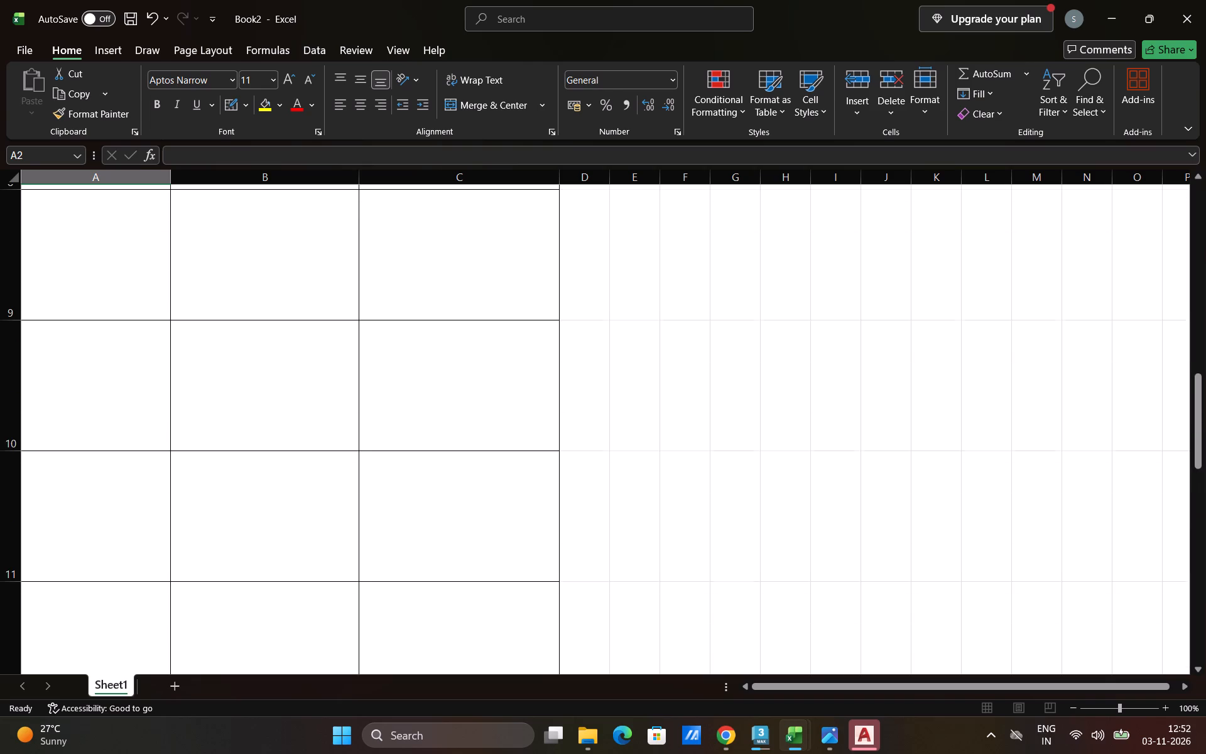
scroll(256, 249, up, 11)
scroll(227, 226, right, 10)
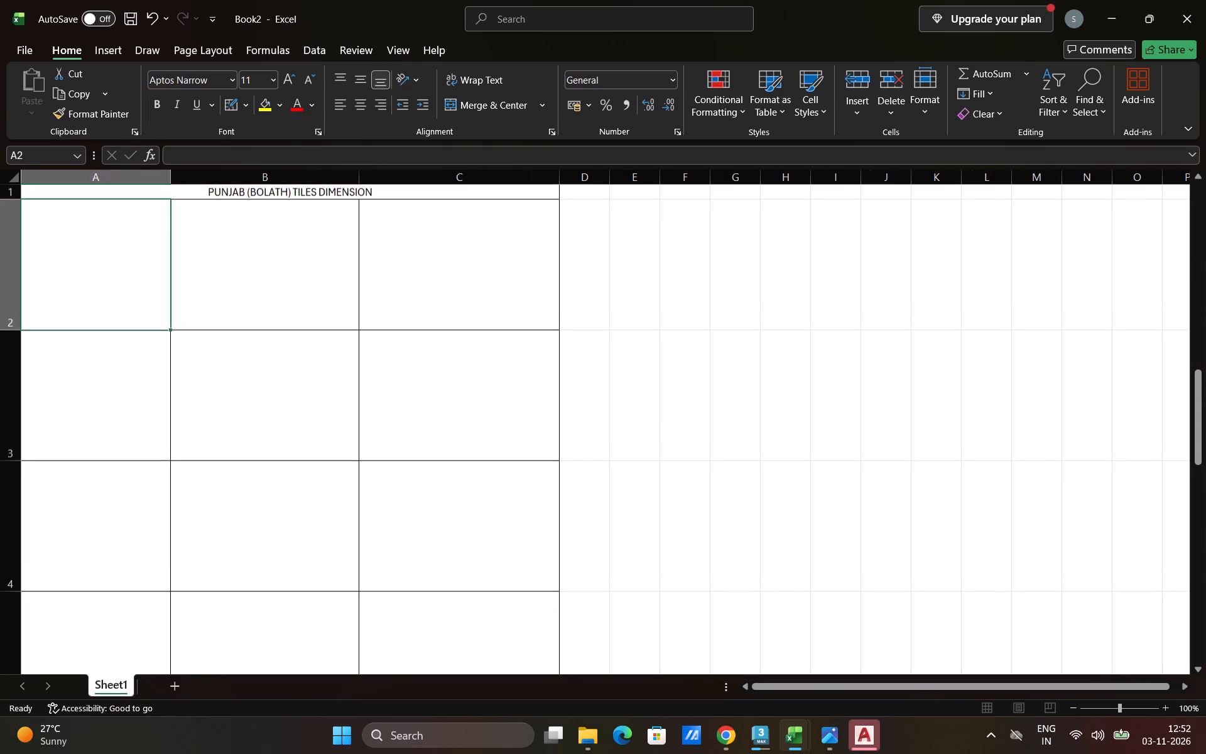
click(224, 195)
click(276, 80)
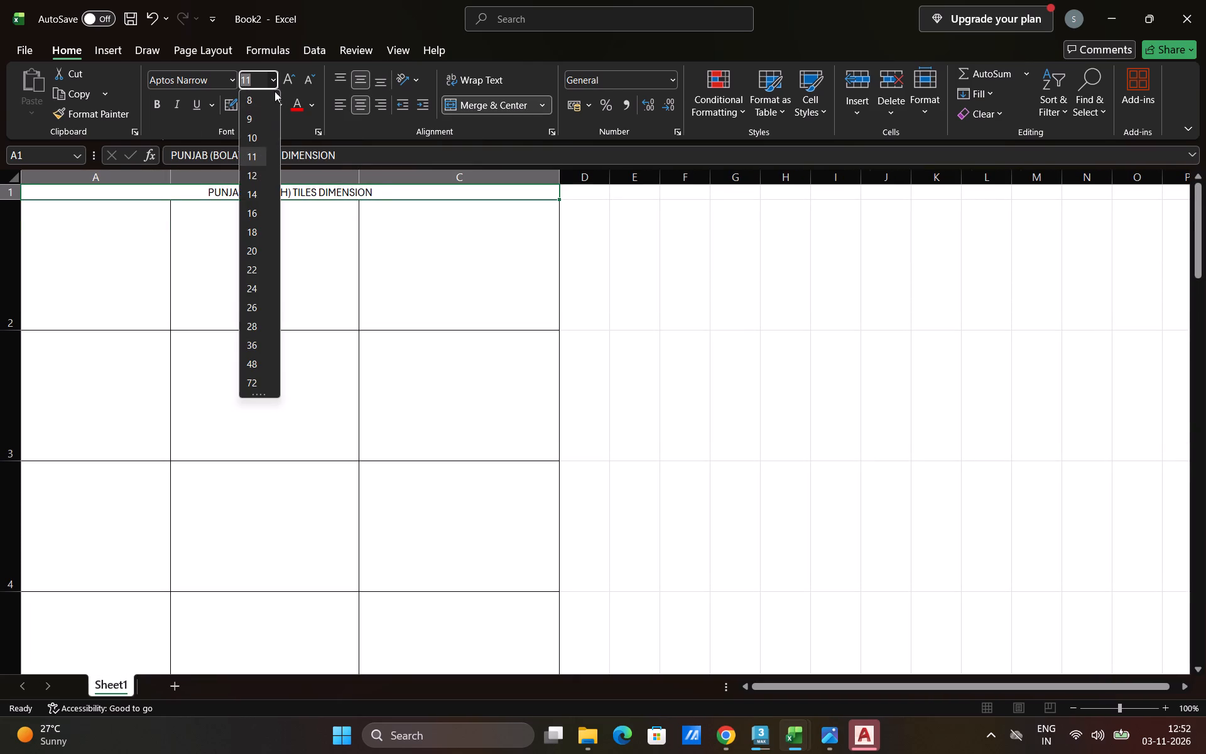
click(260, 173)
click(149, 104)
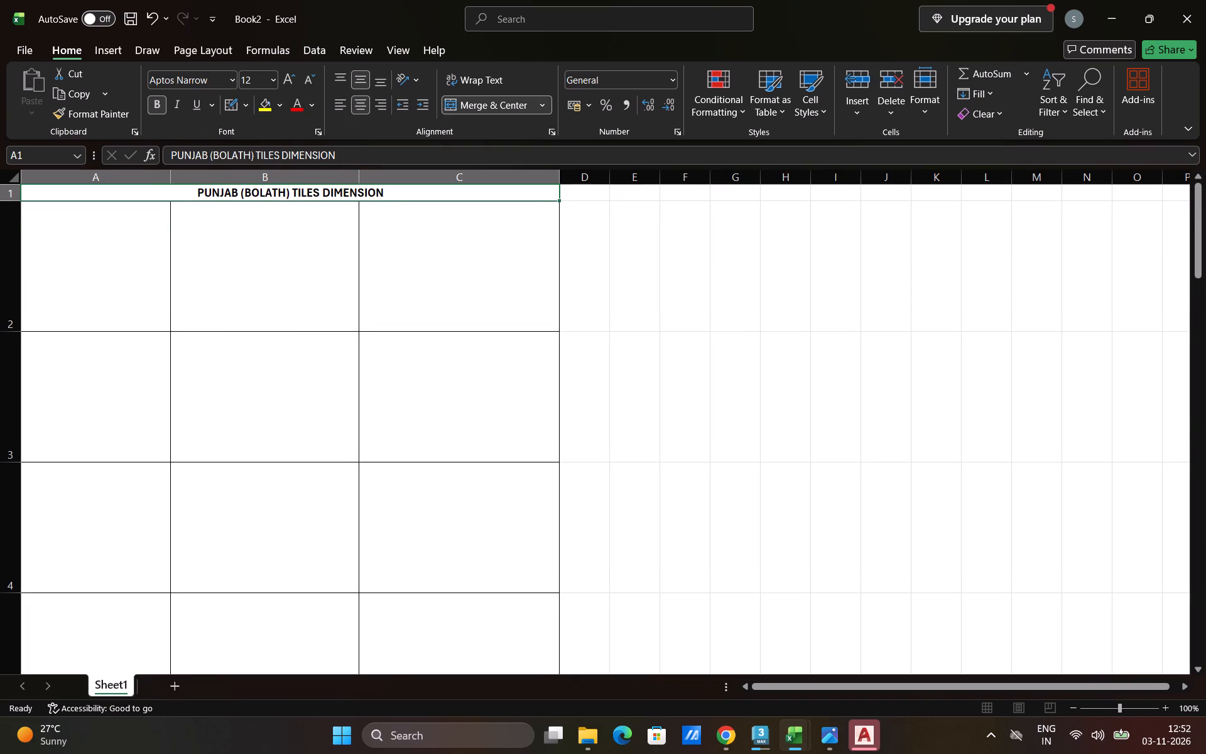
click(229, 239)
Save the workbook as PUNJAB (BOLATH) TILES DIMENSION in the OUTLET TILES DIMENSIONS & COLOR PALETTE folder.
key(ctrl+s)
click(483, 395)
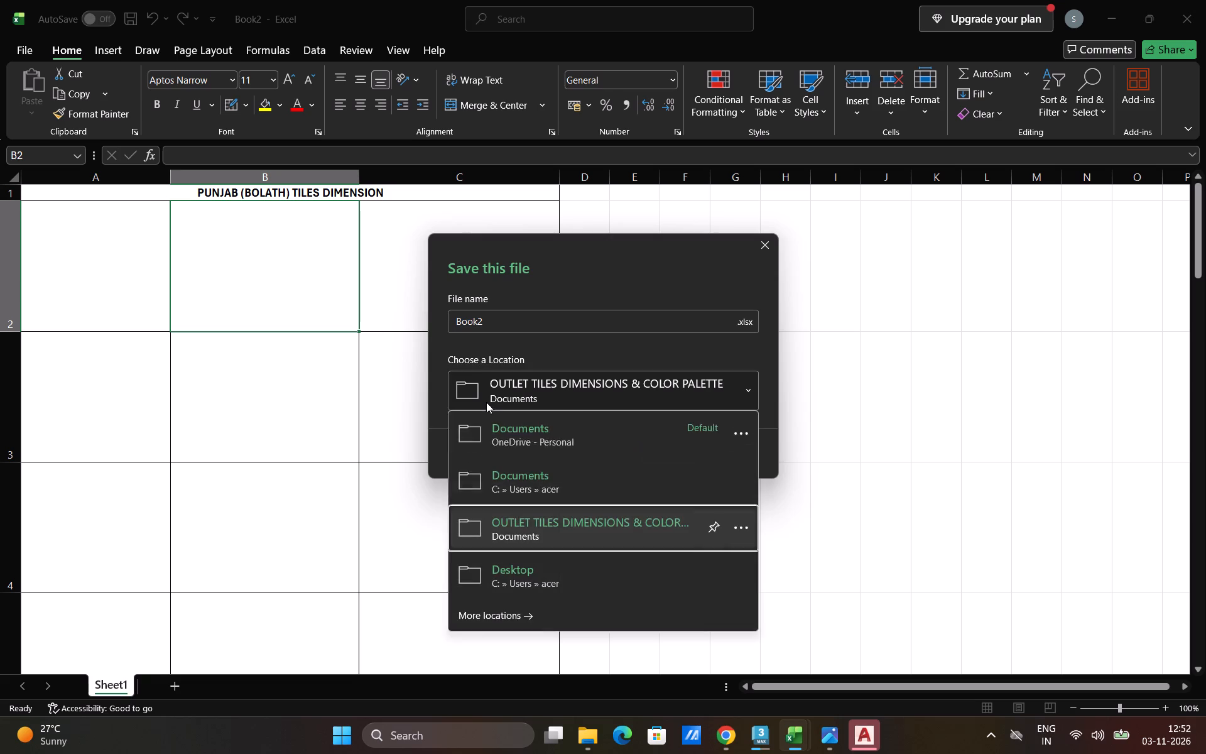
click(523, 533)
click(544, 320)
text(PUJ)
key(BackSpace)
text(NJAB (BOLATH))
key(space)
text(TILES)
key(space)
text(DIMENSION)
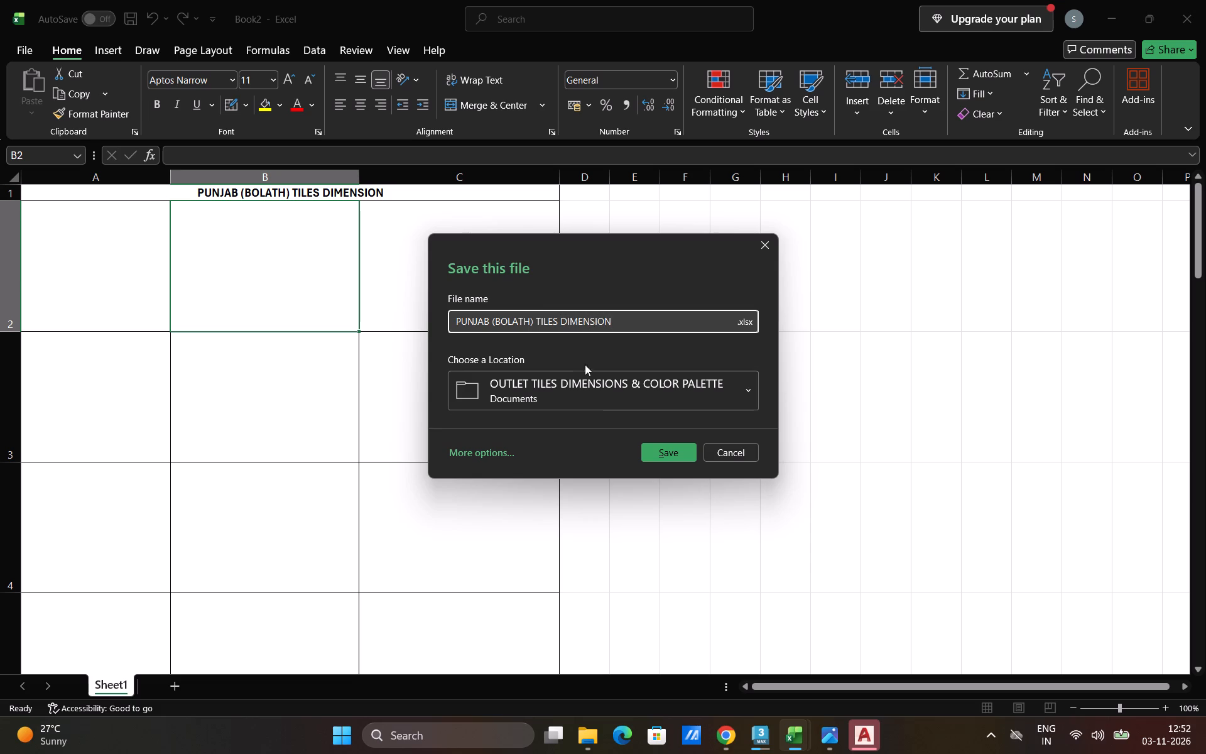
click(657, 447)
View the punjab 2d drawing in AutoCAD, and open the OUTLET TILES DIMENSIONS & COLOR PALETTE folder in File Explorer.
click(594, 753)
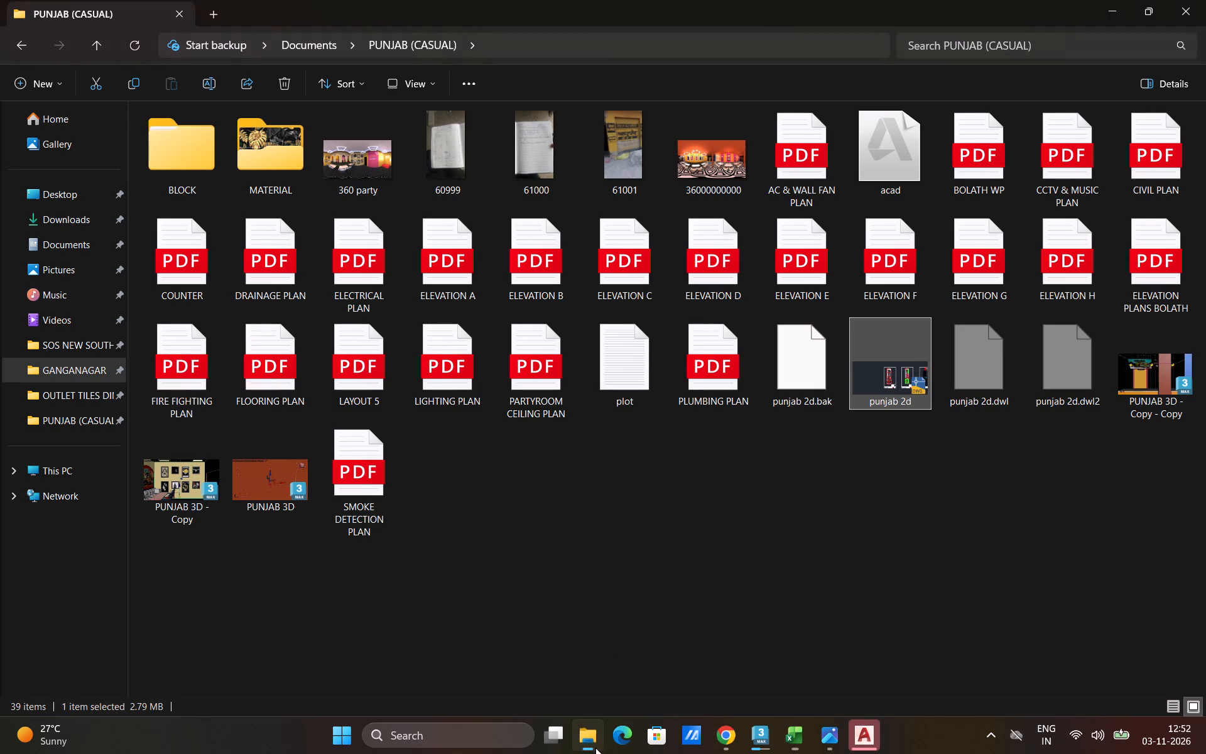
click(883, 731)
click(876, 752)
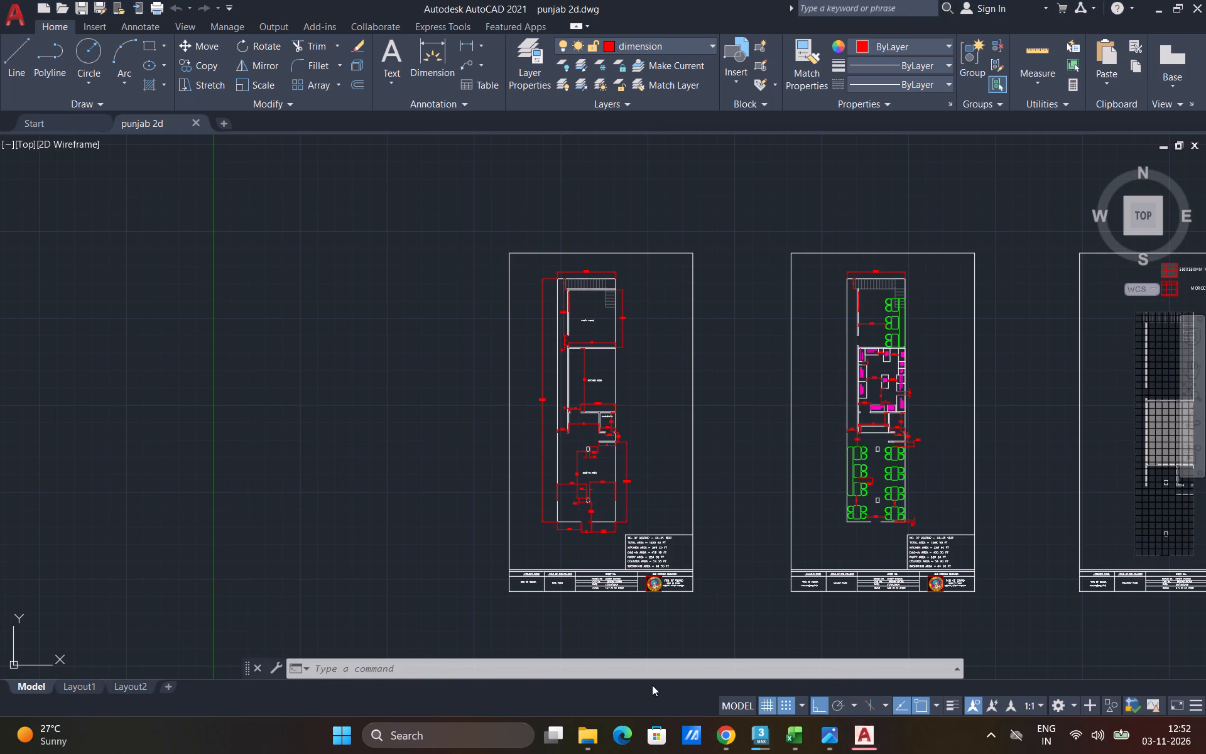
click(590, 729)
click(89, 251)
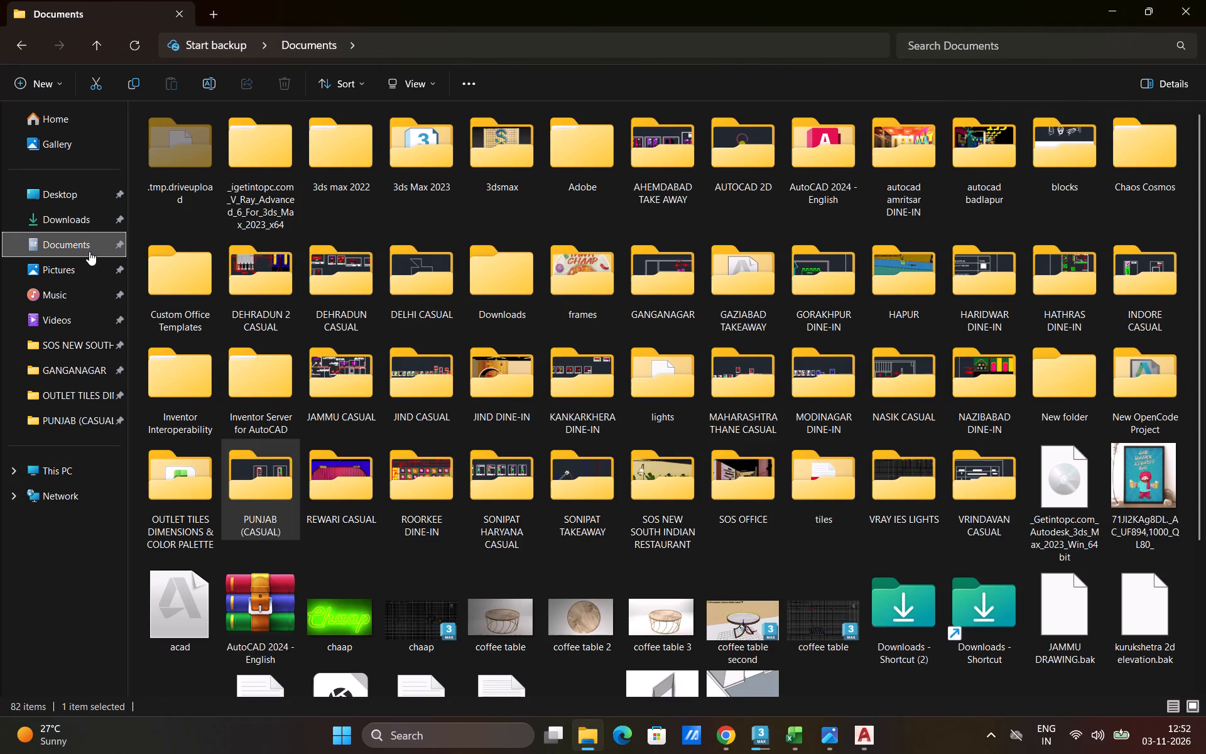
double_click(149, 499)
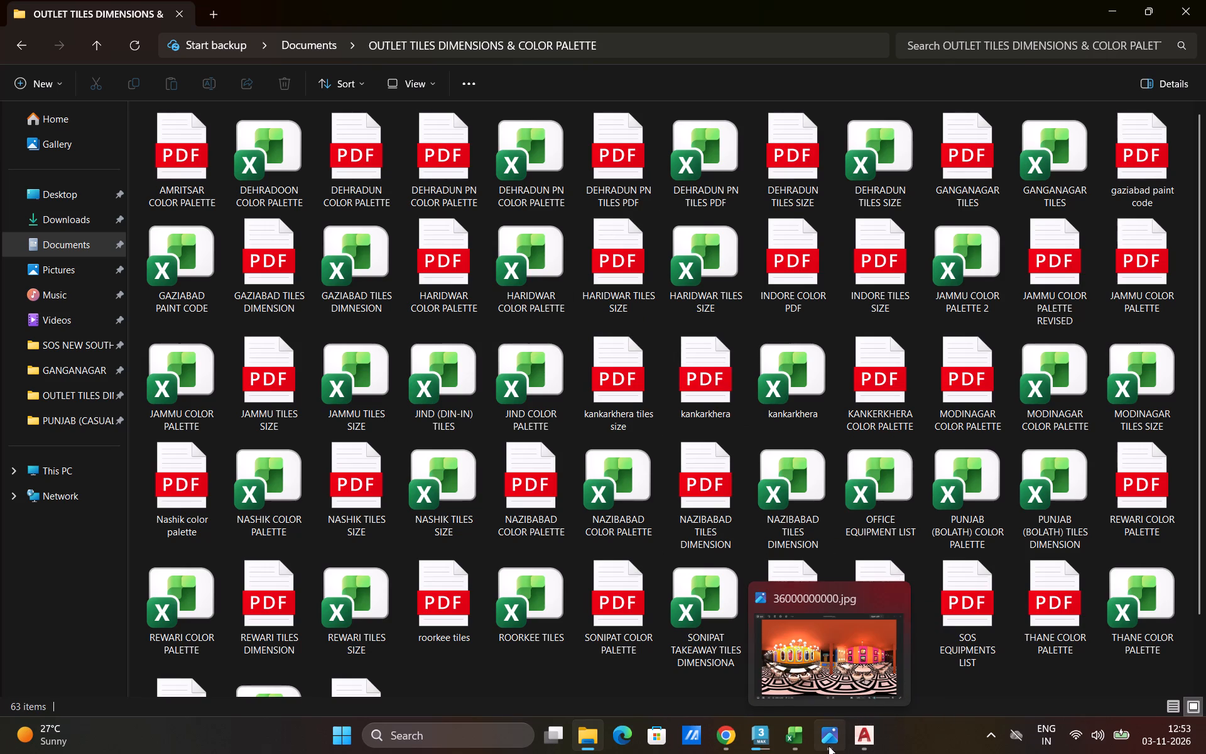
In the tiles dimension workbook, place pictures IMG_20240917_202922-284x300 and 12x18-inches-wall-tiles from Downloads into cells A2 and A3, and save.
click(783, 748)
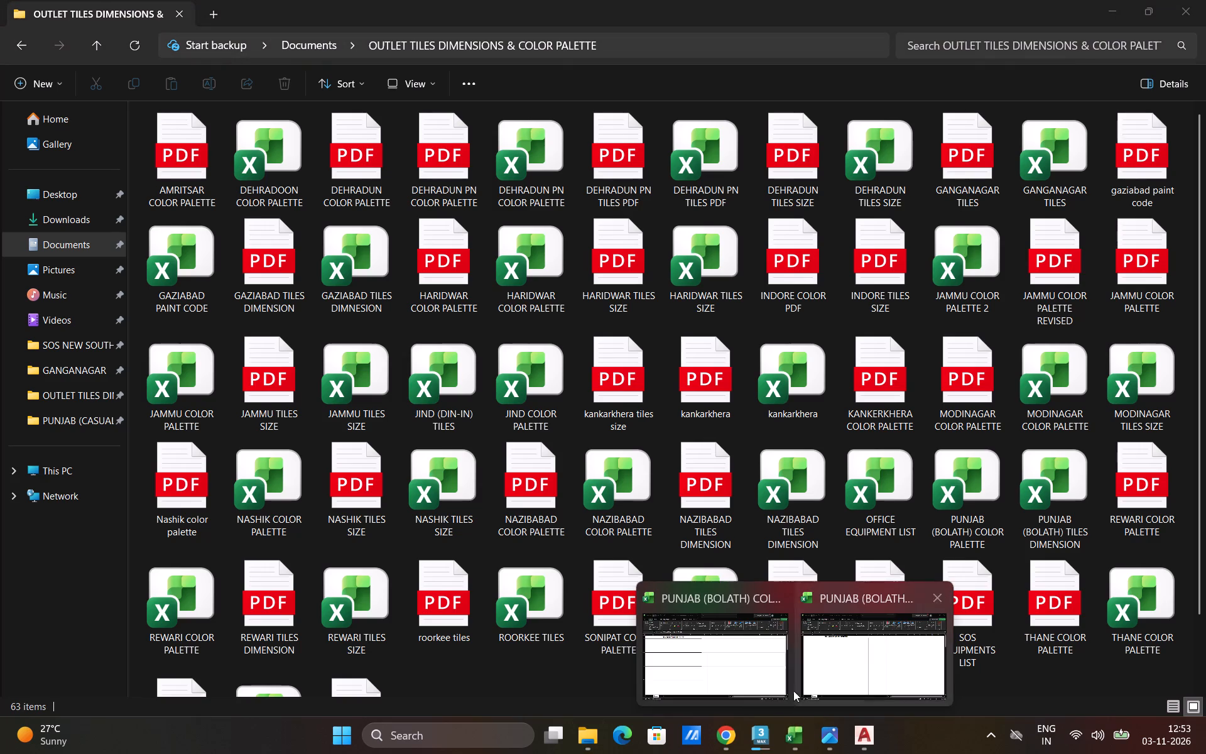
click(830, 661)
click(117, 254)
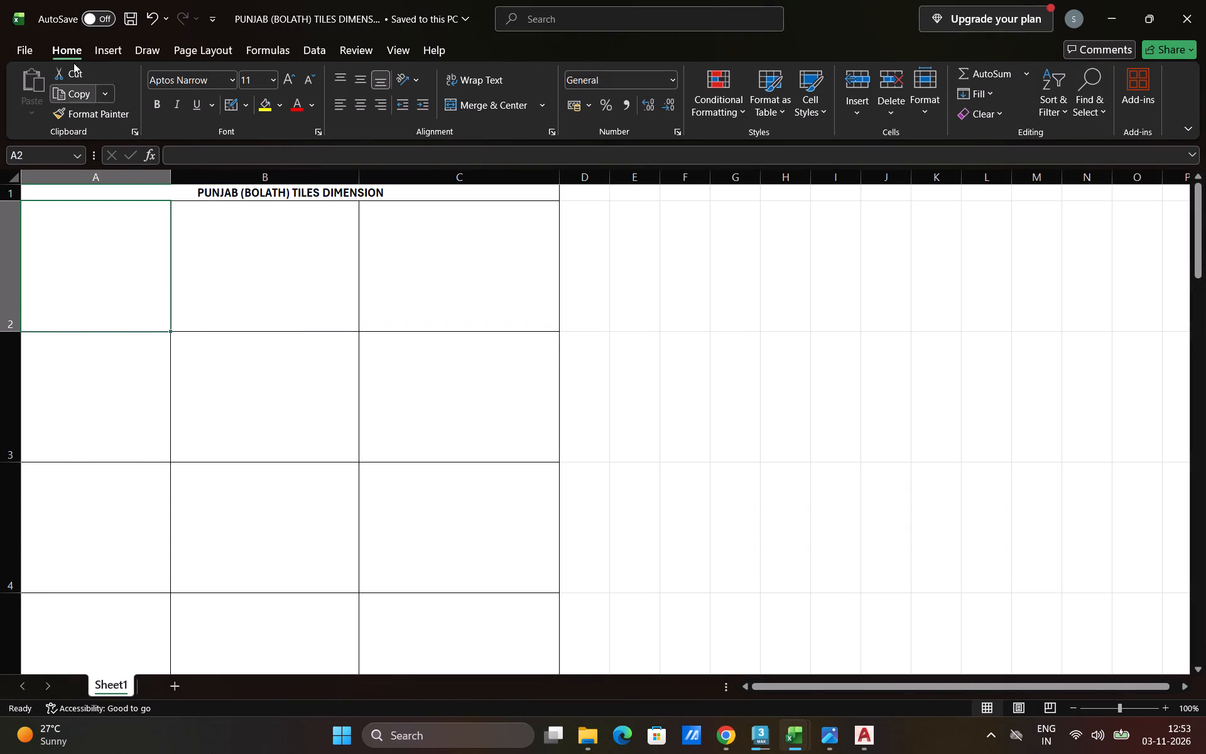
click(101, 41)
click(198, 78)
click(229, 94)
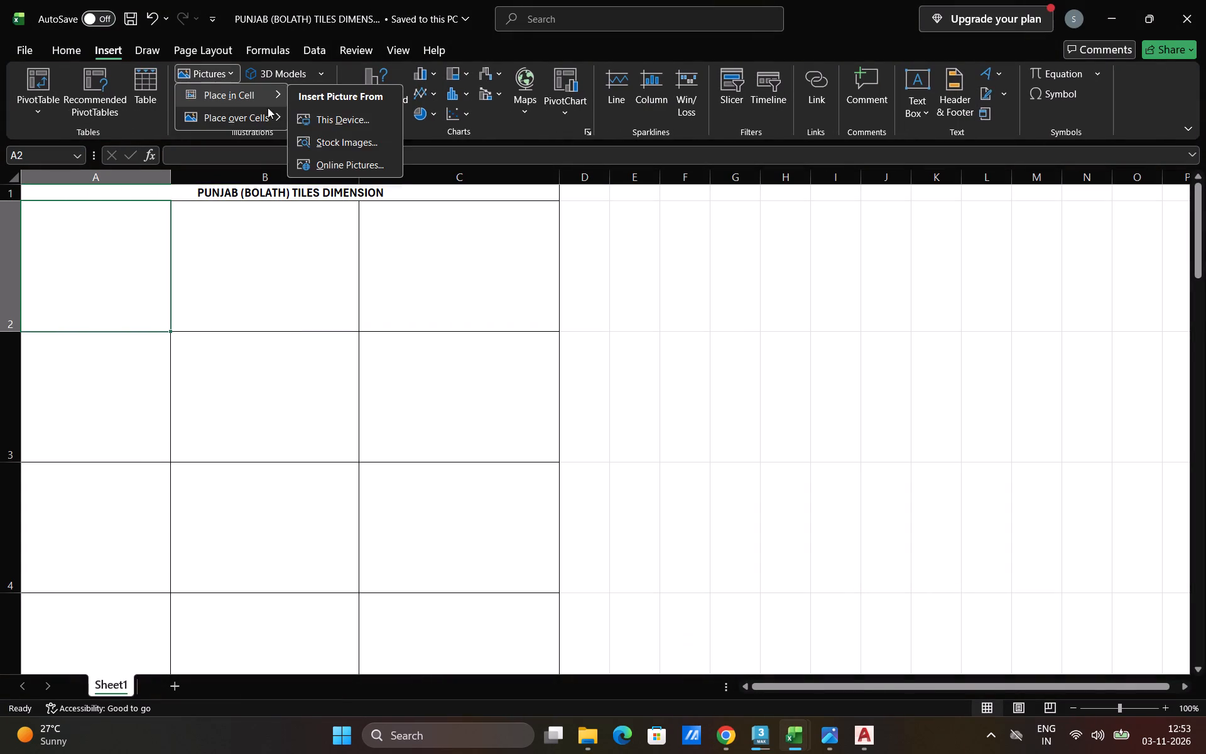
click(320, 125)
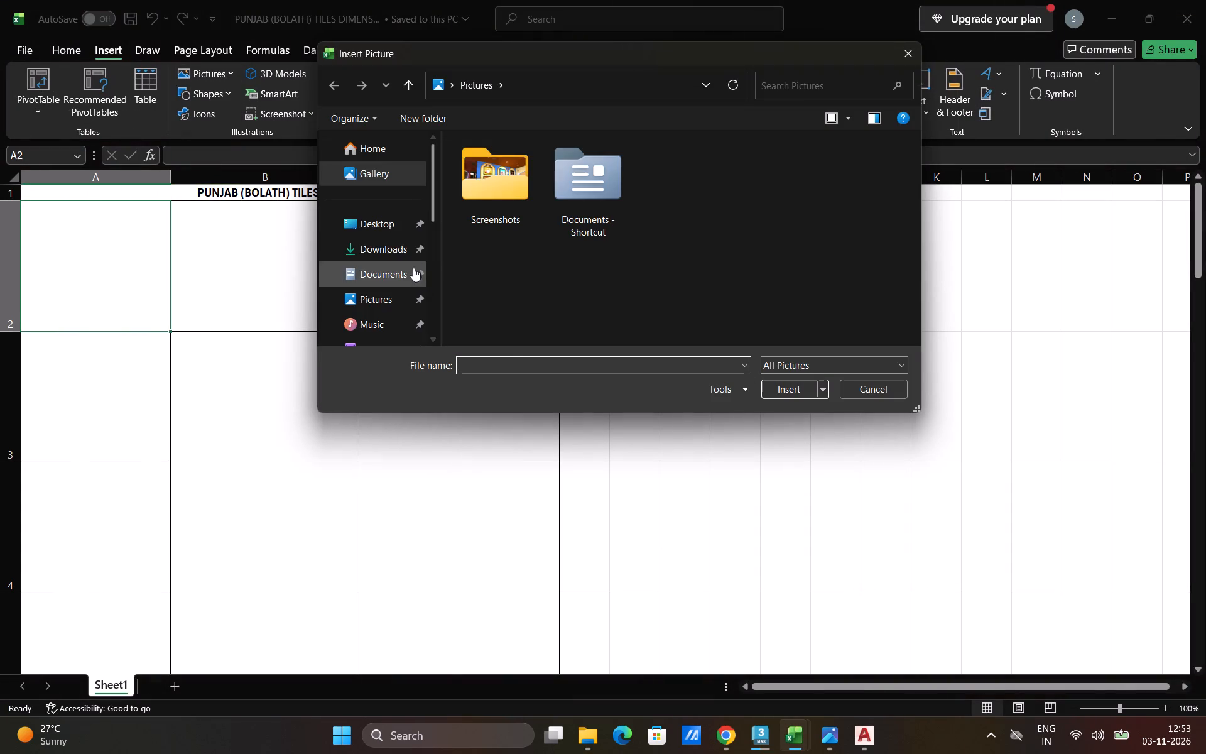
click(410, 256)
scroll(611, 230, down, 3)
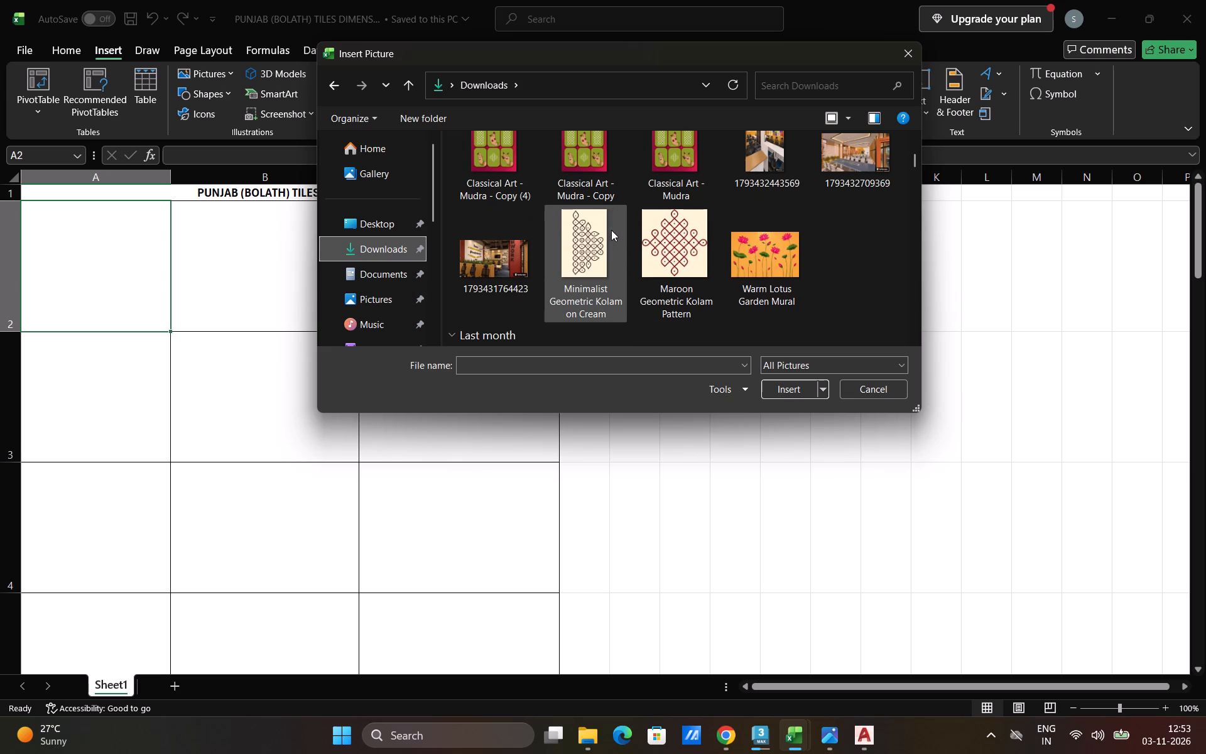
scroll(611, 230, down, 7)
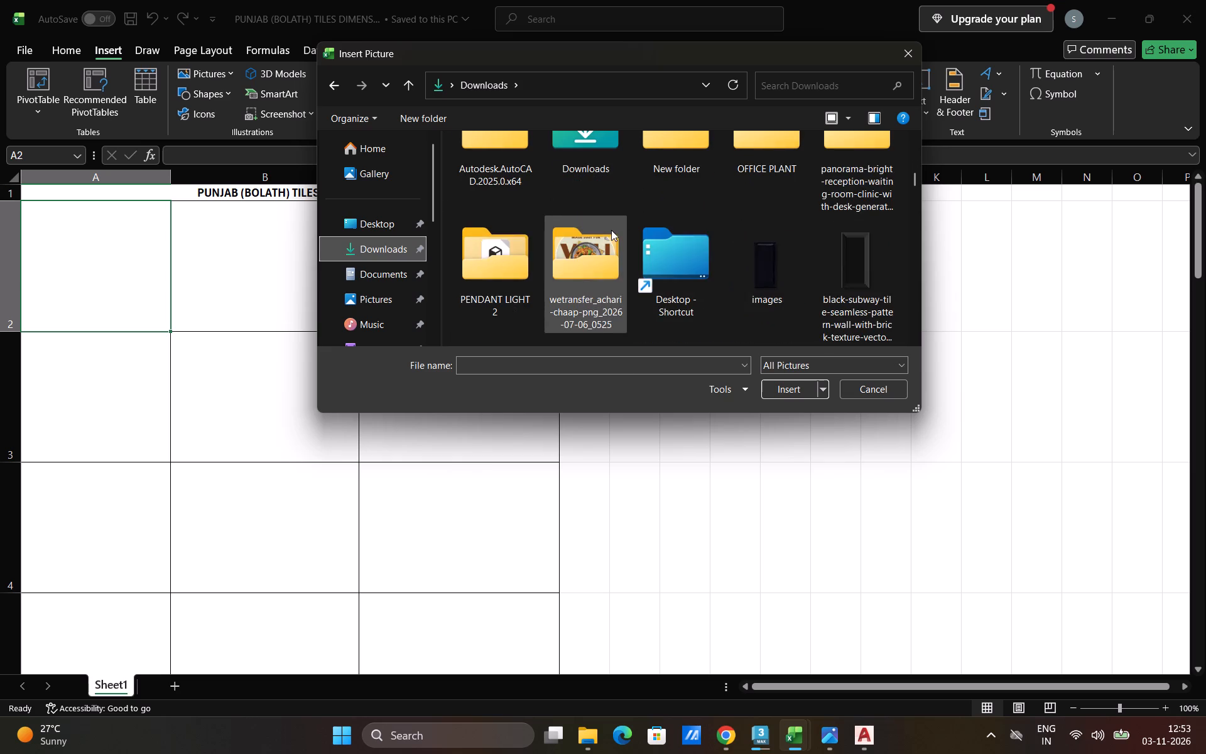
scroll(611, 230, down, 2)
scroll(564, 256, down, 1)
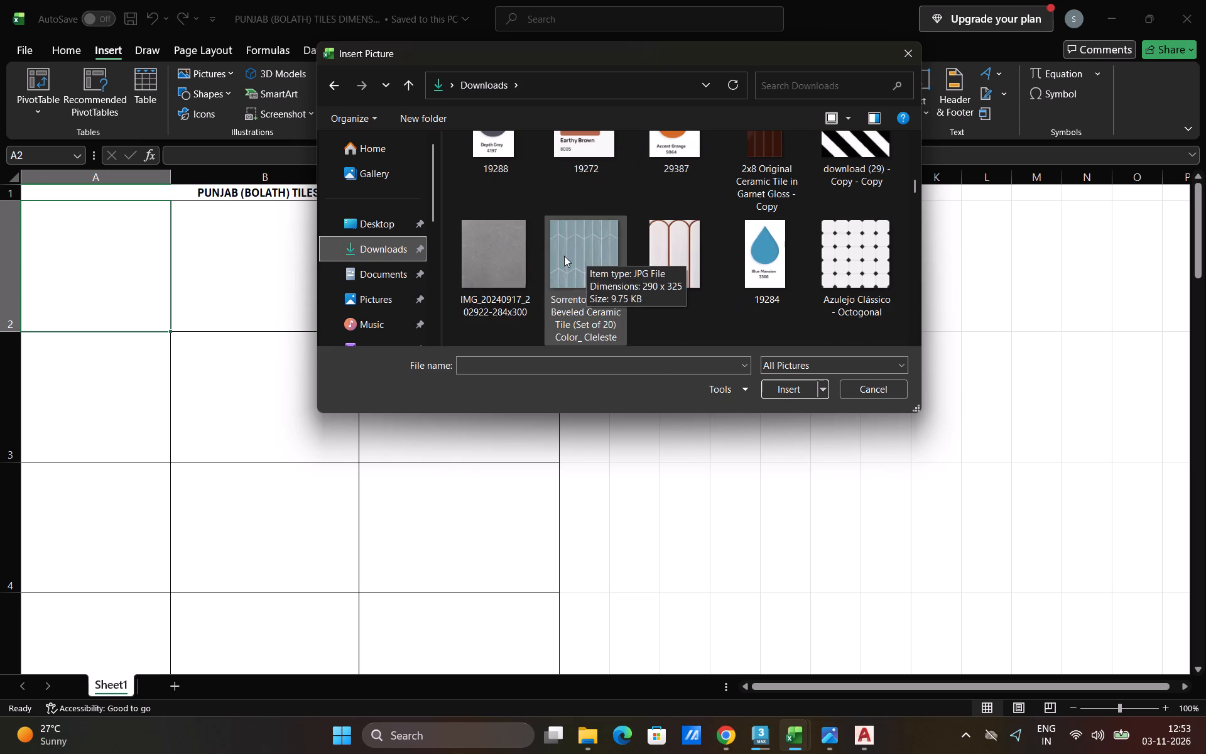
click(510, 261)
scroll(620, 236, down, 4)
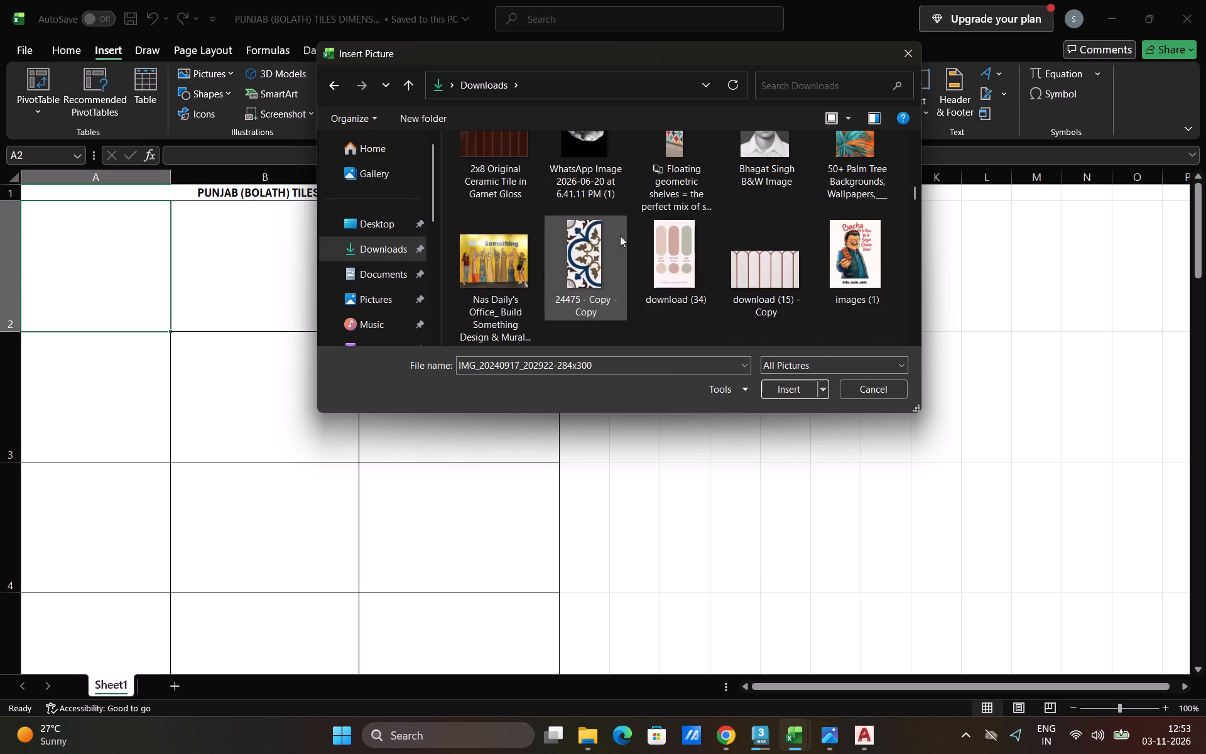
scroll(620, 236, down, 6)
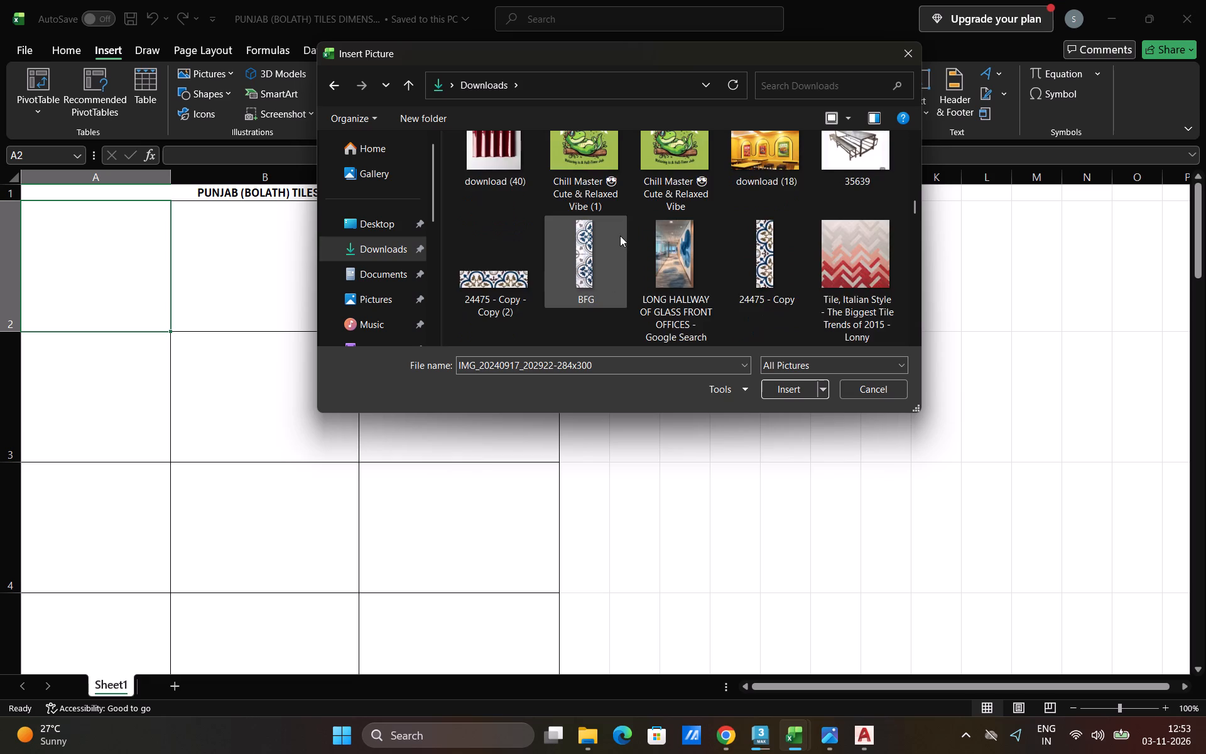
scroll(620, 236, down, 5)
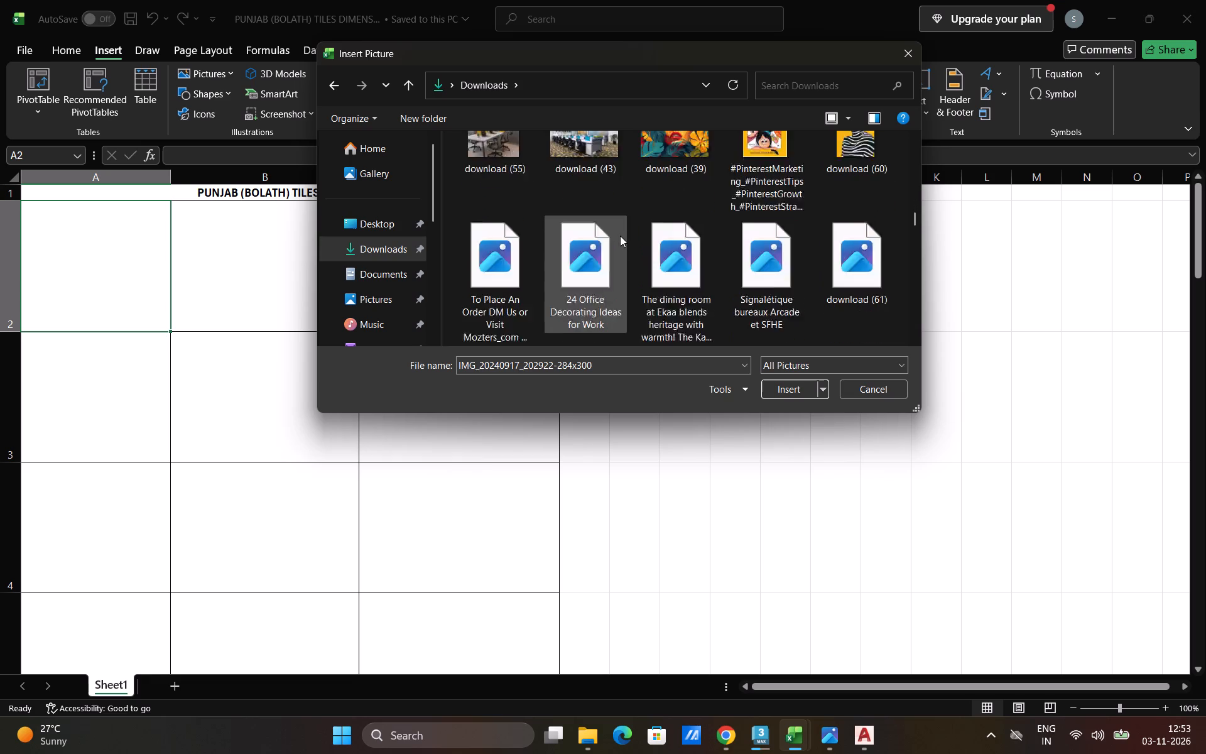
scroll(620, 236, down, 7)
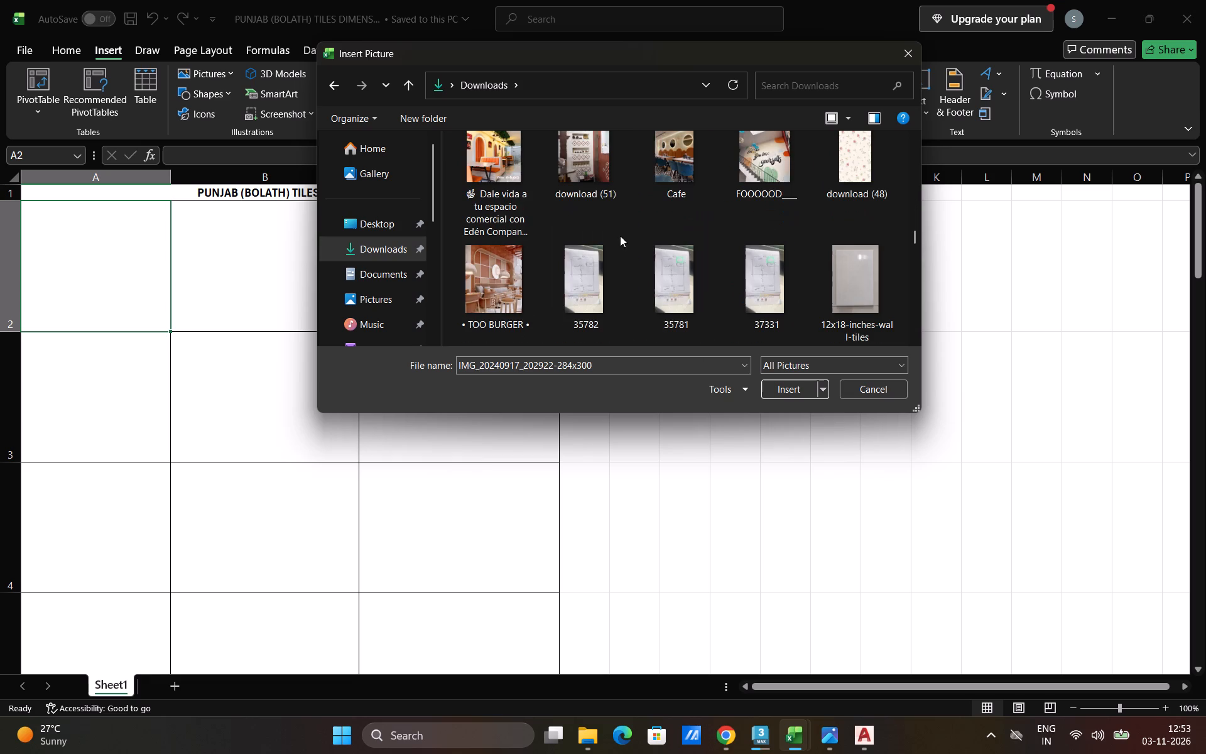
ctrl+click(861, 285)
click(786, 399)
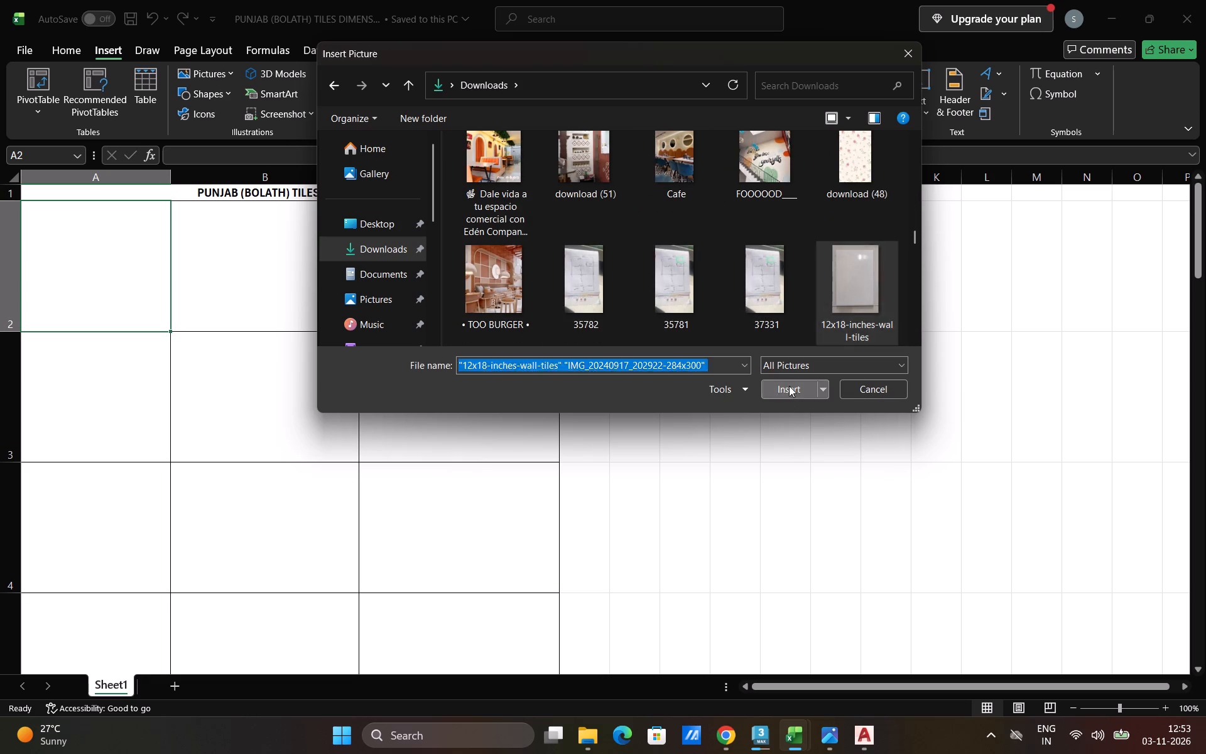
click(789, 386)
click(138, 498)
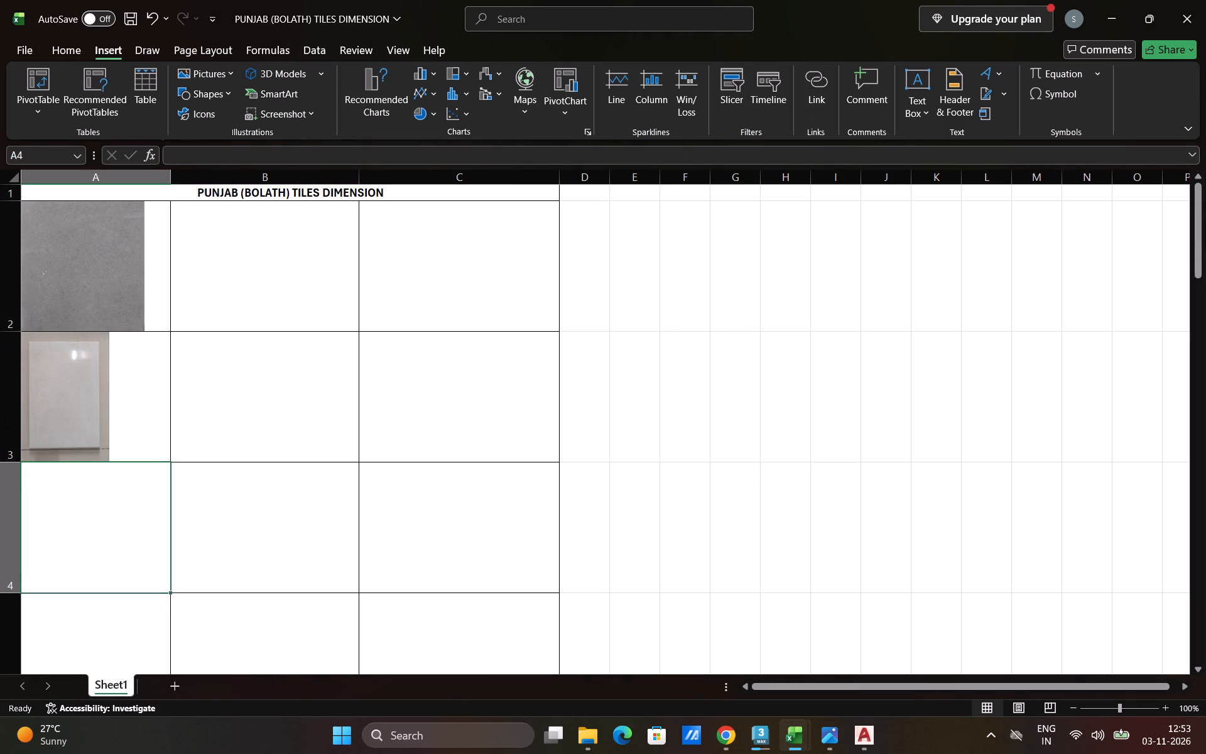
key(ctrl+s)
Place the black subway tile, Screenshot (415) and Screenshot (416) pictures from PUNJAB (CASUAL)'s MATERIAL folder into cells starting at A4.
click(223, 77)
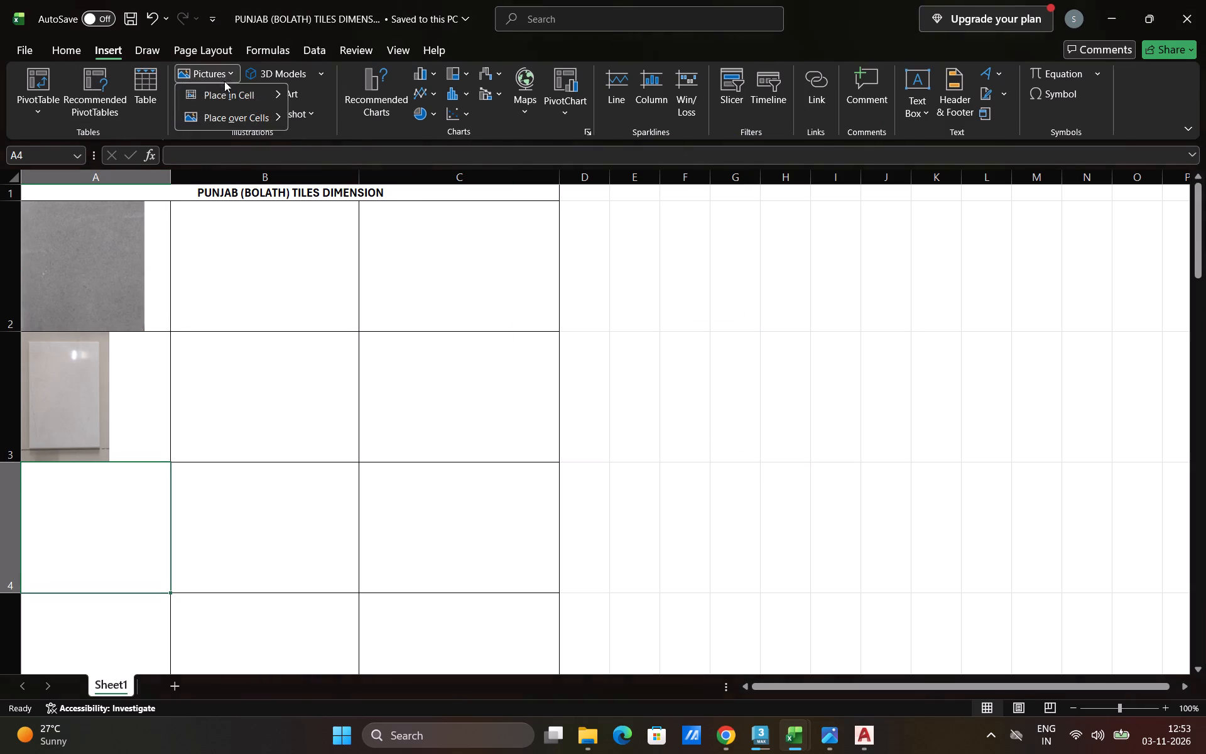
click(236, 92)
click(348, 115)
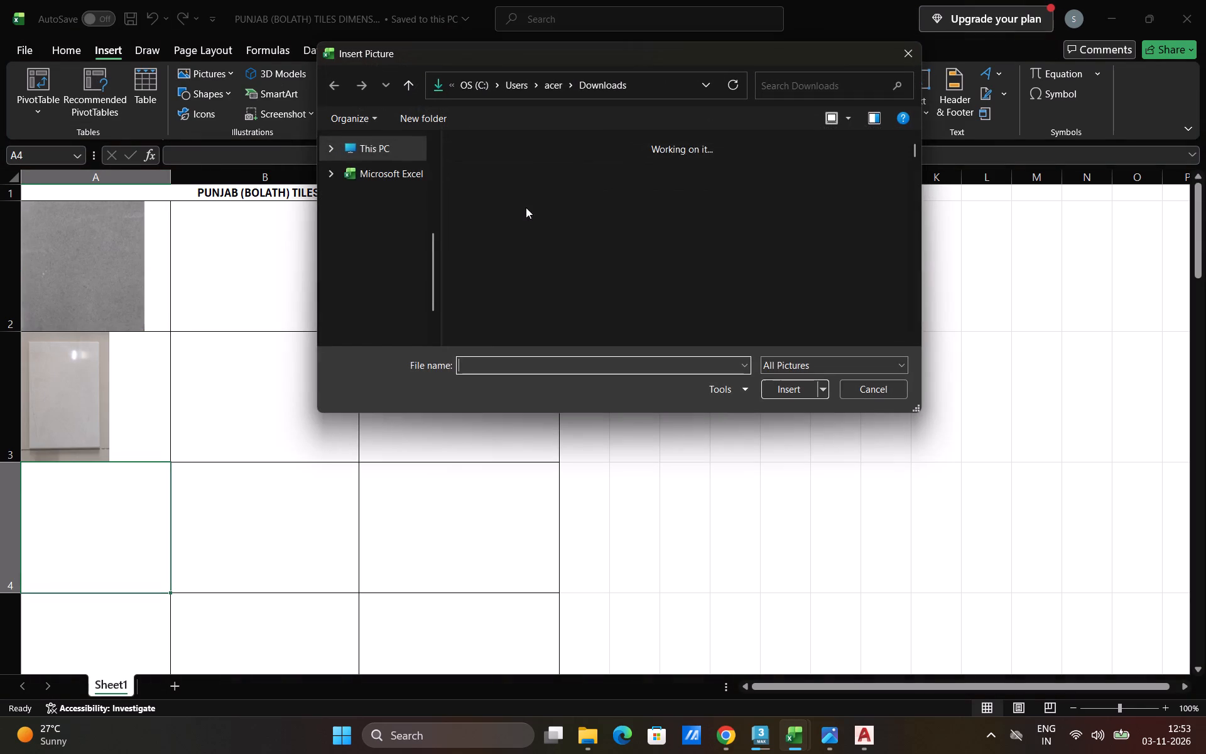
scroll(376, 185, up, 4)
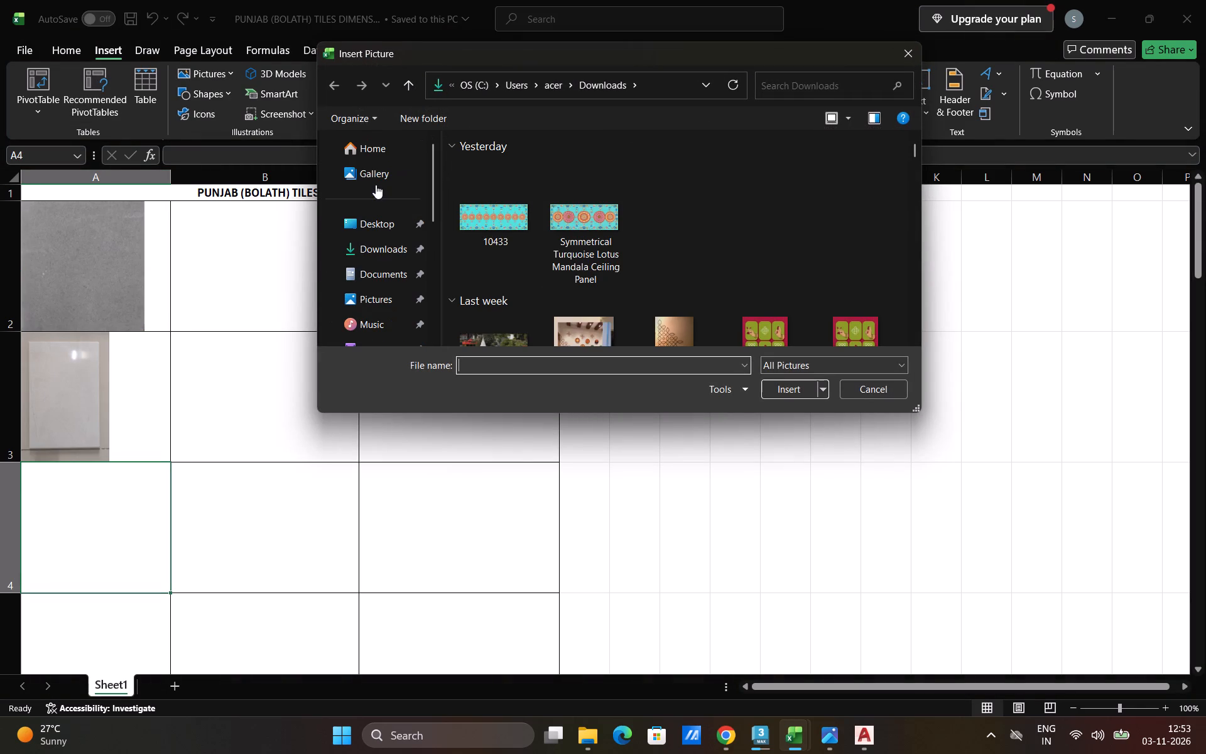
scroll(376, 185, up, 2)
click(381, 266)
scroll(554, 212, down, 3)
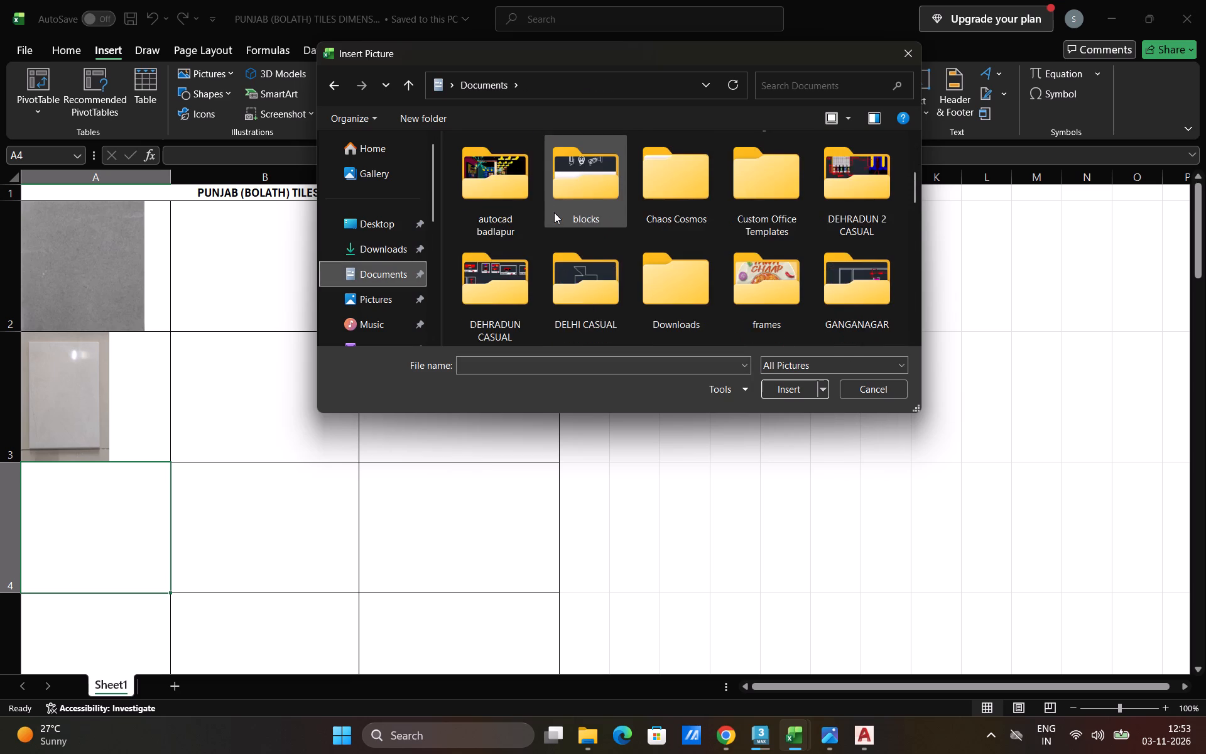
scroll(554, 212, down, 6)
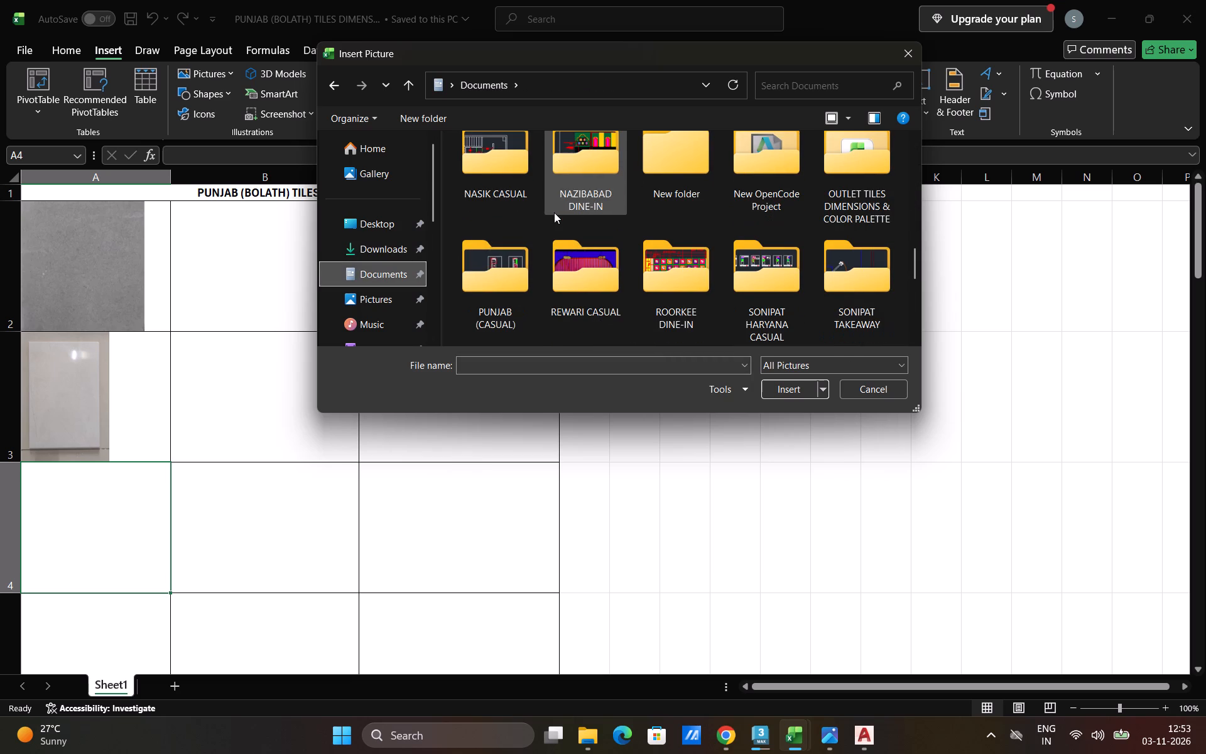
double_click(475, 254)
double_click(576, 191)
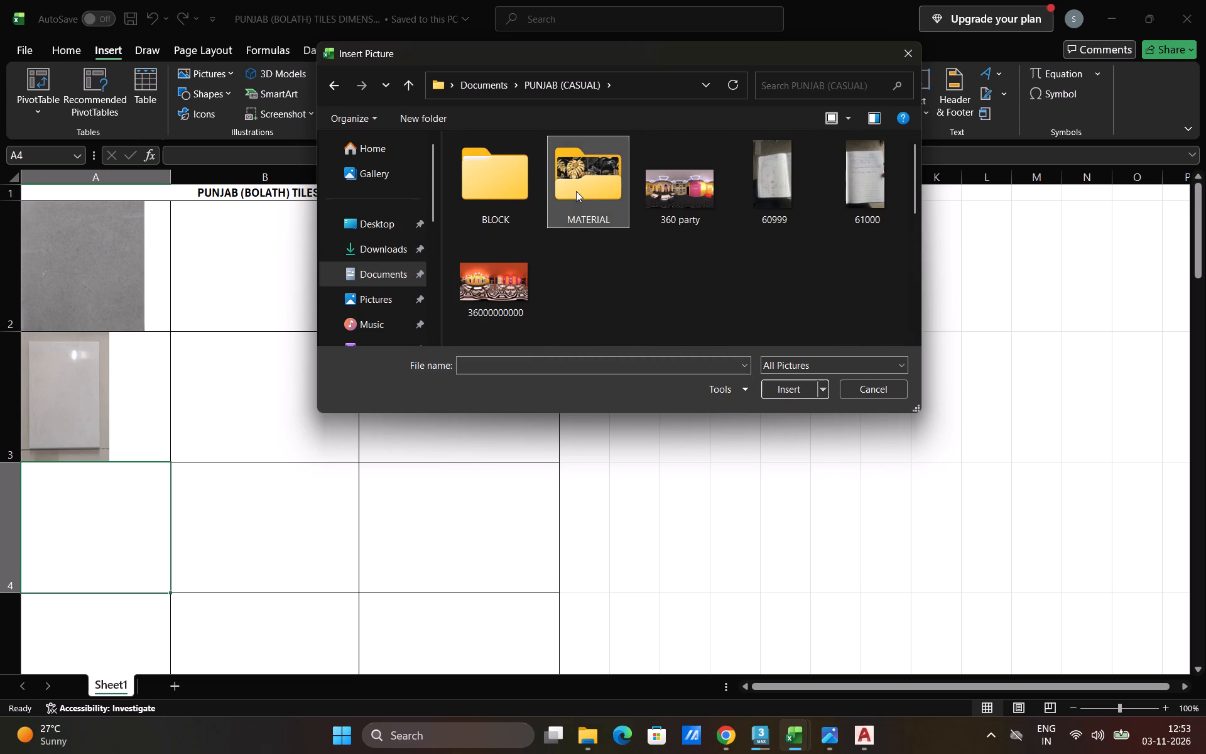
click(661, 214)
scroll(522, 214, down, 3)
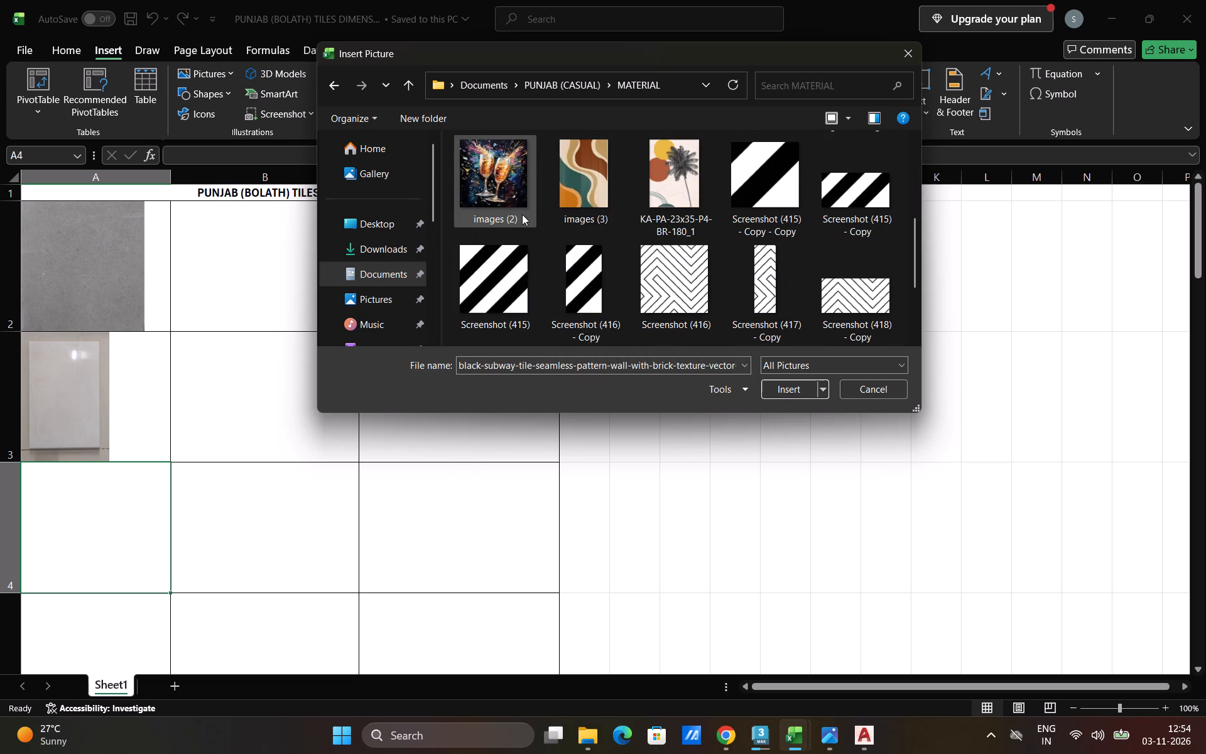
ctrl+click(486, 303)
scroll(599, 256, down, 1)
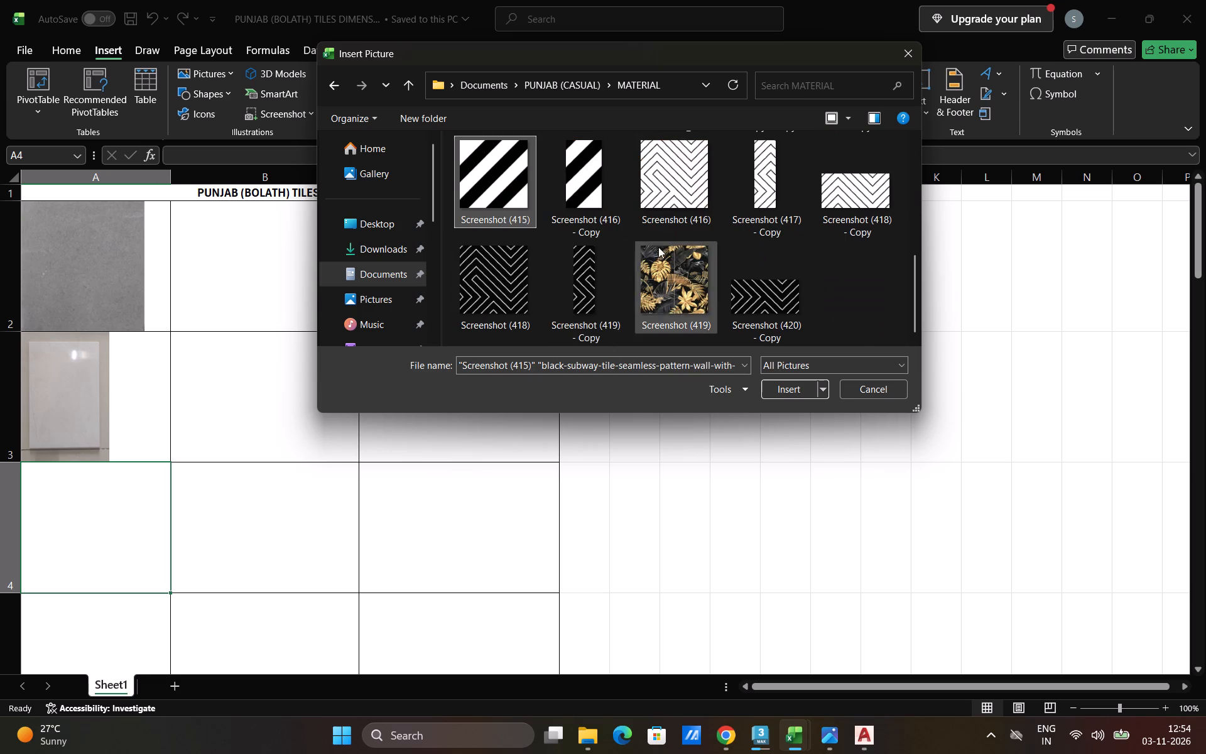
ctrl+click(675, 207)
click(793, 393)
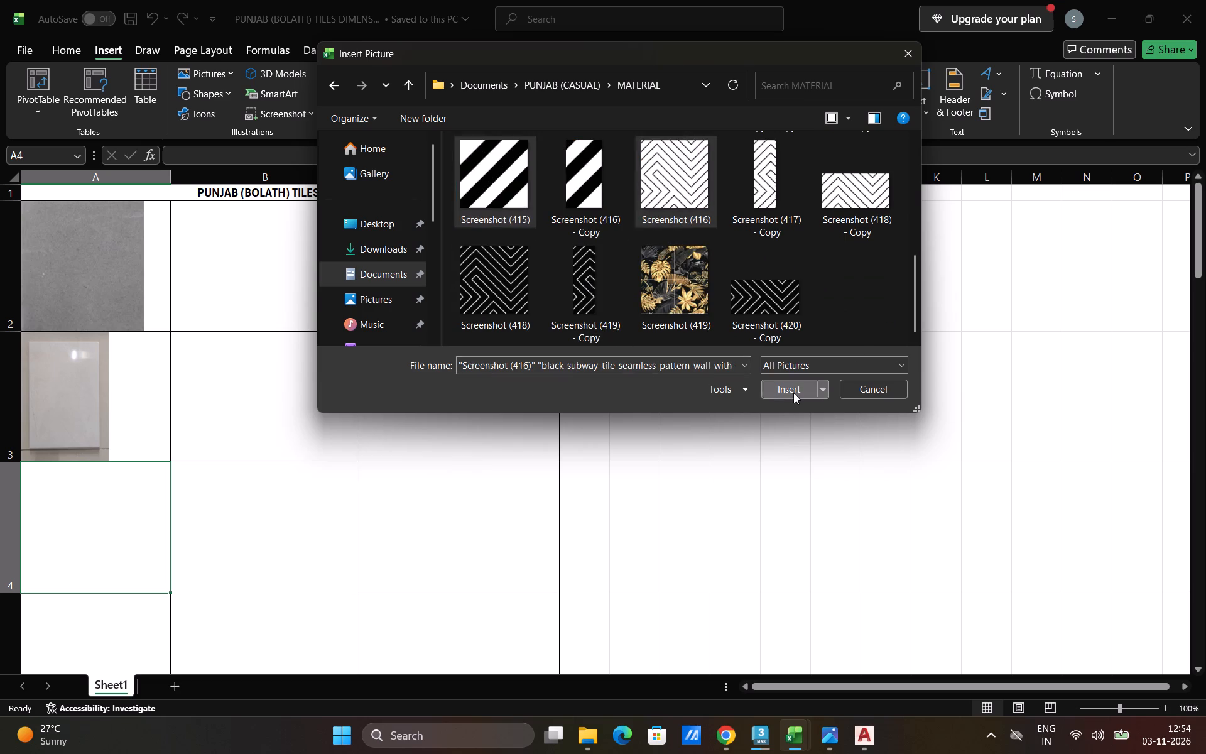
Look over the newly placed tile pictures and view the restaurant render 36000000000.jpg in Photos.
click(487, 426)
scroll(206, 466, down, 7)
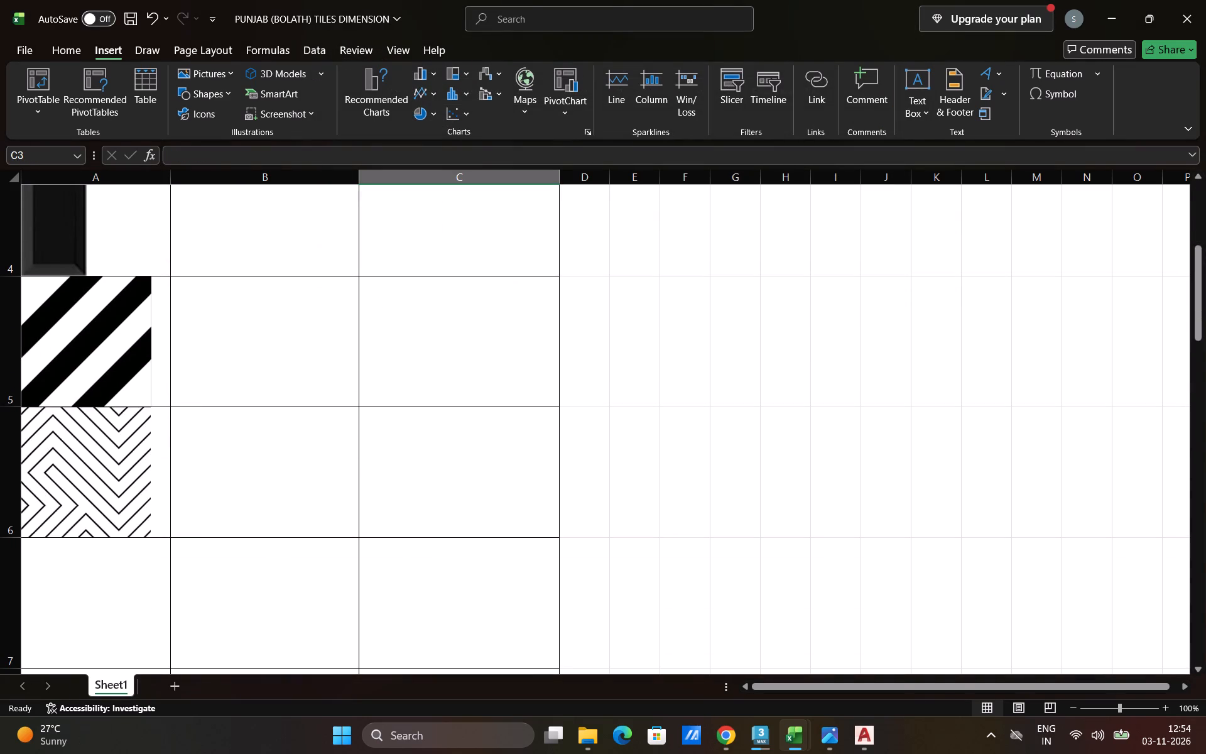
click(844, 740)
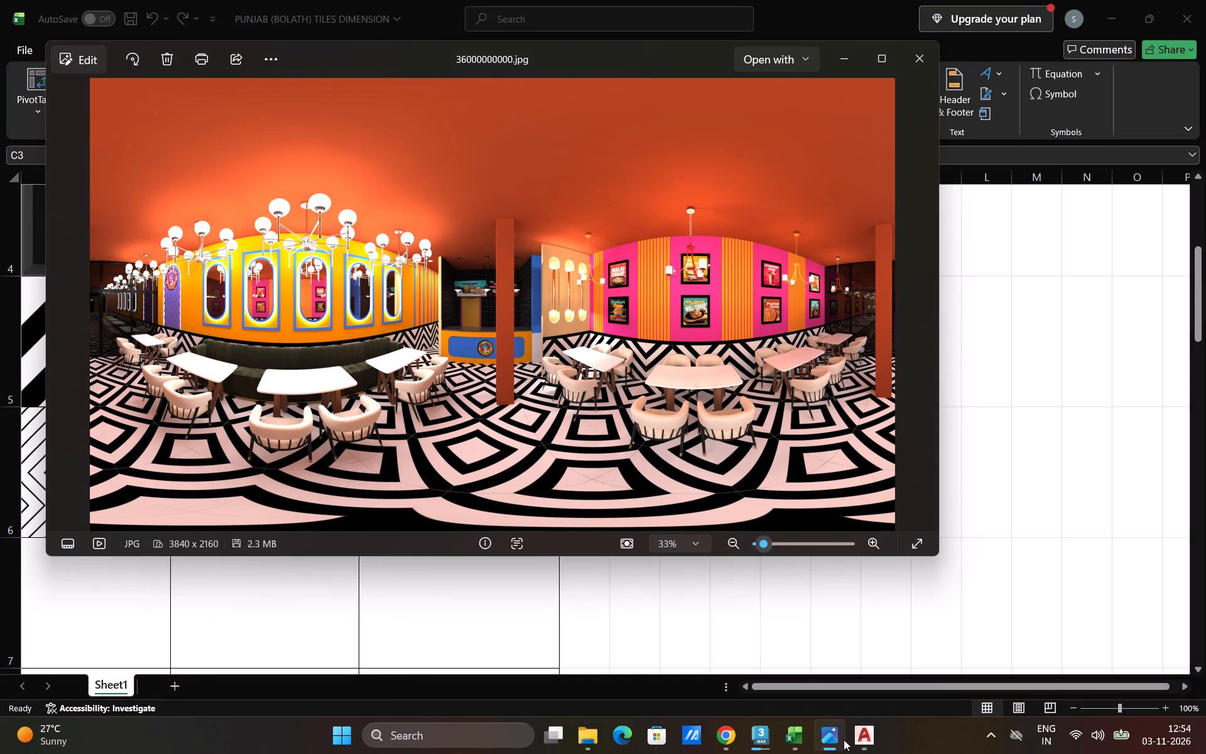
click(844, 740)
click(844, 740)
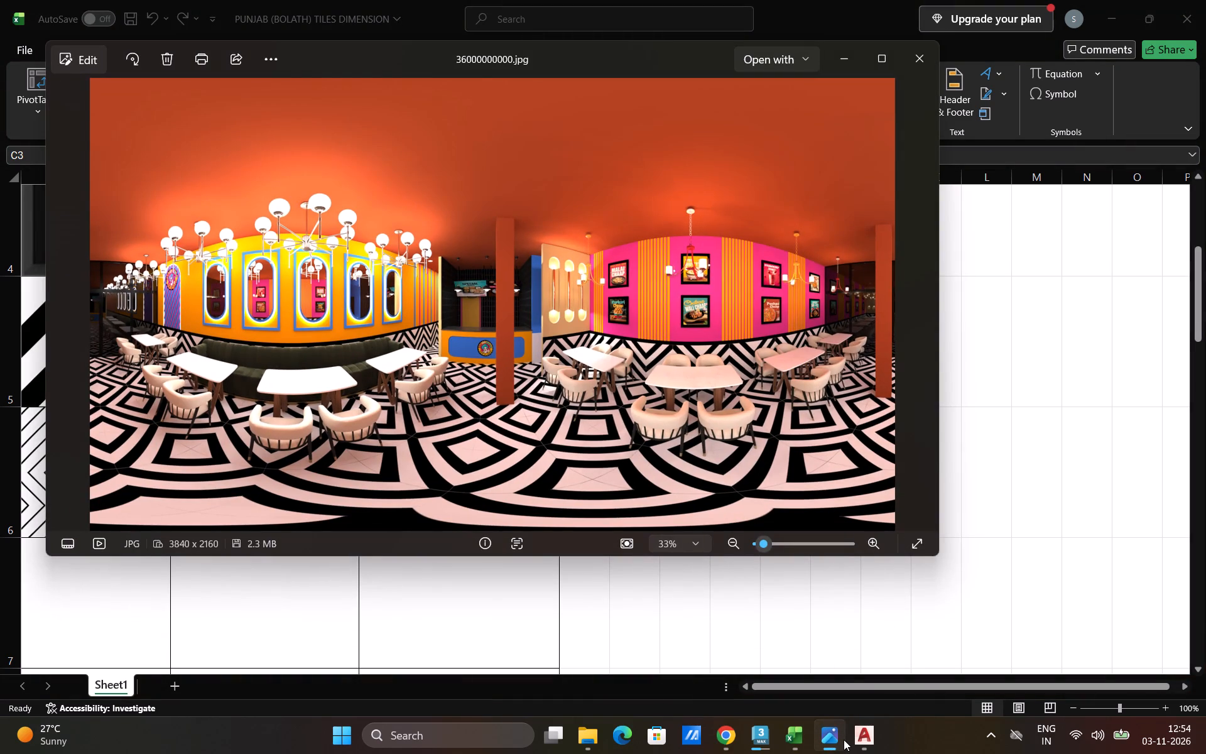
click(844, 740)
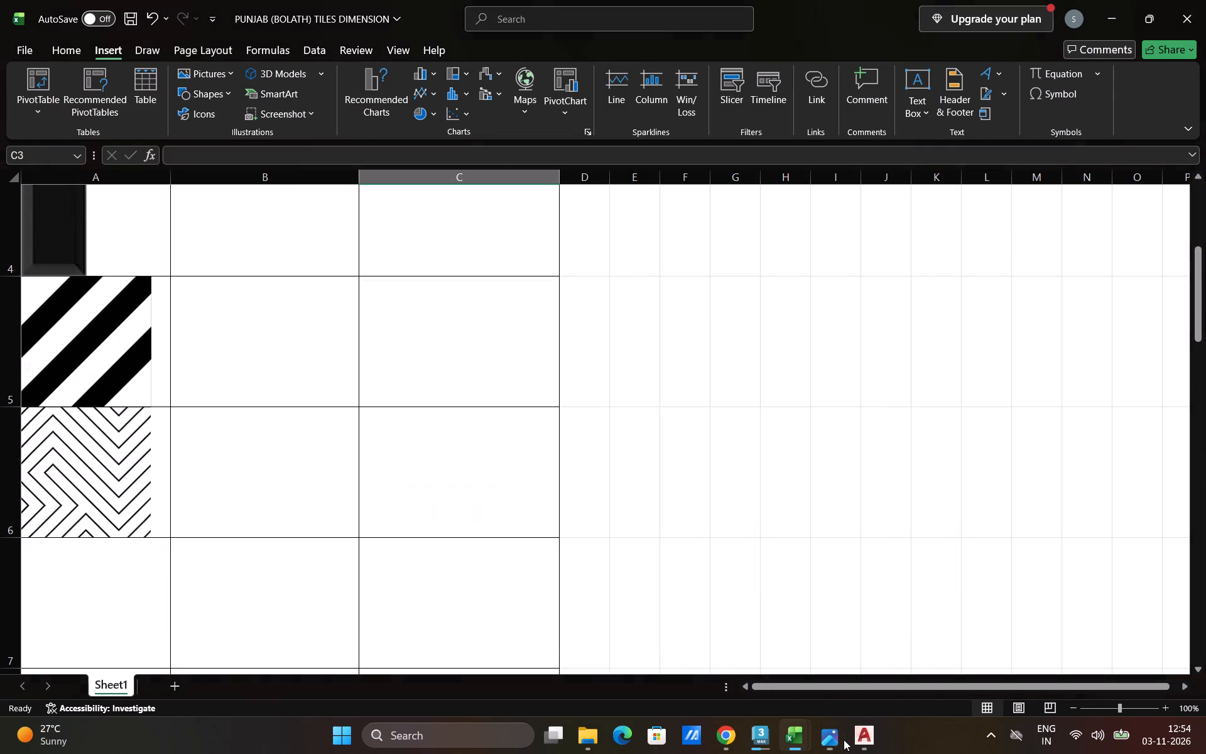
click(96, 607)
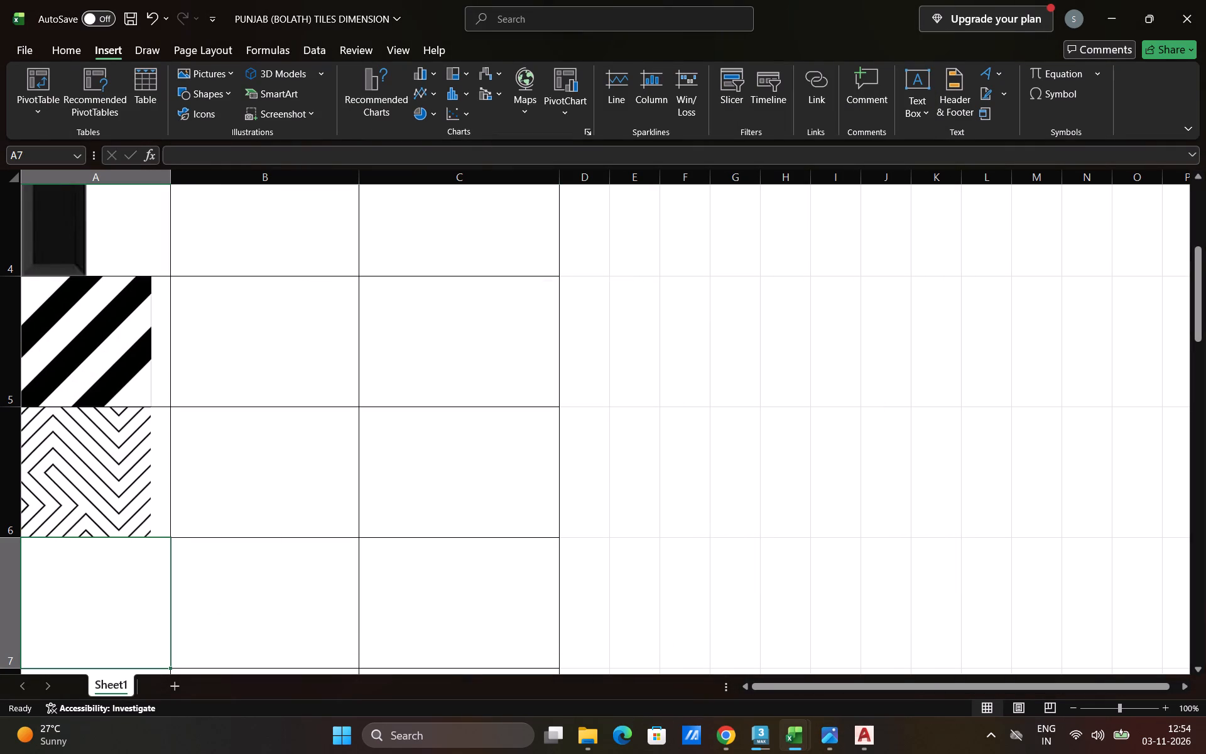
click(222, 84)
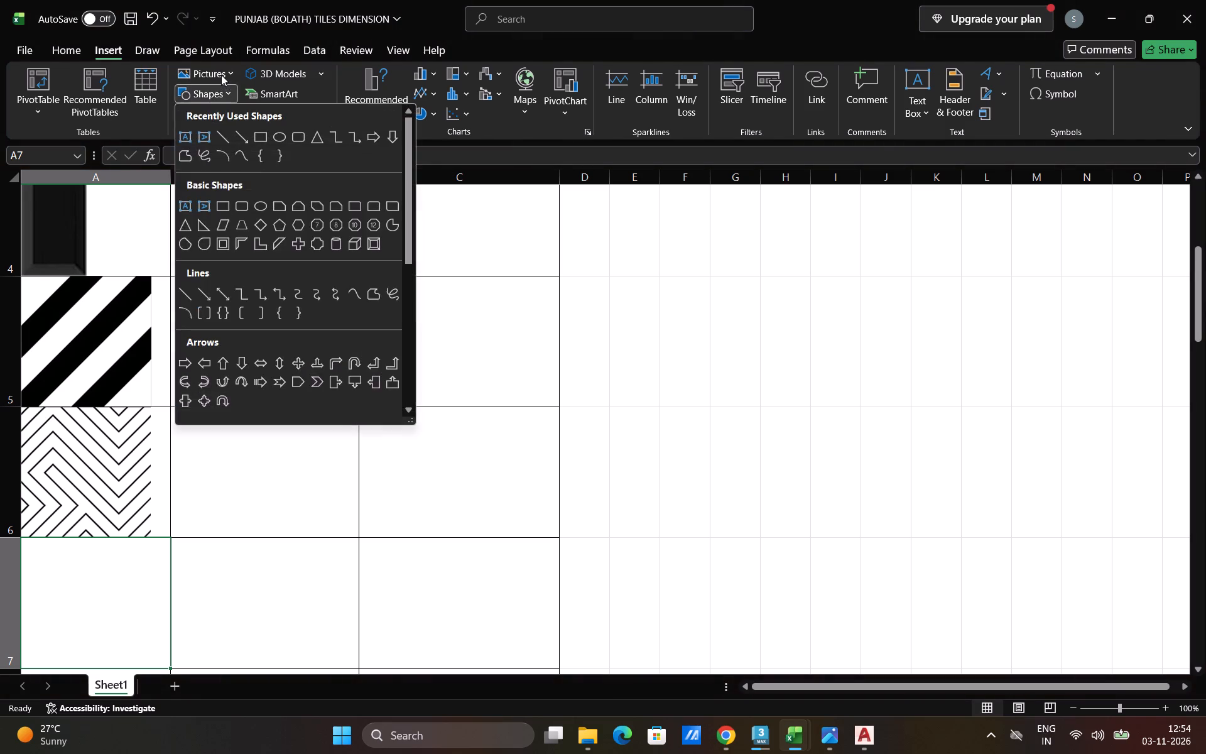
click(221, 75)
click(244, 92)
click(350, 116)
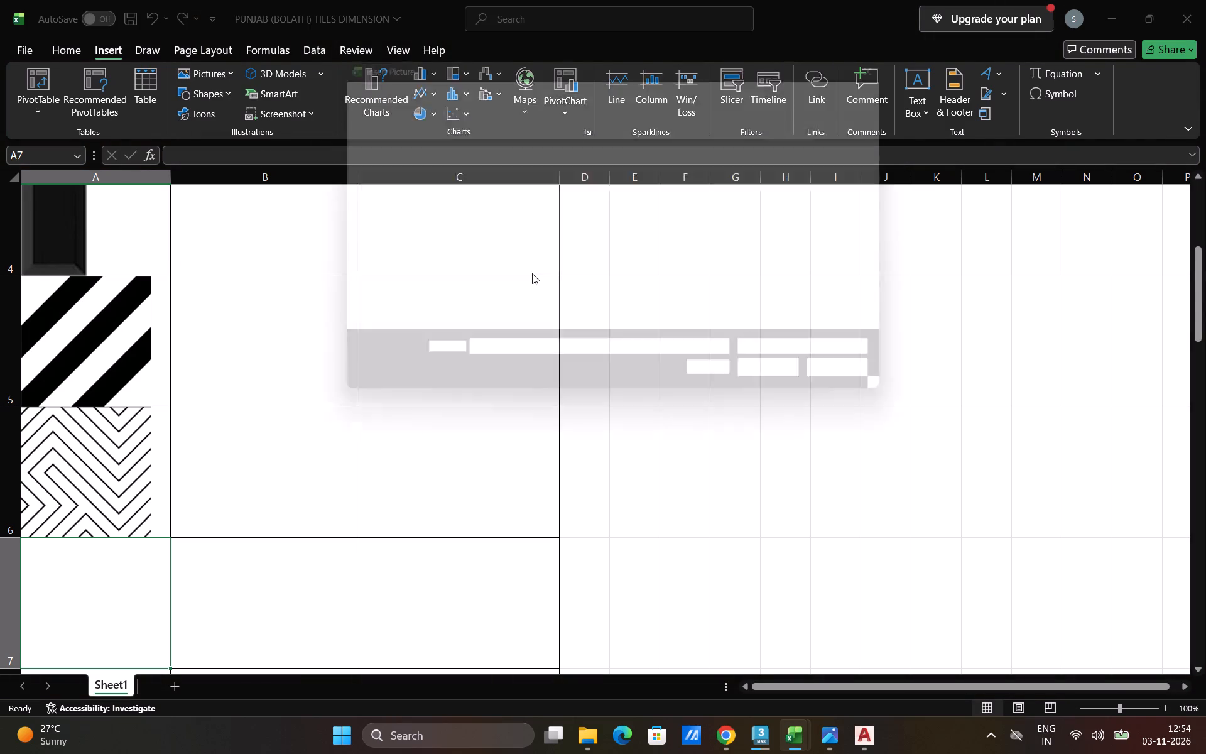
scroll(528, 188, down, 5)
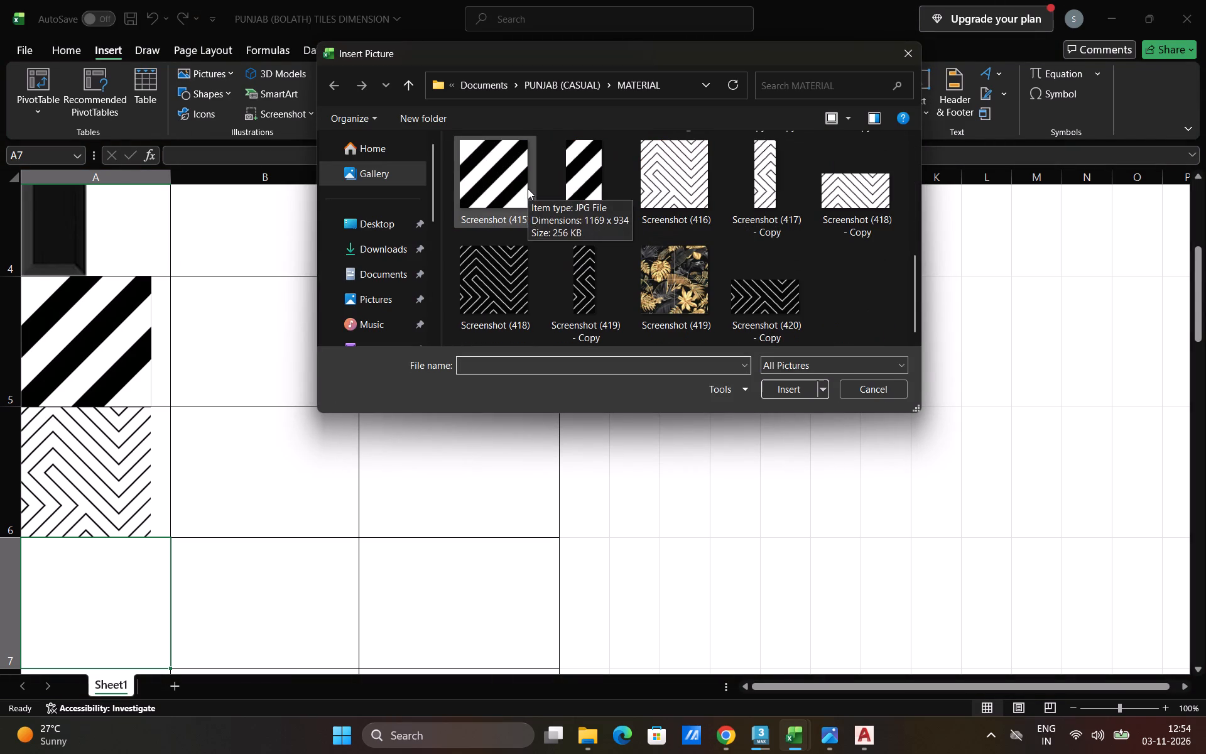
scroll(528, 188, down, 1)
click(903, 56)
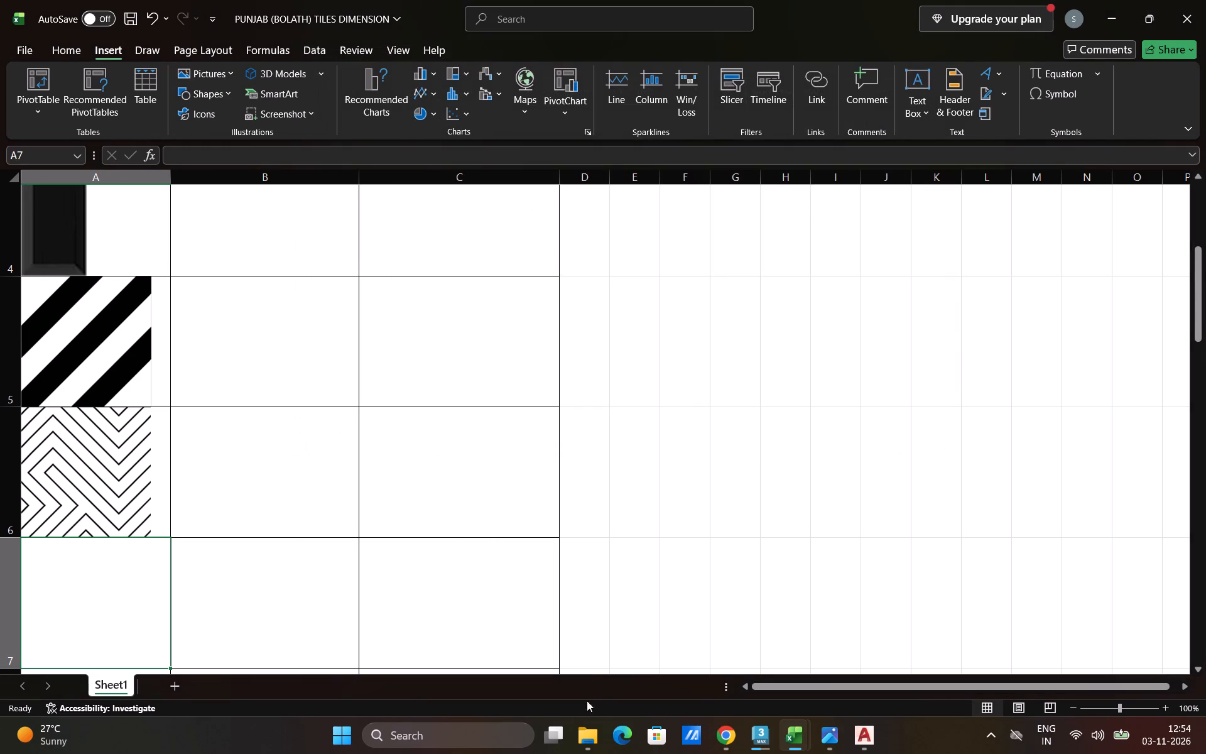
In AutoCAD's punjab 2d drawing, measure the area of the room labelled KITCHEN AREA by picking its inner corners.
scroll(198, 359, up, 8)
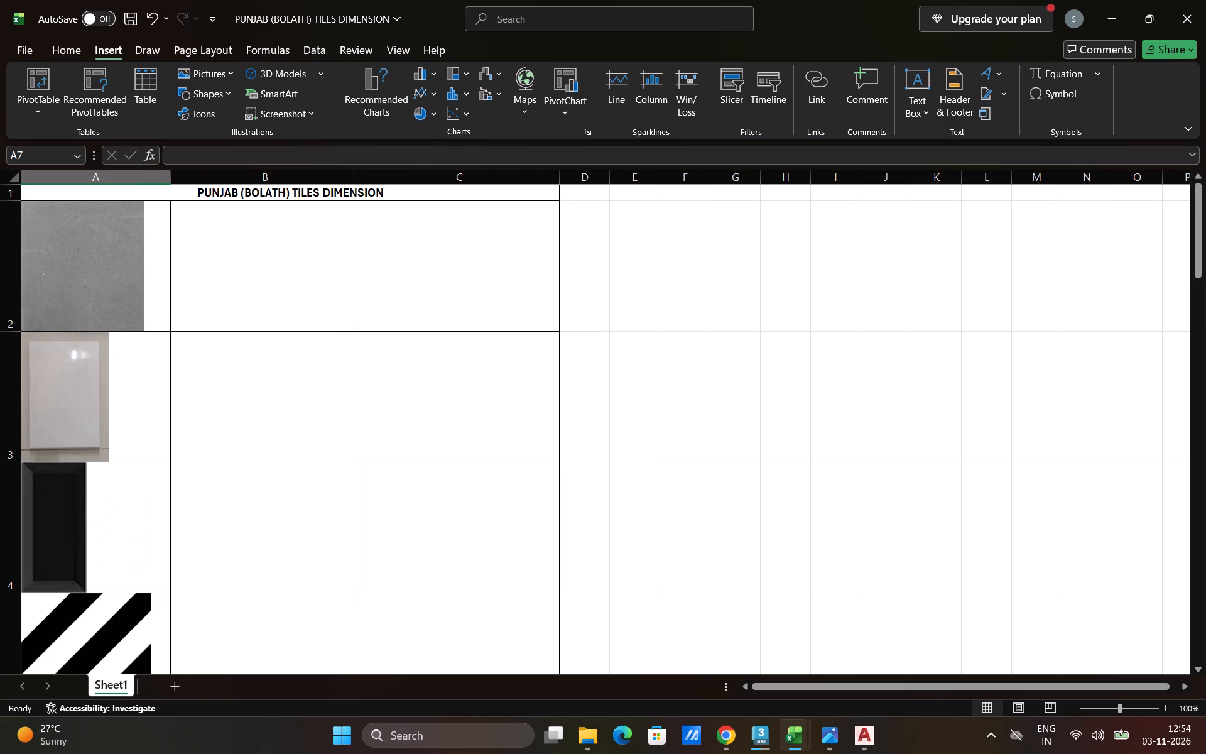
click(261, 285)
click(867, 735)
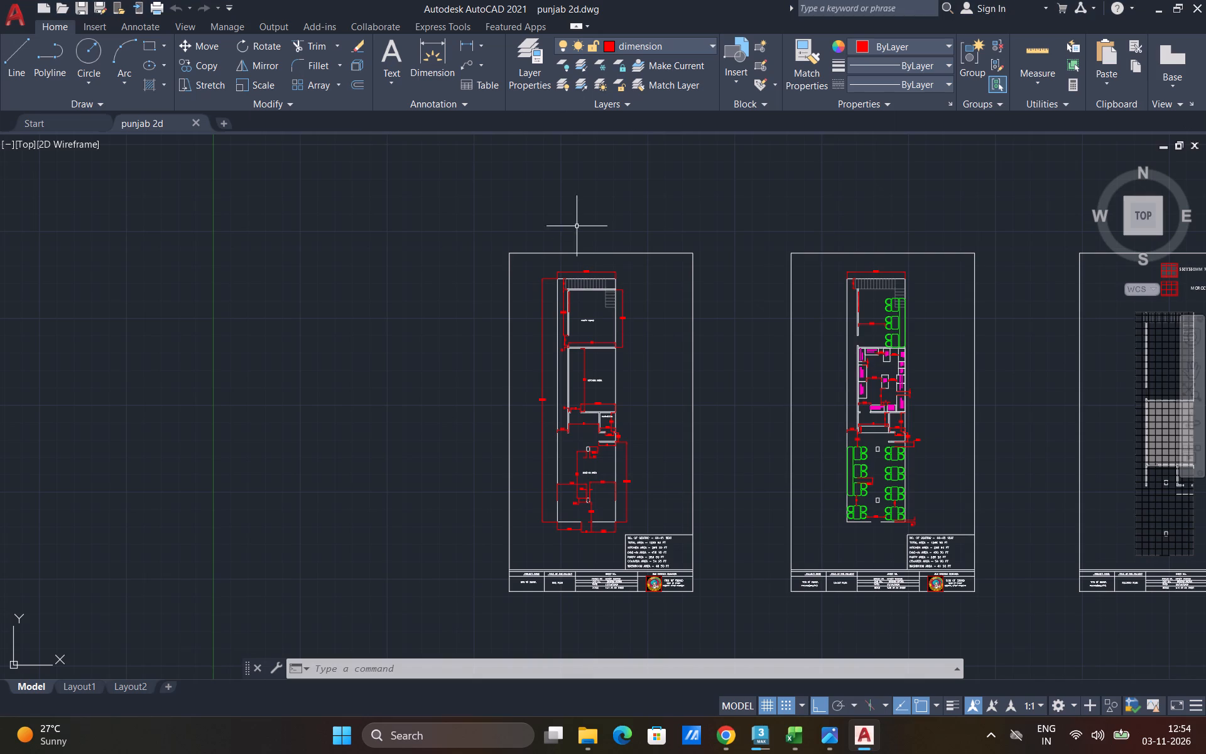
scroll(609, 310, up, 2)
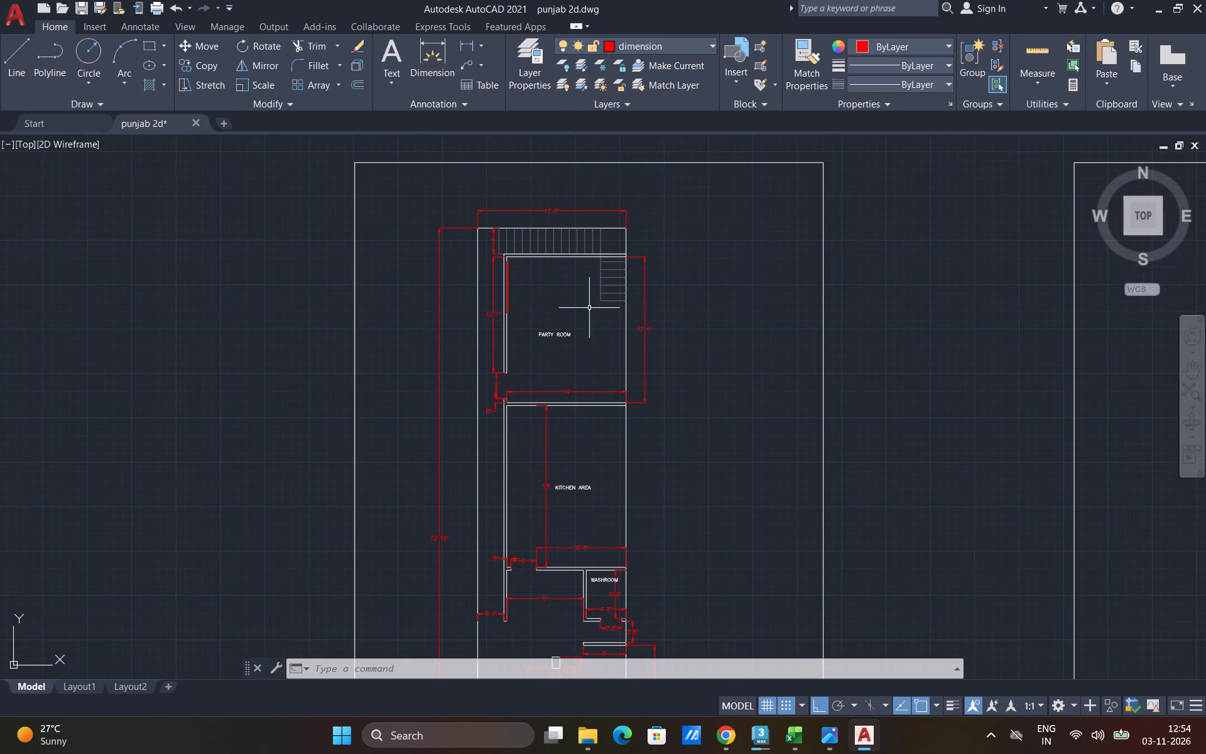
scroll(554, 303, down, 1)
scroll(548, 462, up, 1)
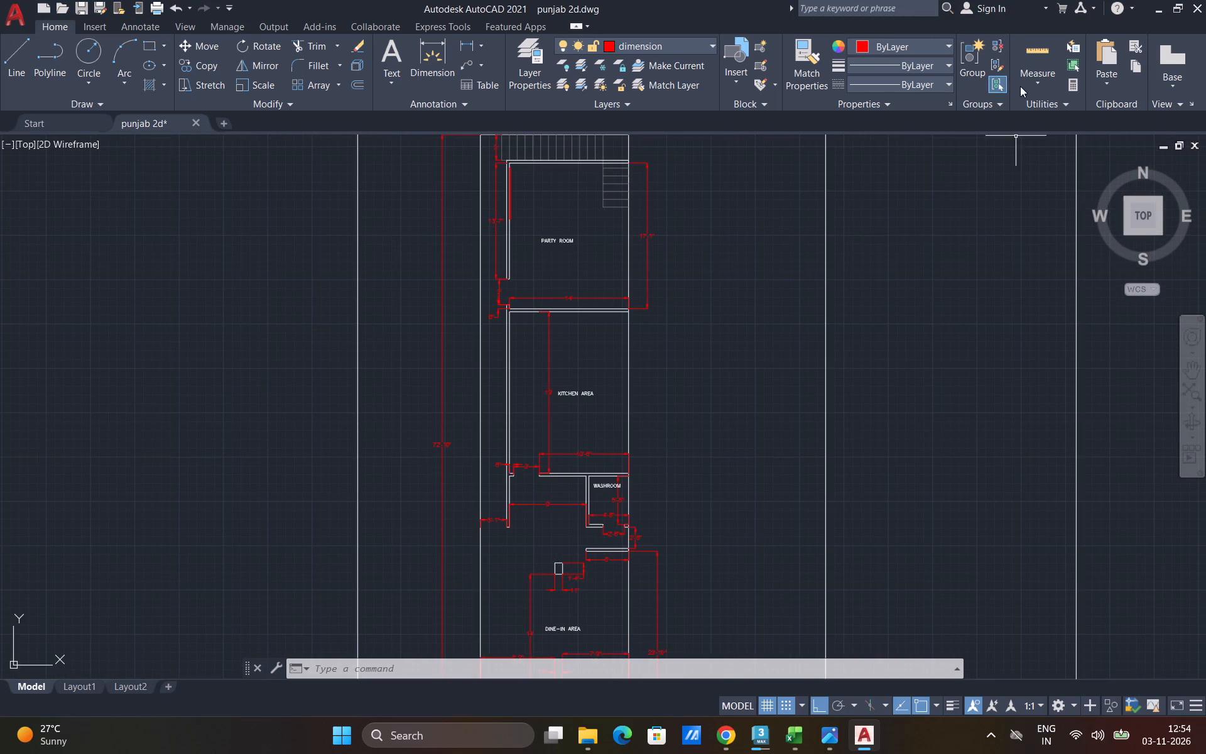
click(1048, 84)
click(1049, 219)
click(1032, 85)
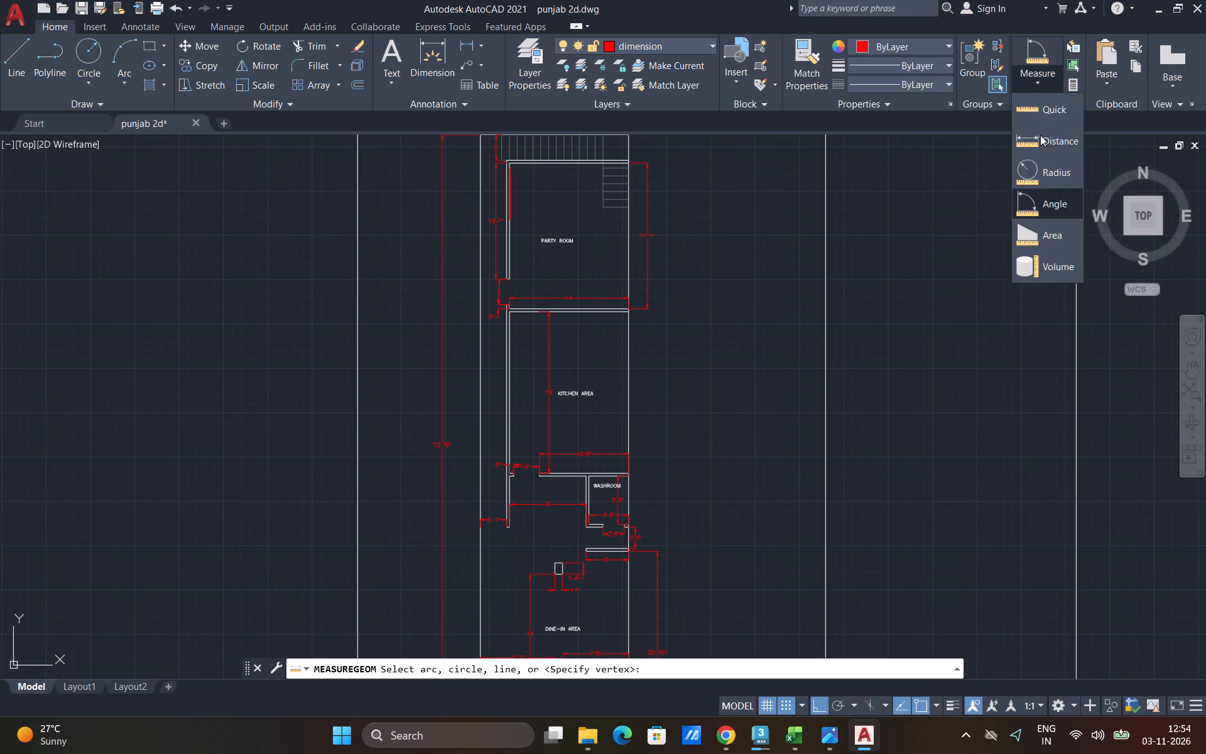
click(1053, 244)
scroll(521, 438, up, 1)
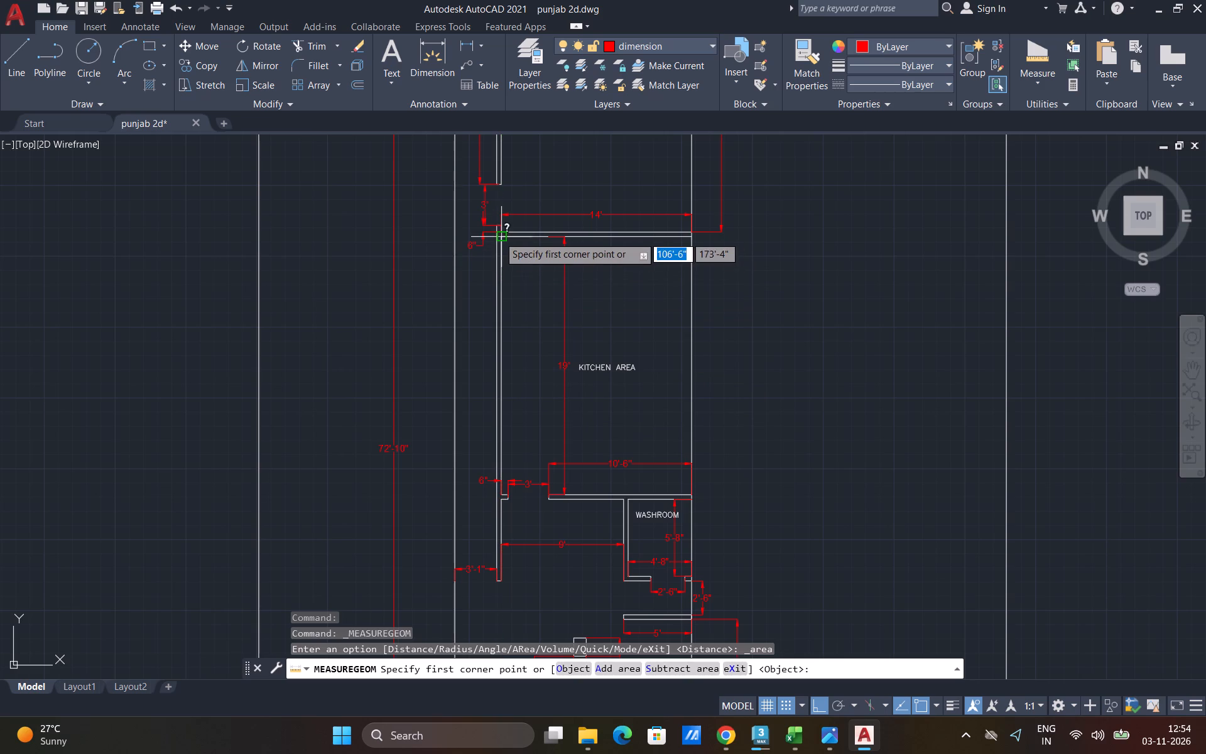
click(499, 236)
click(690, 236)
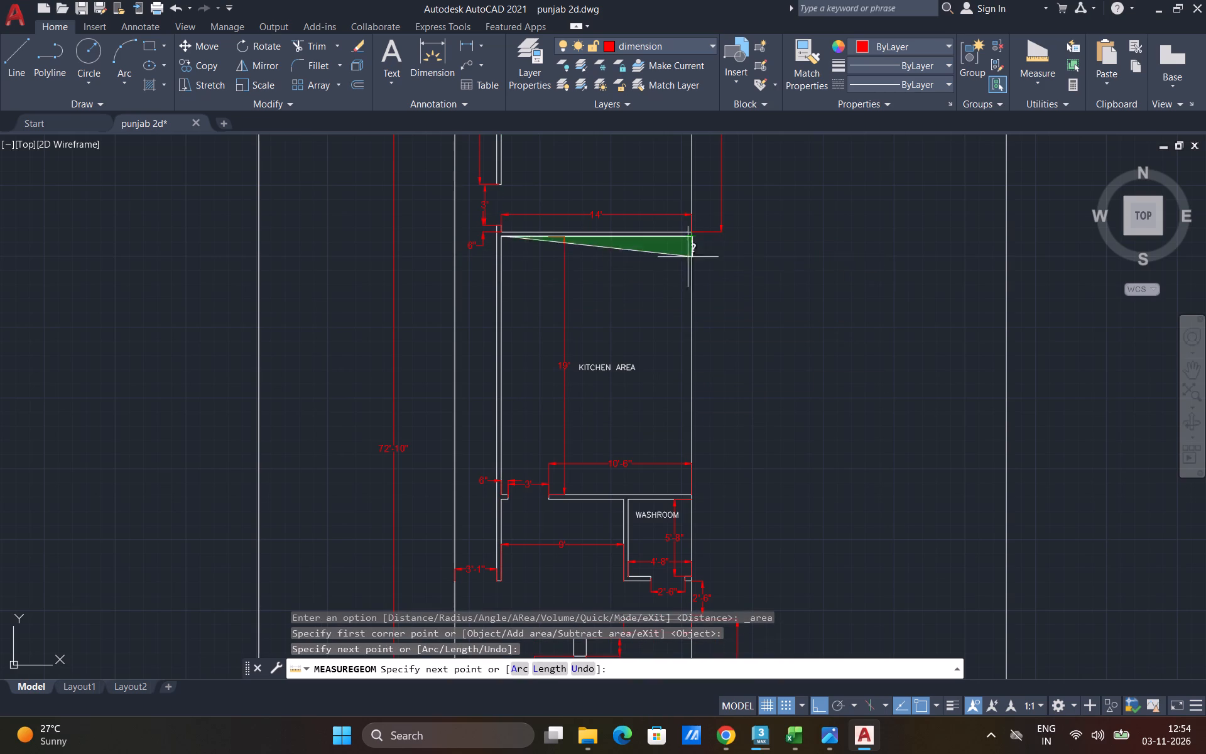
click(690, 491)
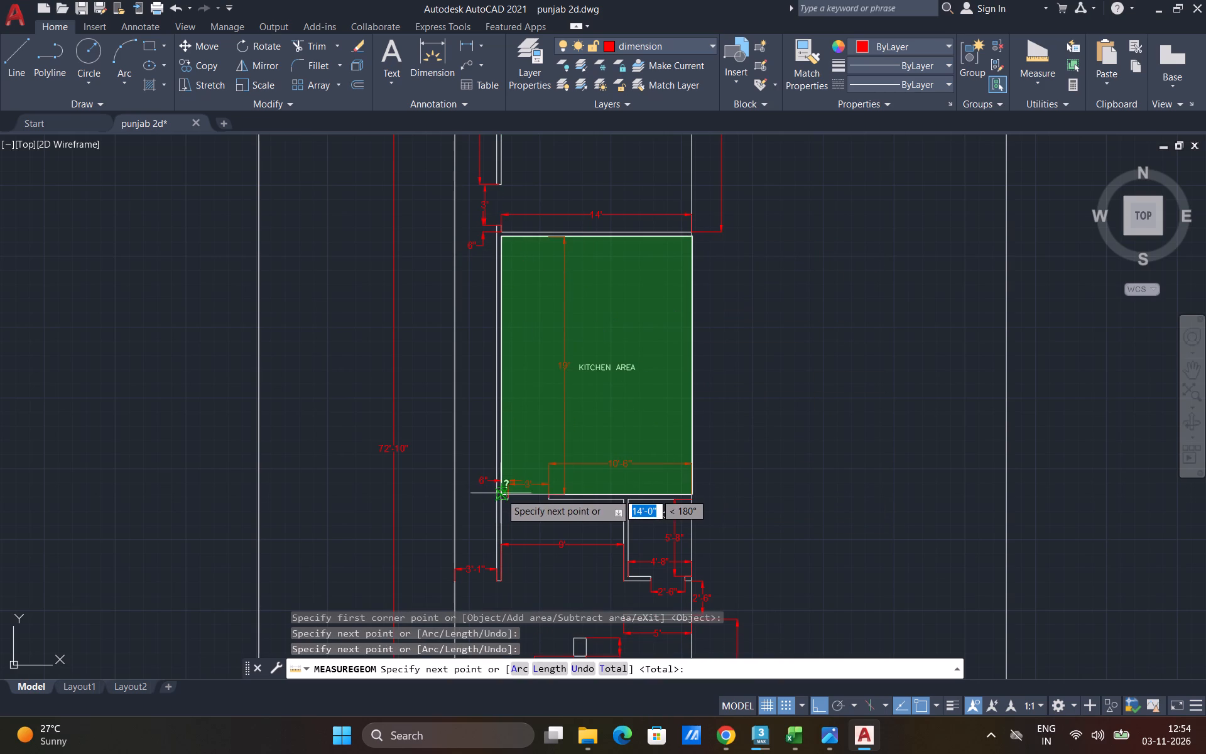
click(501, 496)
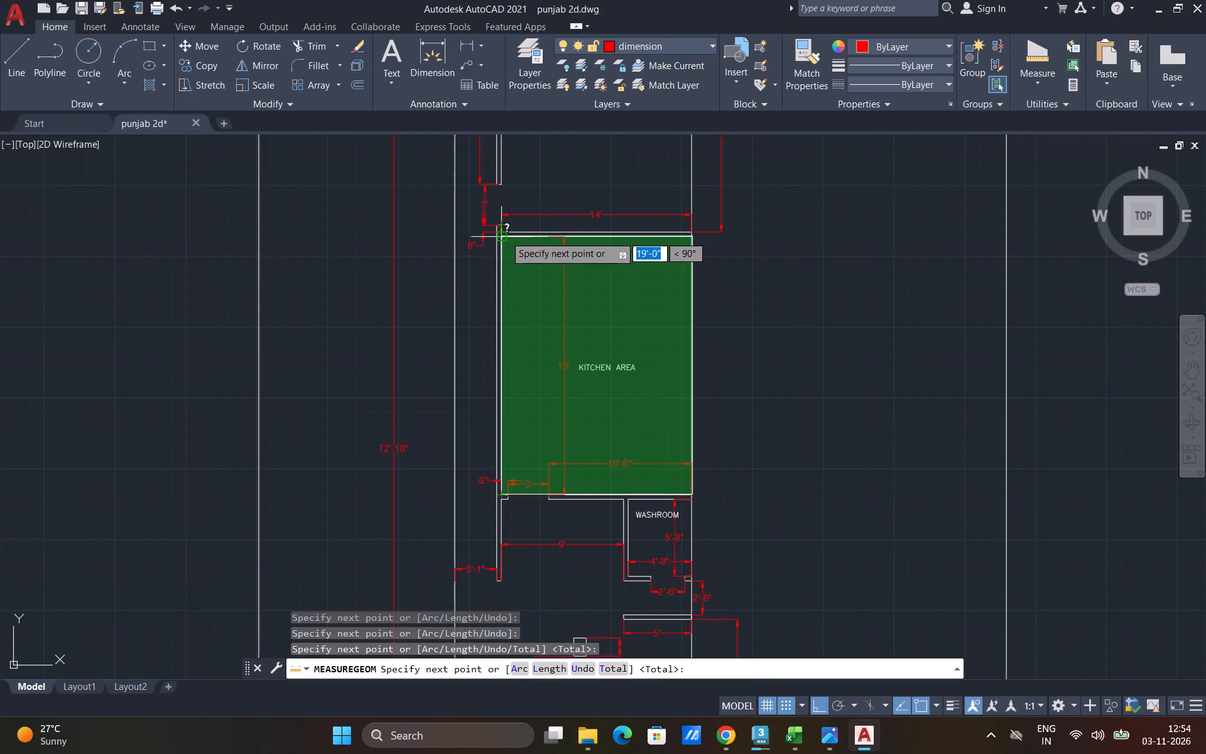
click(504, 237)
key(t)
key(shift+Return)
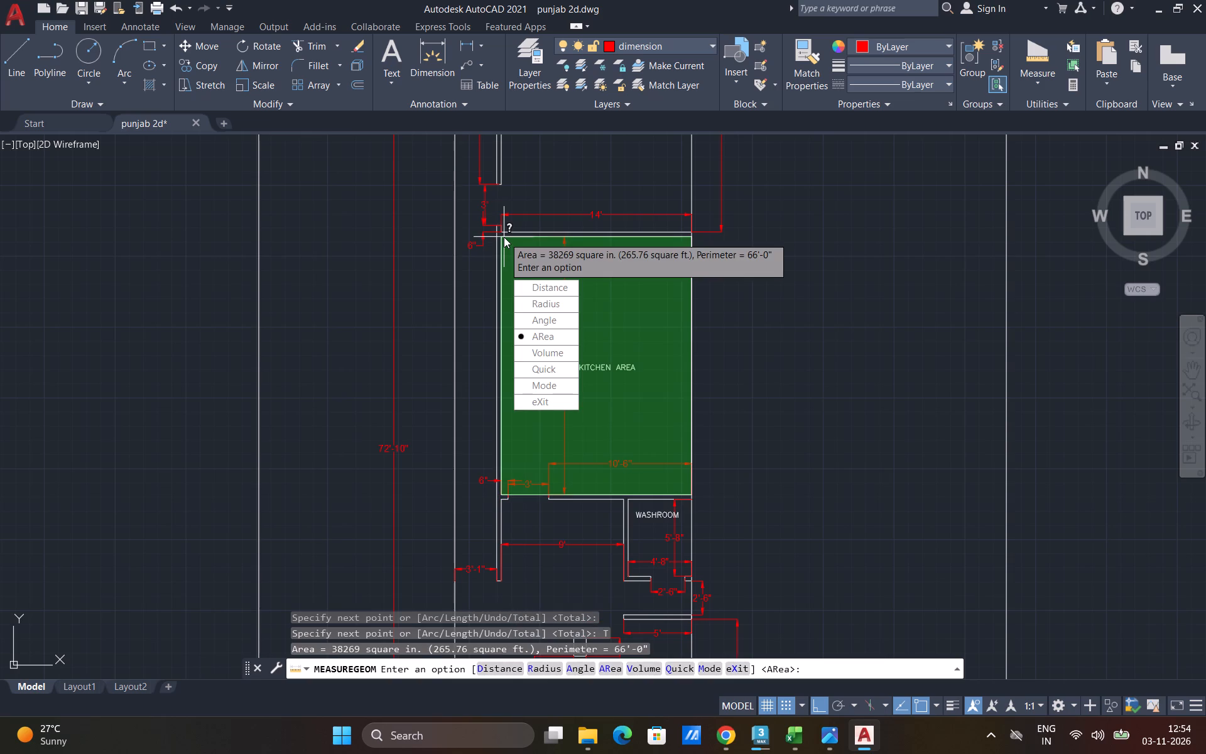
key(Escape)
Return to the PUNJAB (BOLATH) TILES DIMENSION workbook in Excel and enter 266 SQ FT in cell C2.
click(795, 735)
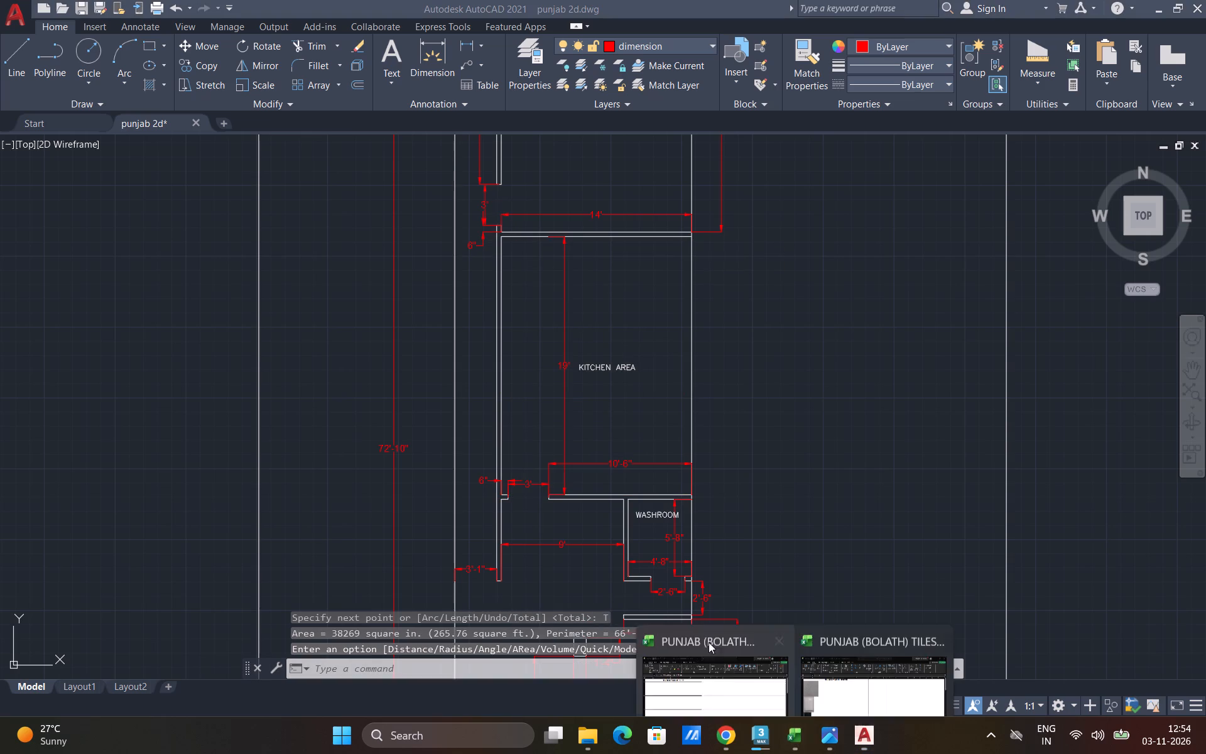
click(847, 658)
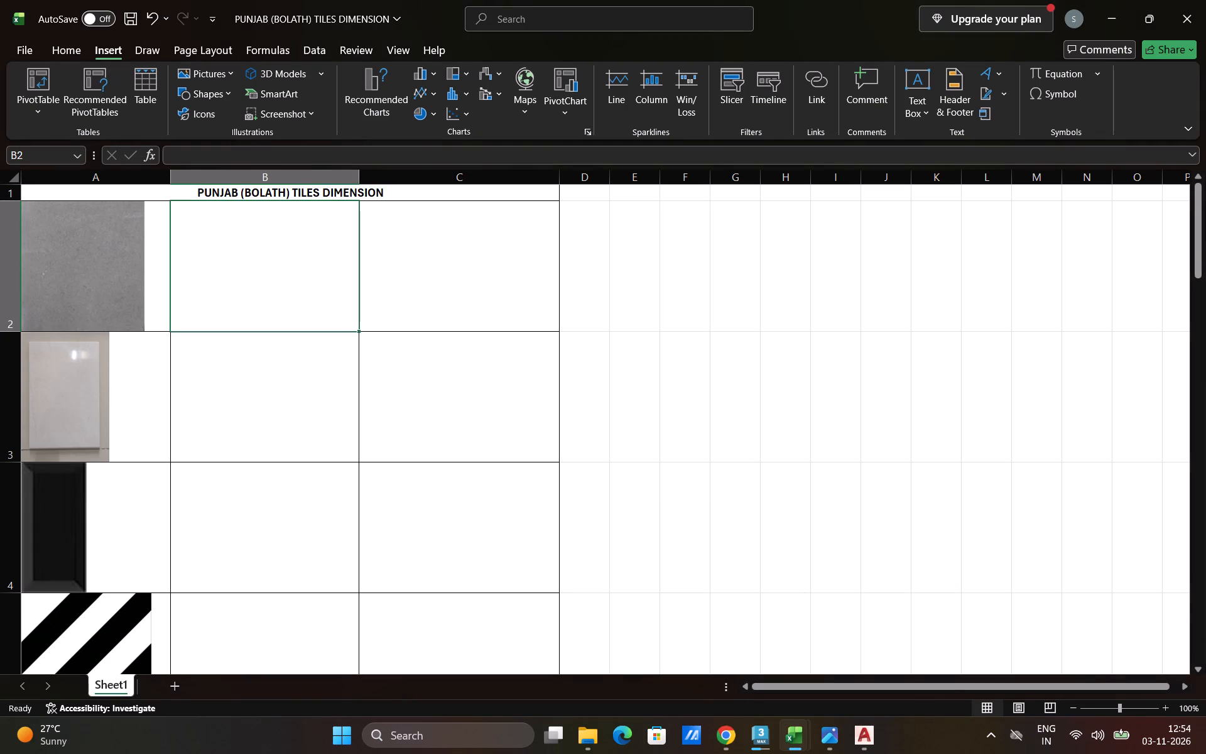
click(405, 265)
text(266 SQ FT)
click(323, 375)
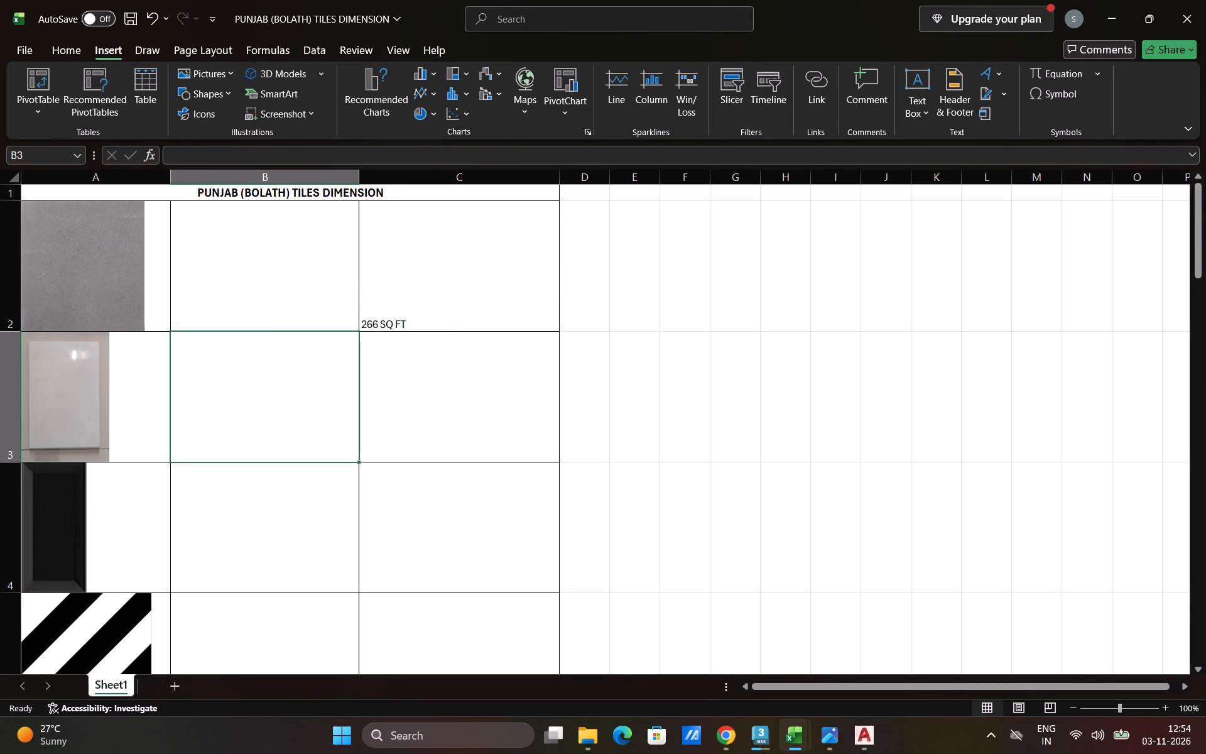
Centre the contents of cells C2 to C6 both vertically and horizontally.
drag(439, 247, 447, 404)
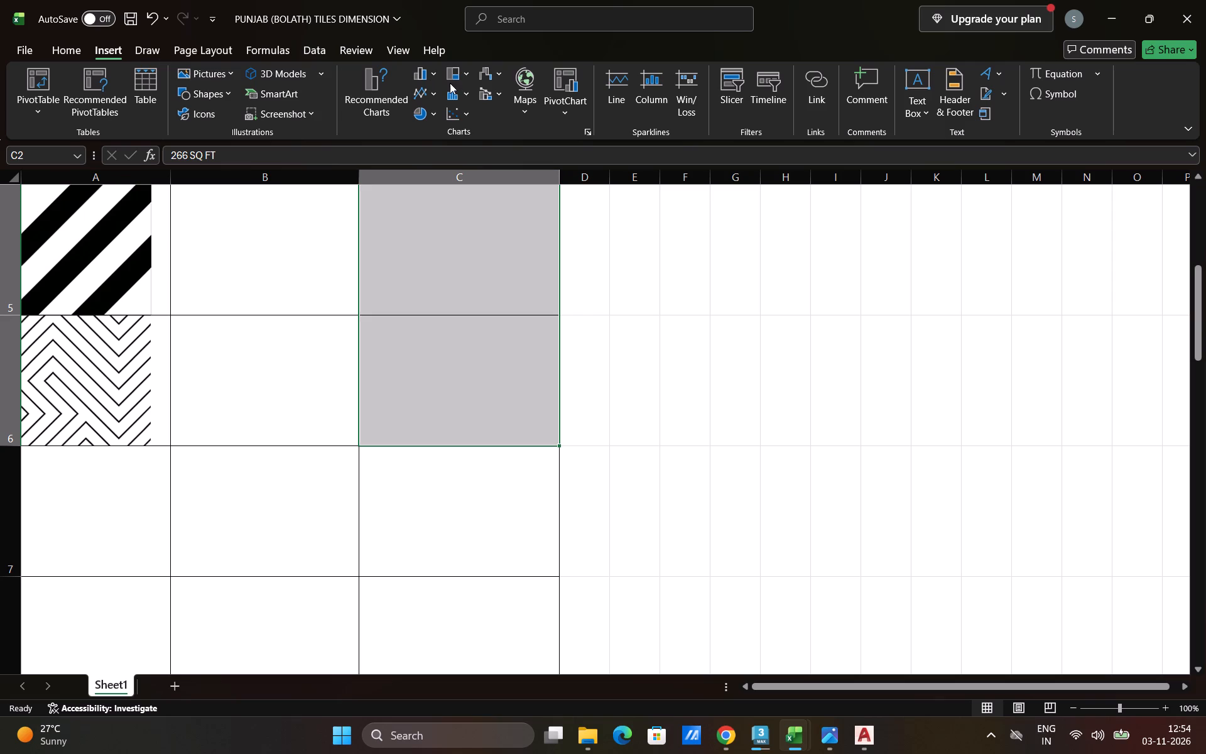
click(66, 43)
click(364, 82)
click(364, 104)
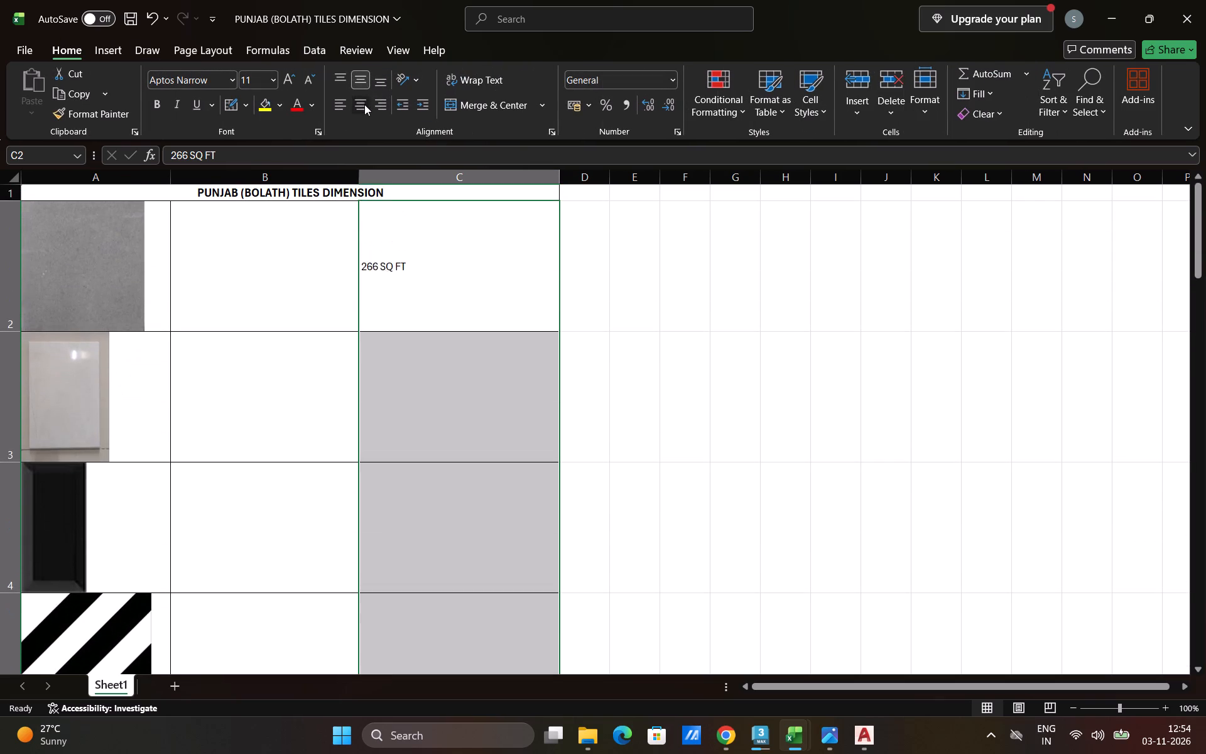
Label the grey tile by entering KITCHEN FLOOR TILES in cell B2.
click(341, 273)
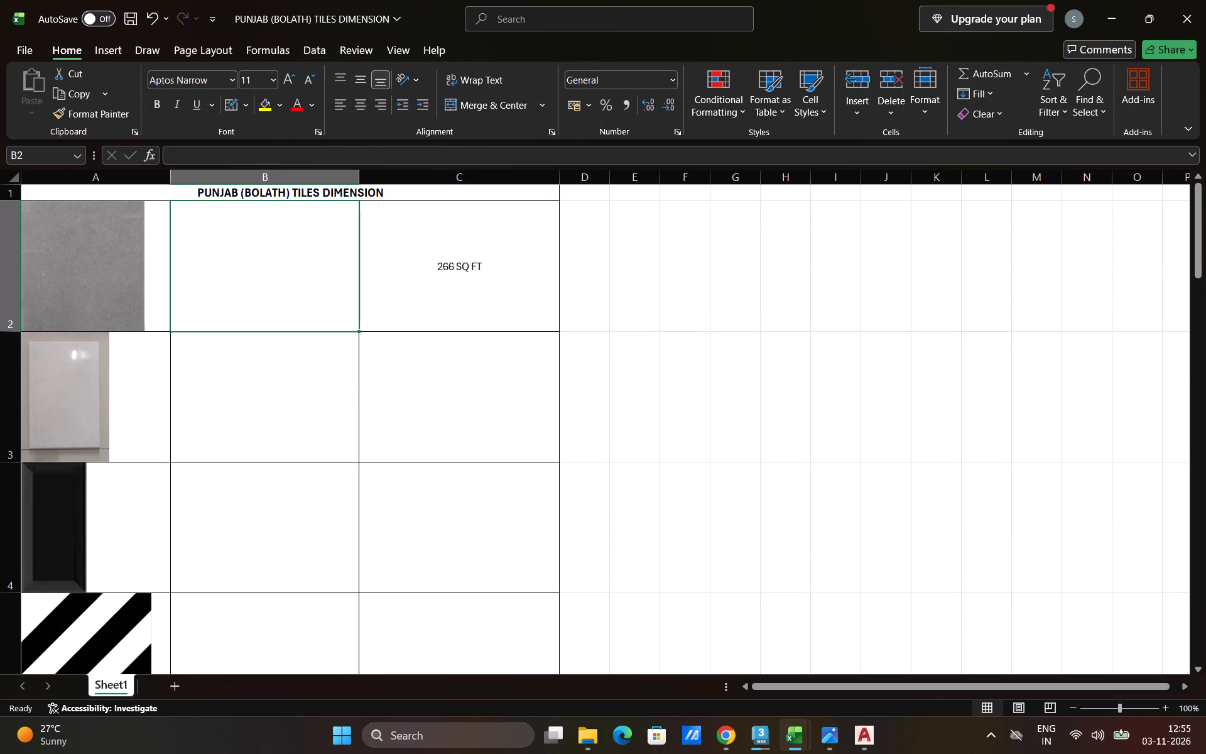
text(KITCHEN FLOOR TILES)
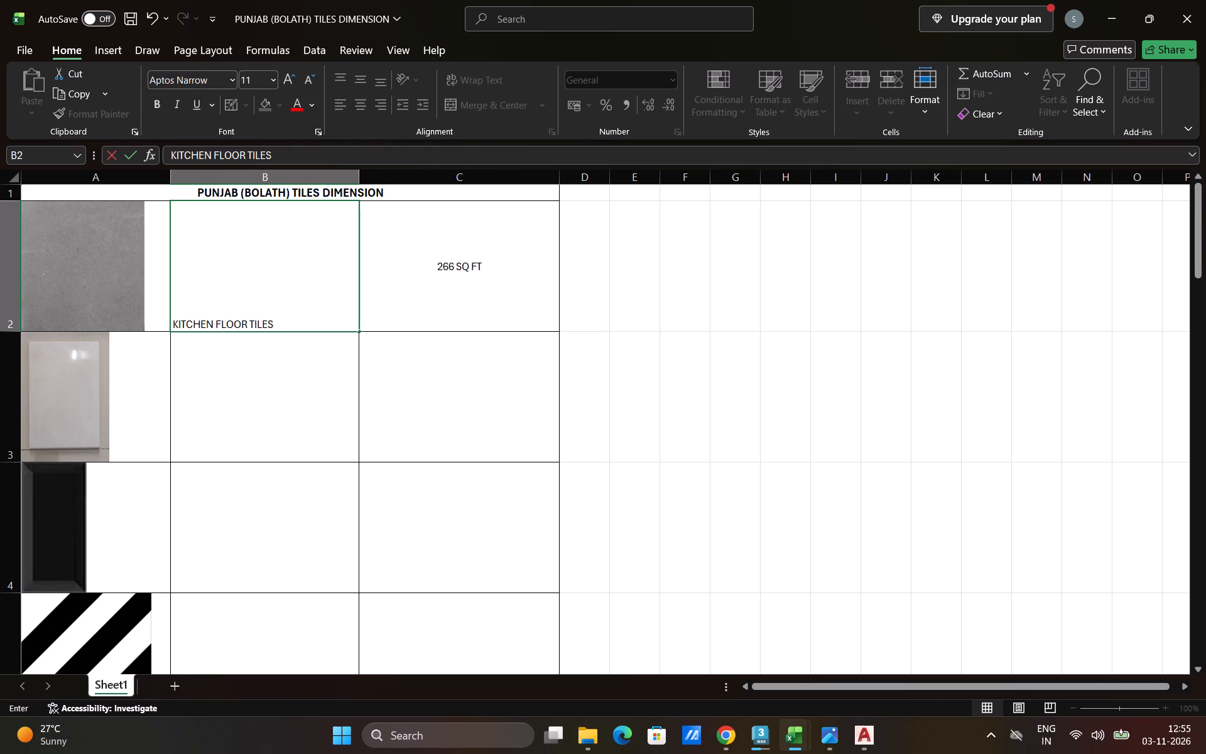
key(space)
click(241, 400)
Centre cell B2 and the description cells below it in column B vertically and horizontally.
click(241, 246)
click(356, 77)
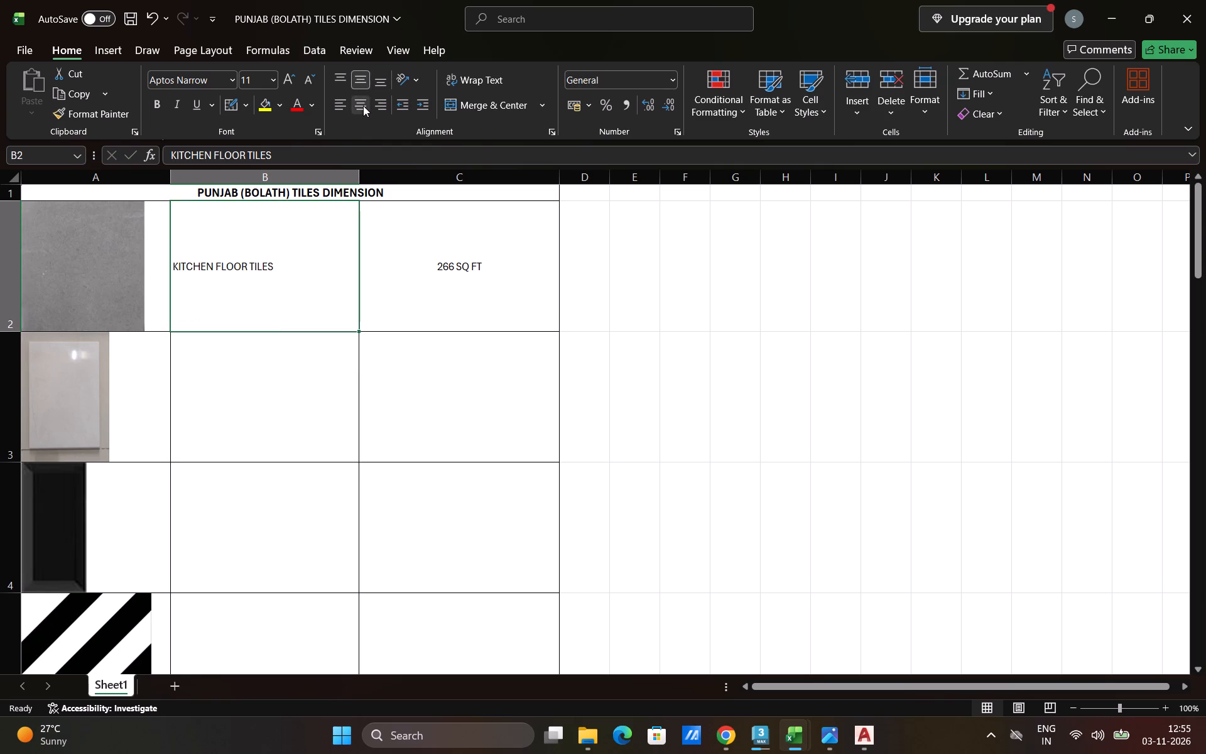
click(363, 106)
drag(262, 415, 305, 534)
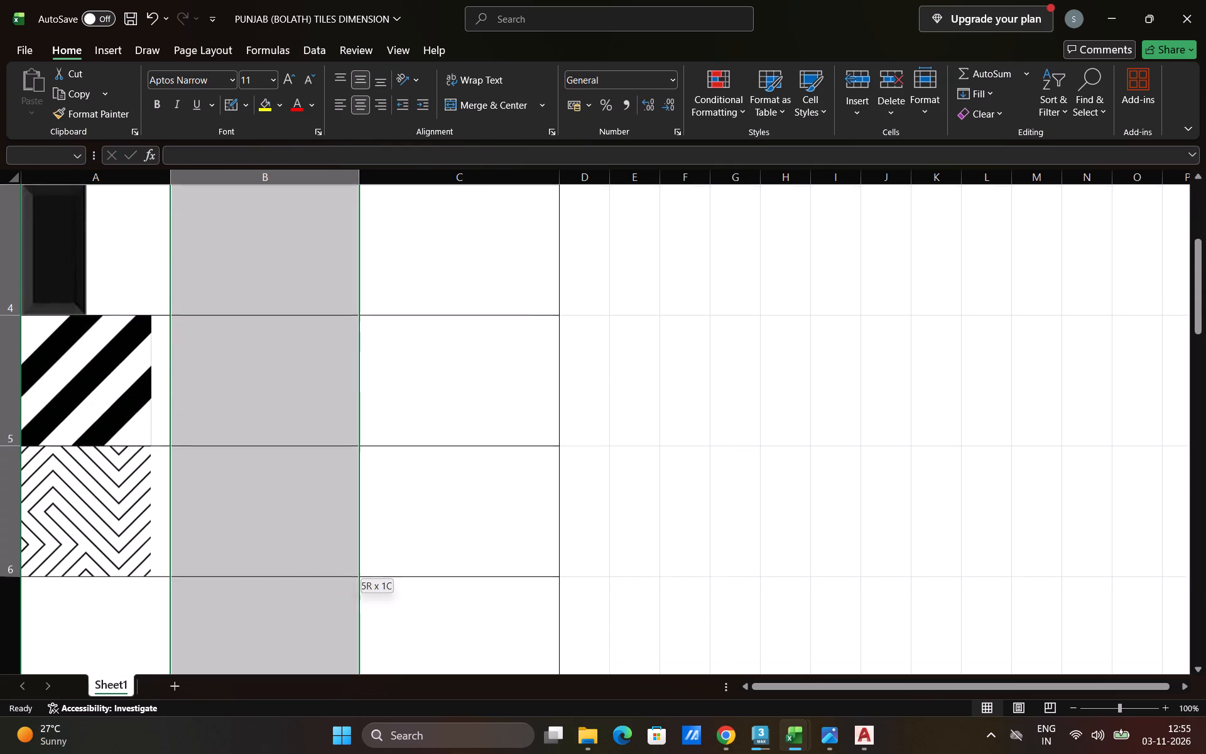
drag(305, 534, 301, 490)
click(349, 70)
click(356, 83)
click(358, 102)
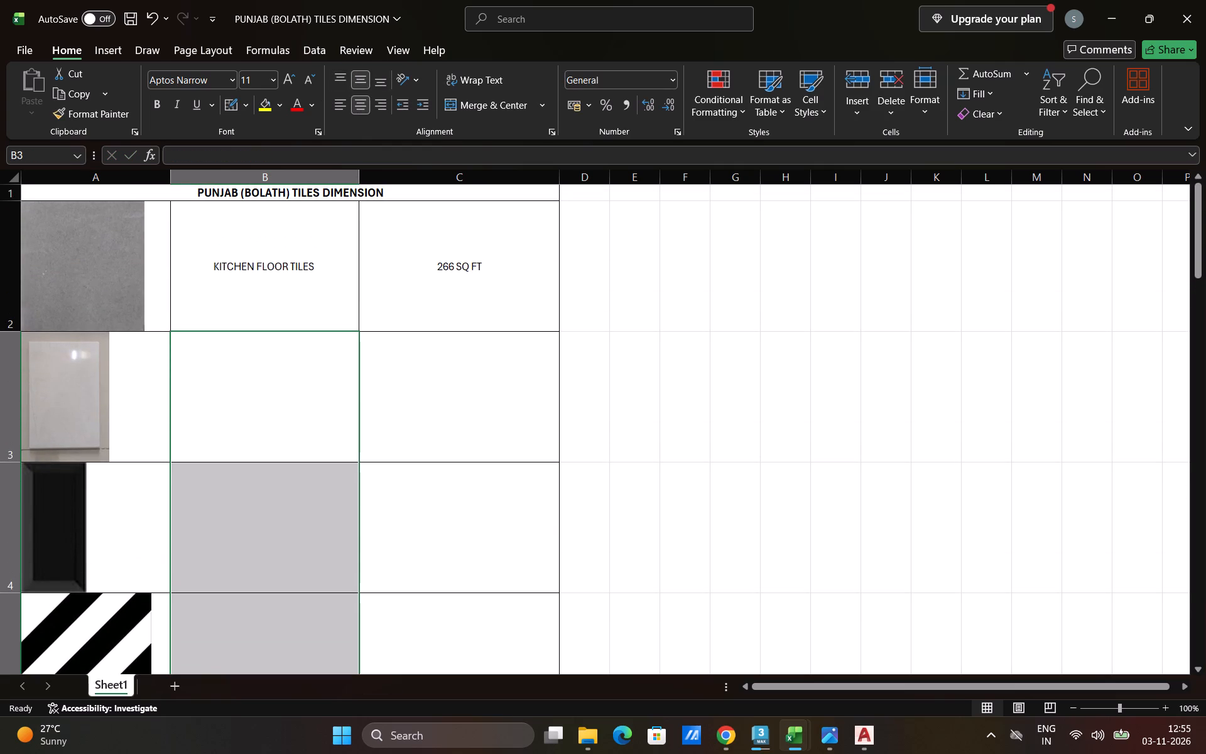
Save the workbook and enter KITCHEN WALL TILES in cell B3 beside the white tile picture.
click(277, 379)
key(ctrl+s)
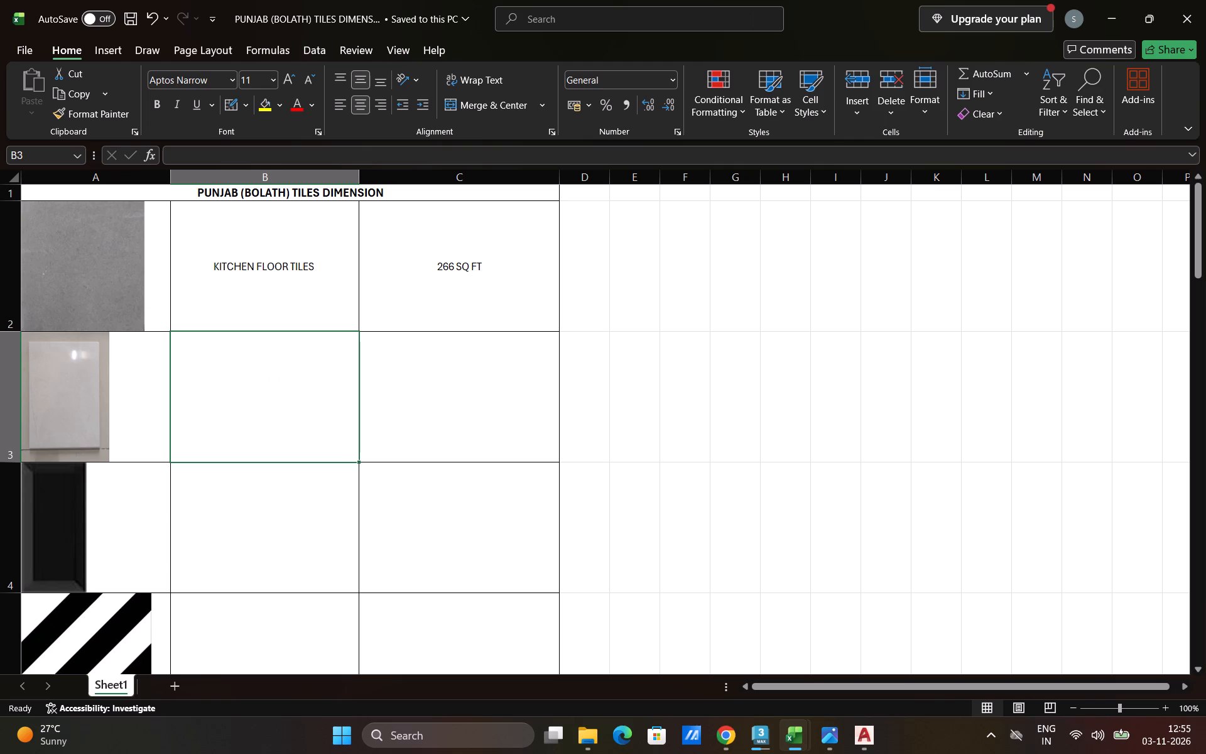
key(k)
text(ITCHEN)
key(space)
text(WALL TILES)
key(space)
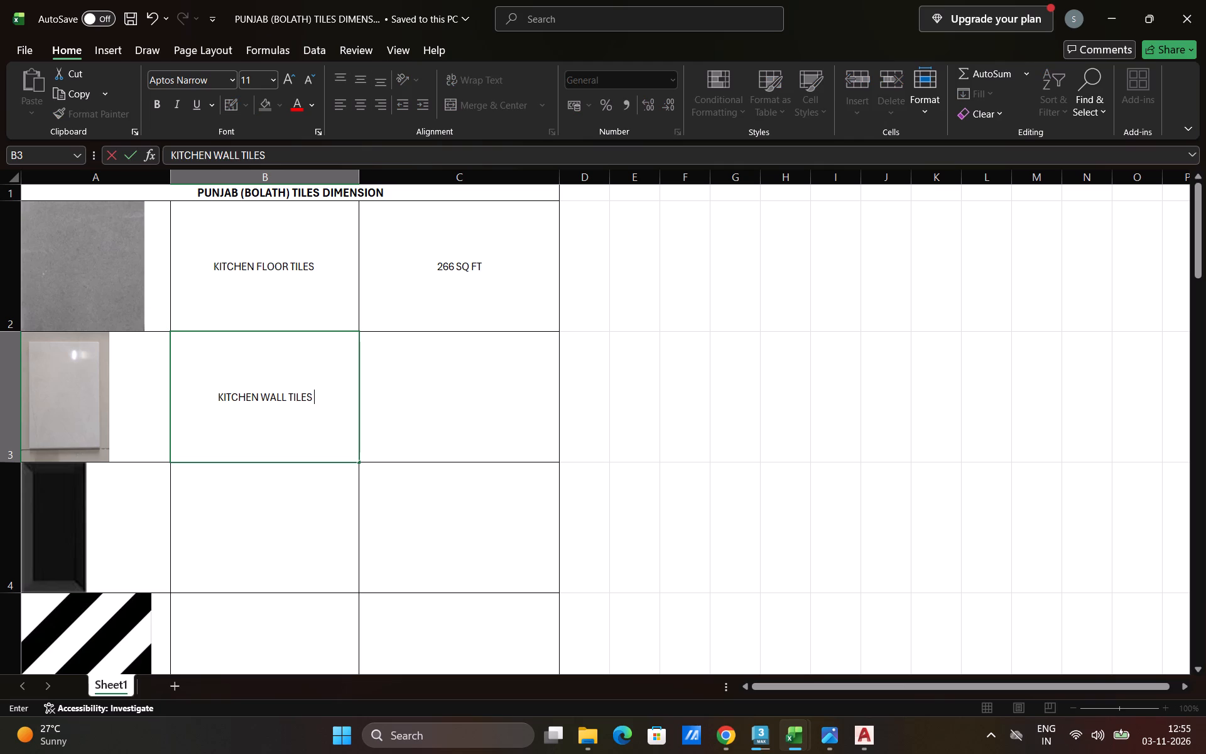
click(281, 273)
Change the word TILES in cell B2 to KOTA STONE, making it KITCHEN FLOOR KOTA STONE, and save the workbook.
double_click(295, 266)
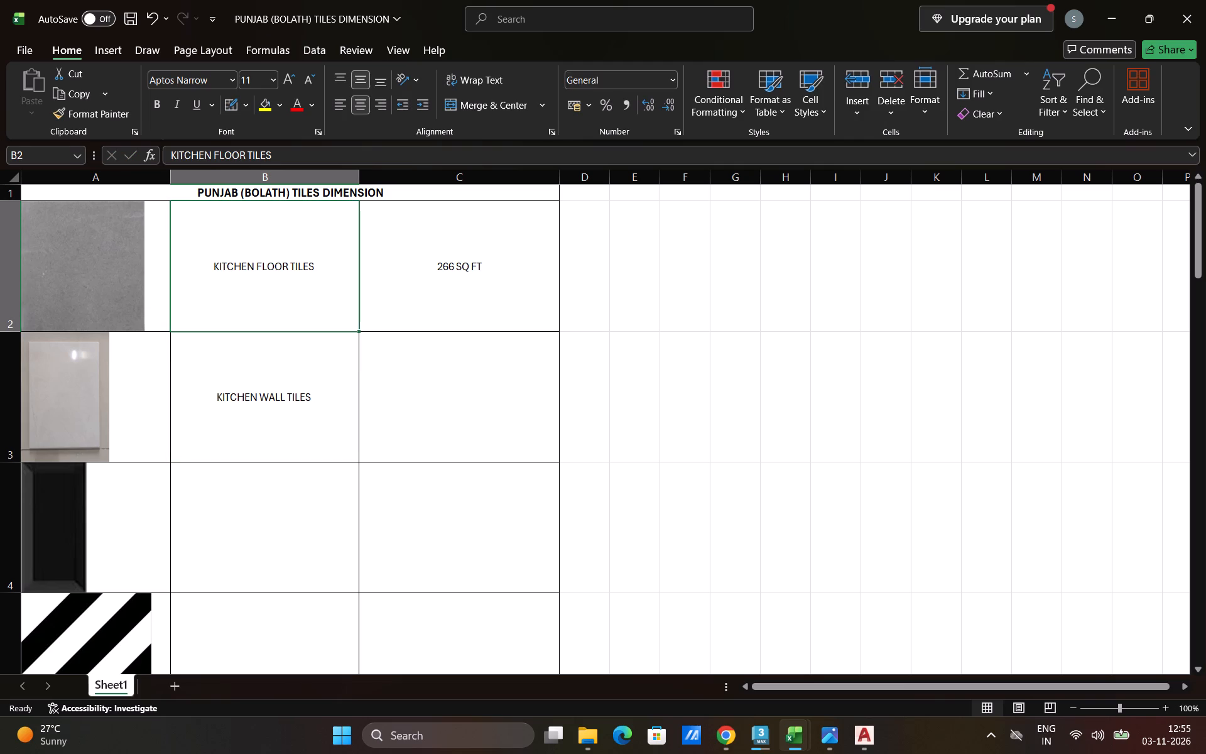
double_click(317, 266)
text(KOTA STONE)
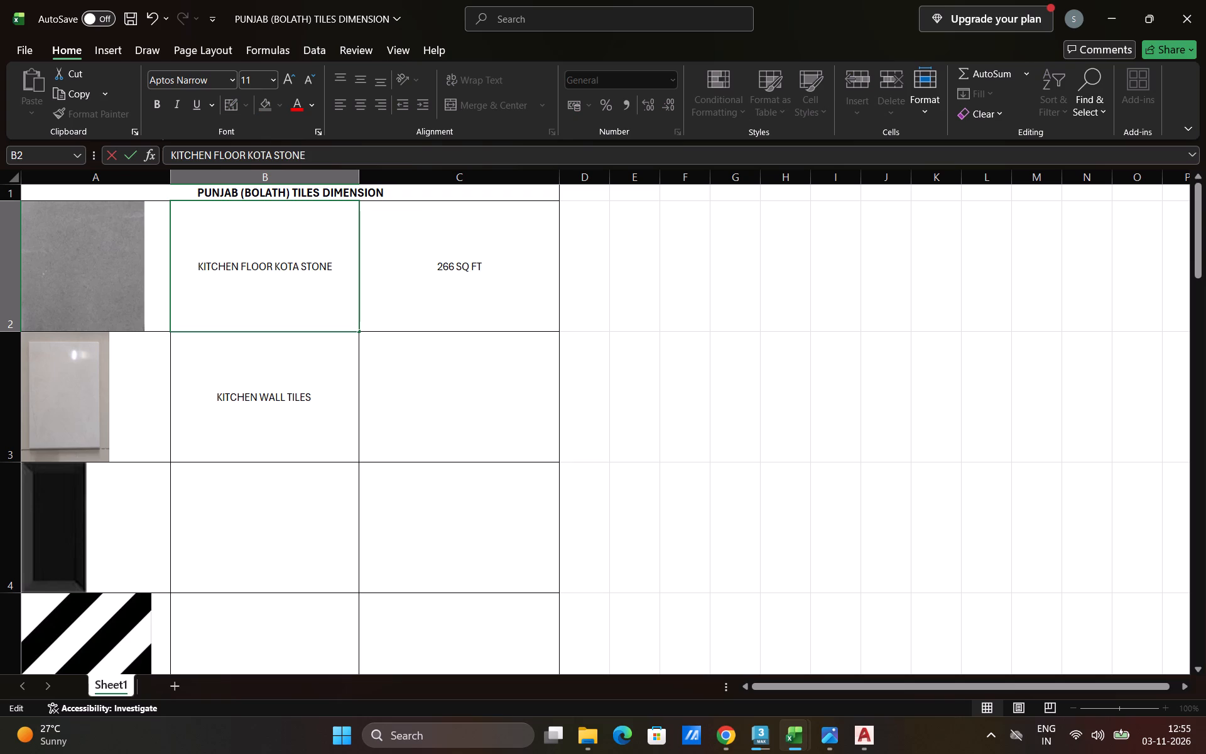
click(290, 369)
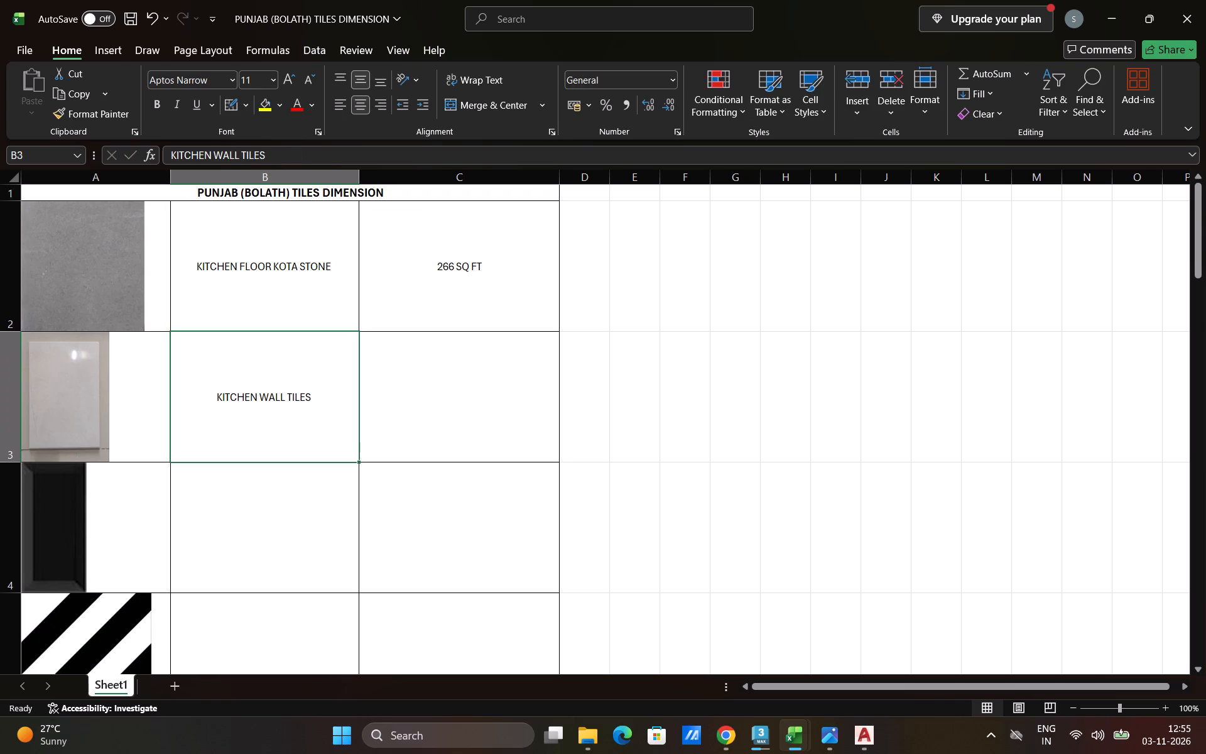
key(ctrl+s)
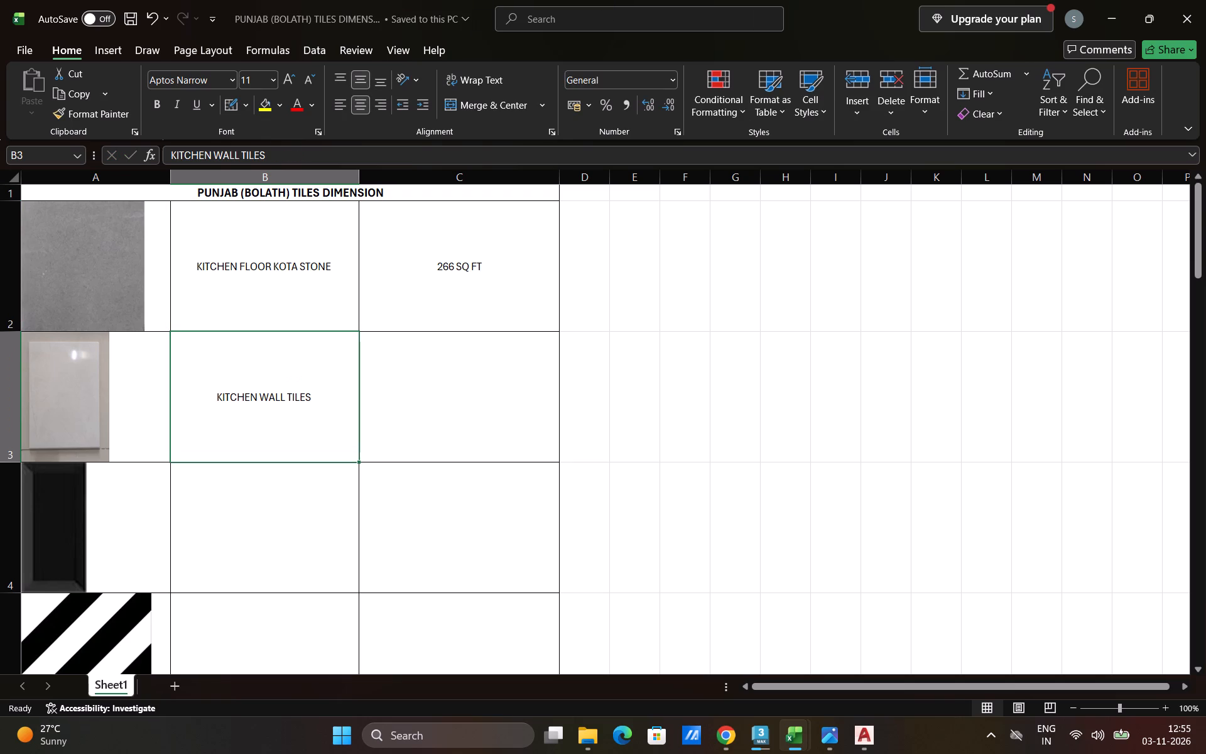
Enter COUNTER BACK SUBWAY TILES in cell B4 as the description for the black tile.
click(234, 517)
text(SUBWA)
key(BackSpace)
key(BackSpace)
key(BackSpace)
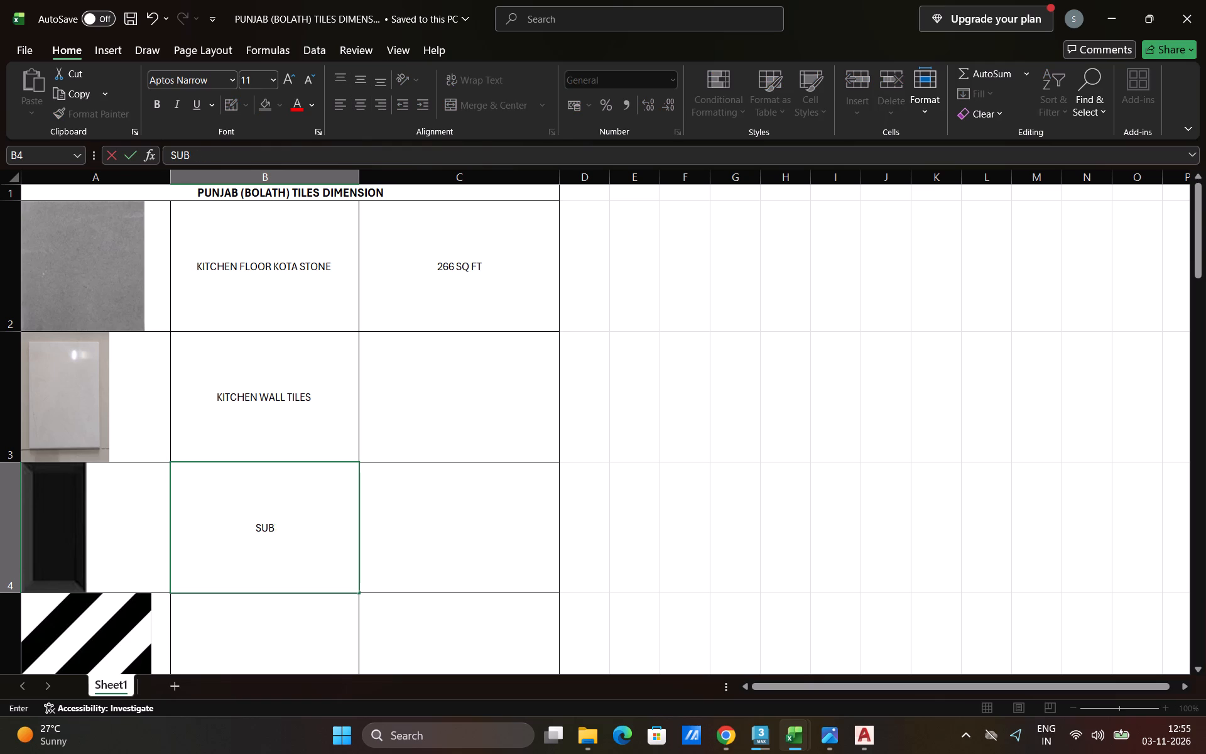
key(BackSpace)
key(BackSpace)
text(COUNTER BACK SUBWAY TILES)
key(space)
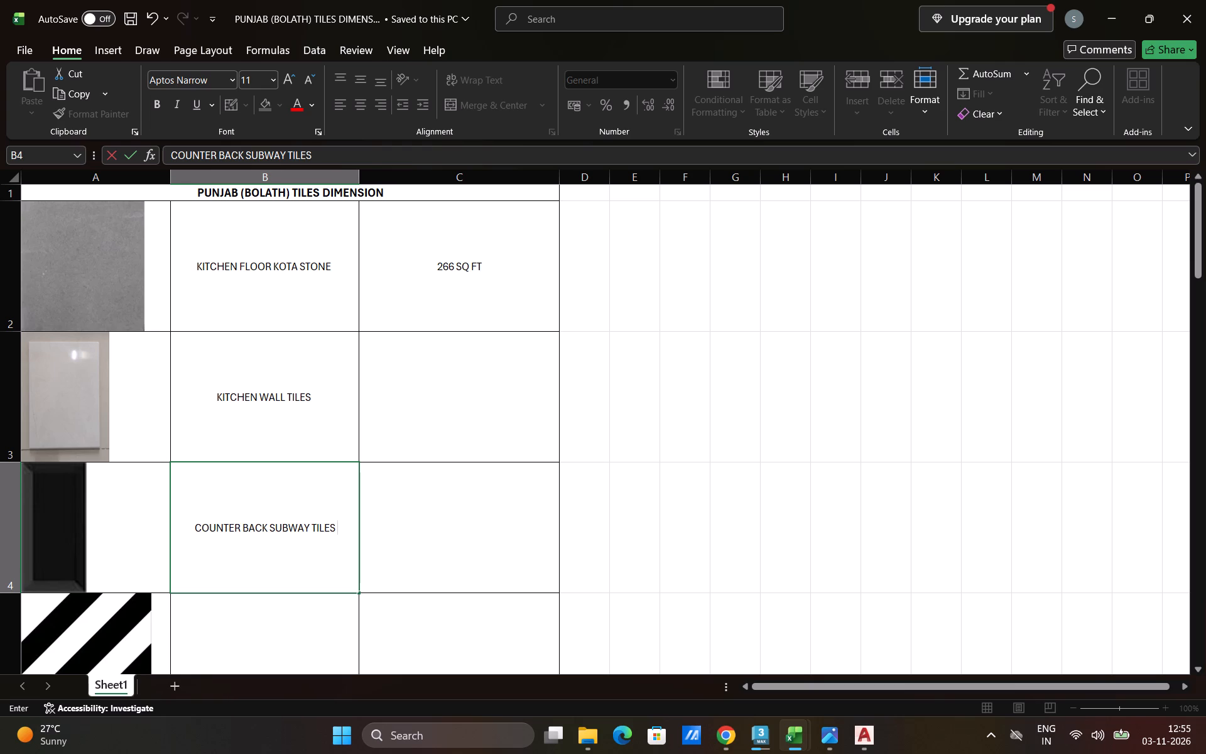
Enter DINE-IN FLOOR TILES + 3FT WALL TILES in cell B5 beside the diagonal black-and-white stripe tile.
scroll(257, 457, down, 3)
click(266, 510)
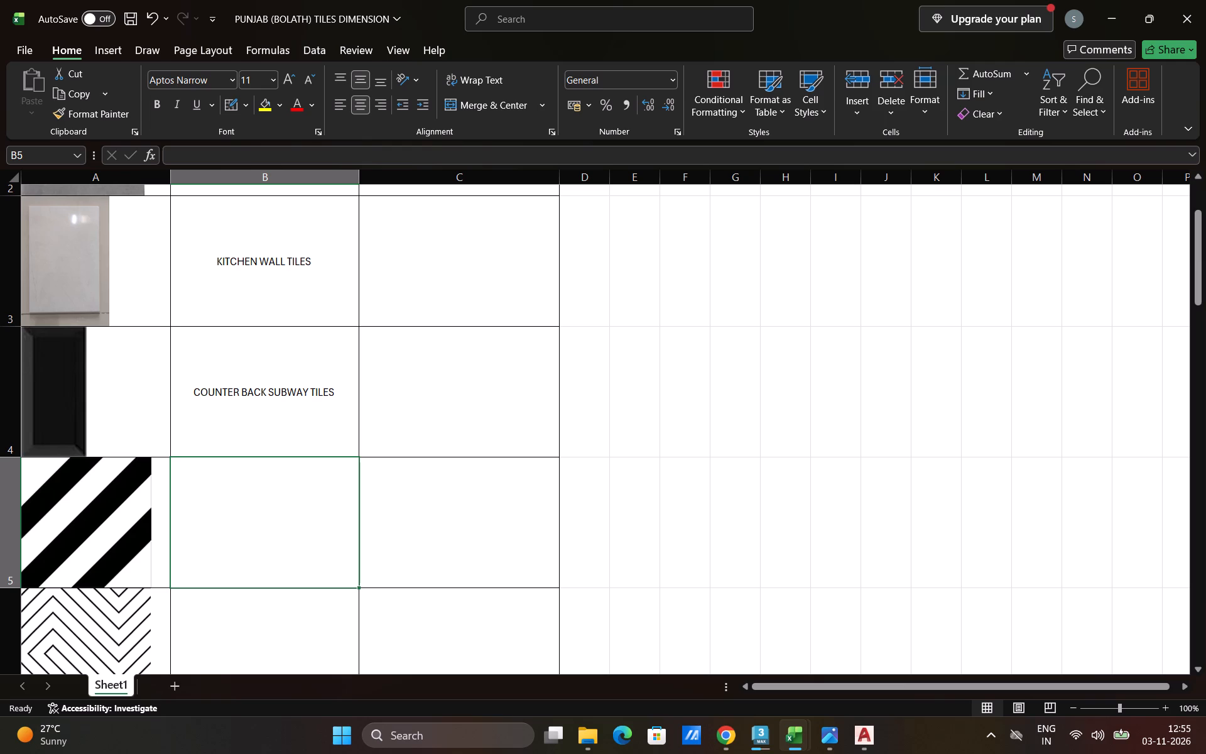
text(DINE-IN)
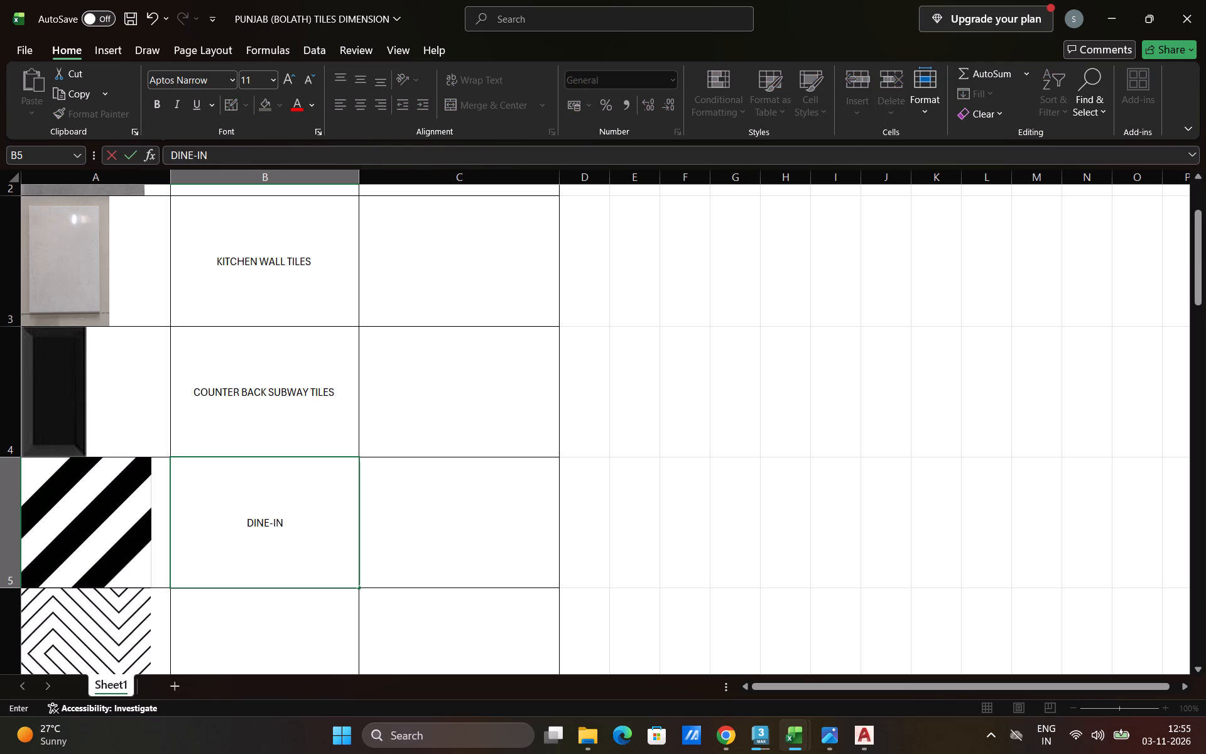
key(space)
text(FLOOR TILES)
key(space)
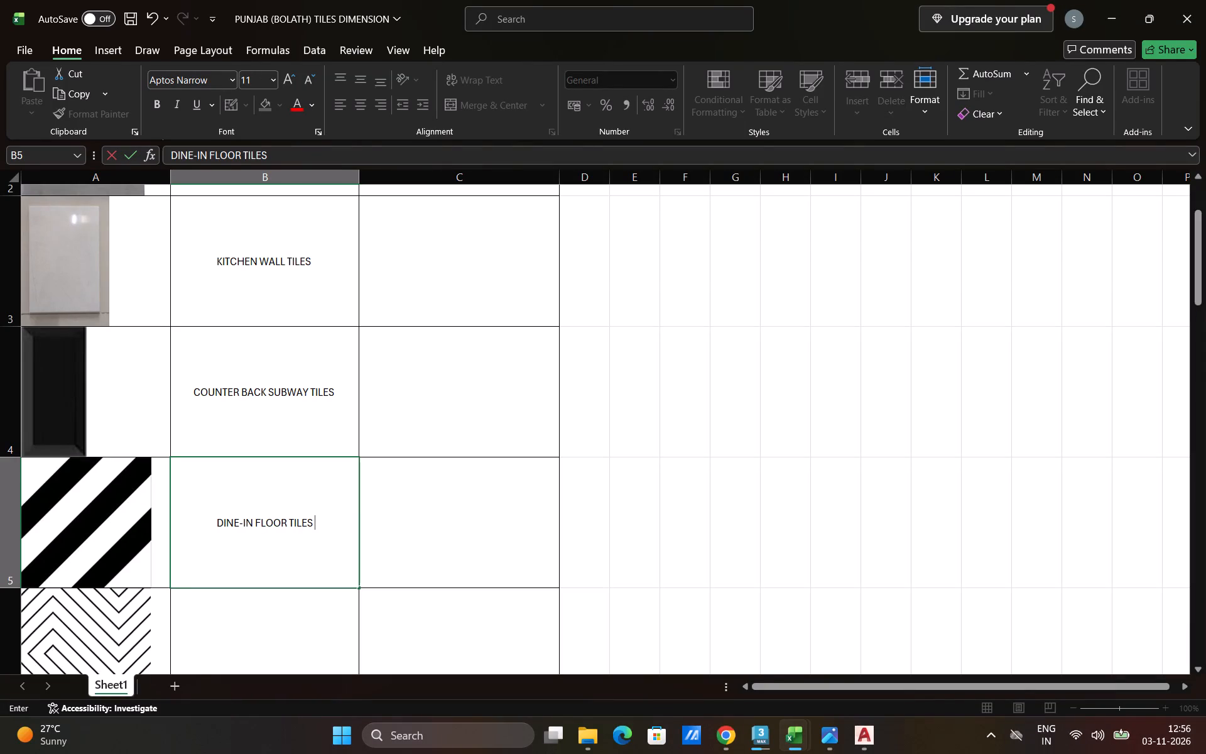
key(shift+plus)
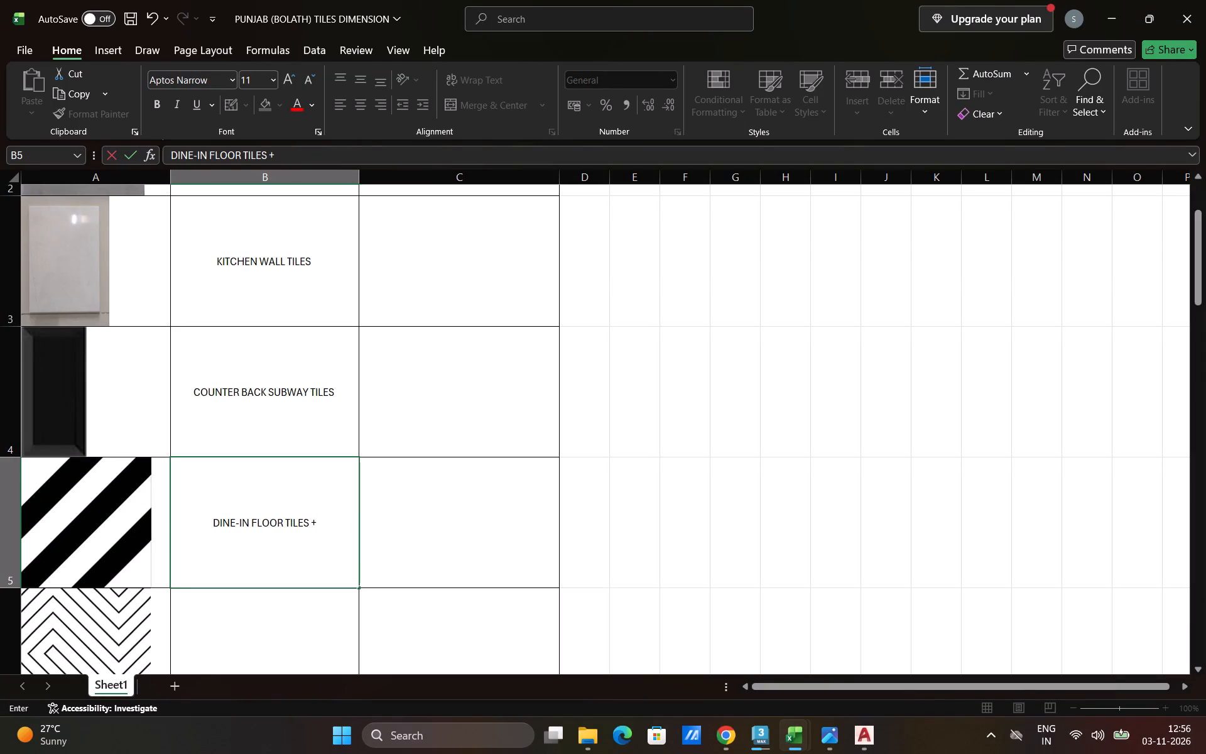
key(space)
text(3FT)
key(space)
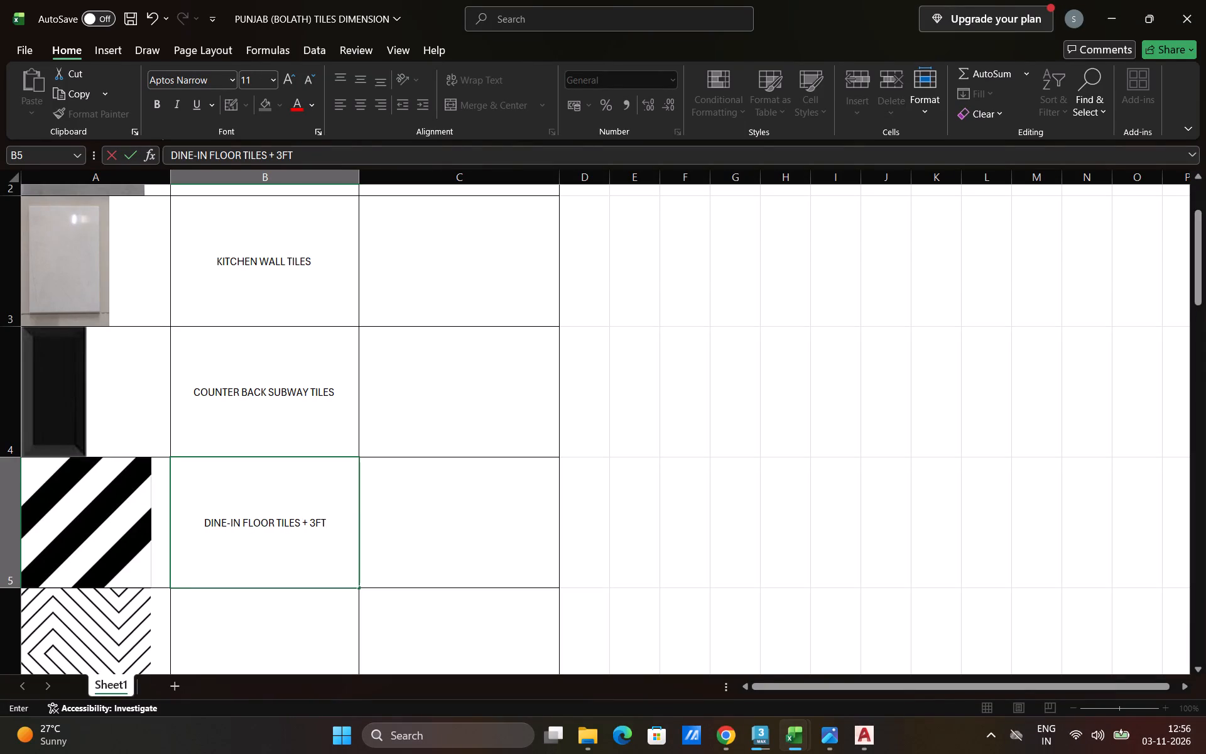
text(WALL TILES)
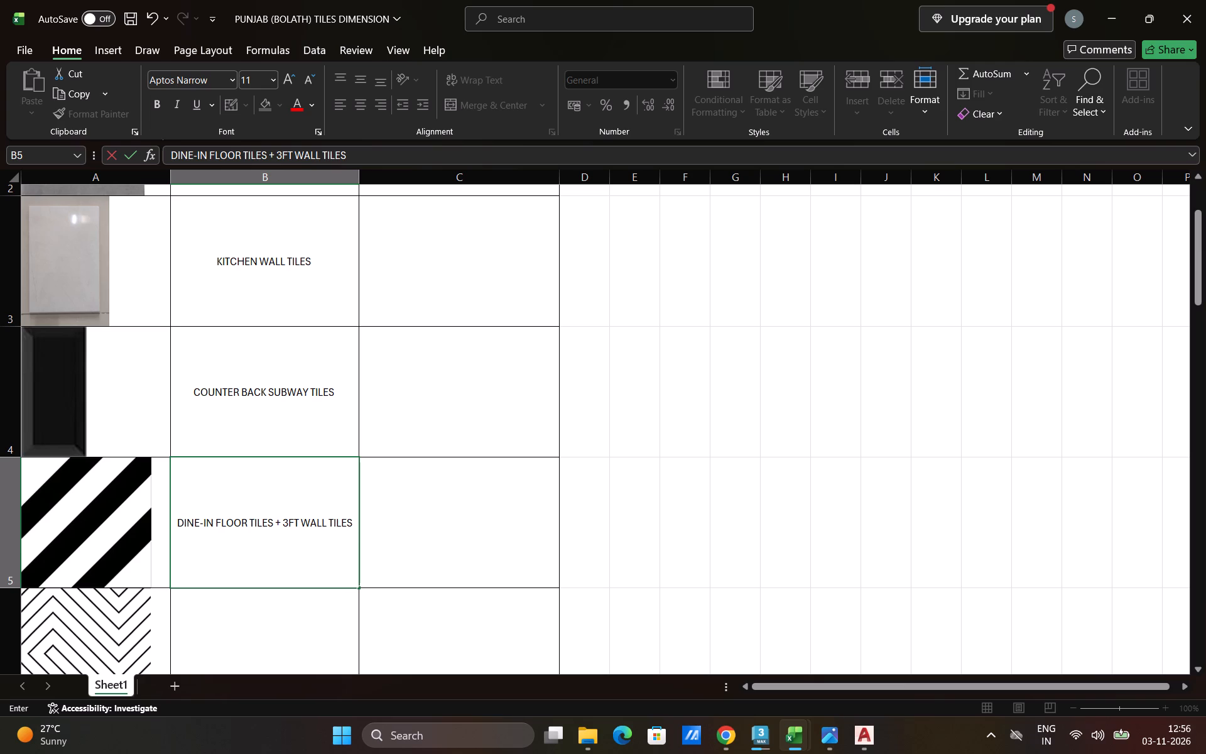
click(262, 516)
click(355, 533)
click(278, 615)
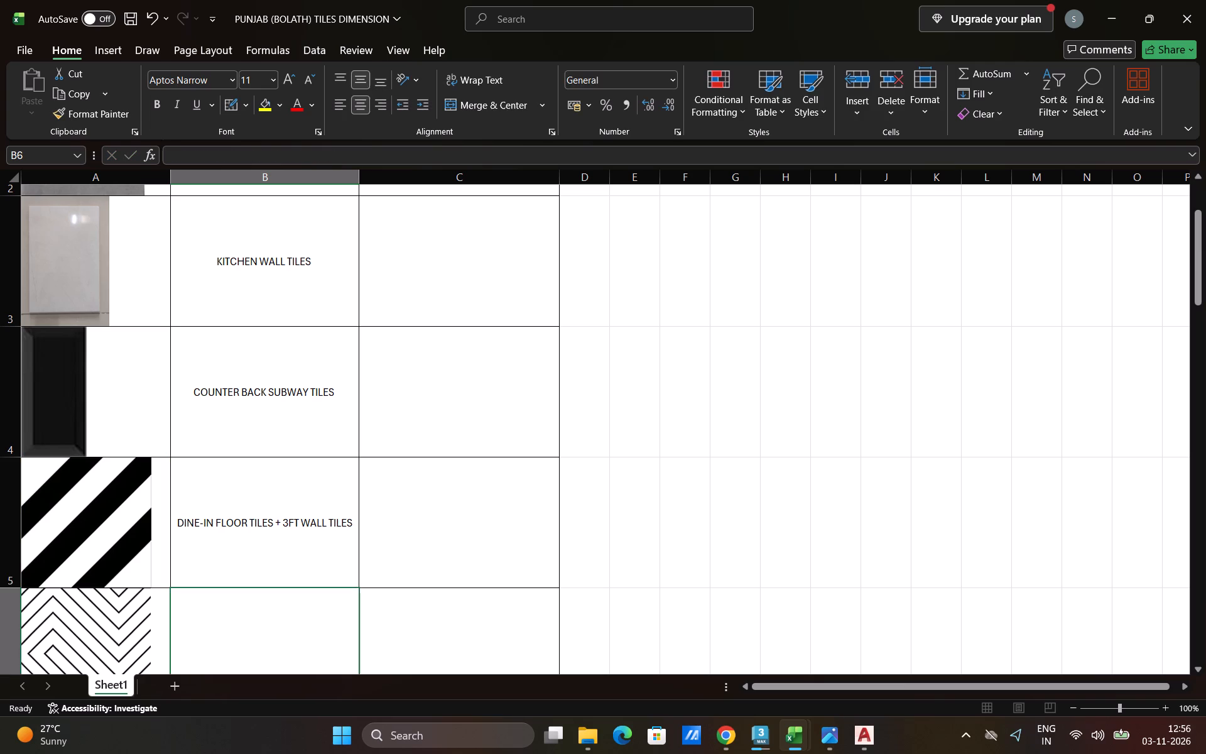
Turn on text wrapping for the dine-in tile description in cell B5.
click(280, 538)
click(475, 97)
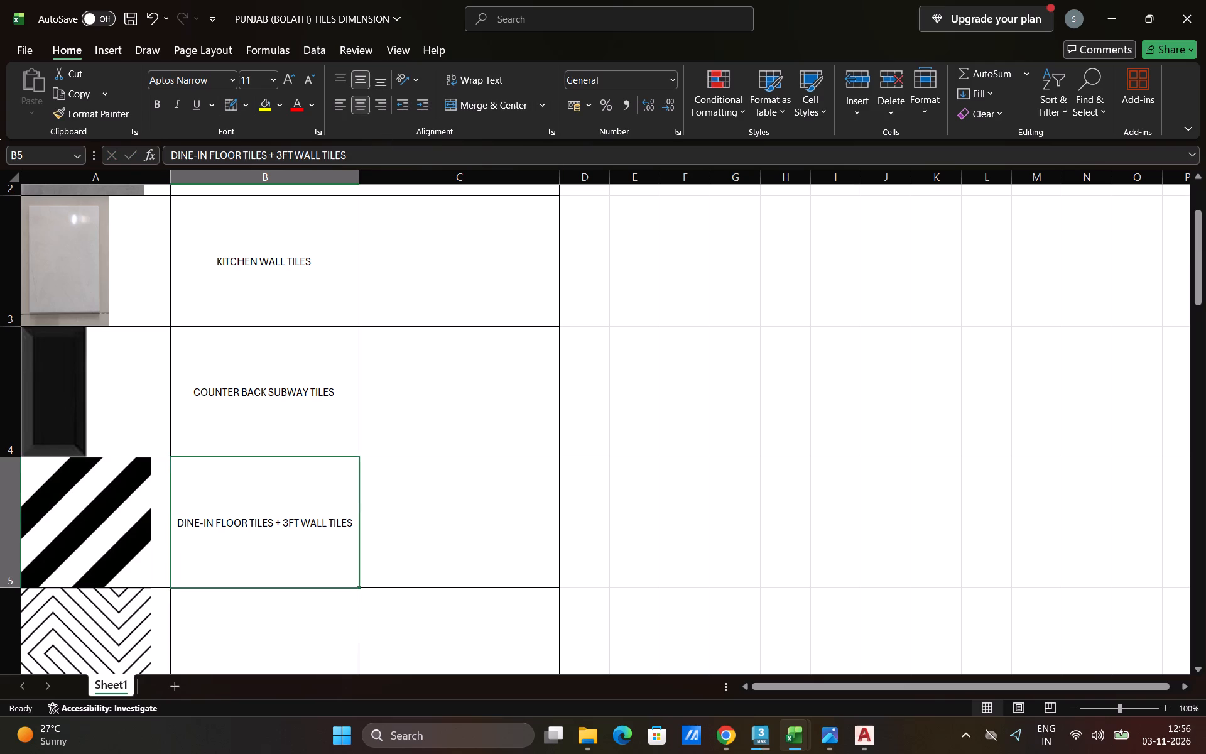
click(479, 79)
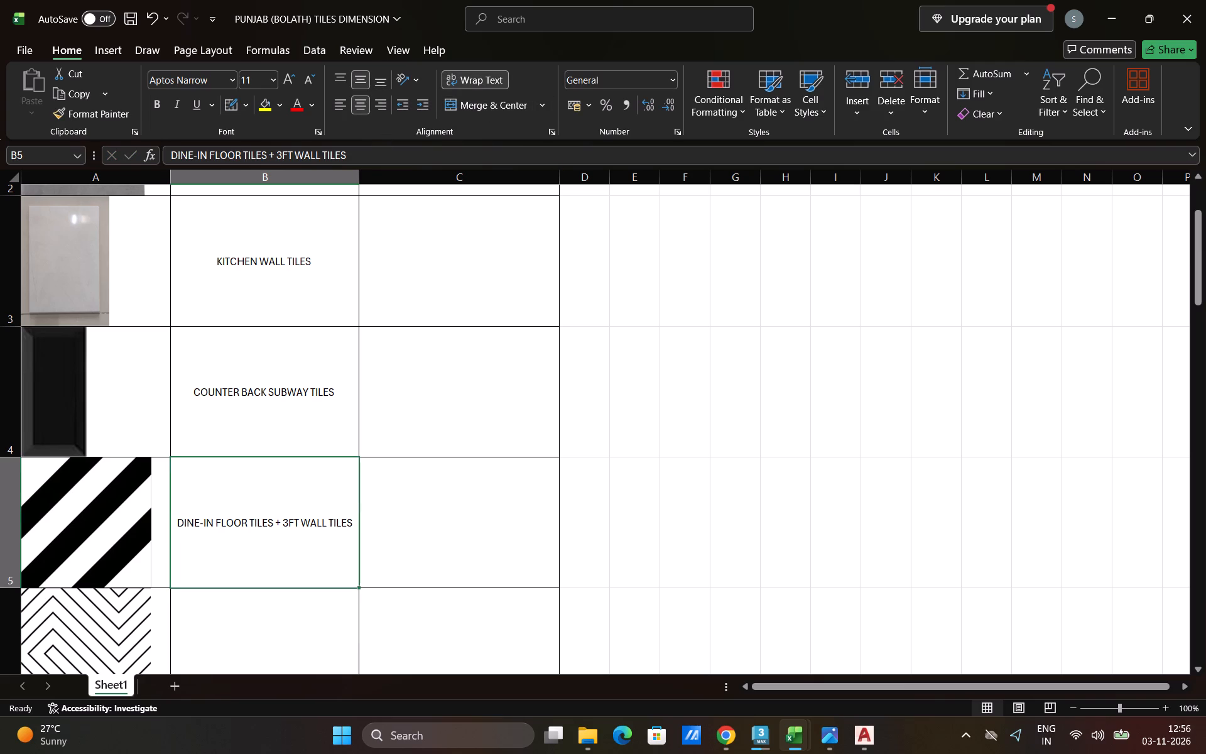
Open the 360 party image from the PUNJAB (CASUAL) folder to check the party room's floor tile, and return to the tiles workbook.
click(252, 652)
scroll(318, 442, down, 3)
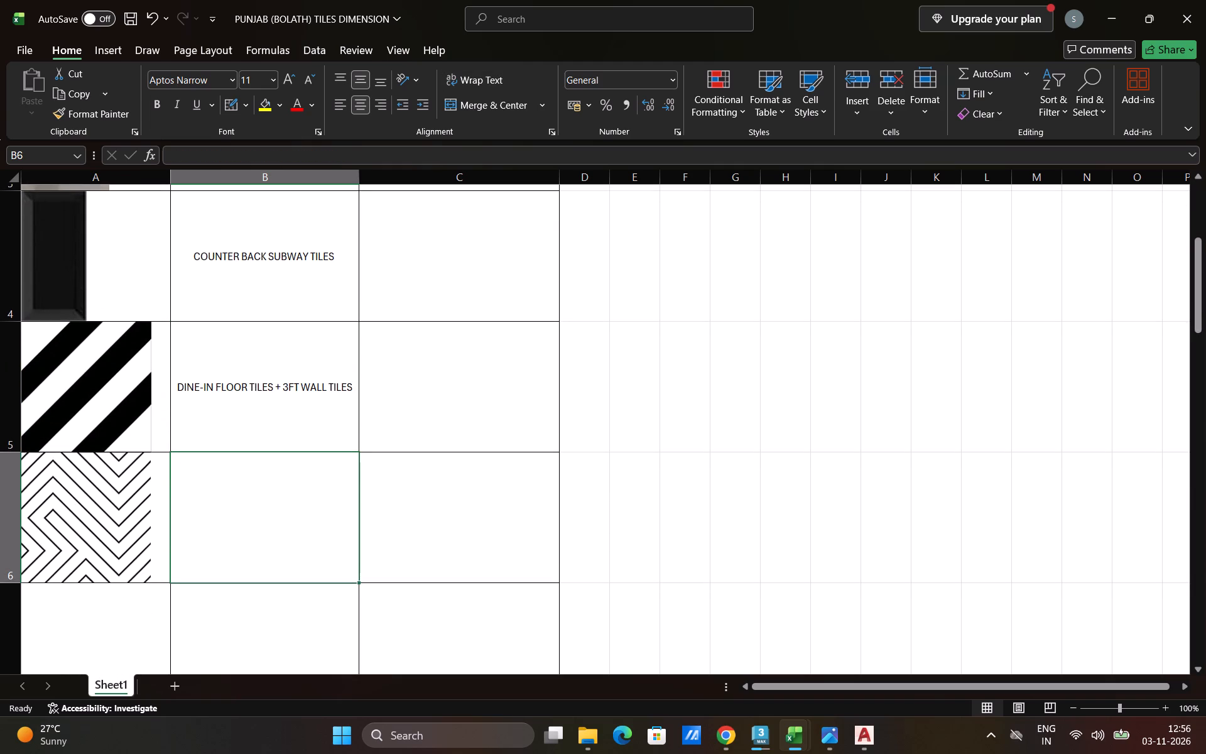
click(827, 742)
click(827, 742)
click(578, 737)
click(54, 232)
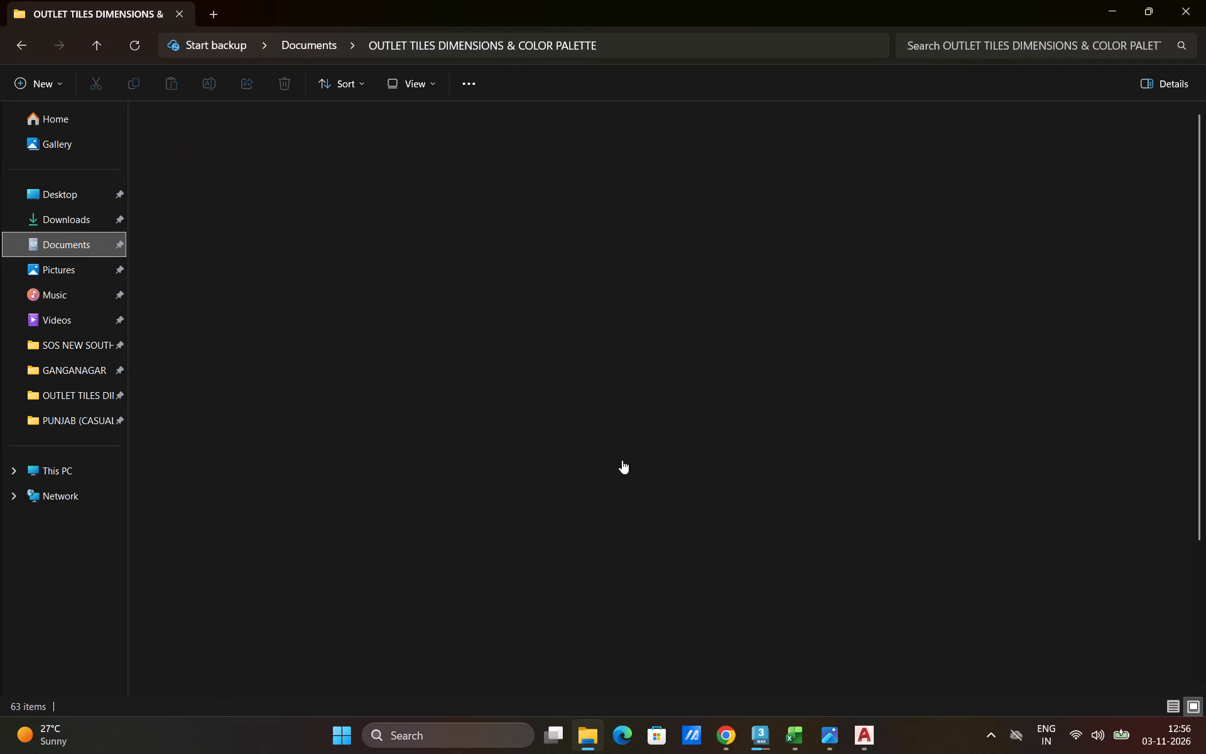
double_click(264, 506)
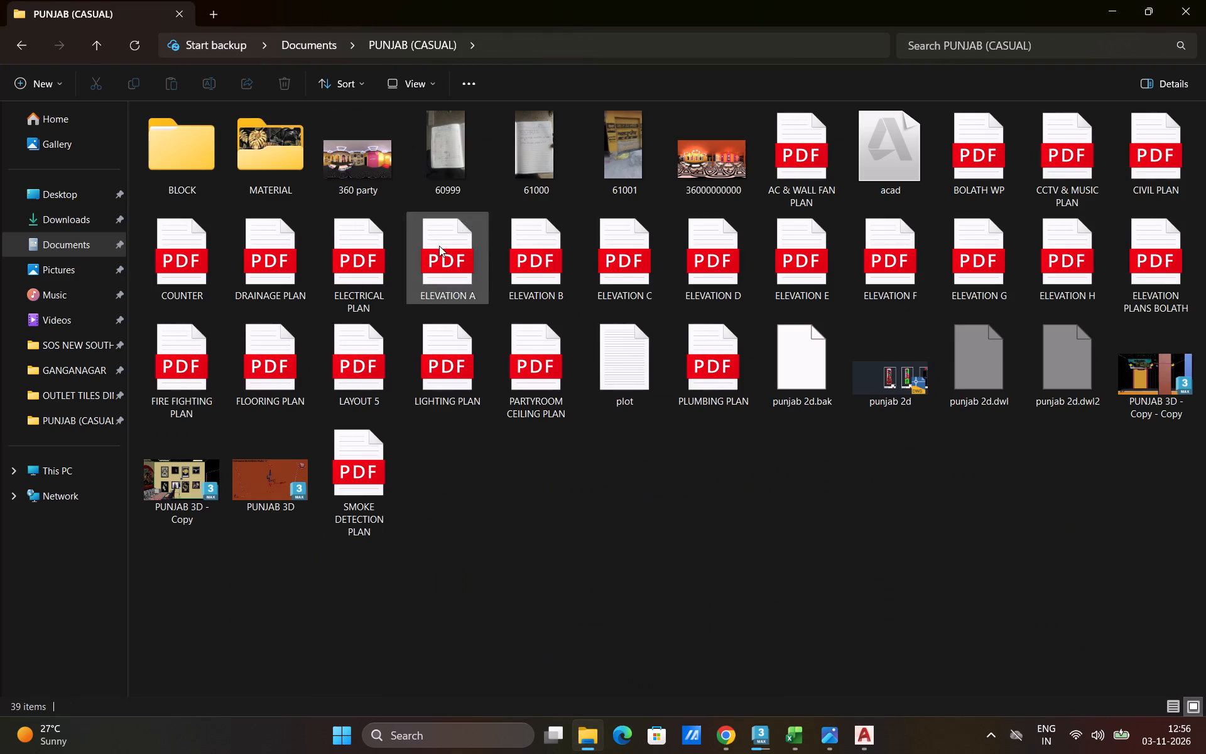
double_click(366, 178)
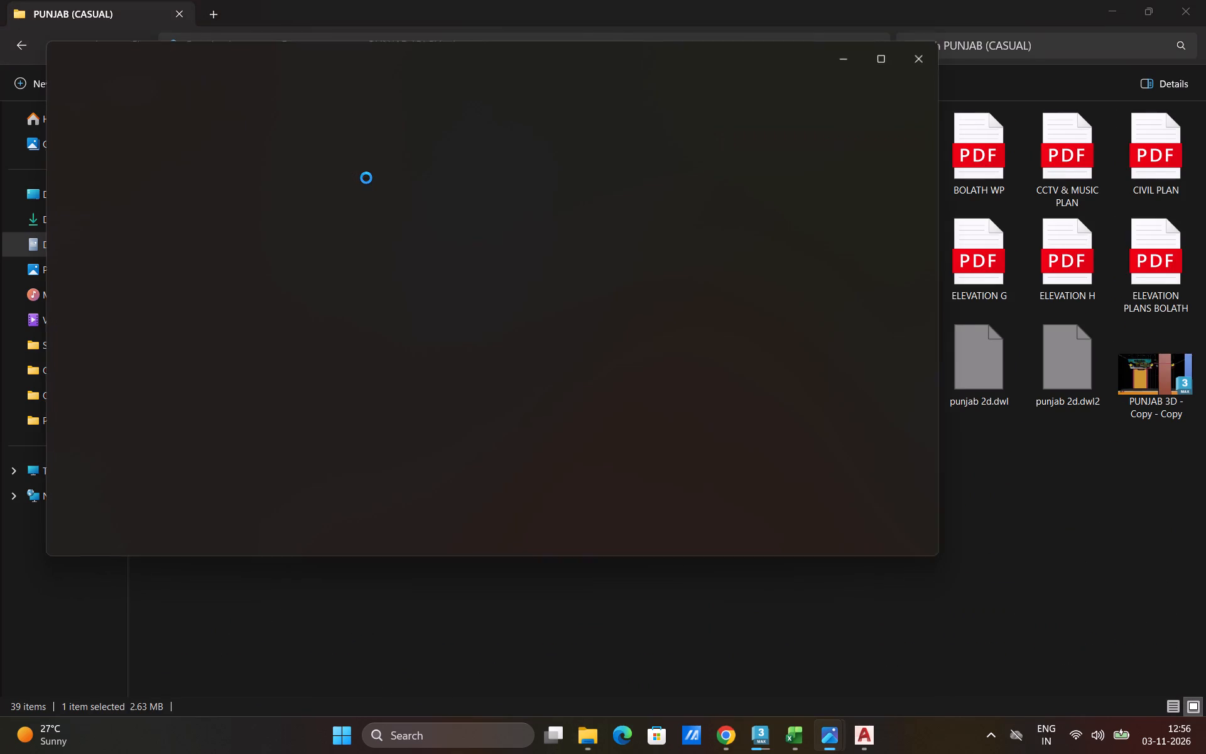
click(798, 744)
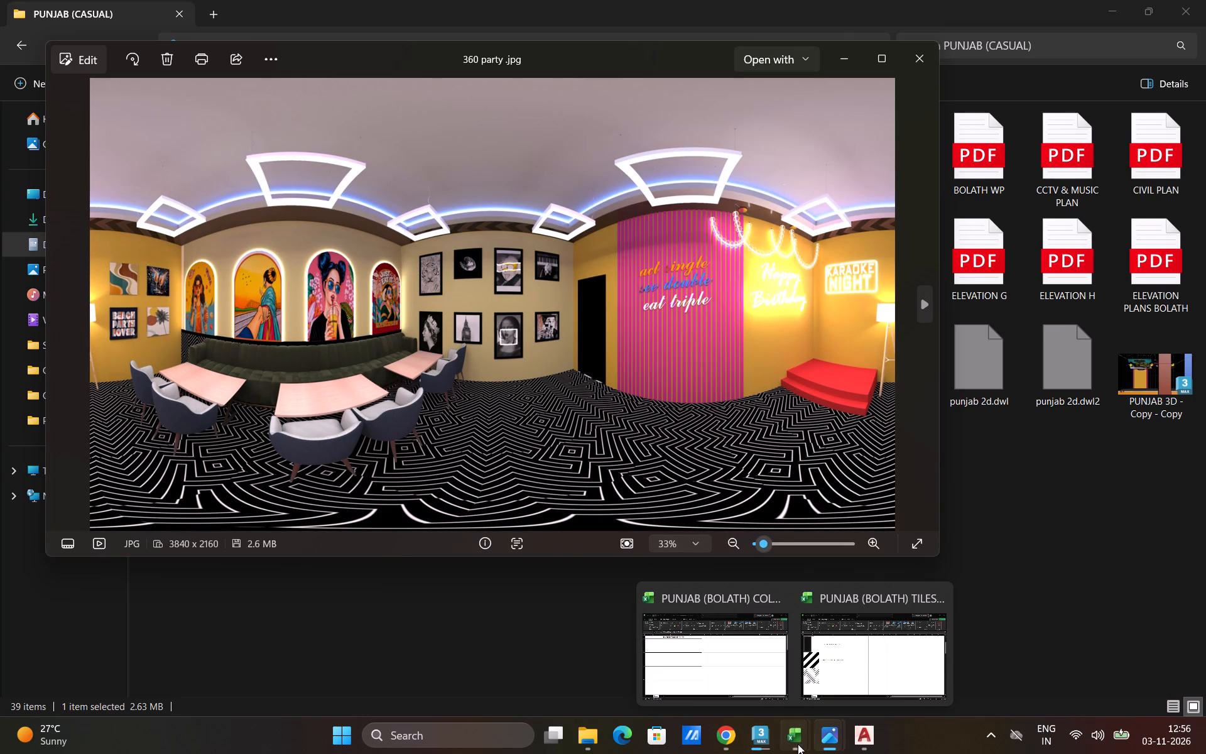
click(837, 656)
Replace the white maze-pattern picture in cell A6 with the black version from the MATERIAL folder, placed in the cell.
click(95, 518)
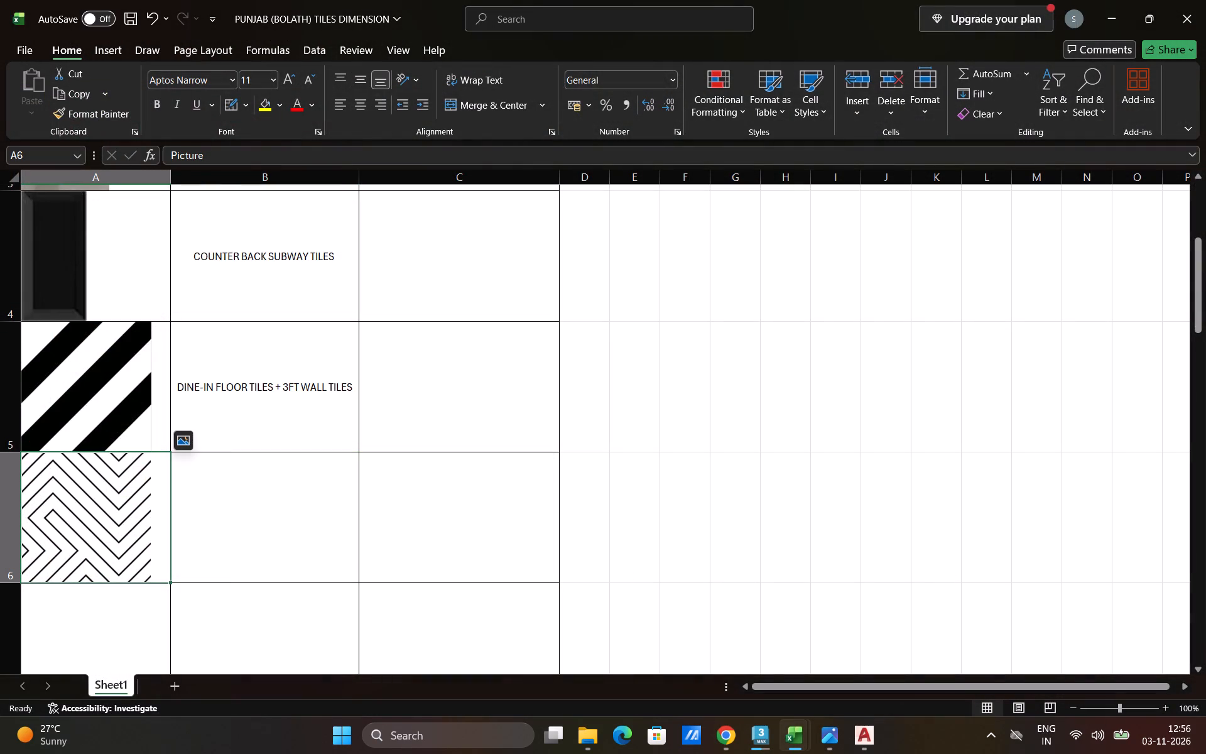
key(Delete)
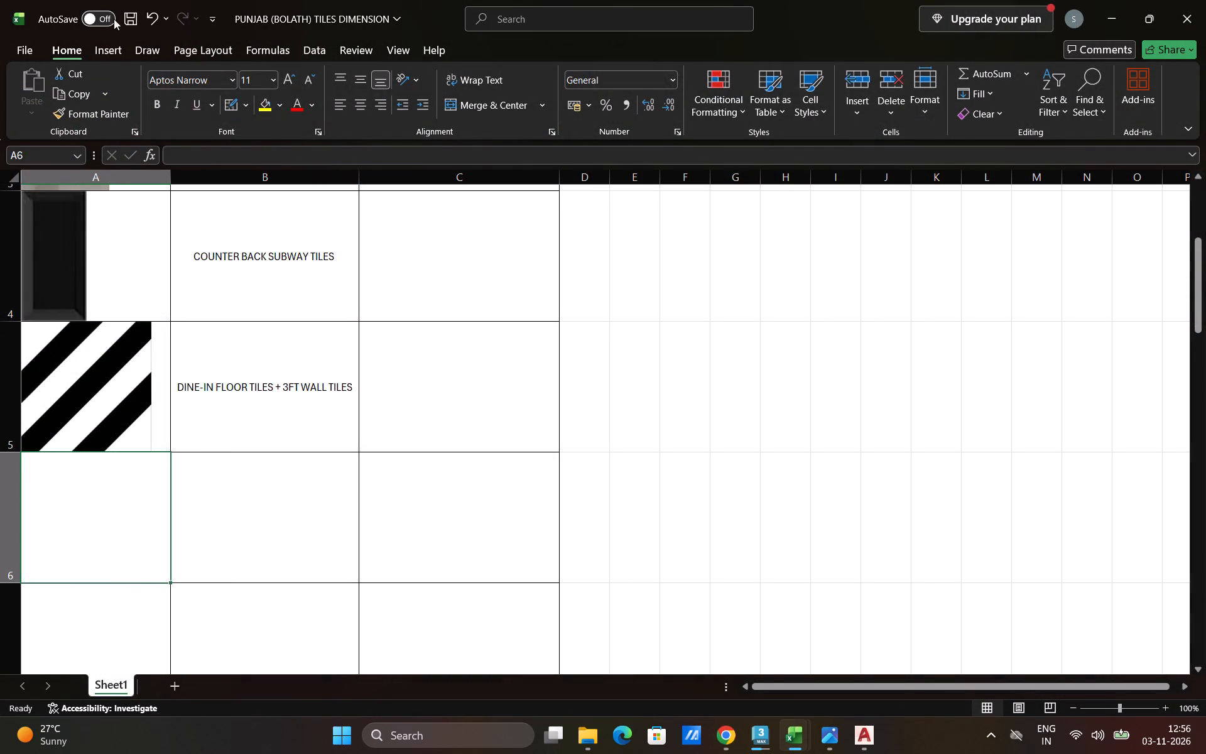
click(114, 53)
click(207, 80)
click(230, 92)
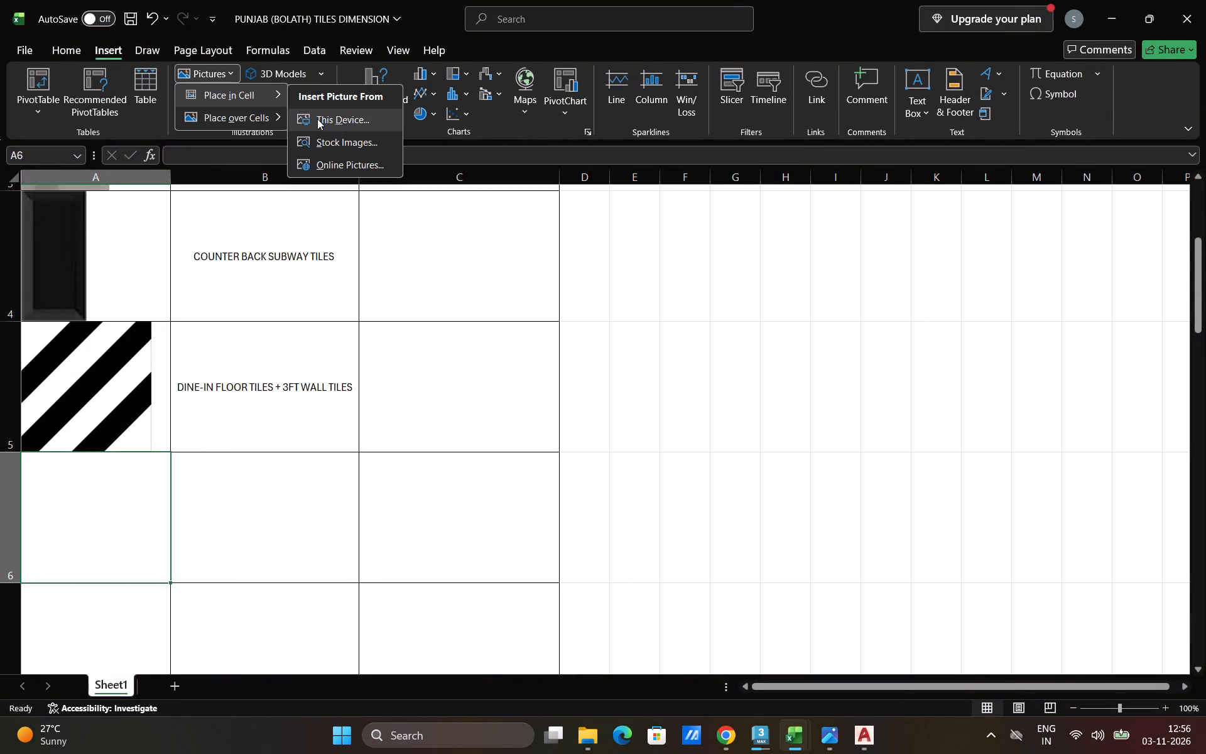
click(317, 119)
scroll(680, 219, down, 4)
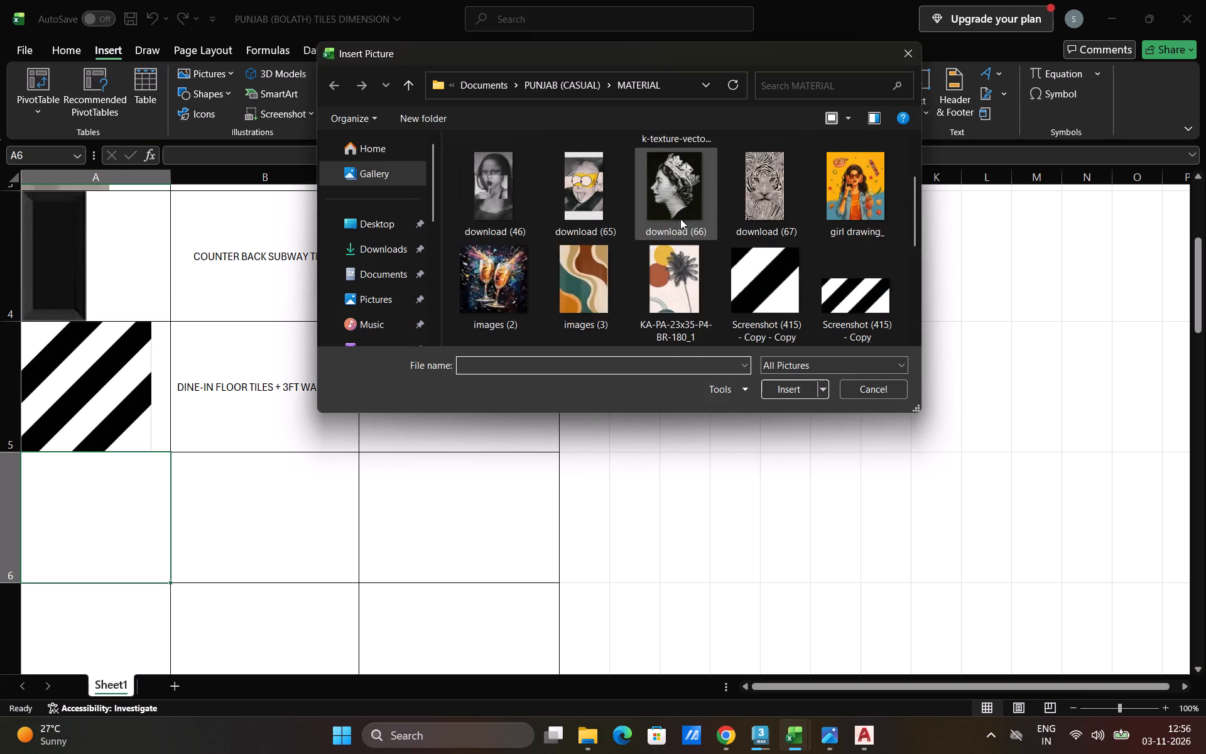
scroll(680, 219, down, 3)
click(536, 262)
click(787, 391)
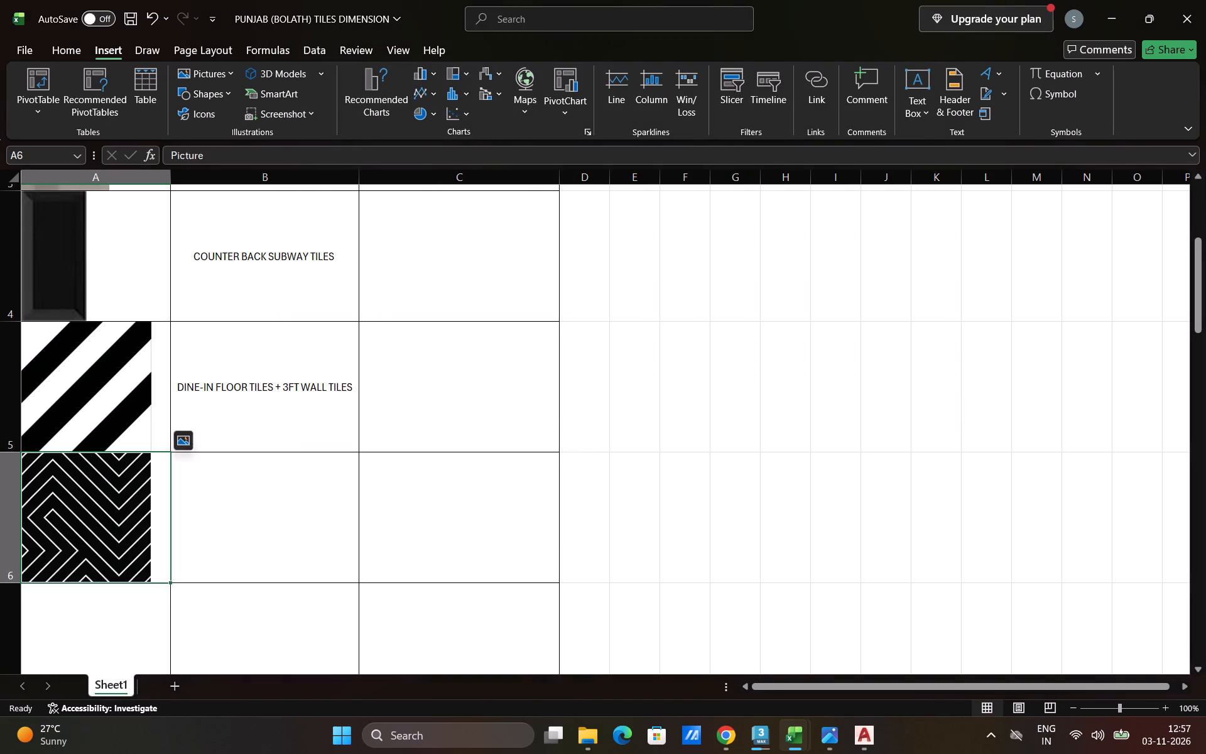
Enter PARTY ROOM FLOOR TILES in cell B6 beside the black maze-pattern tile and save the workbook.
click(264, 505)
text(PARTY)
key(space)
text(ROOM)
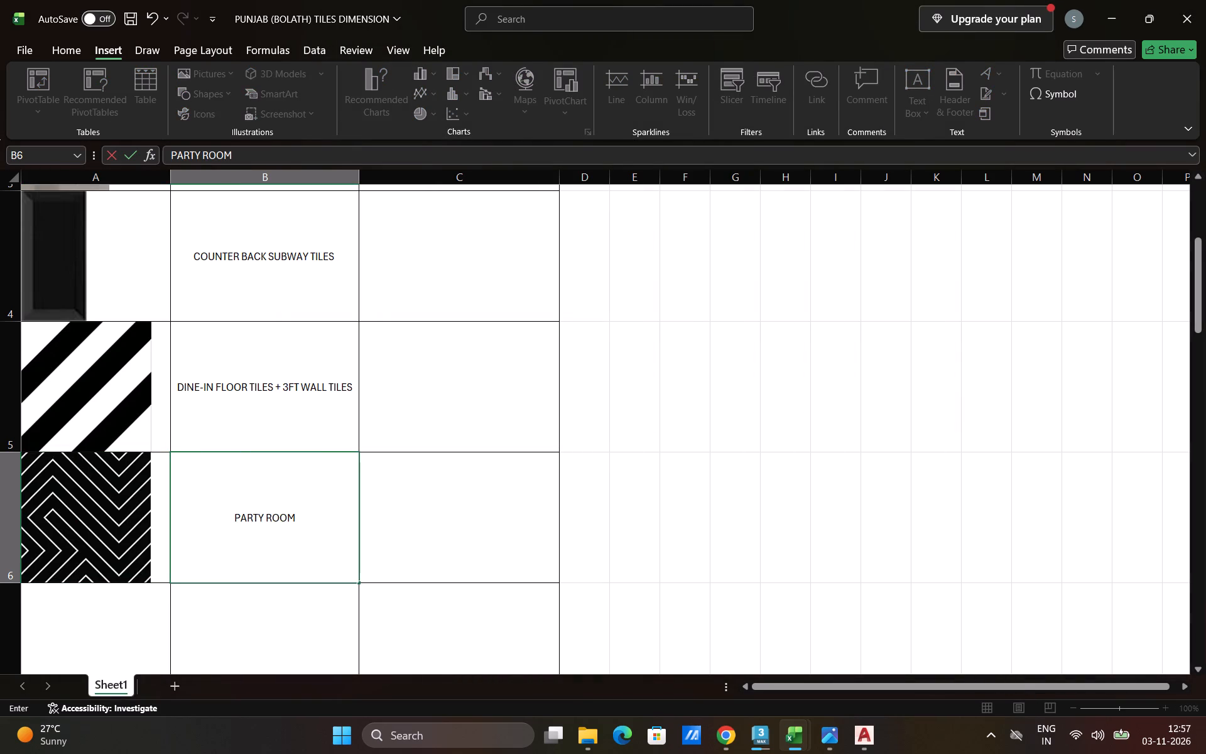
key(space)
text(FLOOR TILES)
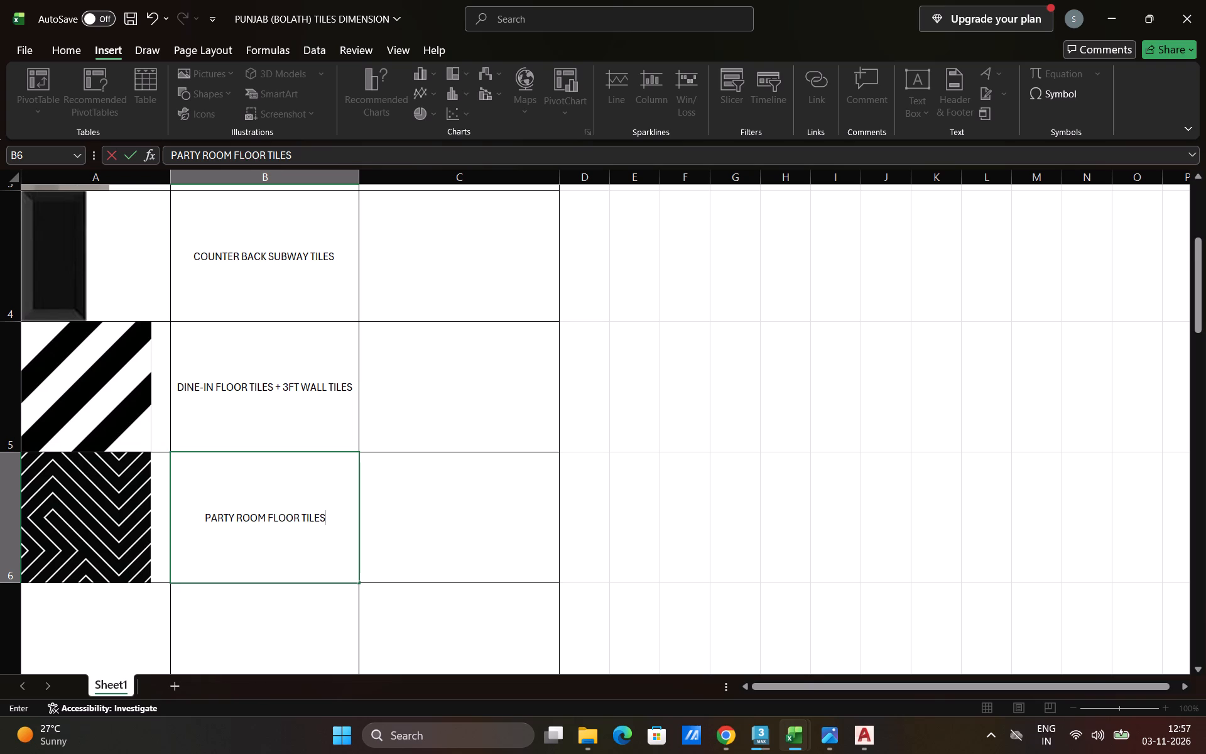
click(492, 541)
key(ctrl+s)
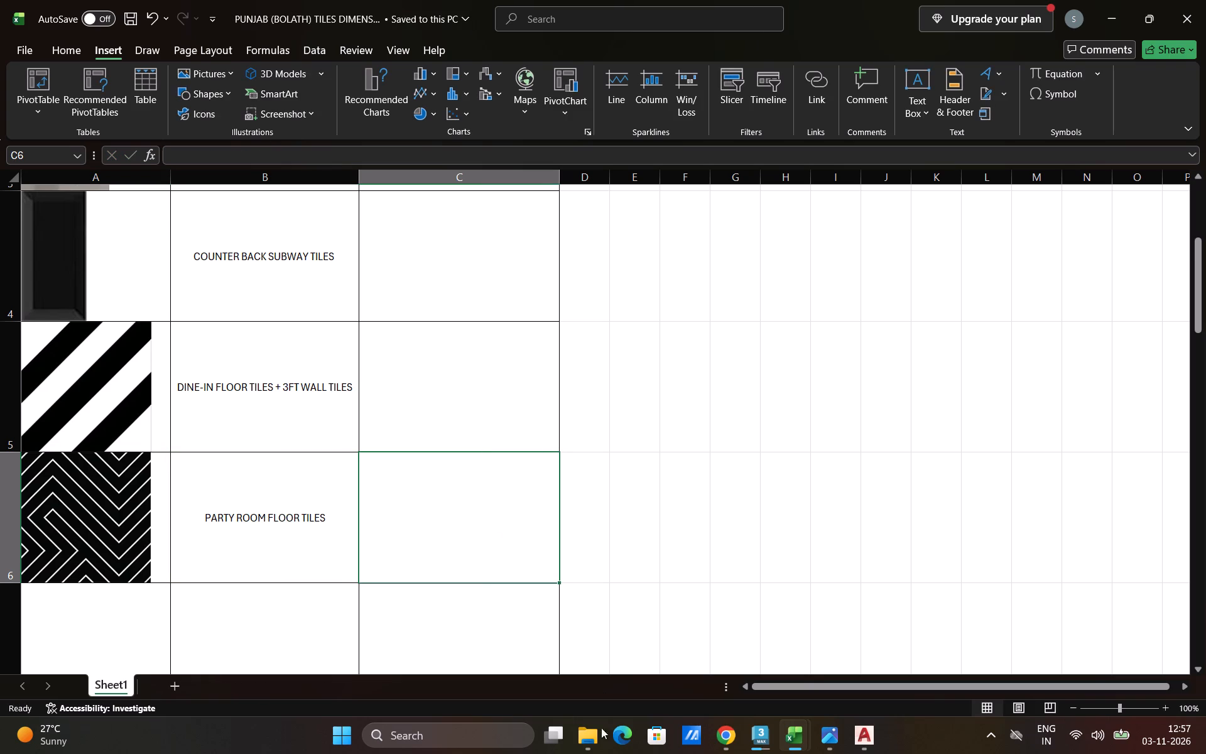
Switch to AutoCAD and measure the party room's floor area in punjab 2d by its four inner corners.
click(865, 746)
scroll(595, 422, down, 2)
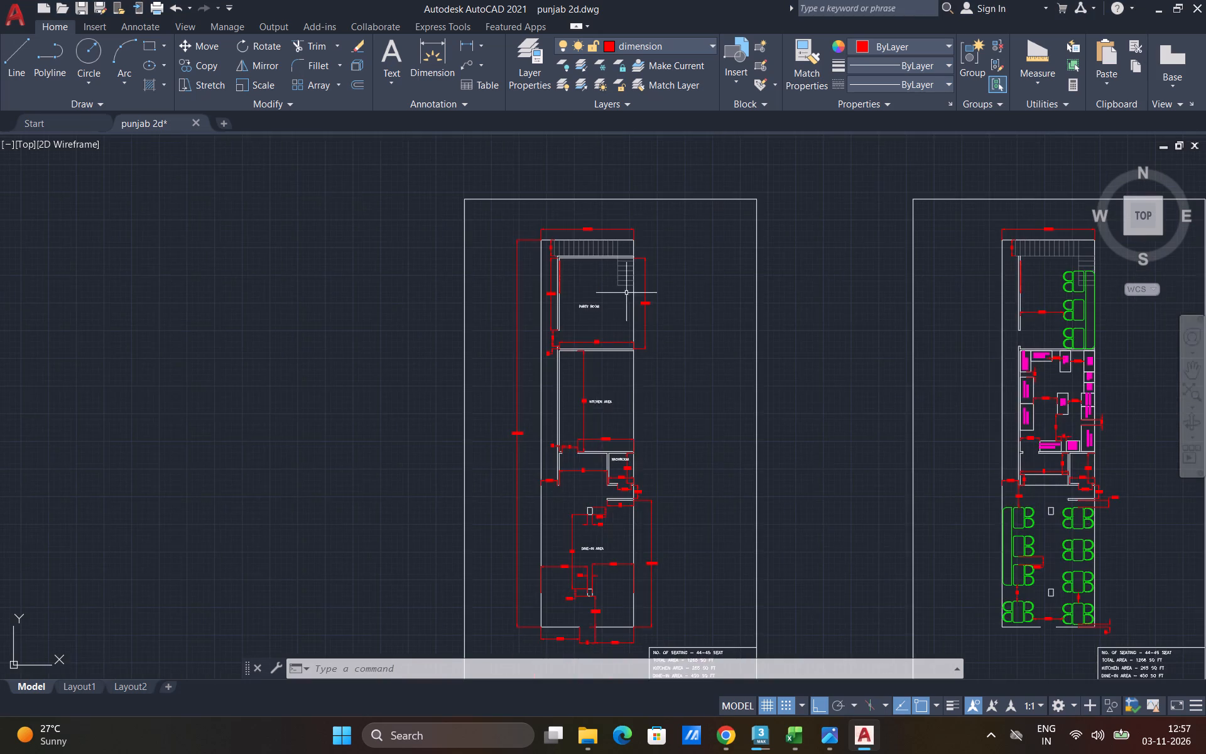
scroll(626, 286, up, 2)
click(1035, 57)
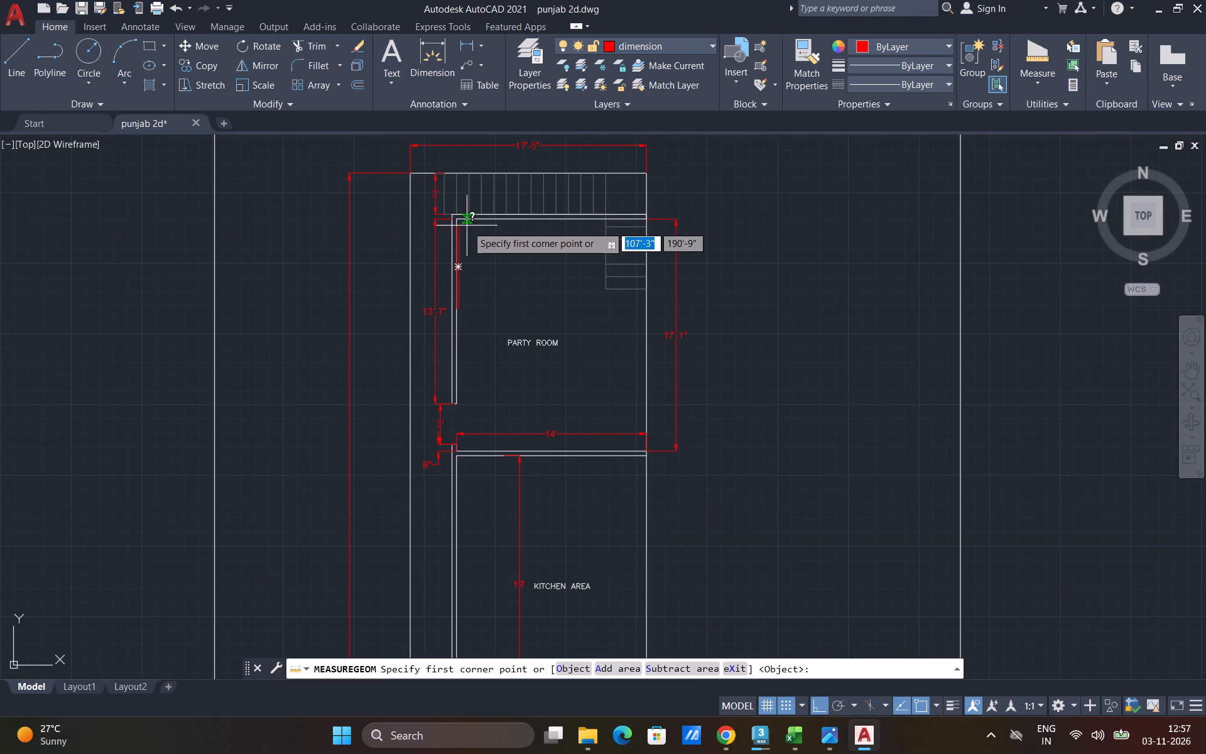
scroll(465, 226, up, 1)
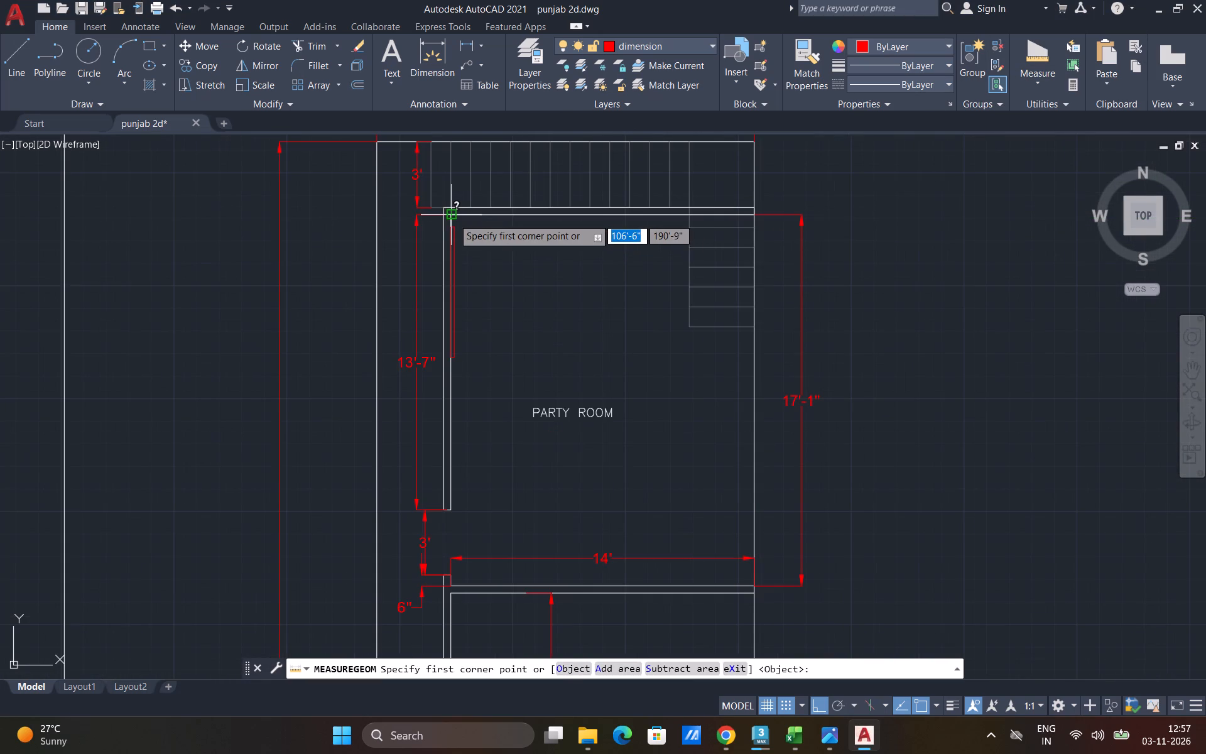
click(453, 218)
click(753, 219)
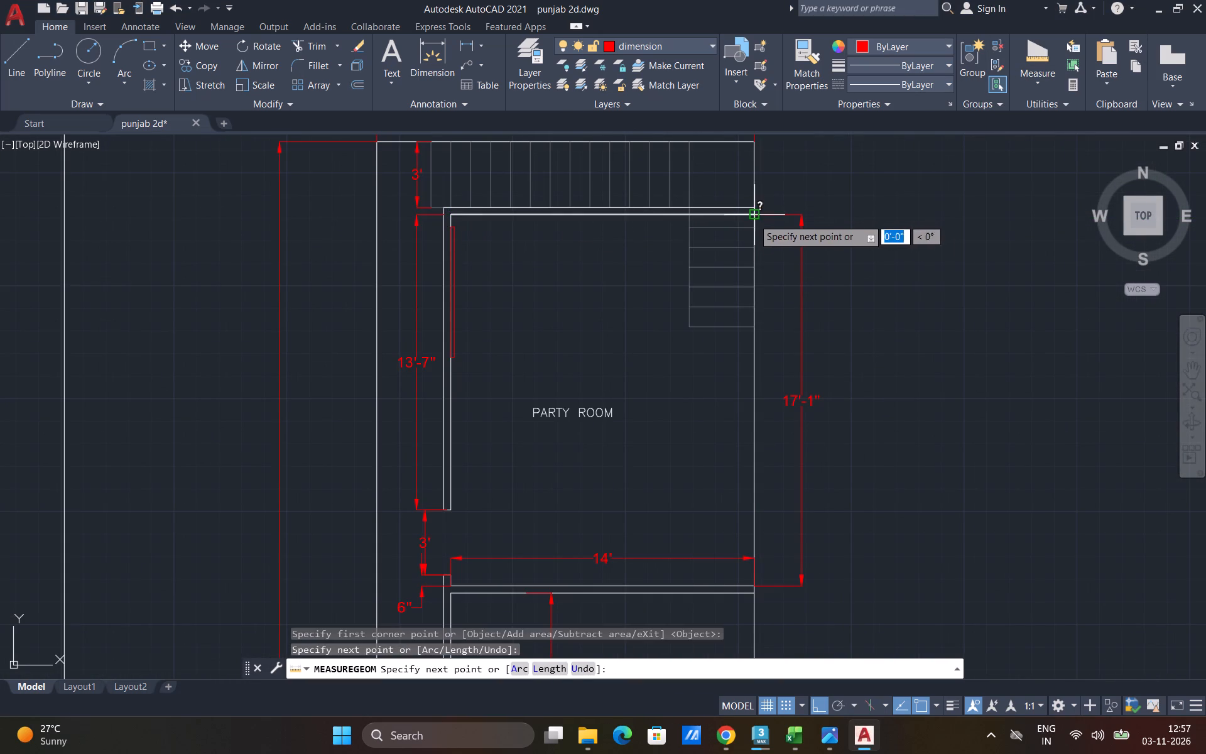
click(754, 587)
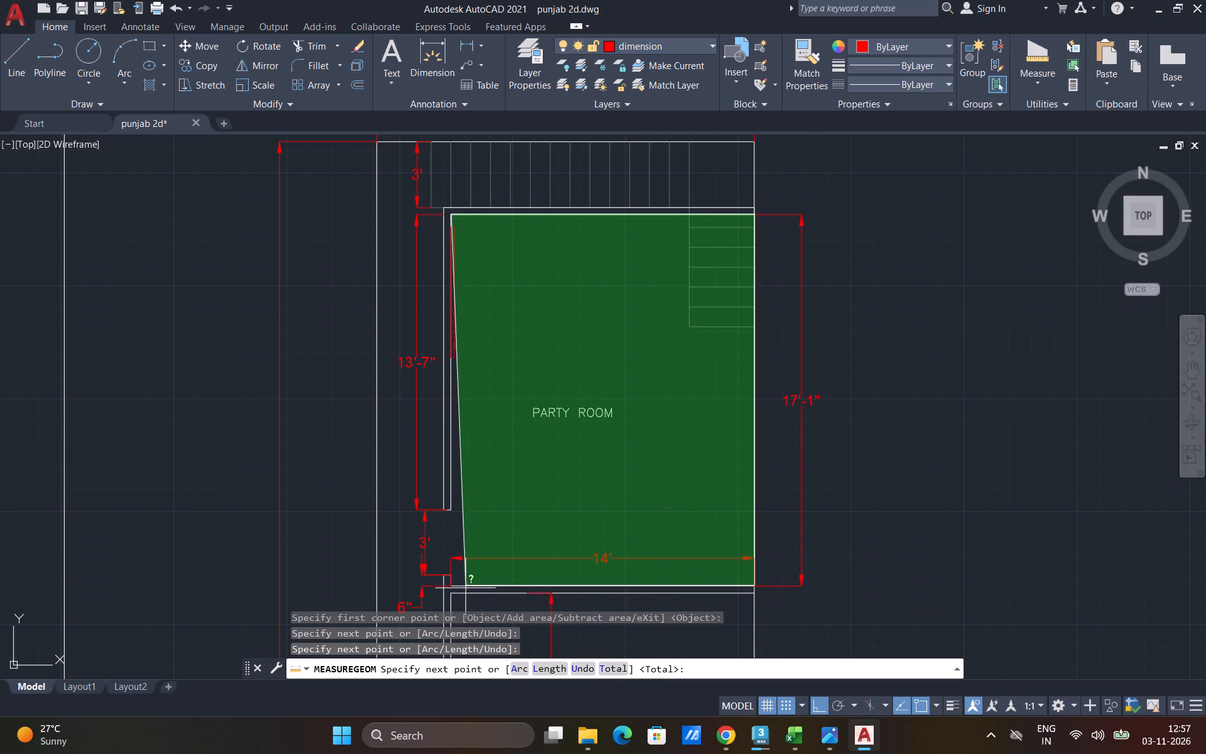
click(450, 588)
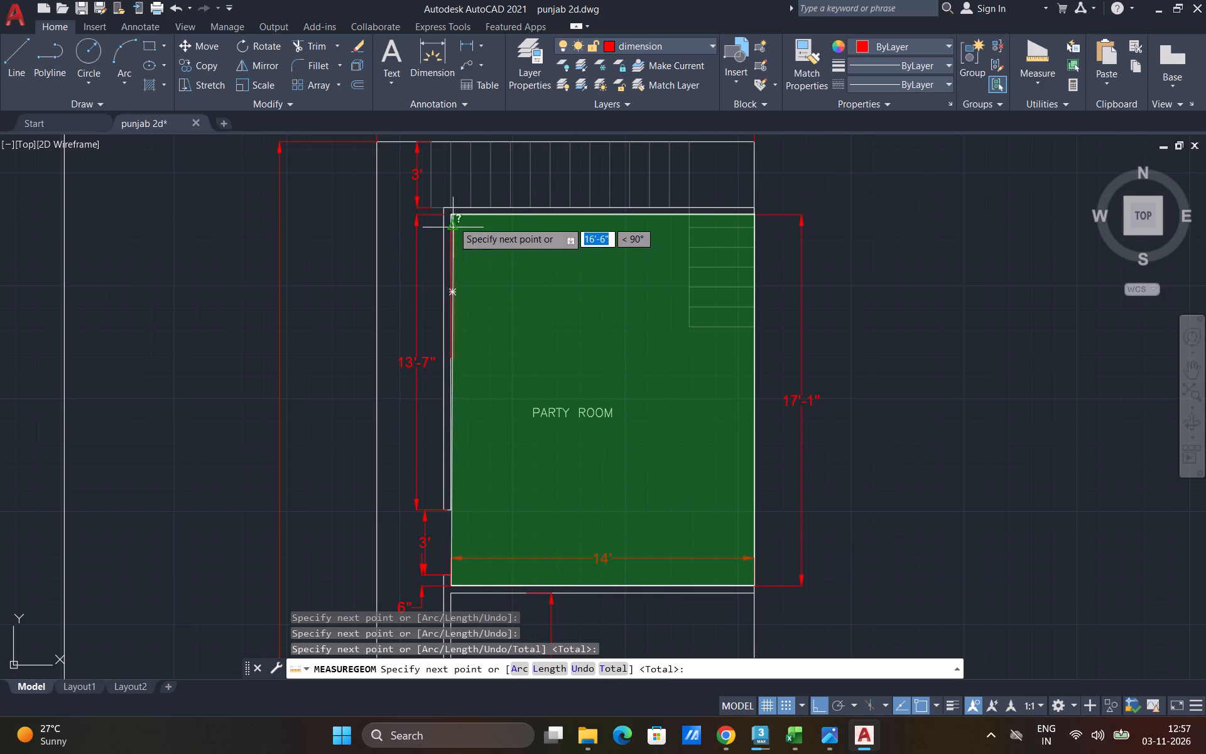
click(453, 216)
key(t)
key(Return)
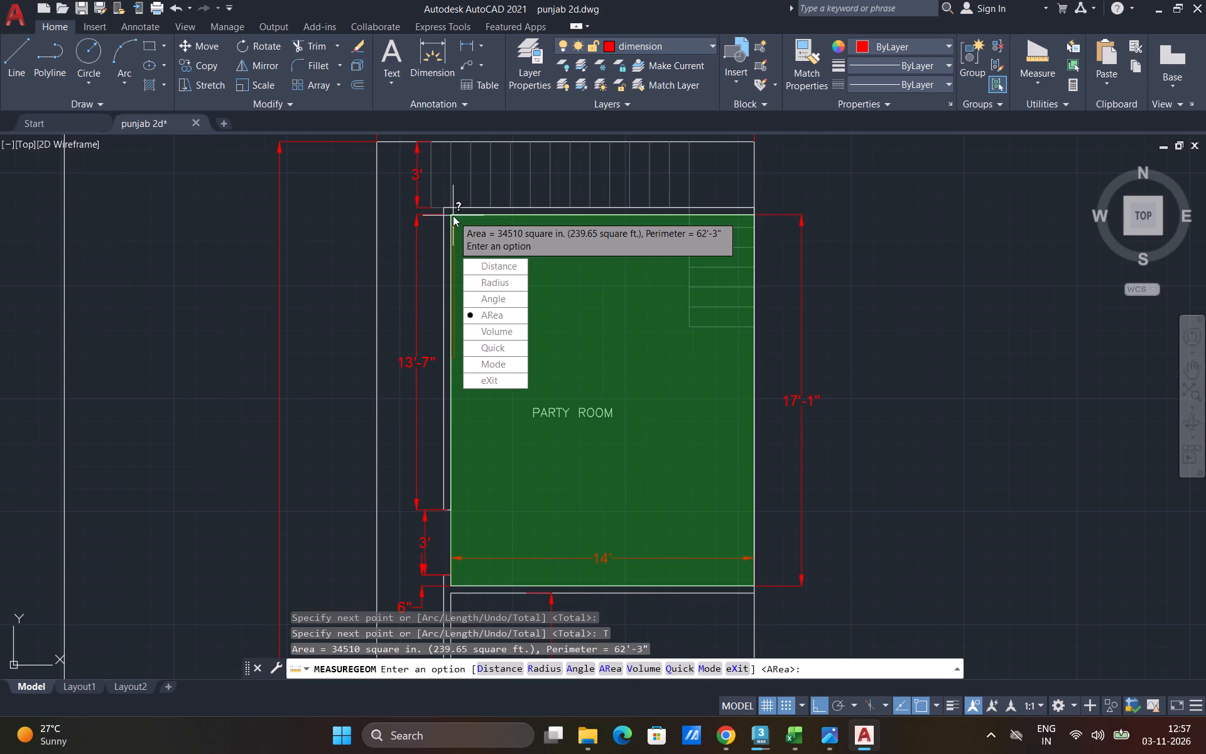
key(Escape)
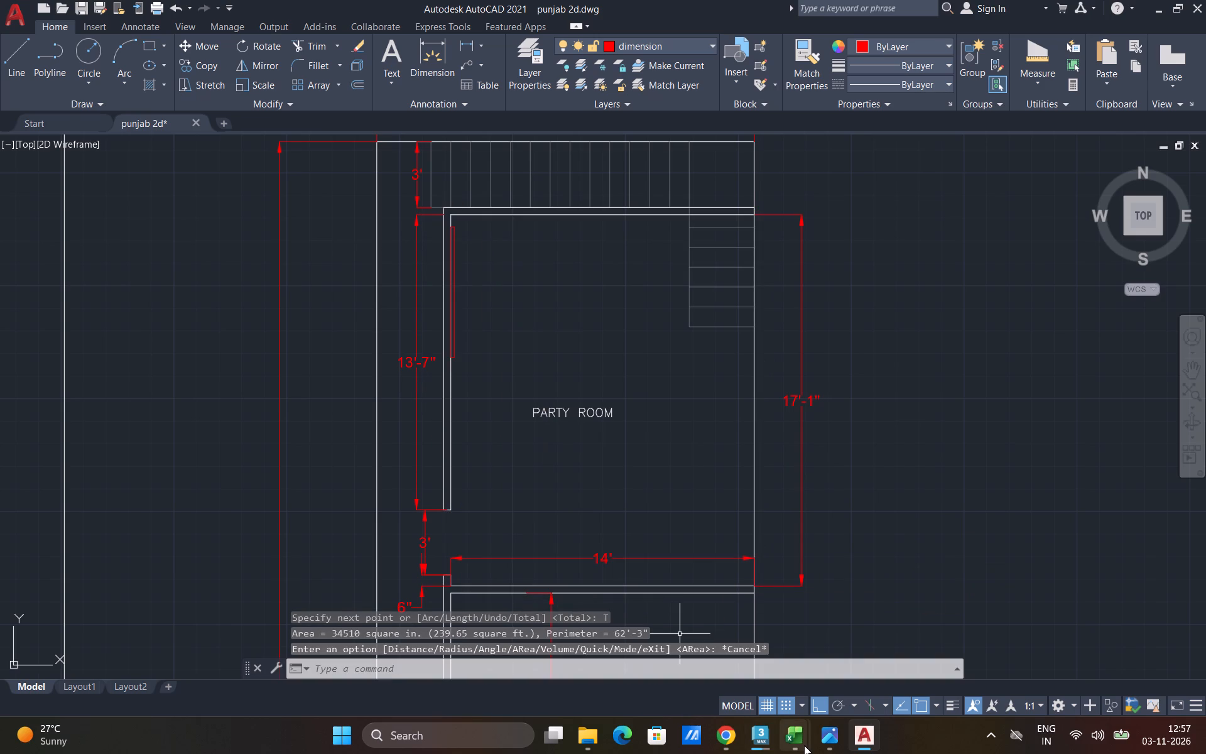
Return to the tiles workbook in Excel and note the party room's rounded floor area, 240, in cell F6.
click(804, 745)
click(845, 674)
click(665, 541)
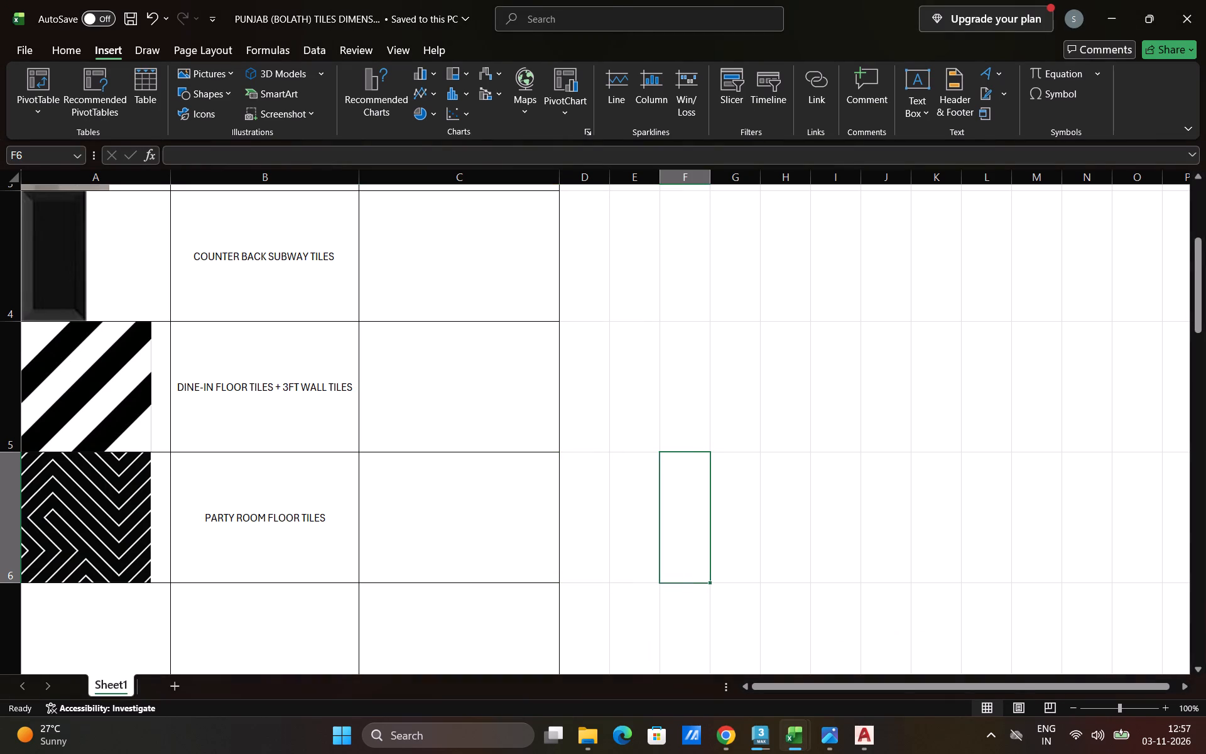
text(240)
key(Right)
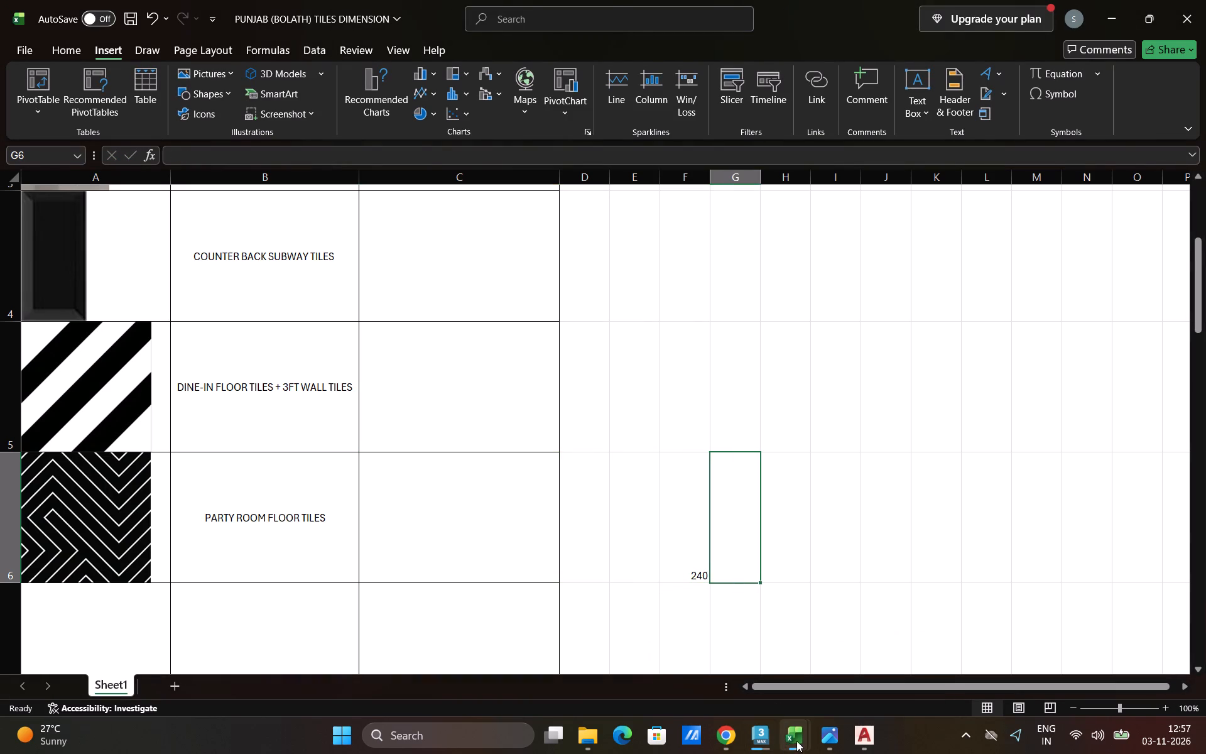
Switch to AutoCAD and measure distance down the party room's right wall, starting from its upper inner corner.
click(859, 743)
click(1046, 85)
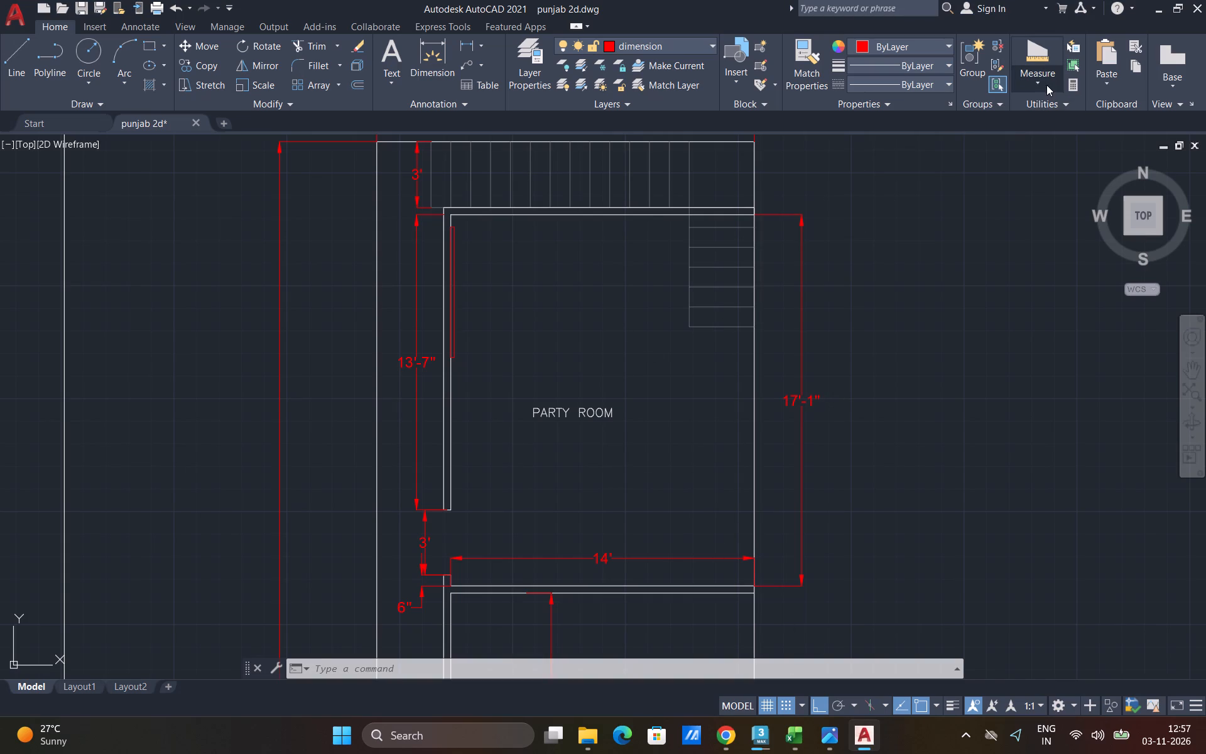
click(1034, 140)
click(754, 217)
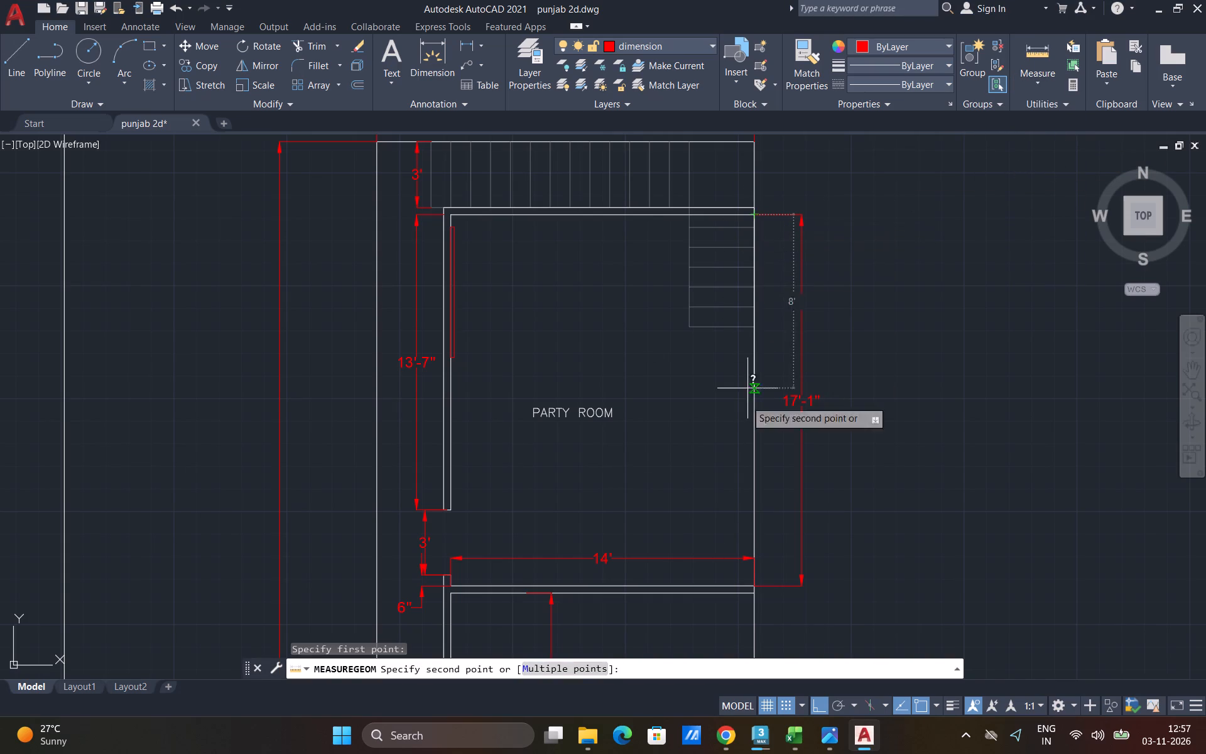
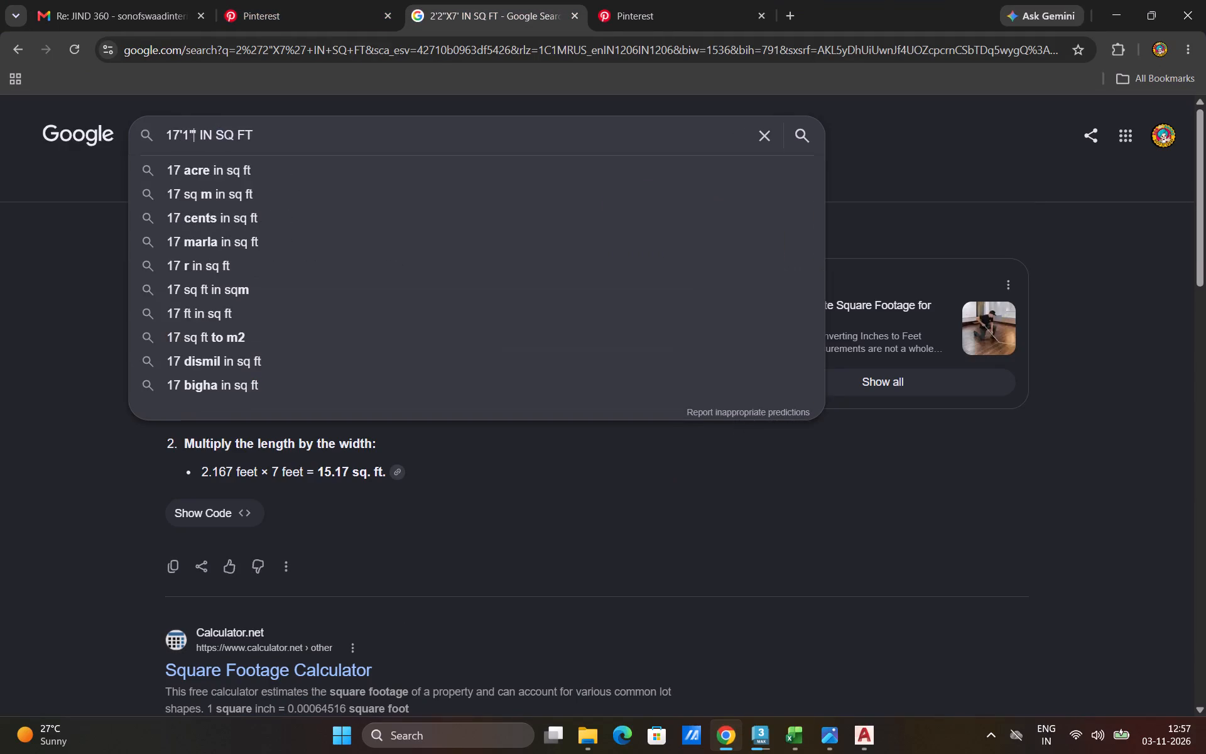
Complete the Google search as 17'1"X3' IN SQ FT and note the rounded area, 51, in cell G6 of the tiles workbook.
text(X3)
key(Return)
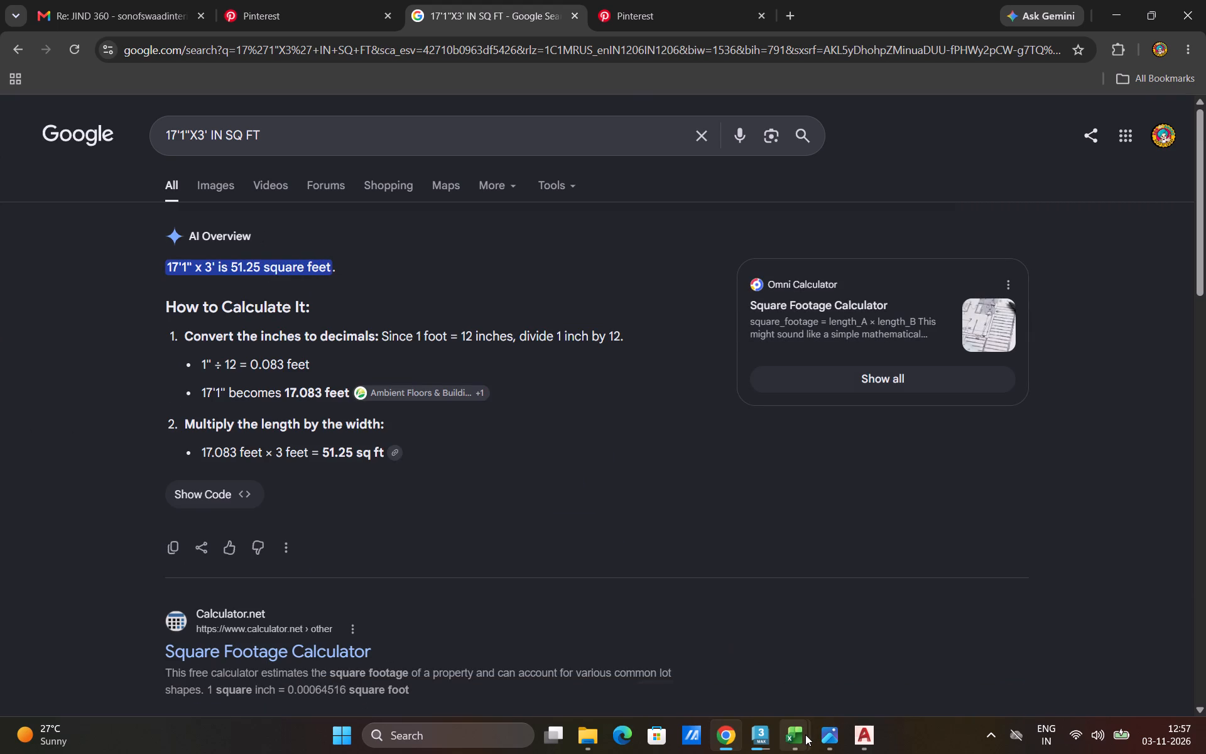
click(857, 658)
text(51)
key(Right)
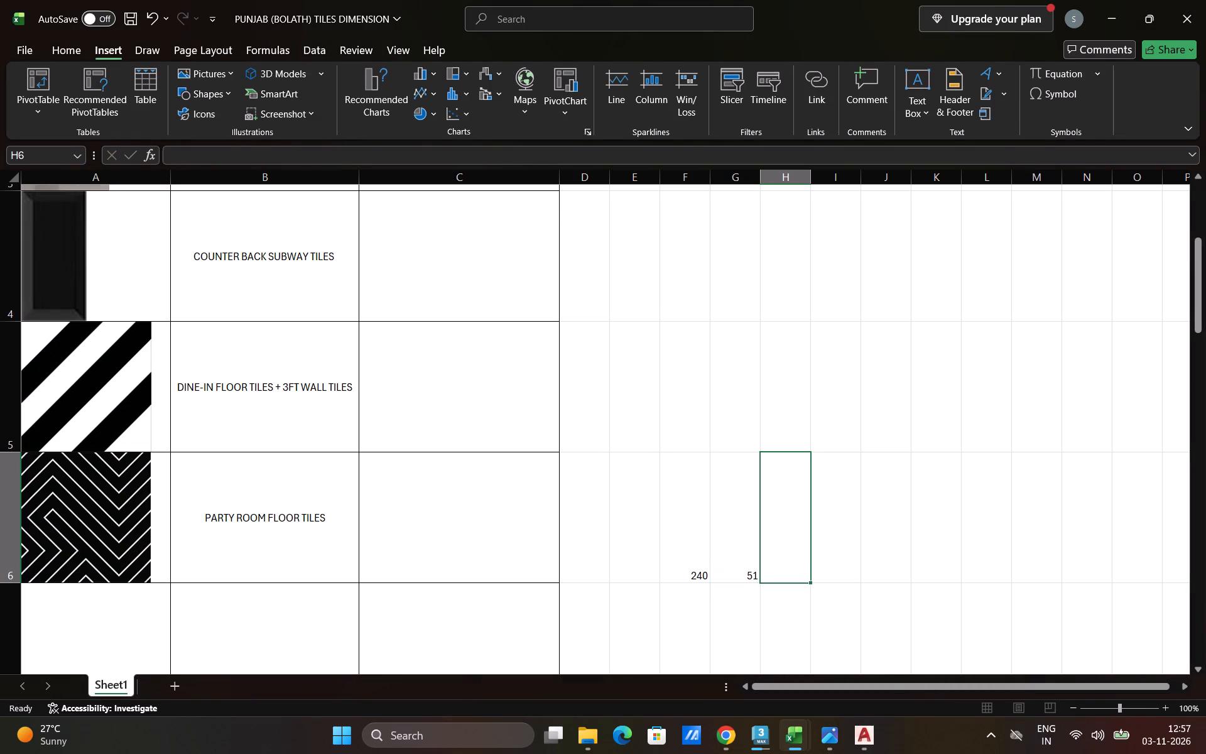
Total the party room areas in H6 with AutoSum and save 291 SQ FT as the party room floor tiles area in C6.
drag(680, 569, 777, 570)
click(69, 43)
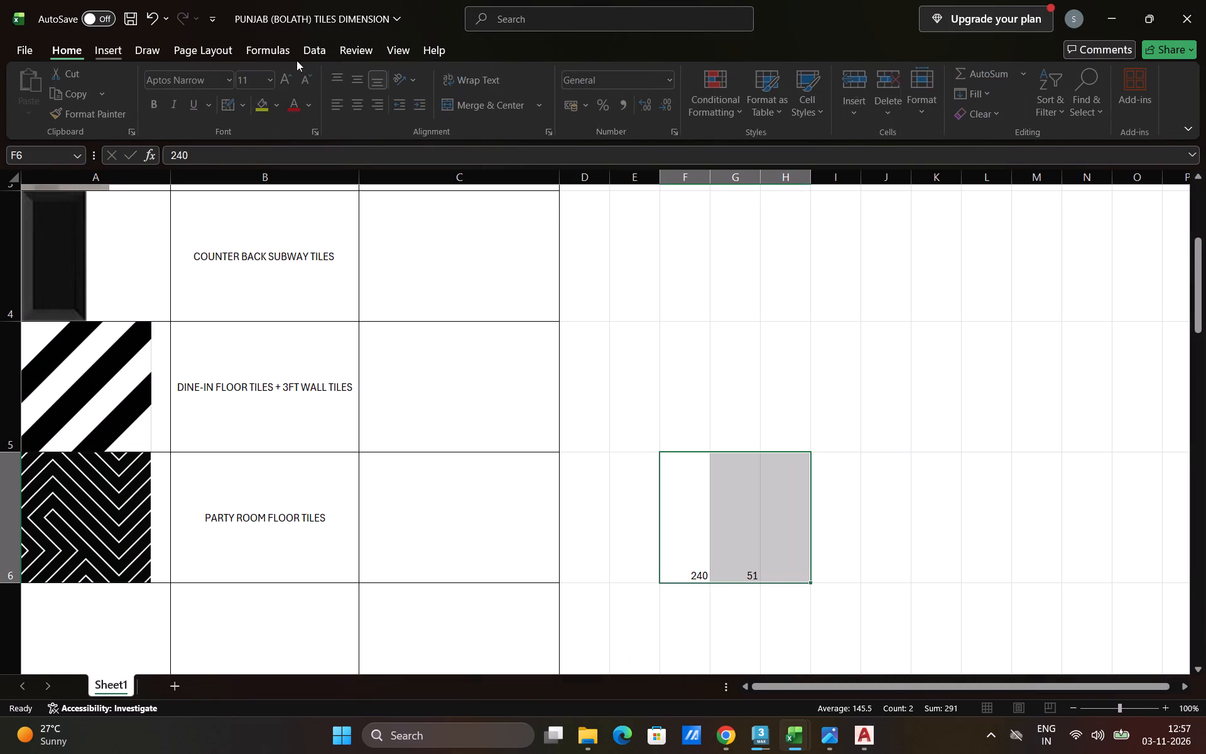
click(975, 74)
click(419, 537)
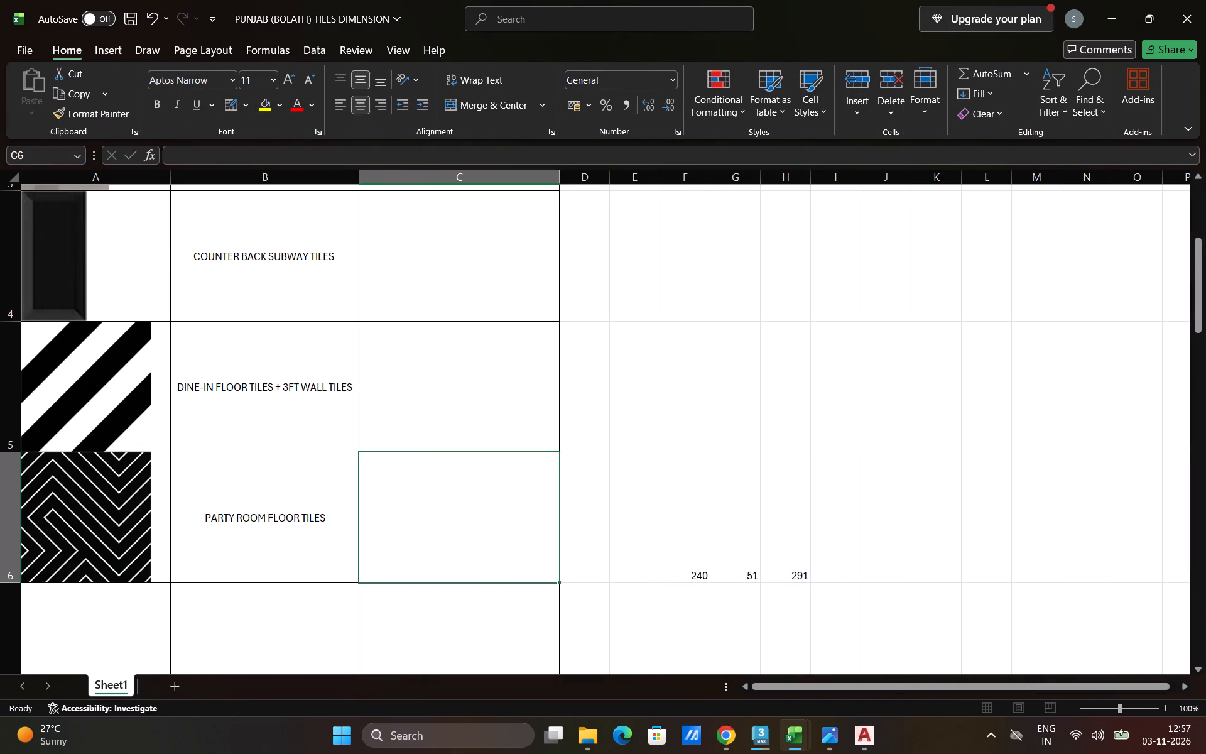
text(291)
key(space)
text(SQ)
key(space)
text(FT)
click(529, 412)
key(ctrl+s)
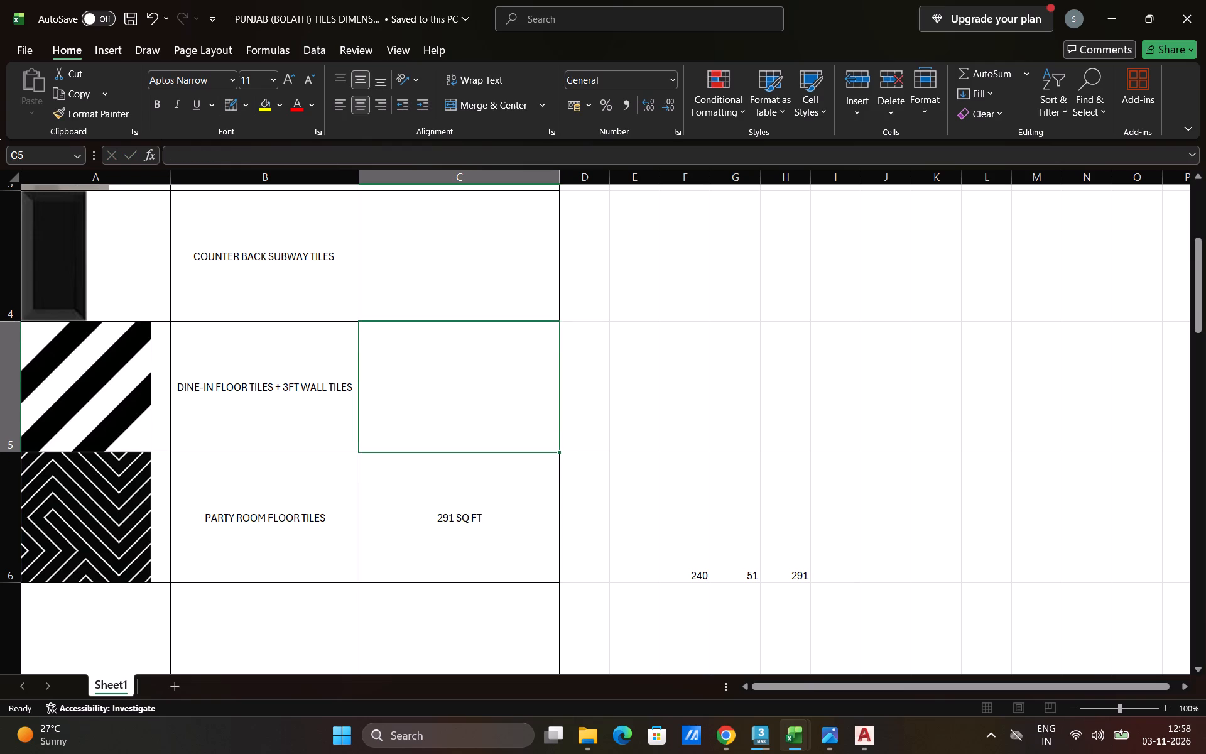
Examine the kitchen area's wall dimensions in the AutoCAD plan for the KITCHEN WALL TILES row of the tiles workbook.
click(857, 736)
scroll(590, 305, down, 1)
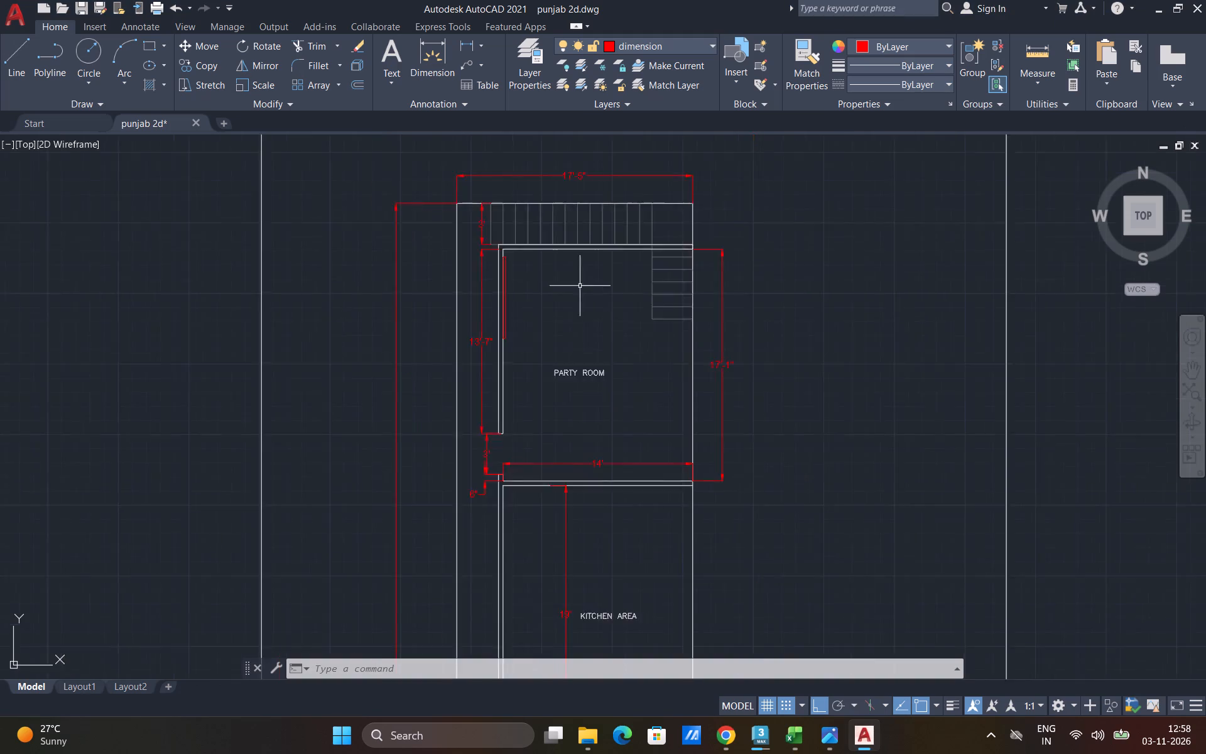
scroll(578, 281, down, 2)
scroll(572, 426, up, 2)
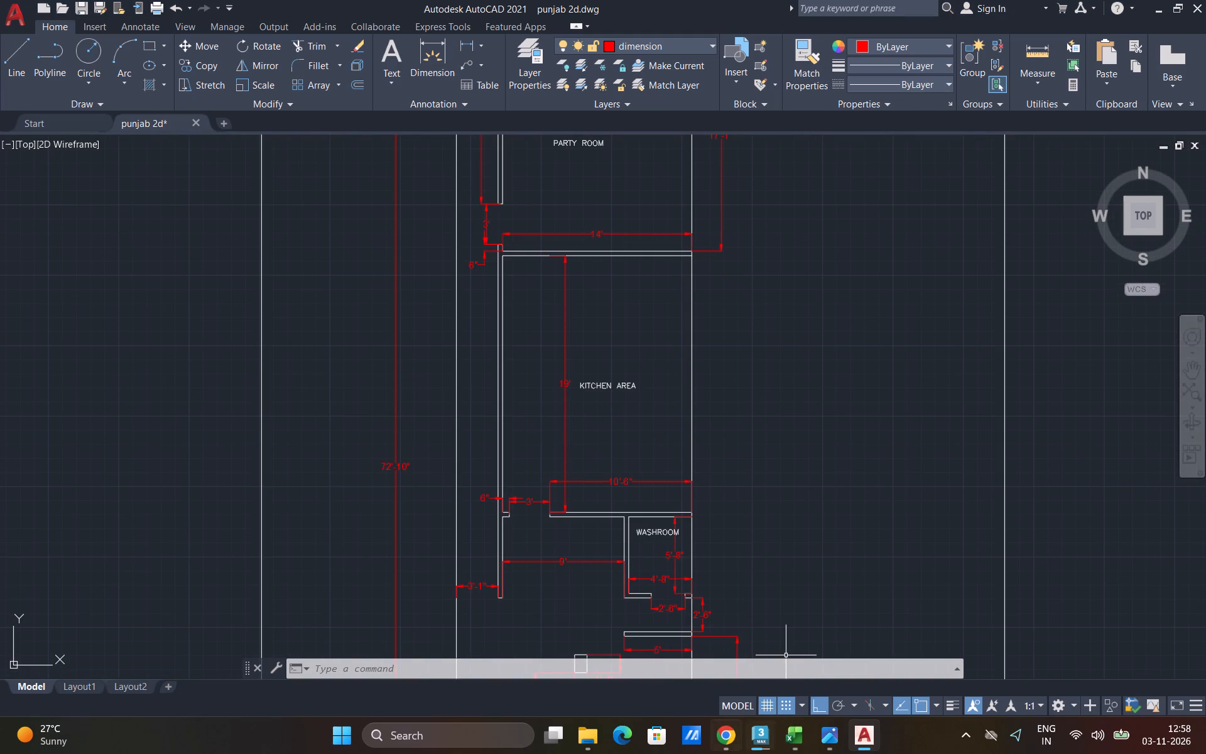
click(849, 664)
scroll(451, 290, up, 2)
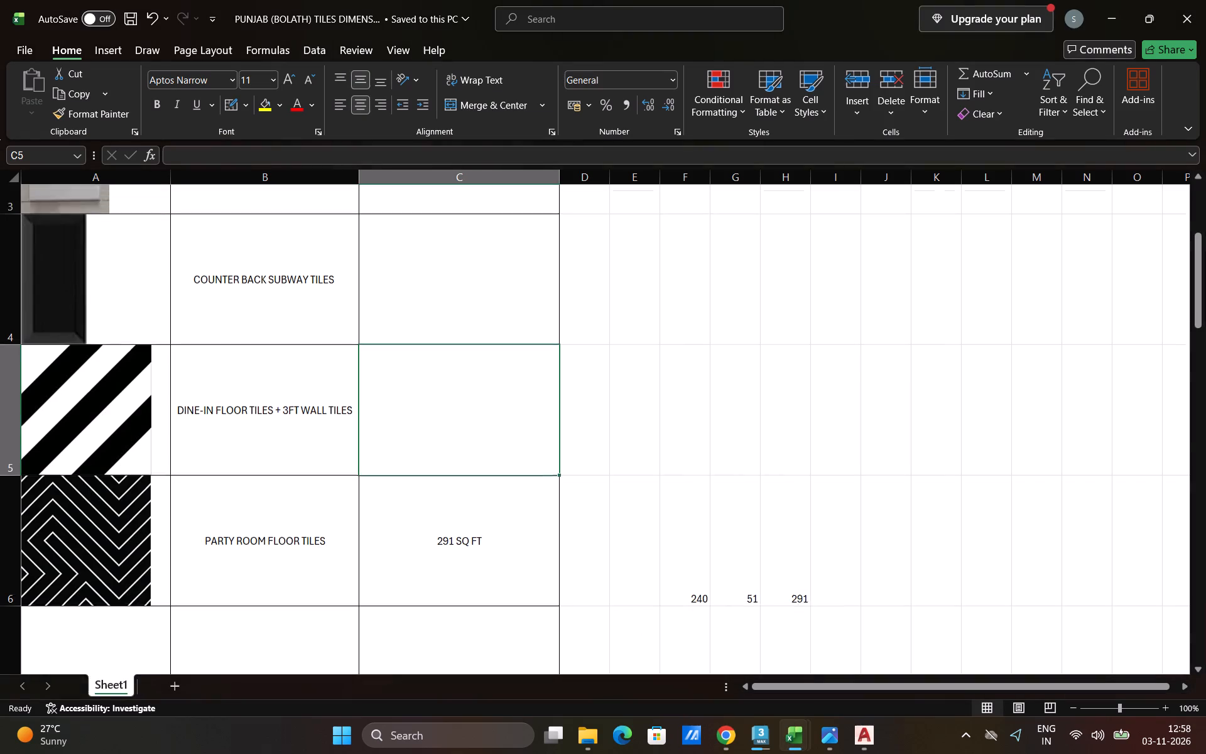
scroll(448, 288, up, 9)
click(484, 423)
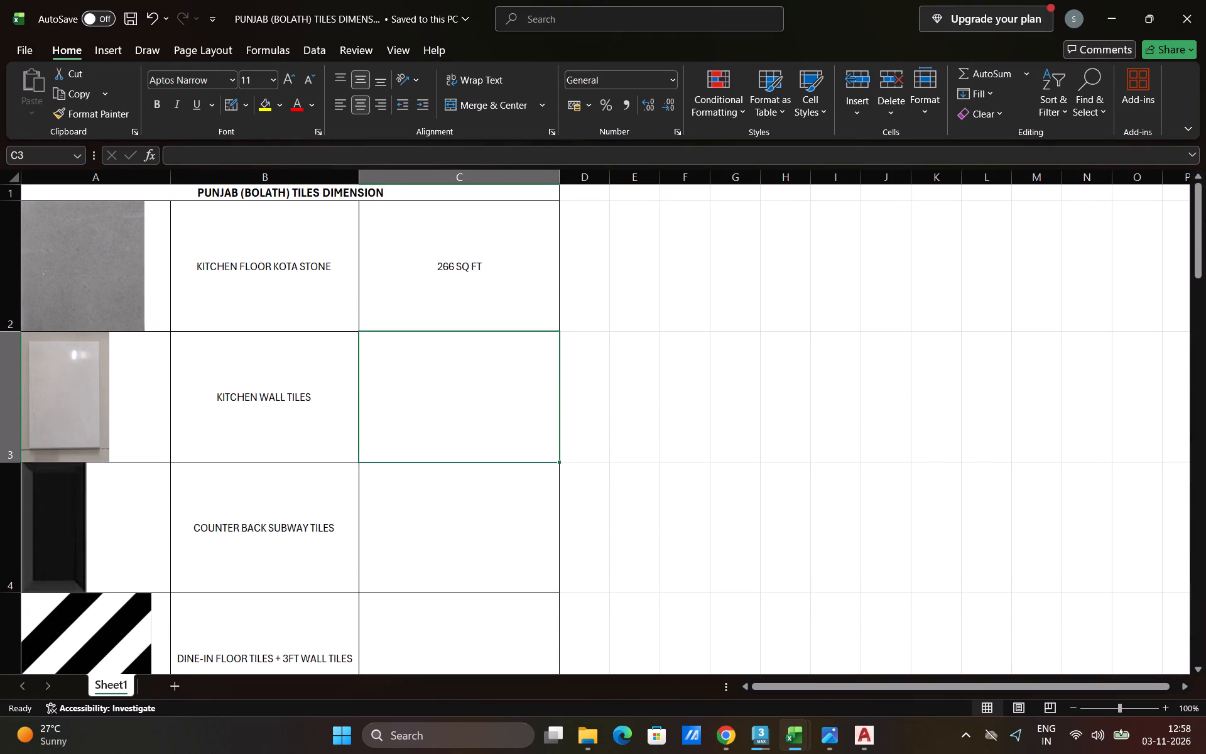
click(876, 748)
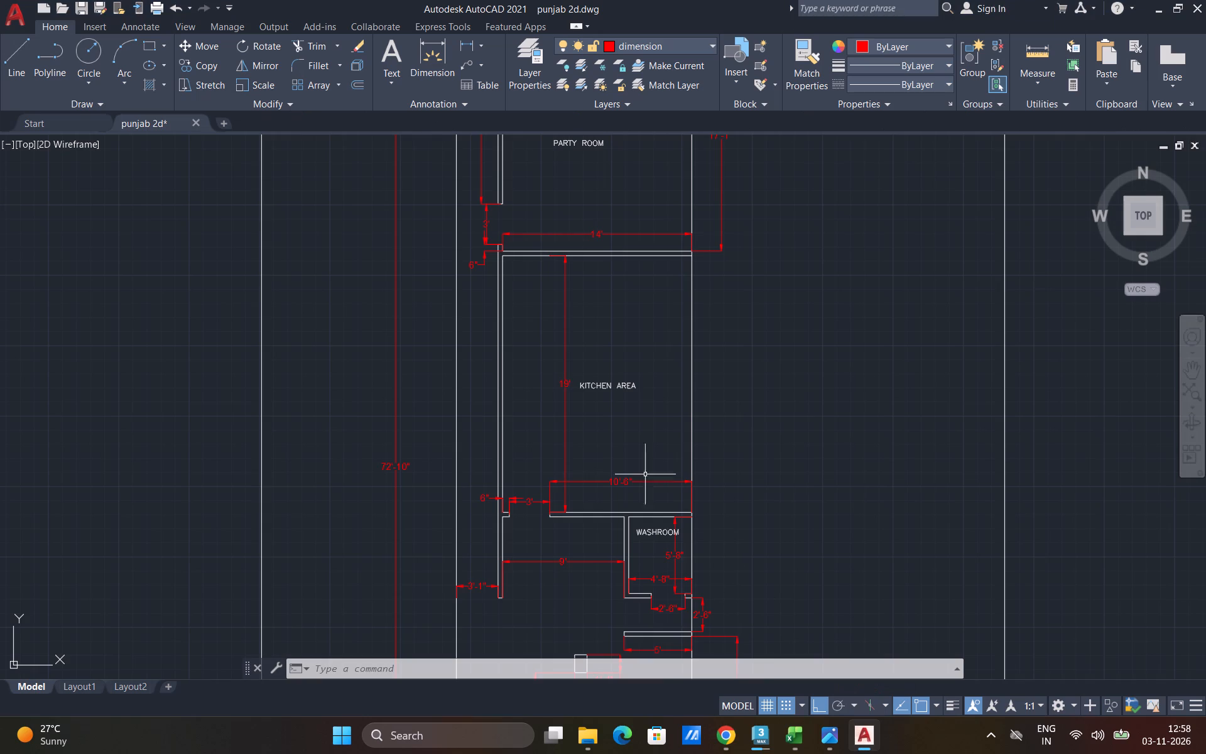
click(1038, 52)
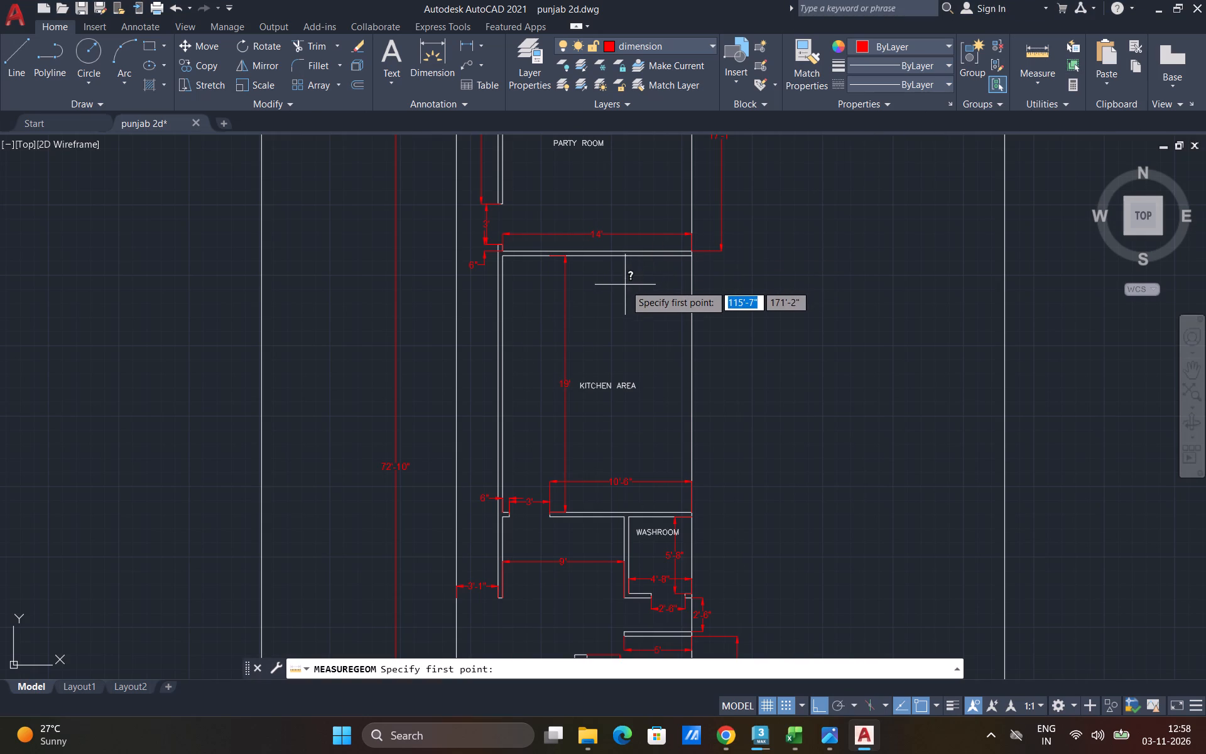
key(Escape)
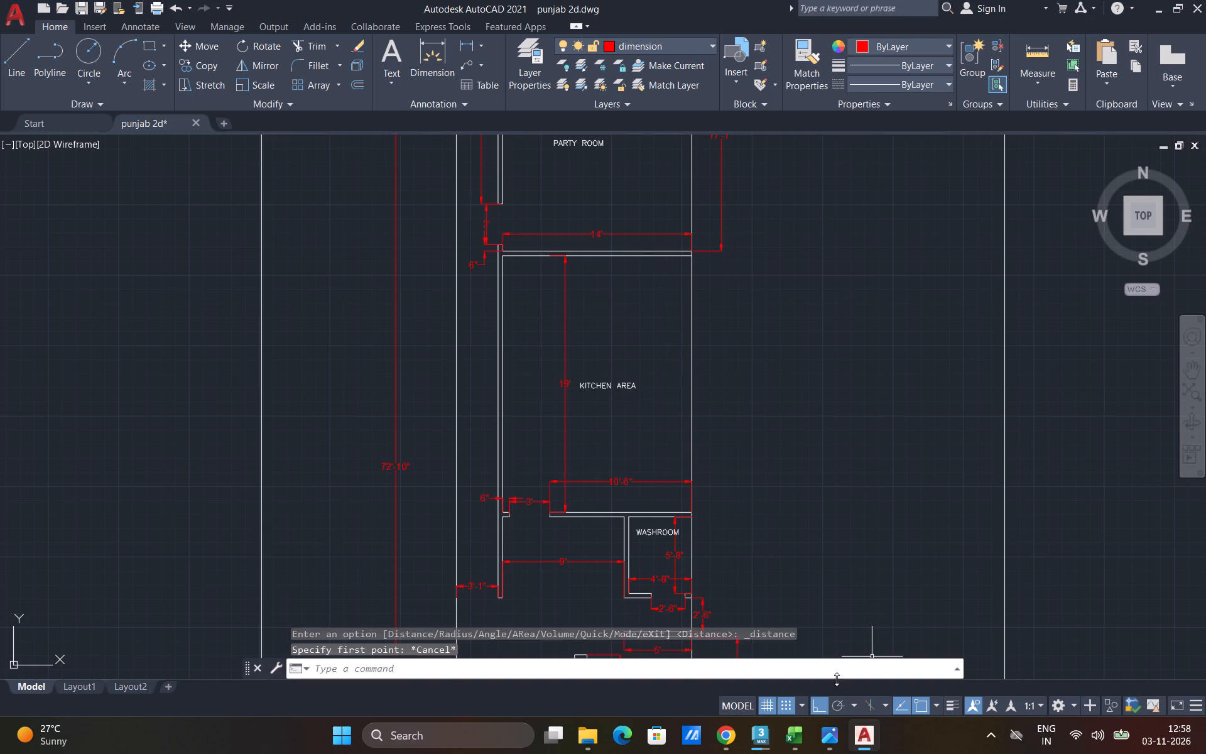
Search Google for 14'X7' IN SQ FT and note 98 in cell E3 of the tiles workbook beside the kitchen wall tiles.
click(728, 732)
drag(205, 134, 152, 128)
text(14)
key(apostrophe)
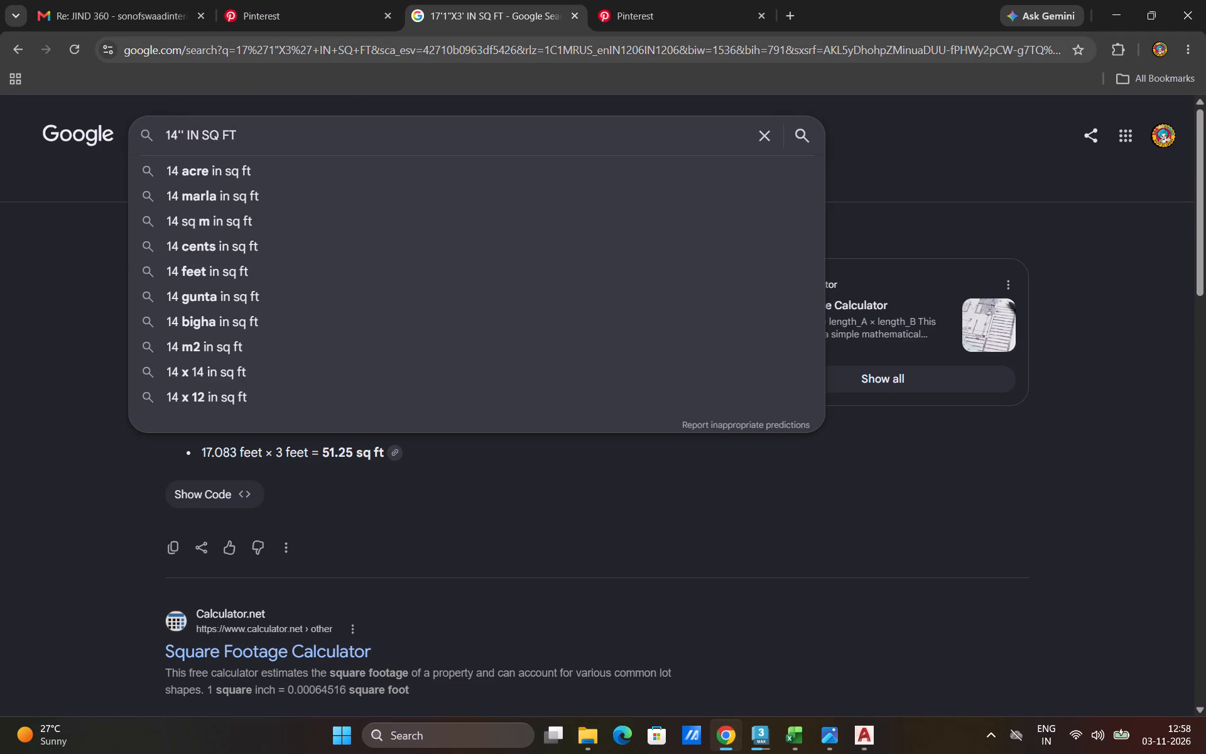
text(X7)
key(Return)
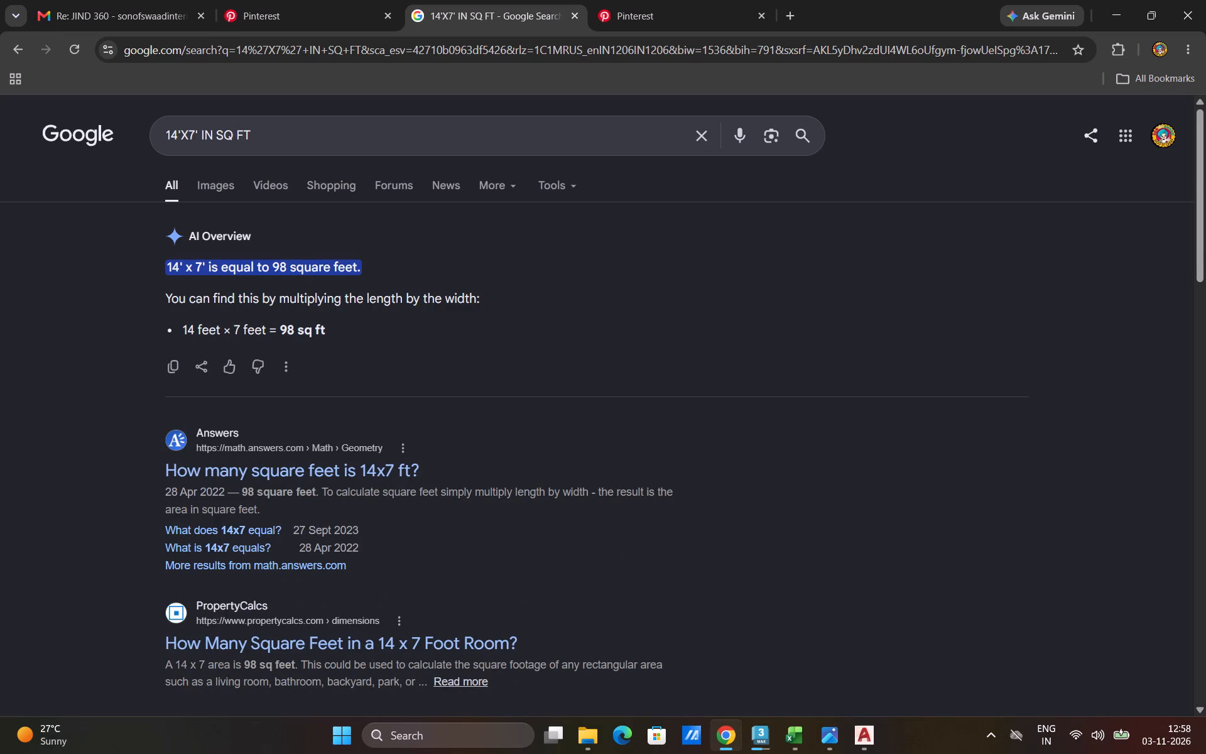
click(799, 750)
click(896, 645)
click(650, 423)
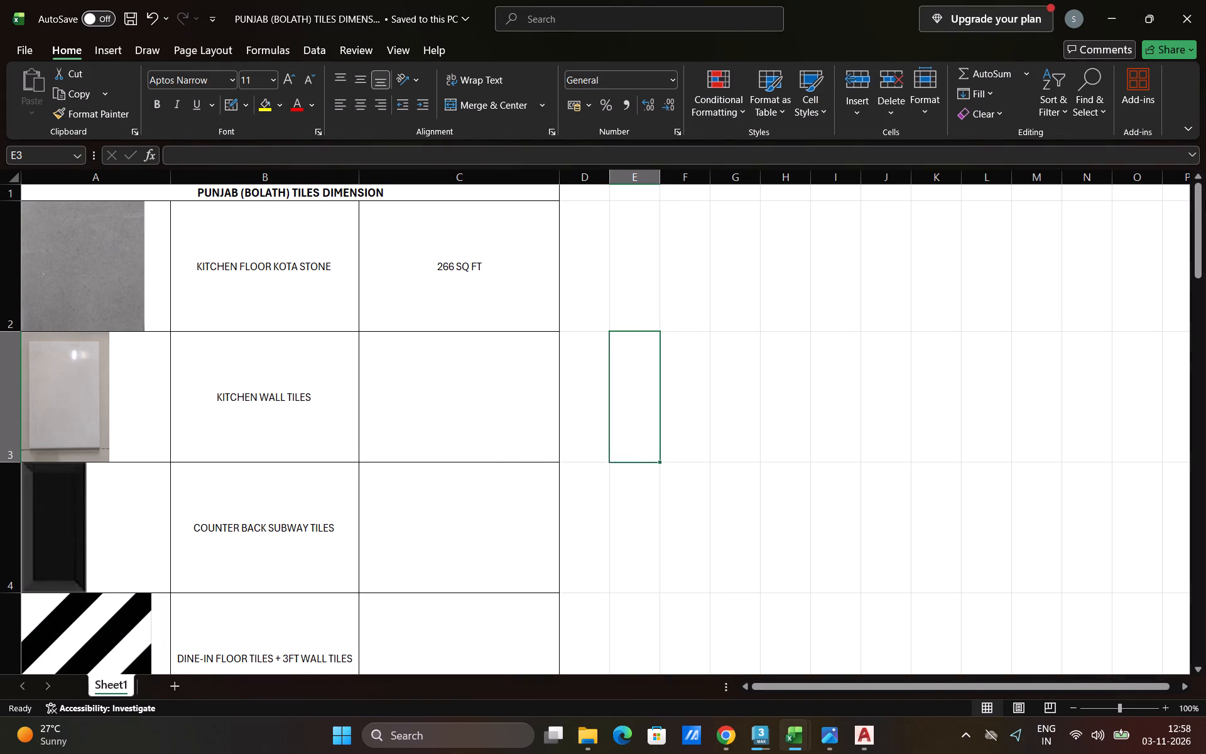
text(98)
key(Right)
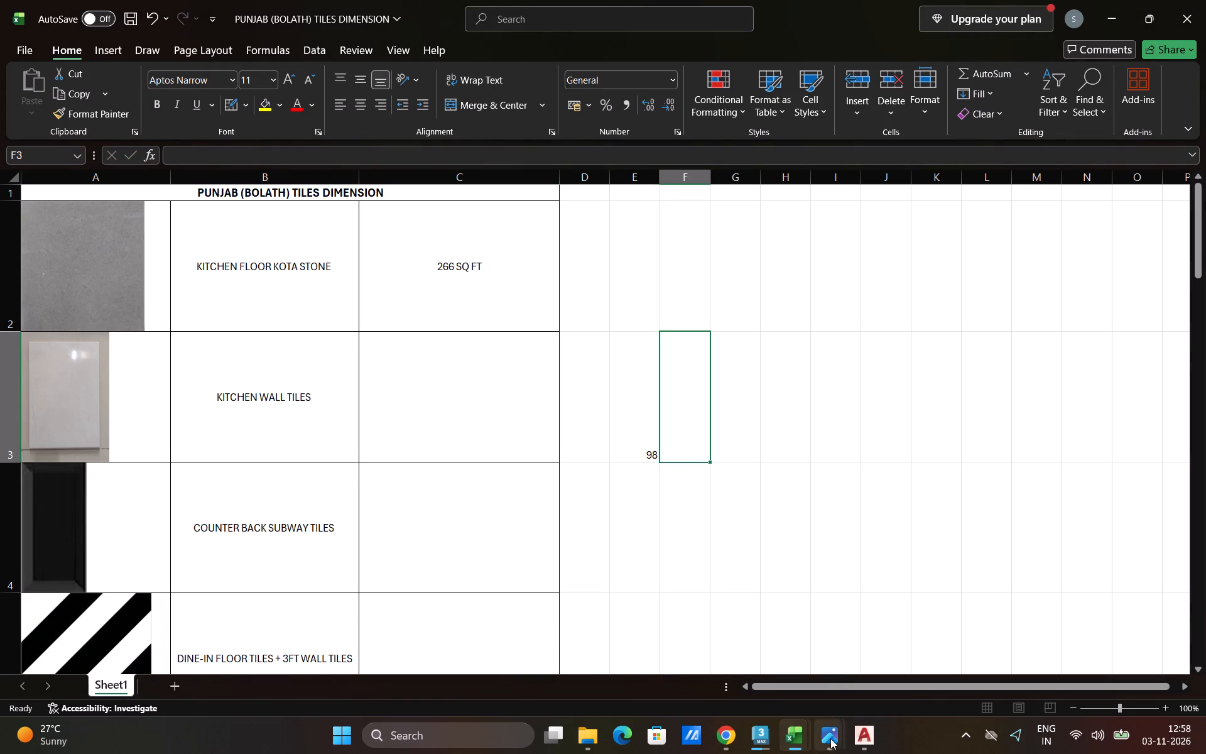
Check the kitchen plan in AutoCAD, search Google for 11'X7' IN SQ FT, and note 77 in cell F3 of the tiles workbook.
click(865, 739)
click(1040, 57)
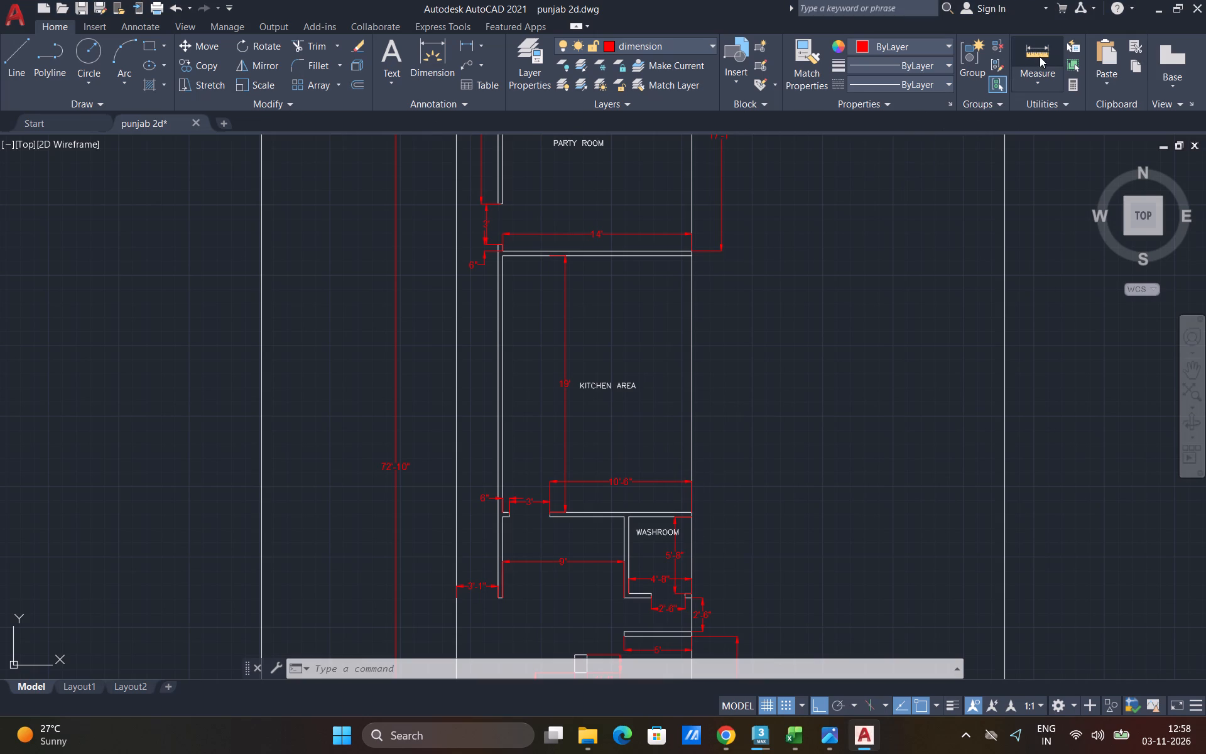
key(Escape)
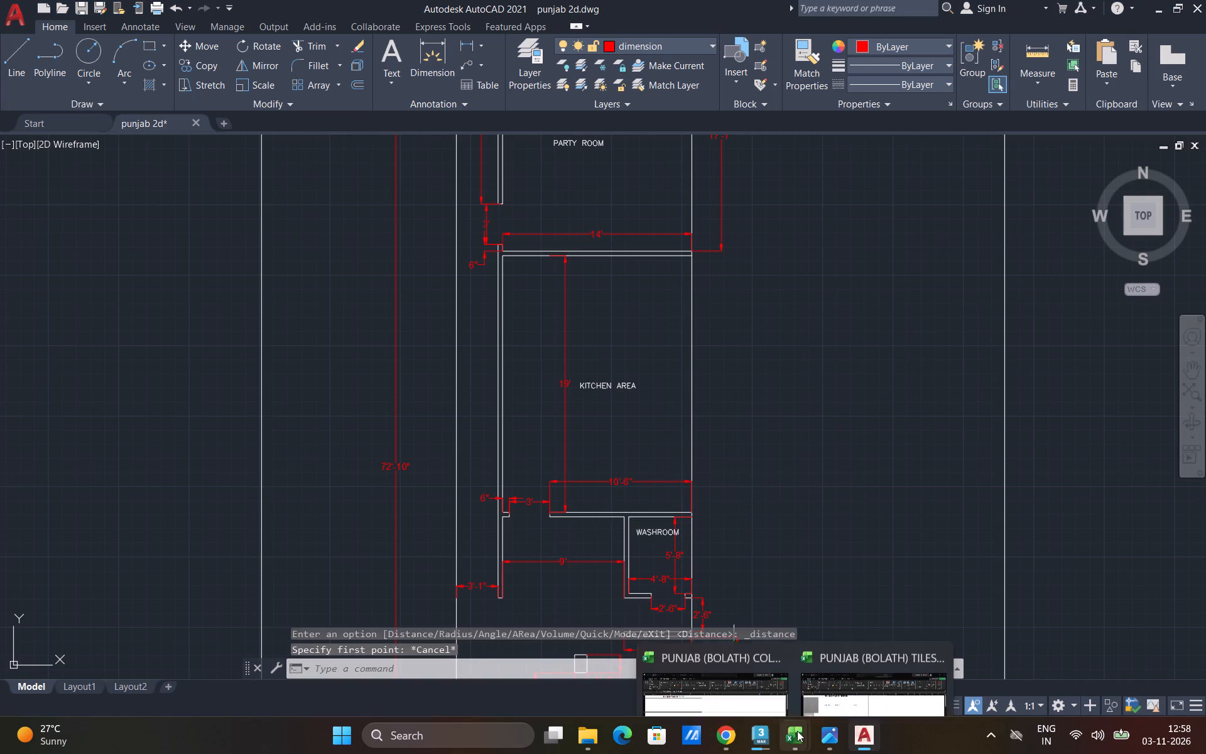
click(730, 730)
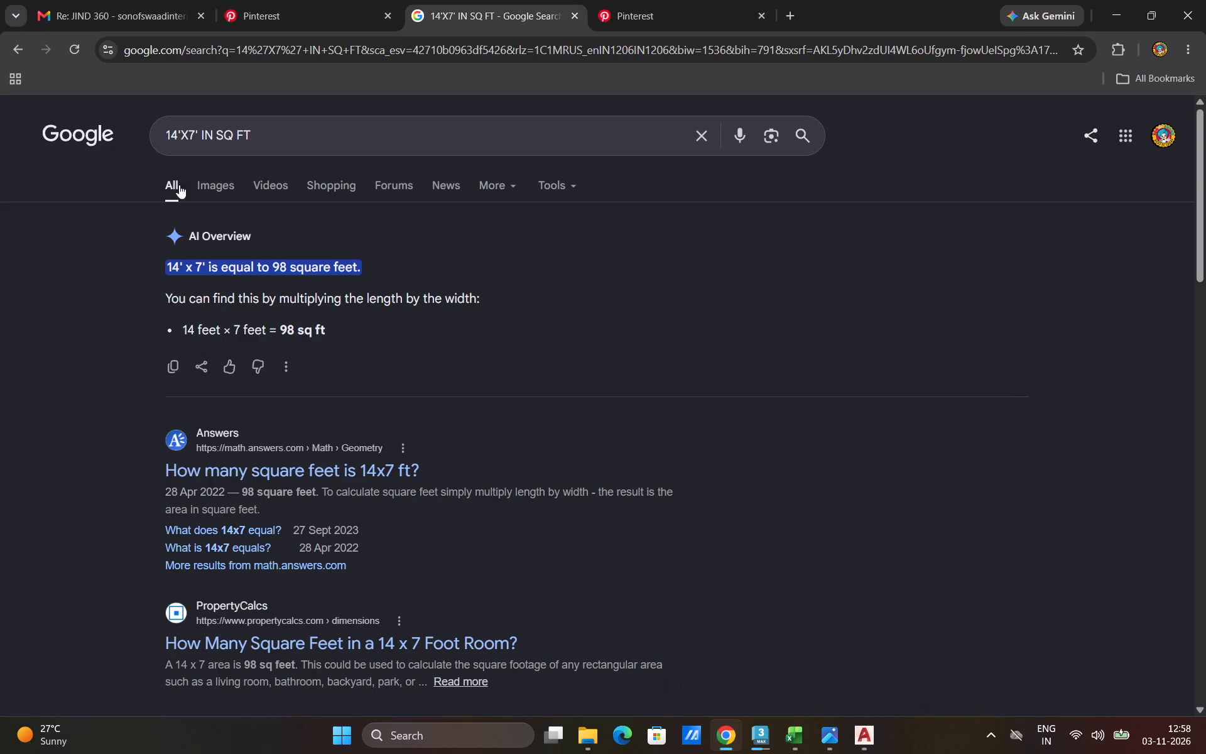
click(178, 131)
key(BackSpace)
key(1)
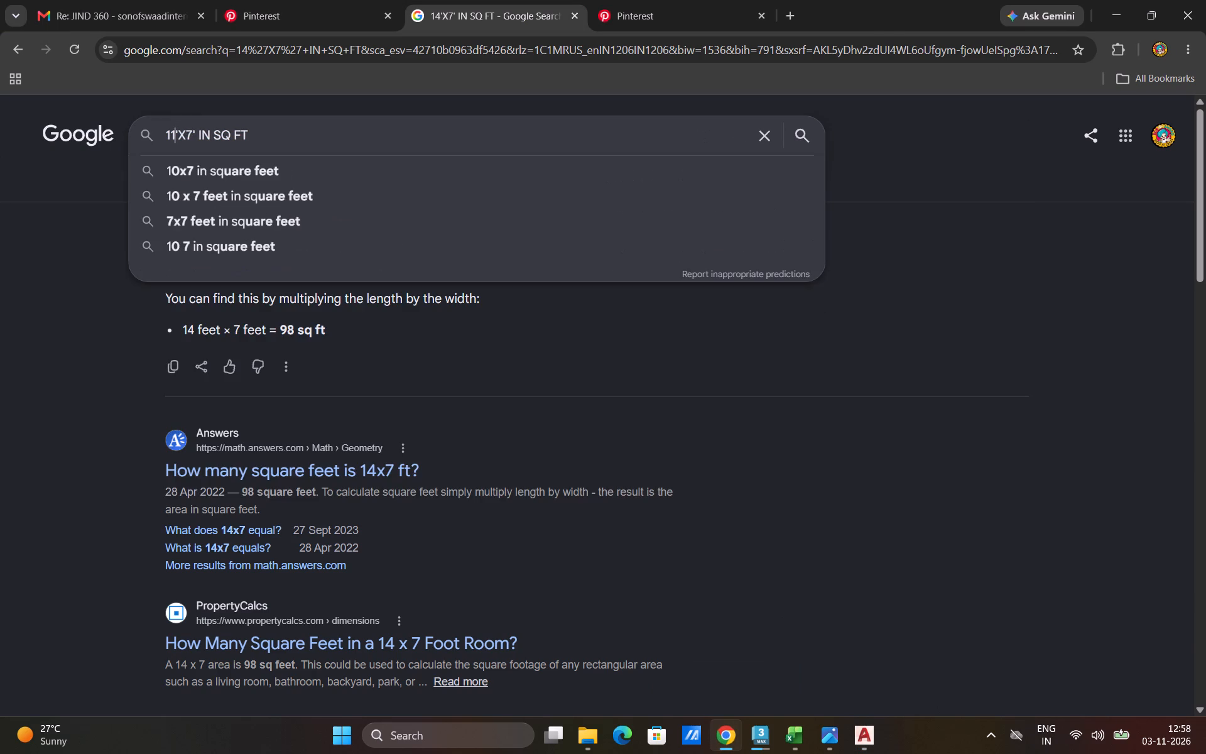
key(Return)
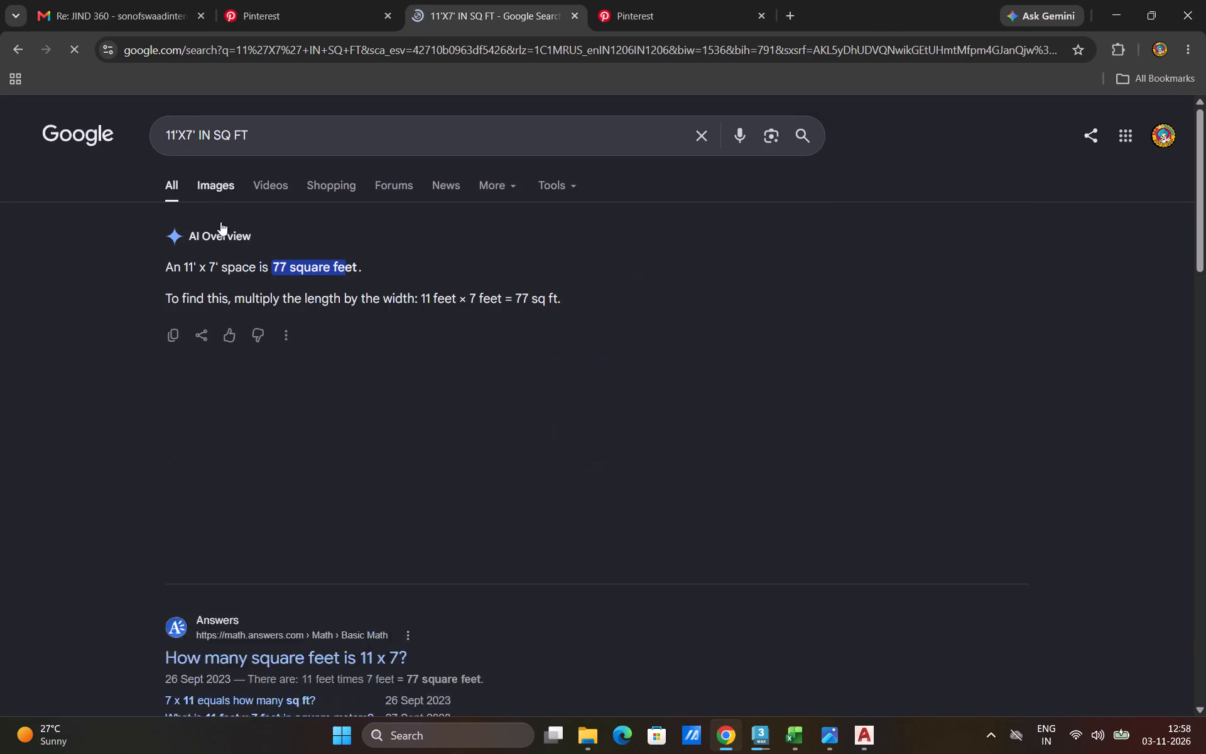
click(801, 731)
click(823, 653)
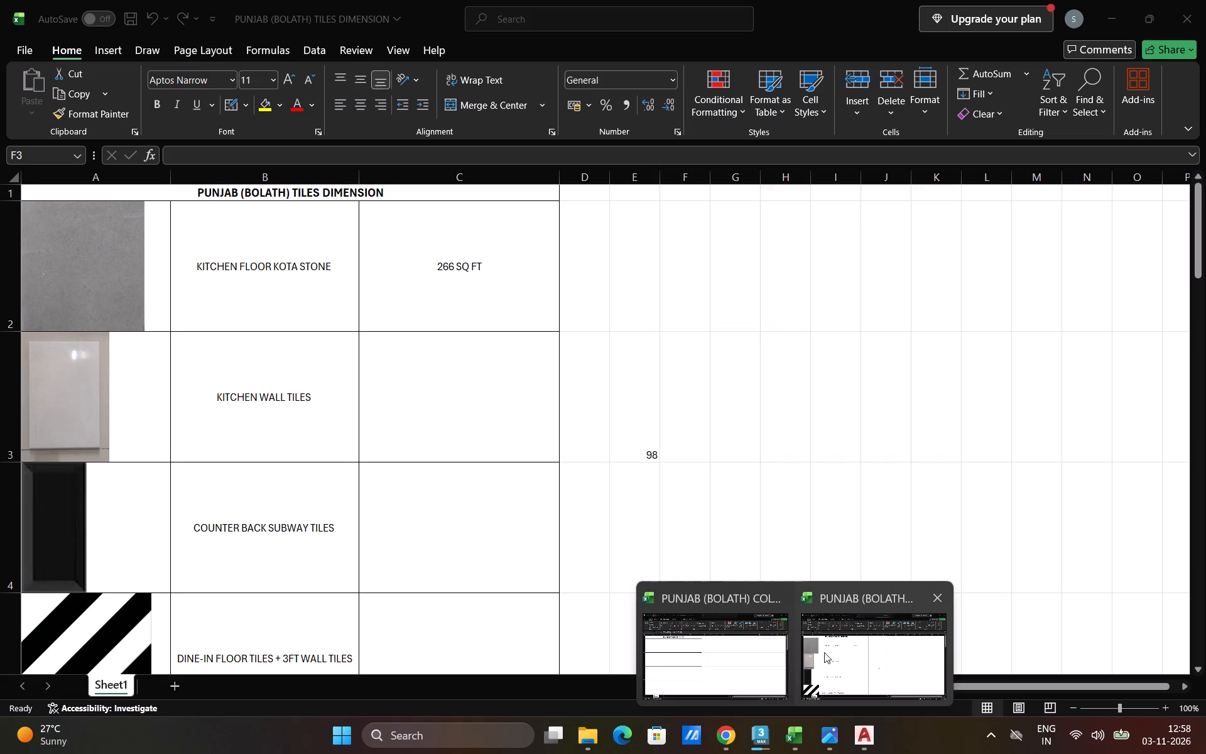
text(77)
key(Right)
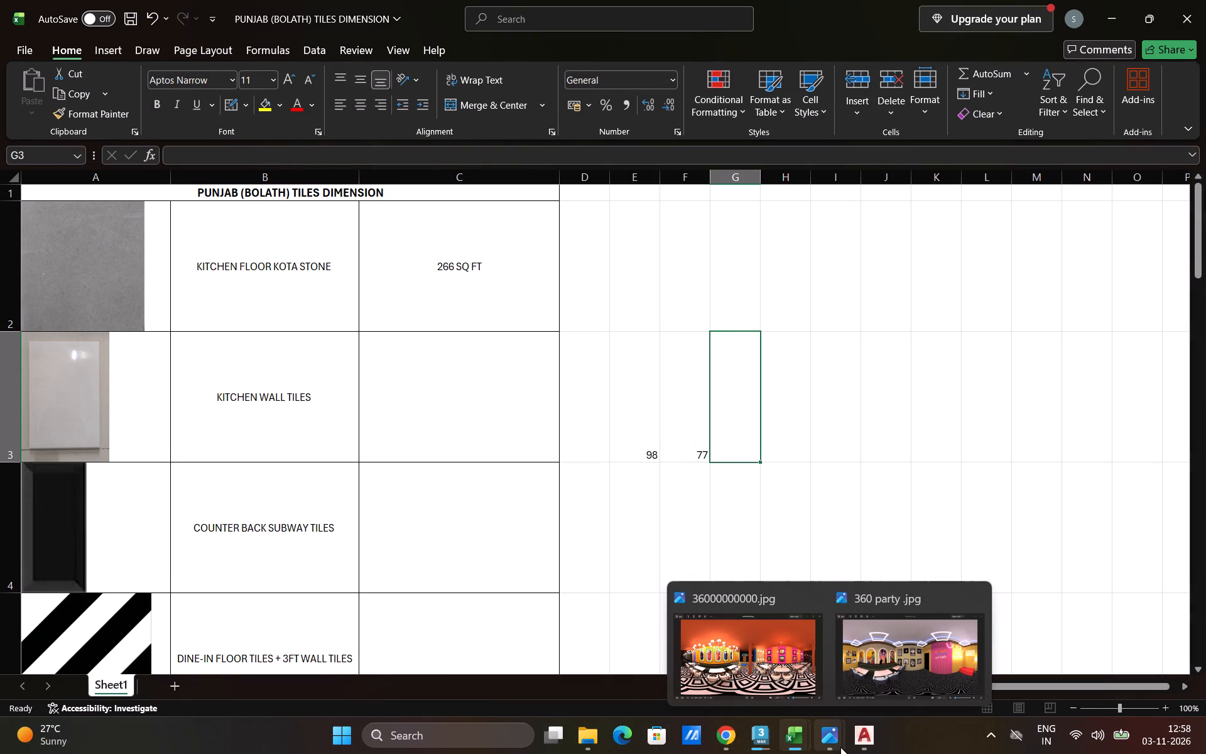
Check the kitchen plan again, search Google for 19'X7' IN SQ FT, and note 133 in both G3 and H3 of the tiles workbook.
click(859, 743)
click(1049, 62)
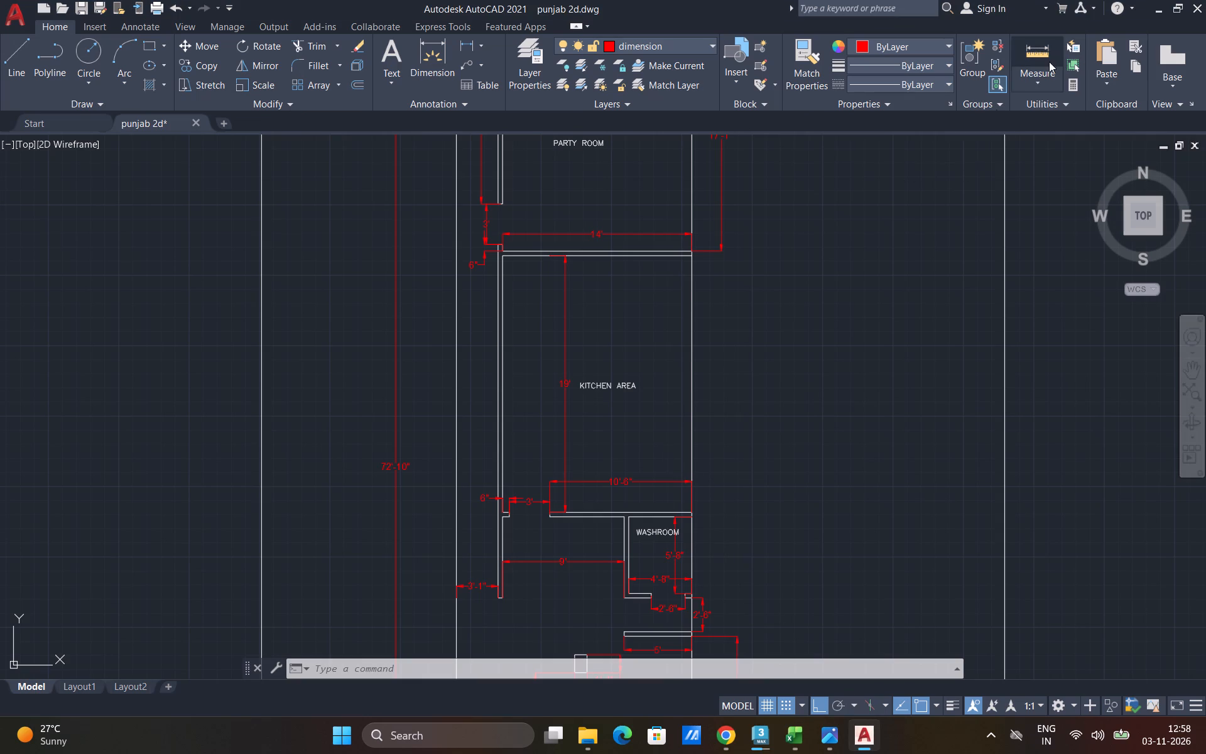
key(Escape)
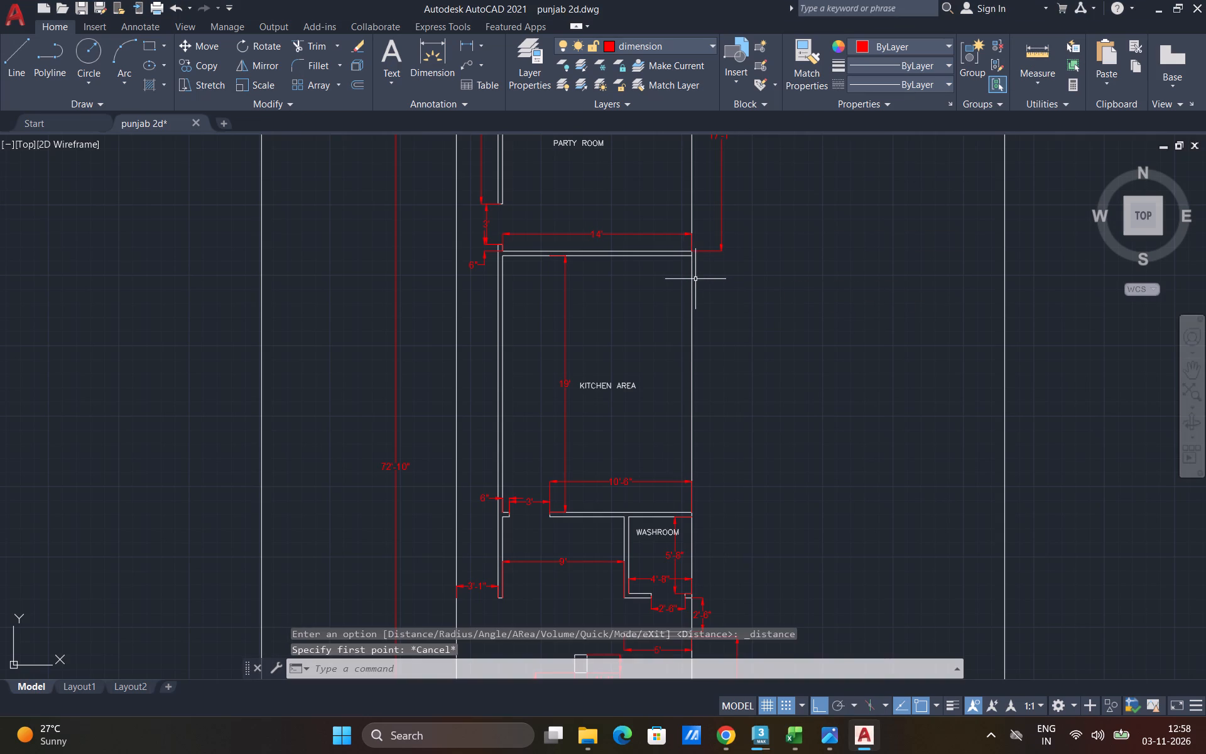
click(736, 737)
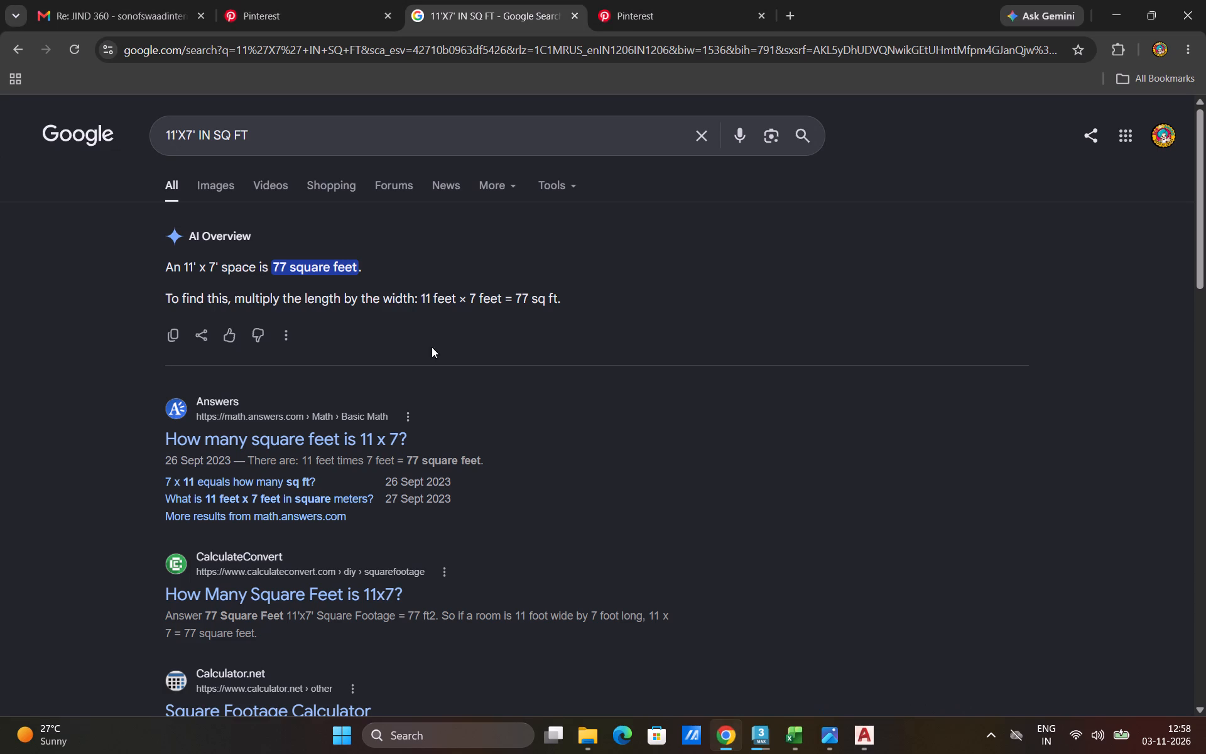
click(177, 142)
key(BackSpace)
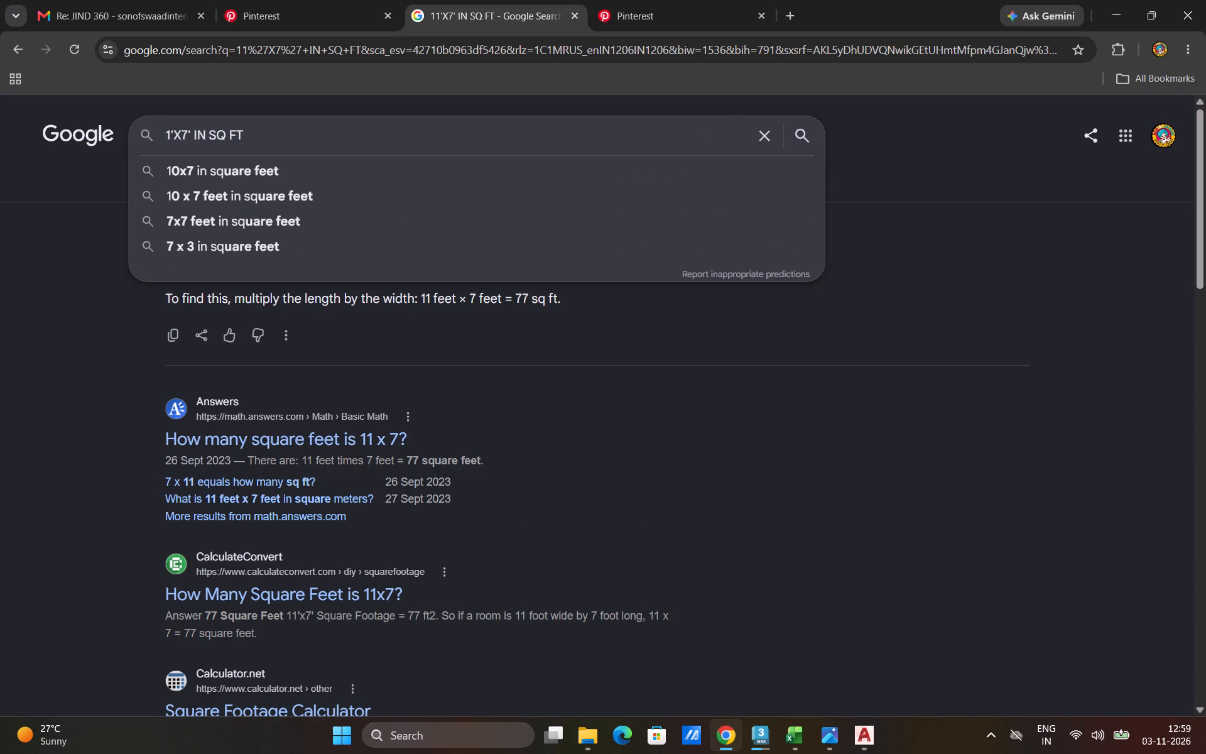
key(9)
key(Return)
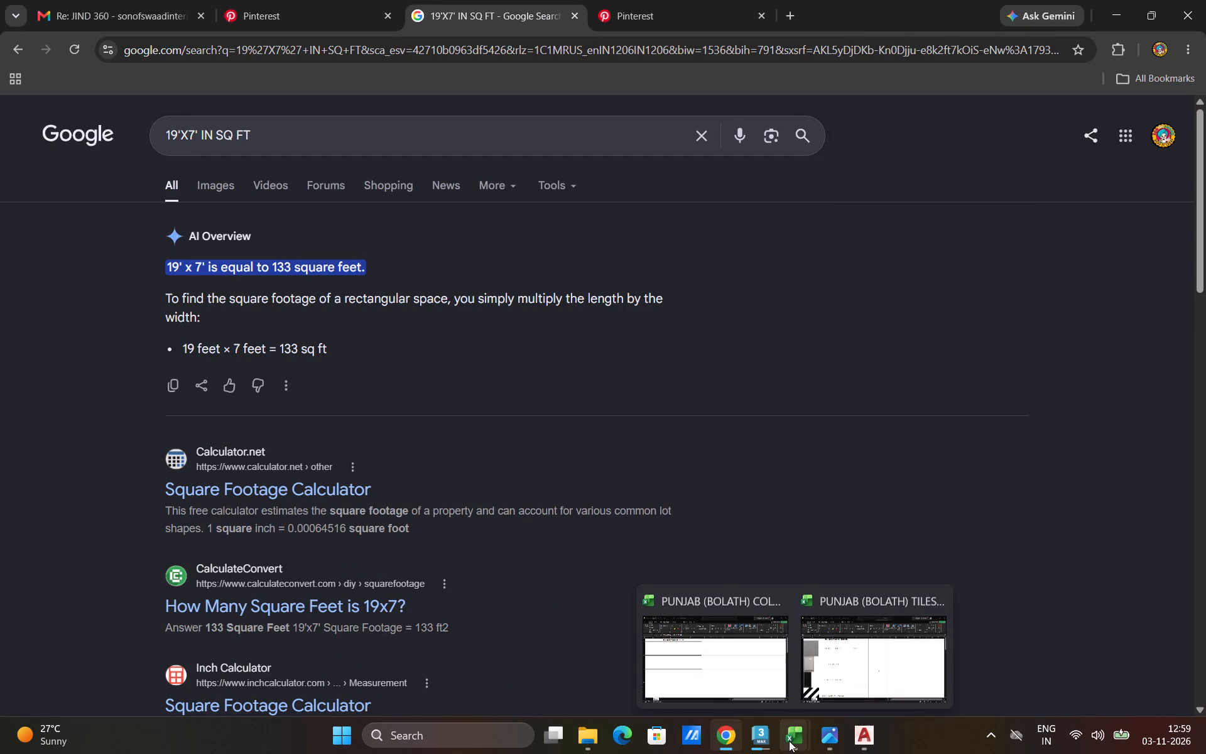
click(857, 662)
text(133)
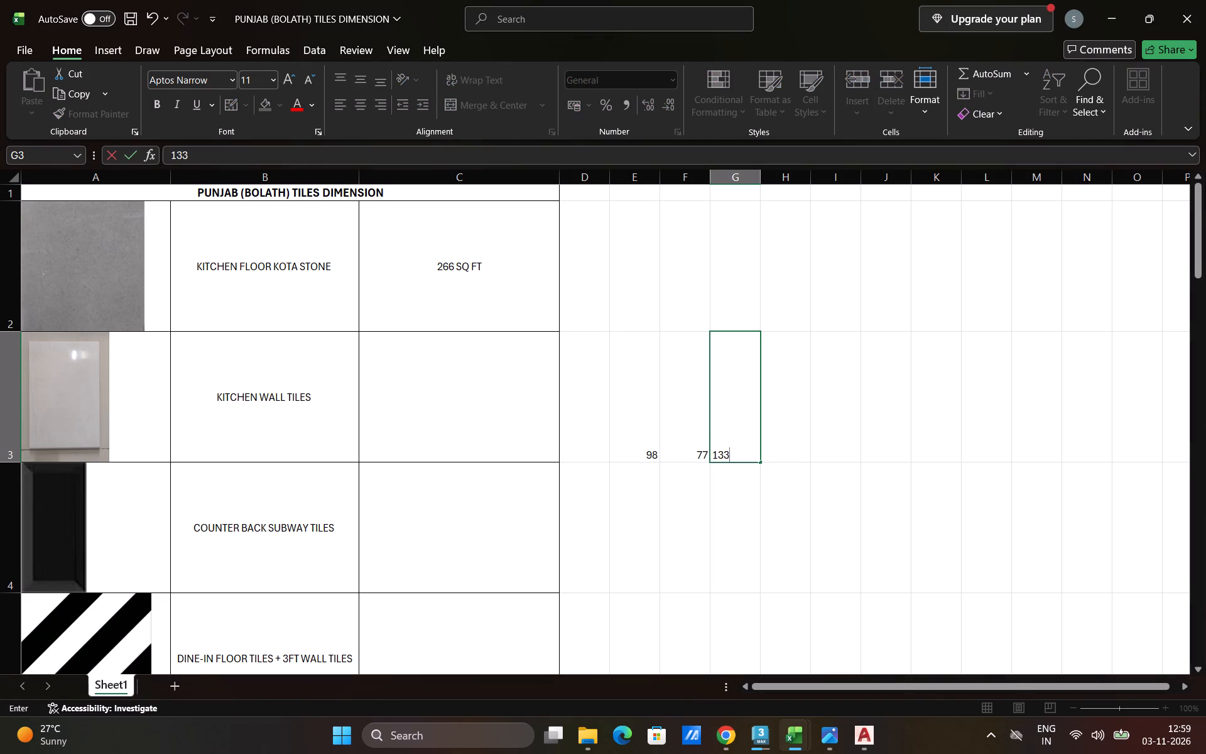
key(Right)
text(133)
key(Right)
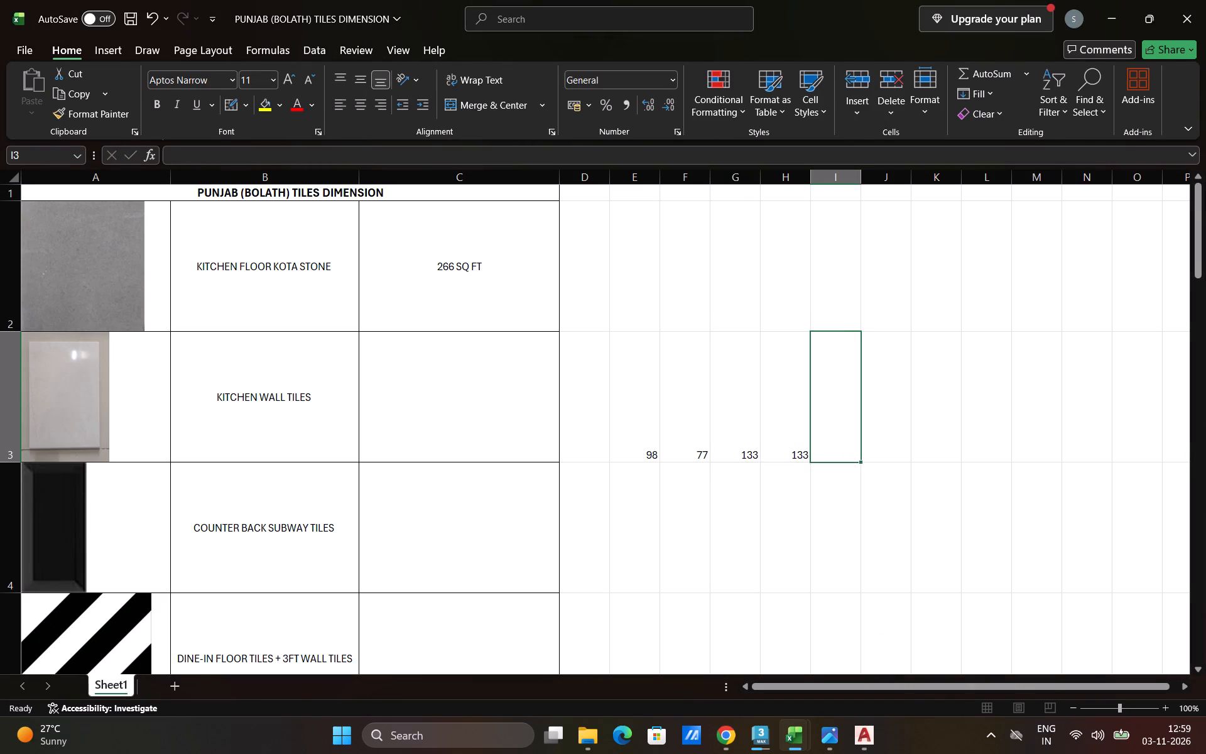
Total the kitchen wall areas in I3 with AutoSum and save 441 SQ FT as the kitchen wall tiles area in C3.
drag(649, 450, 817, 438)
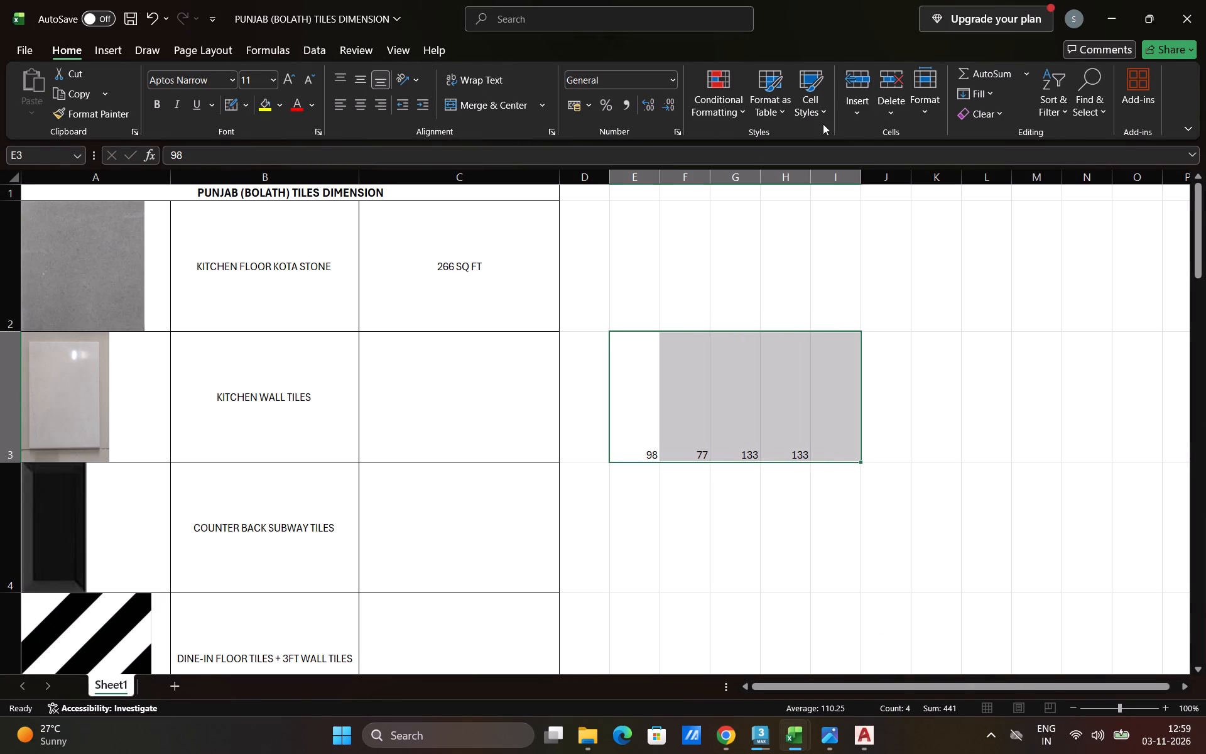
click(964, 72)
click(424, 405)
key(4)
key(4)
text(1 S)
text(Q FT)
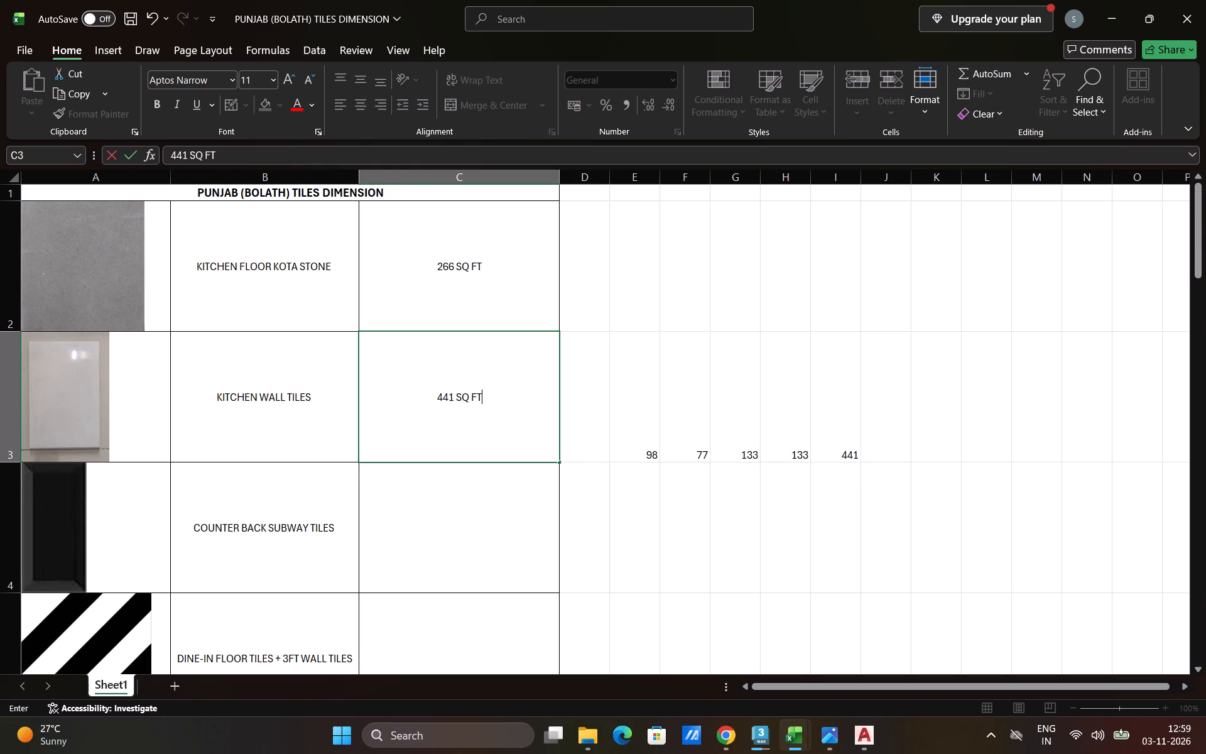
click(492, 498)
key(ctrl+s)
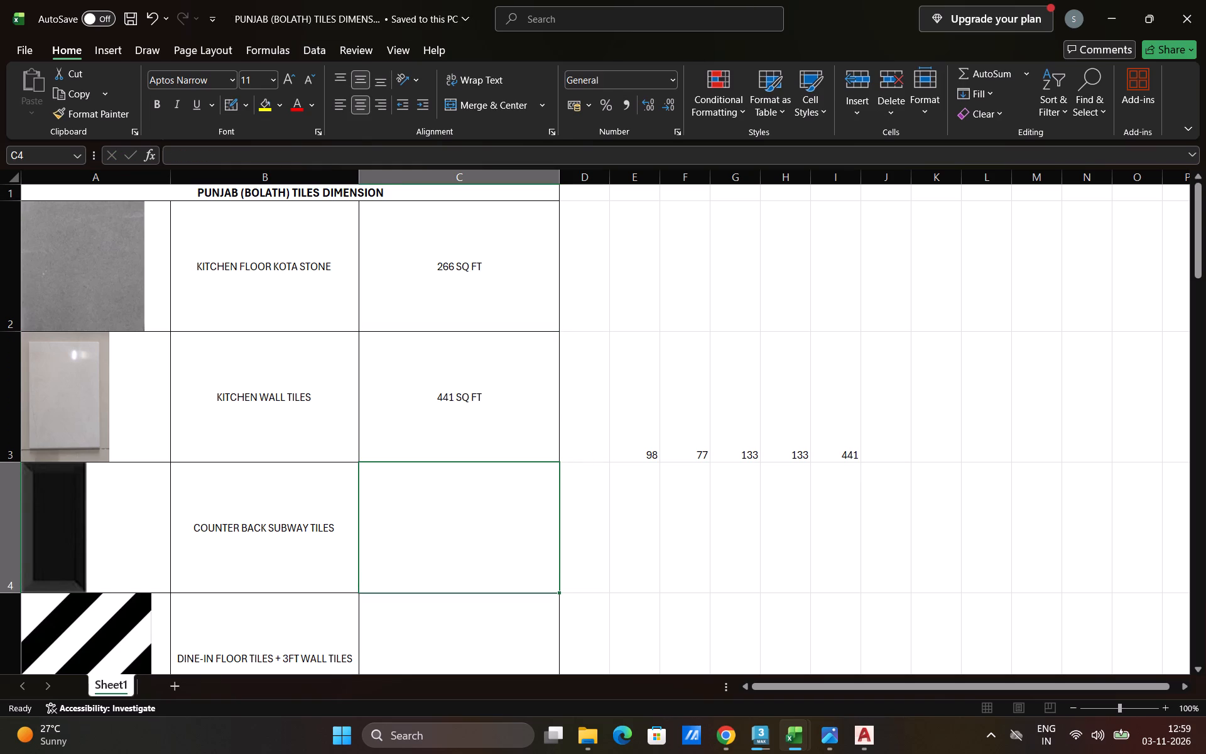
View the 36000000000.jpg render, and measure the counter-side washroom wall's length in the AutoCAD plan.
scroll(429, 371, down, 1)
click(820, 751)
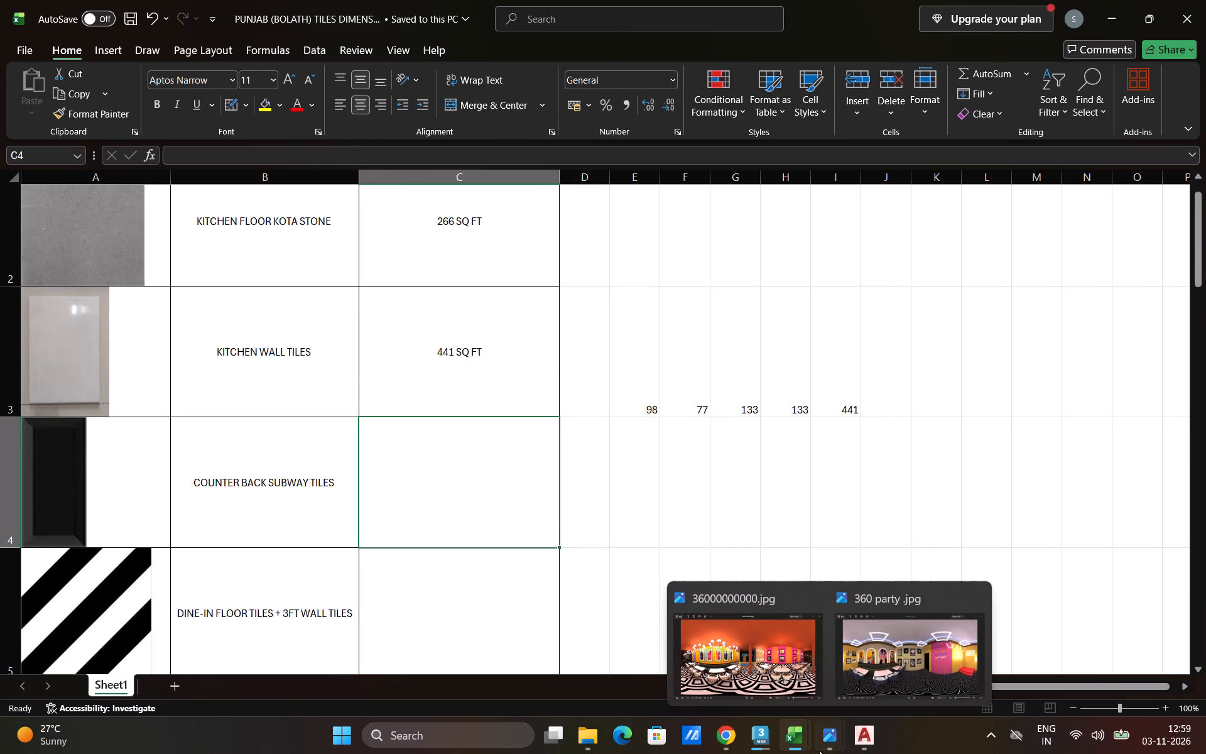
click(754, 669)
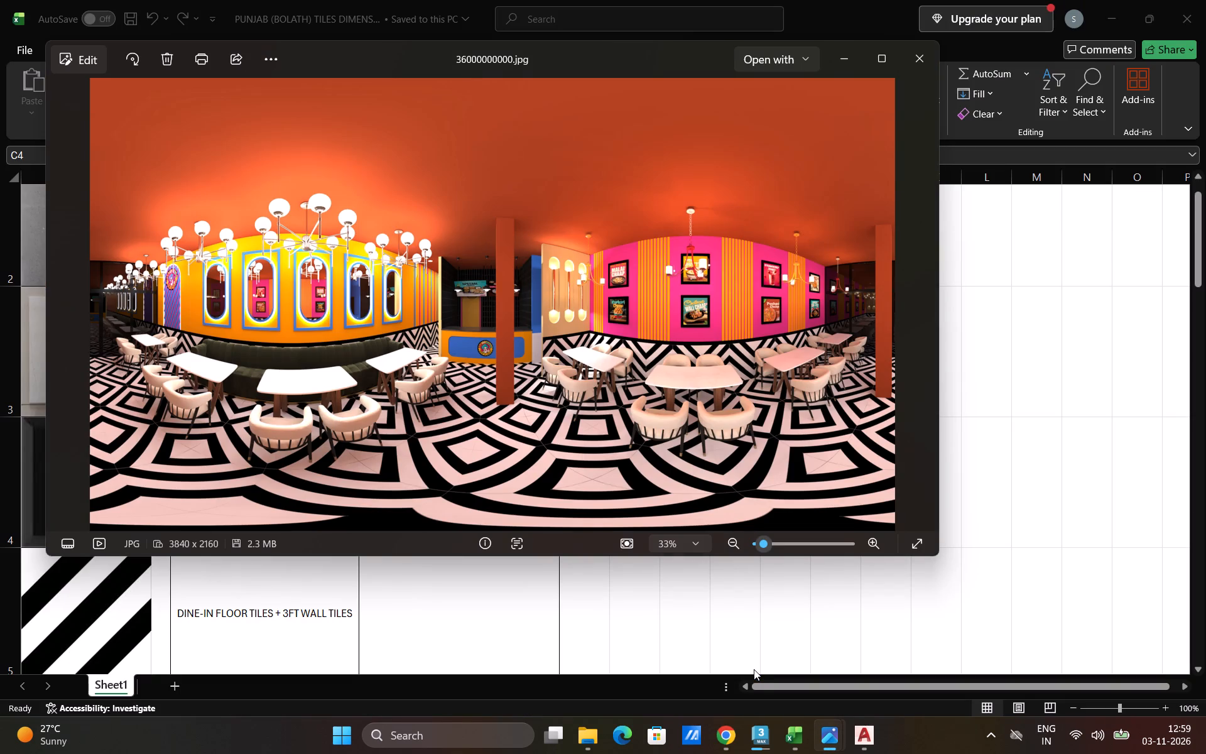
click(878, 739)
scroll(595, 315, down, 2)
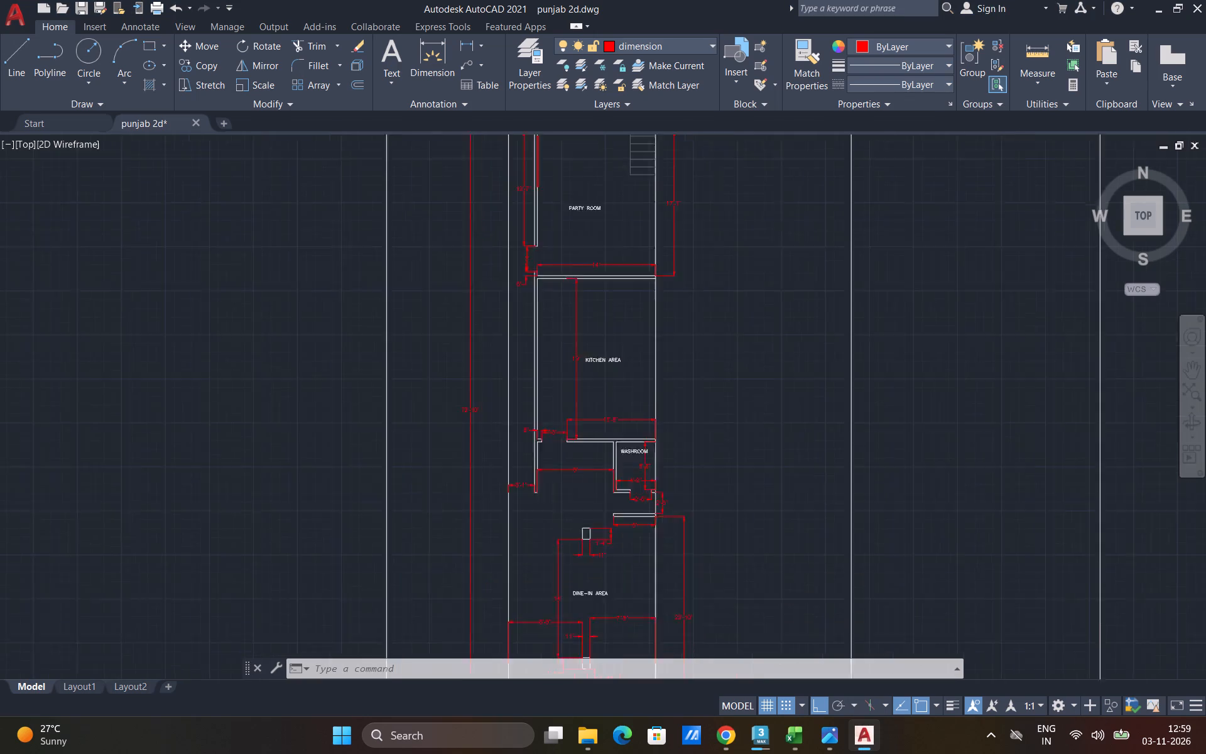
scroll(585, 451, up, 2)
scroll(539, 275, up, 2)
scroll(569, 322, down, 1)
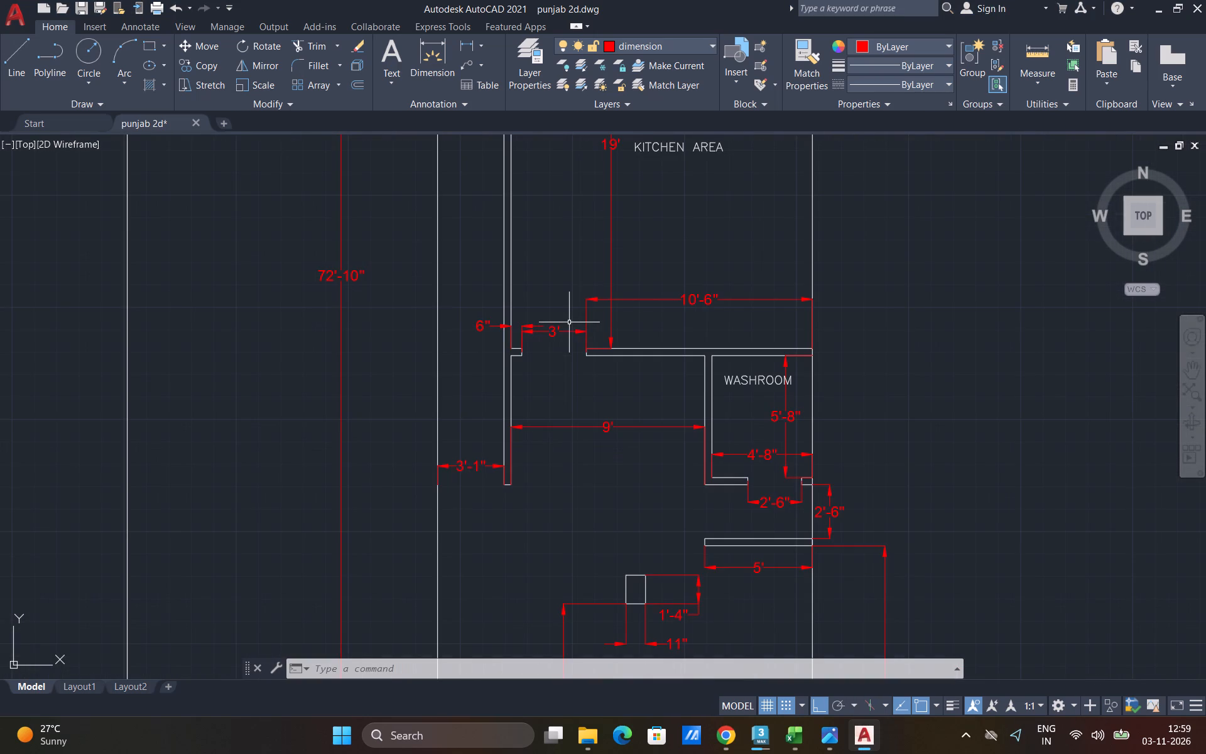
click(1031, 56)
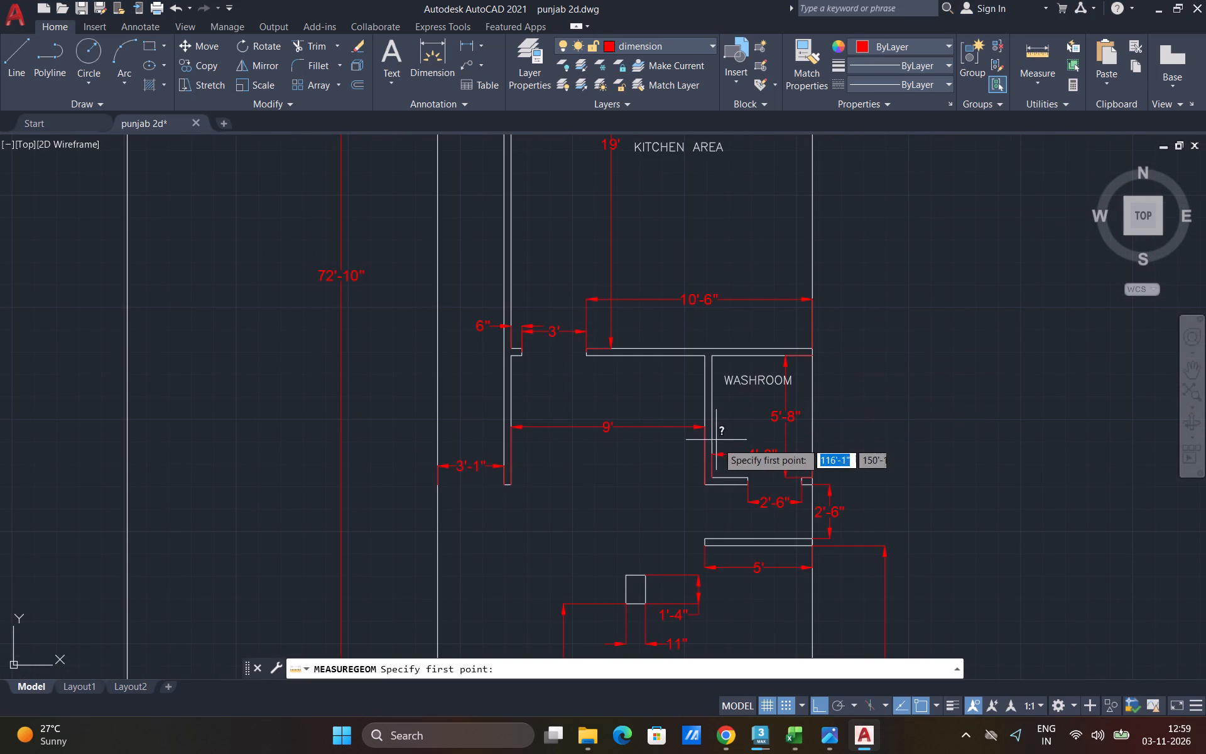
click(704, 481)
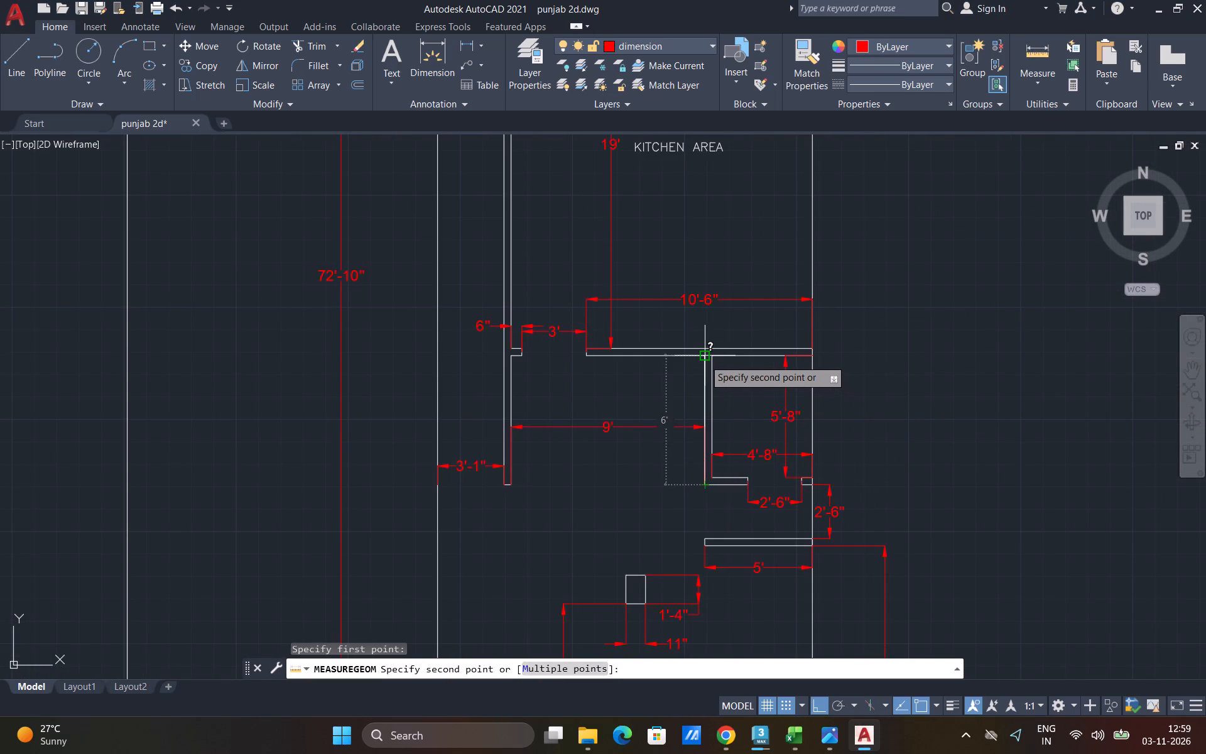
key(Escape)
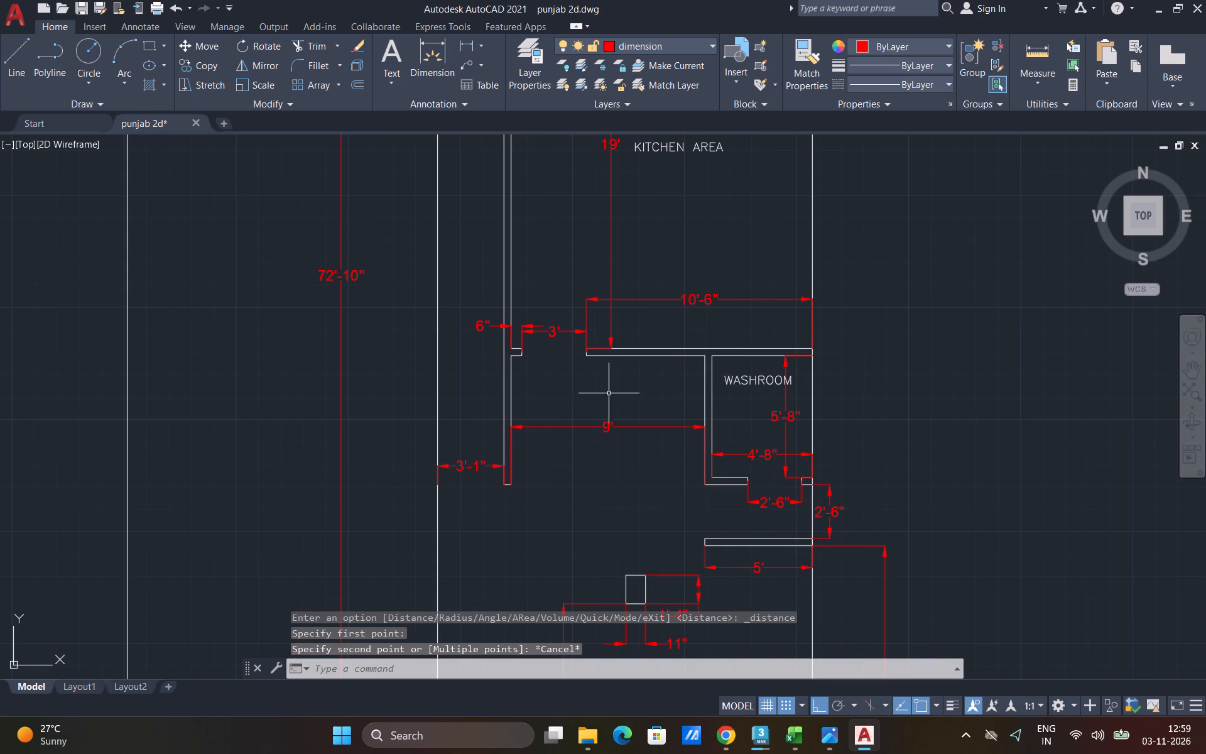
Switch to Chrome and change the length in the Google query to 12', making it 12'X7' IN SQ FT.
click(722, 740)
click(175, 139)
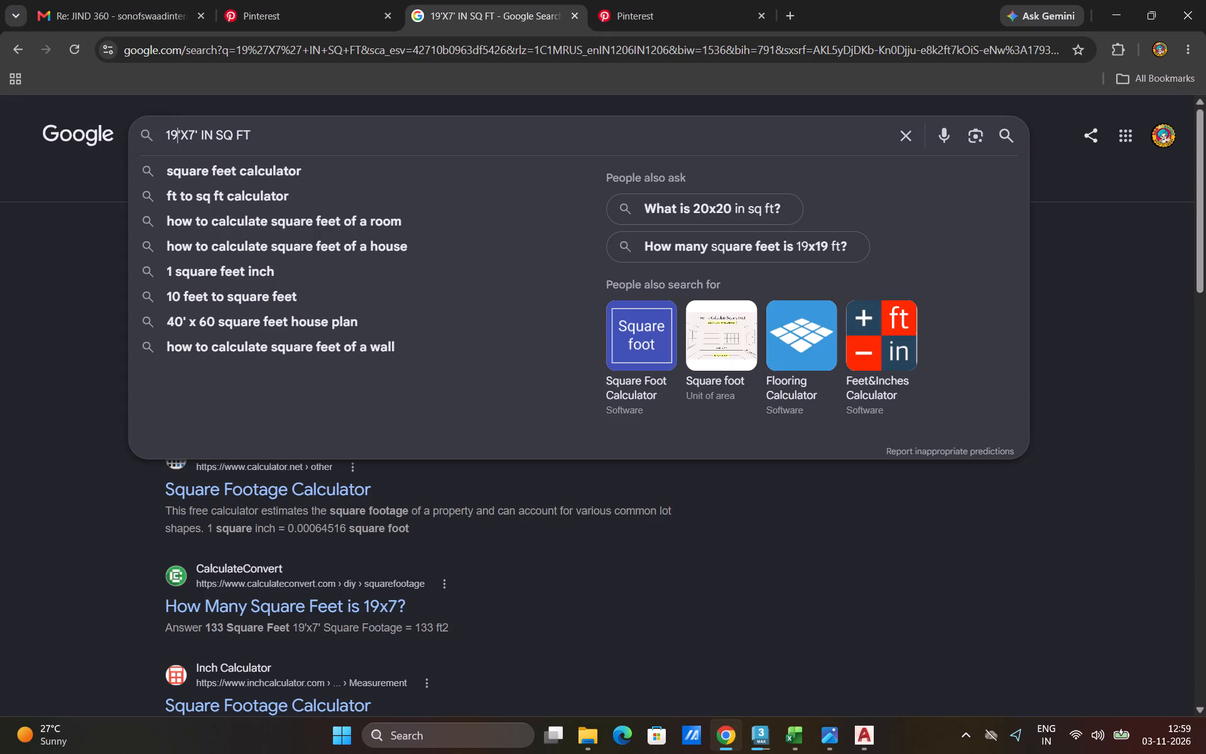
key(BackSpace)
key(2)
click(77, 425)
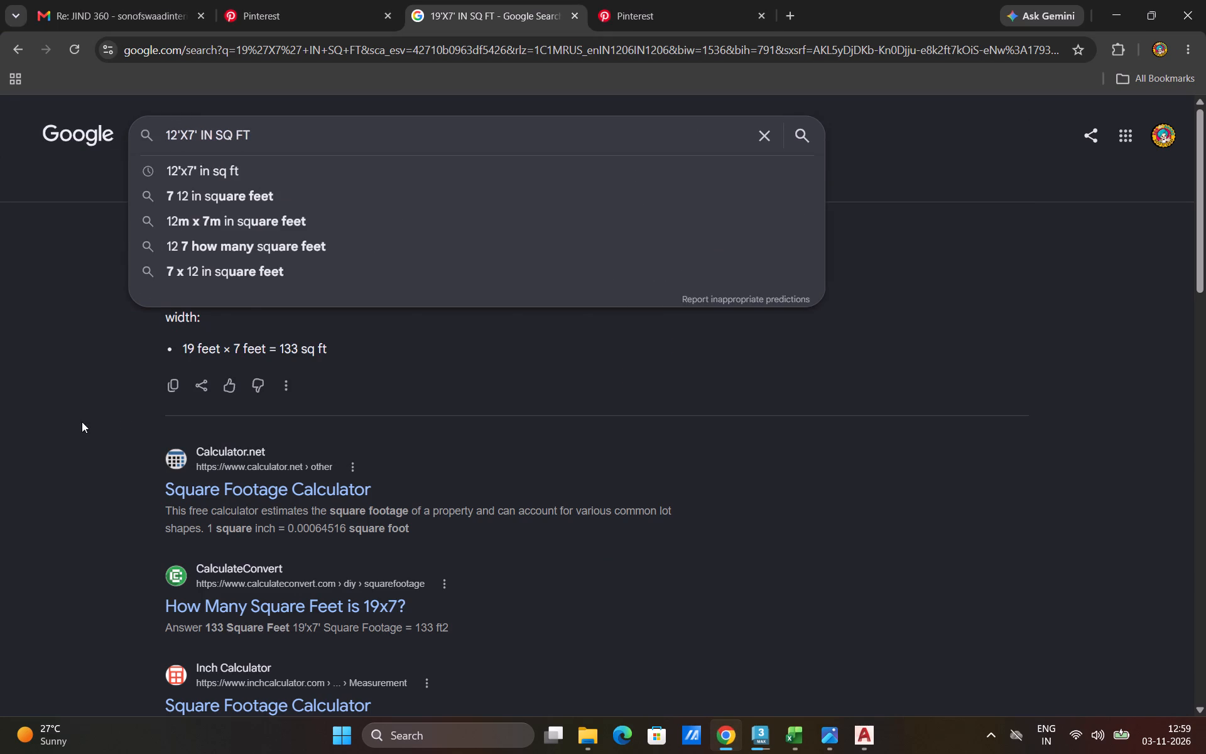
Check the handwritten site measurements in photos 60999.jpg and 61000.jpg from the PUNJAB (CASUAL) folder.
click(592, 731)
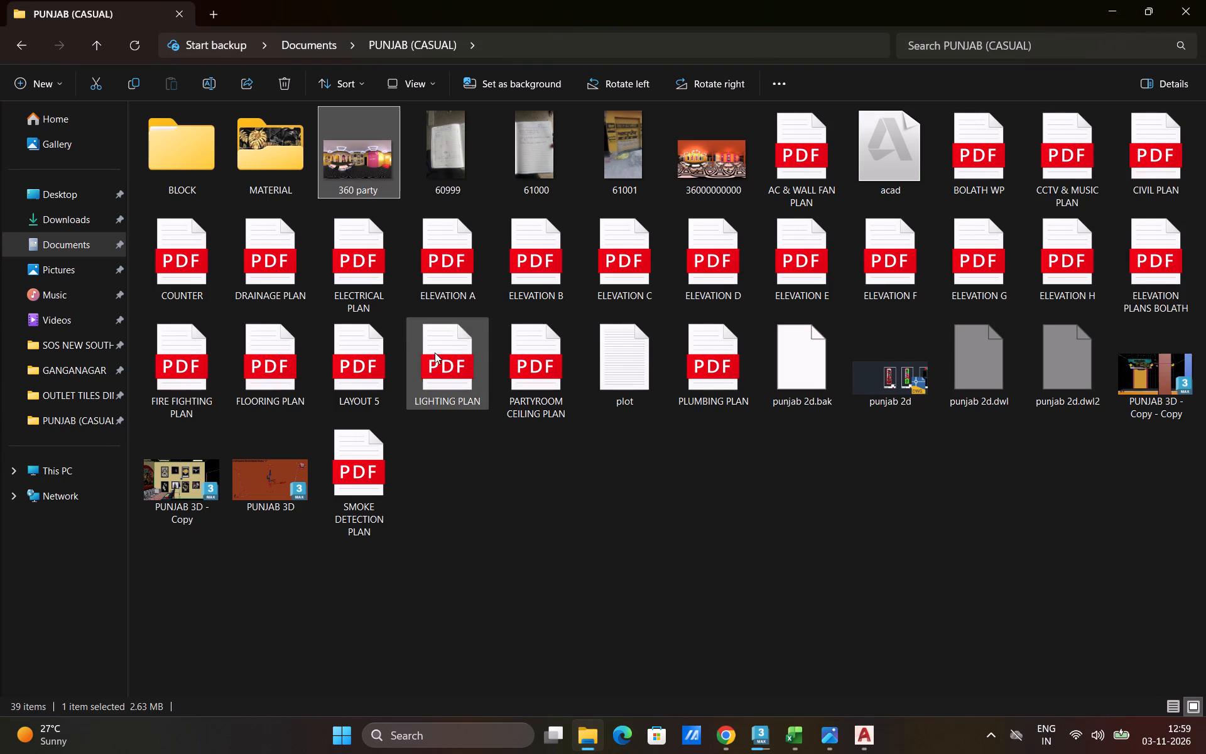
double_click(435, 160)
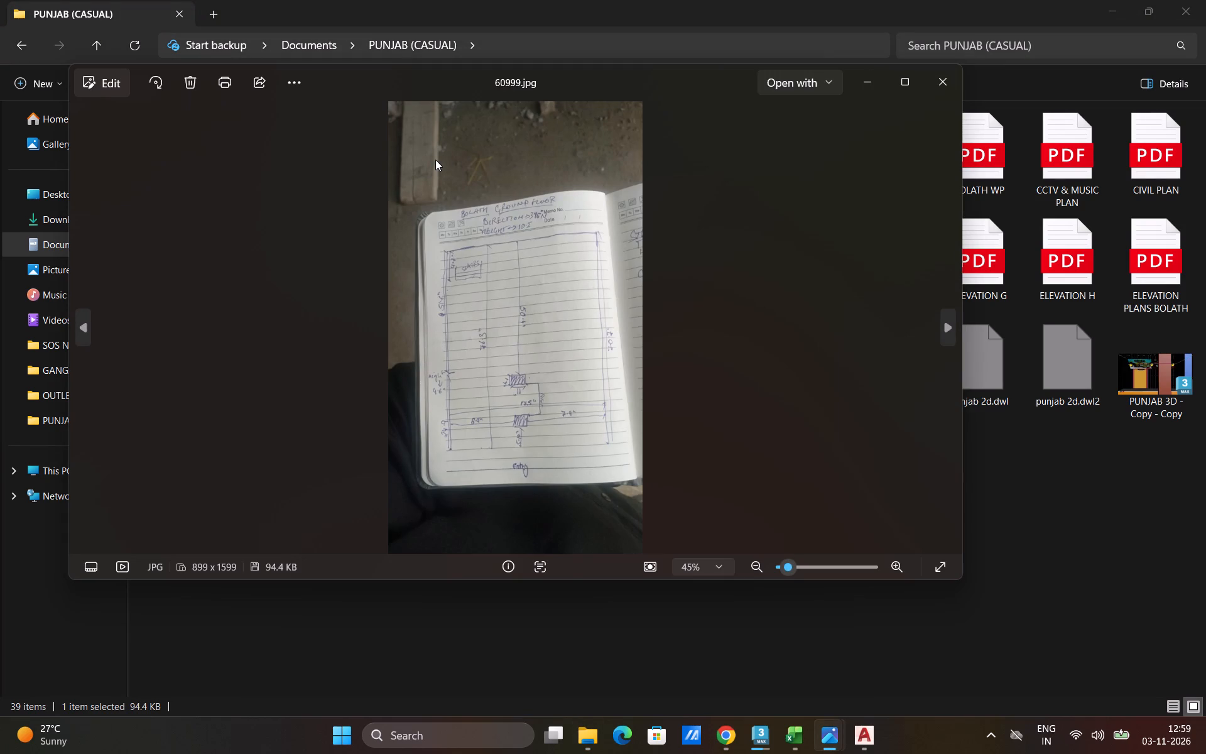
key(Right)
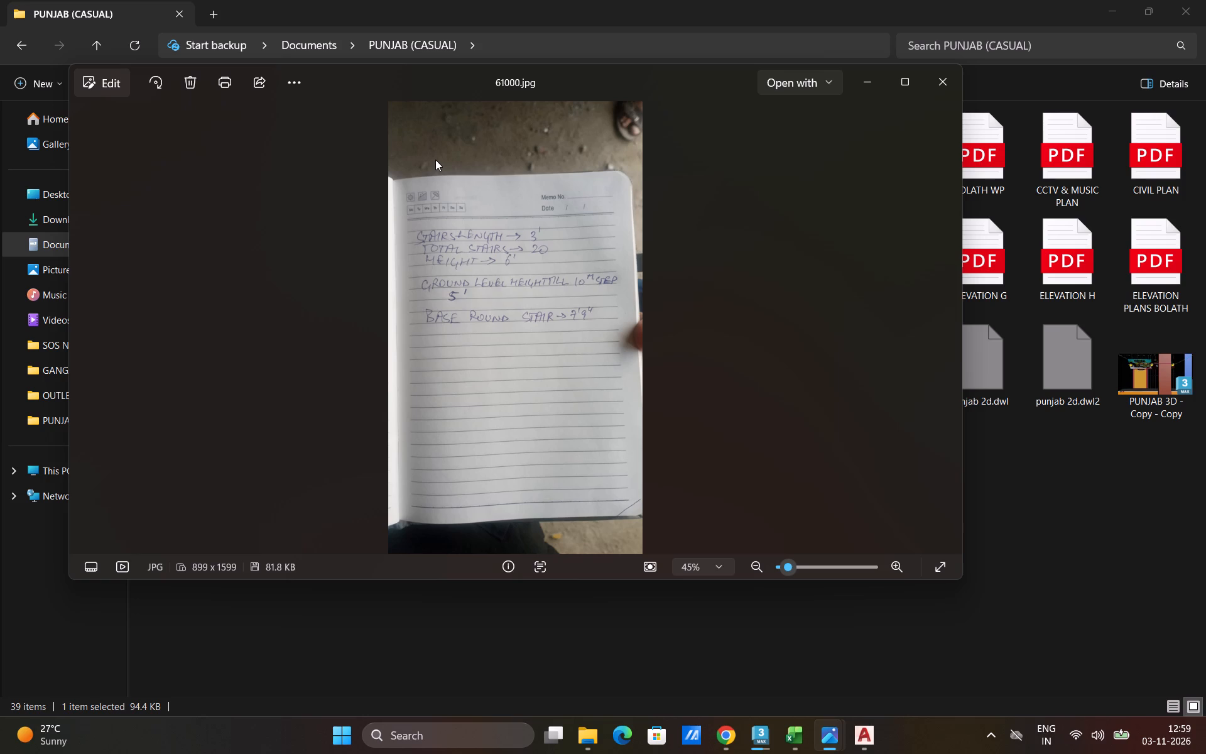
key(Left)
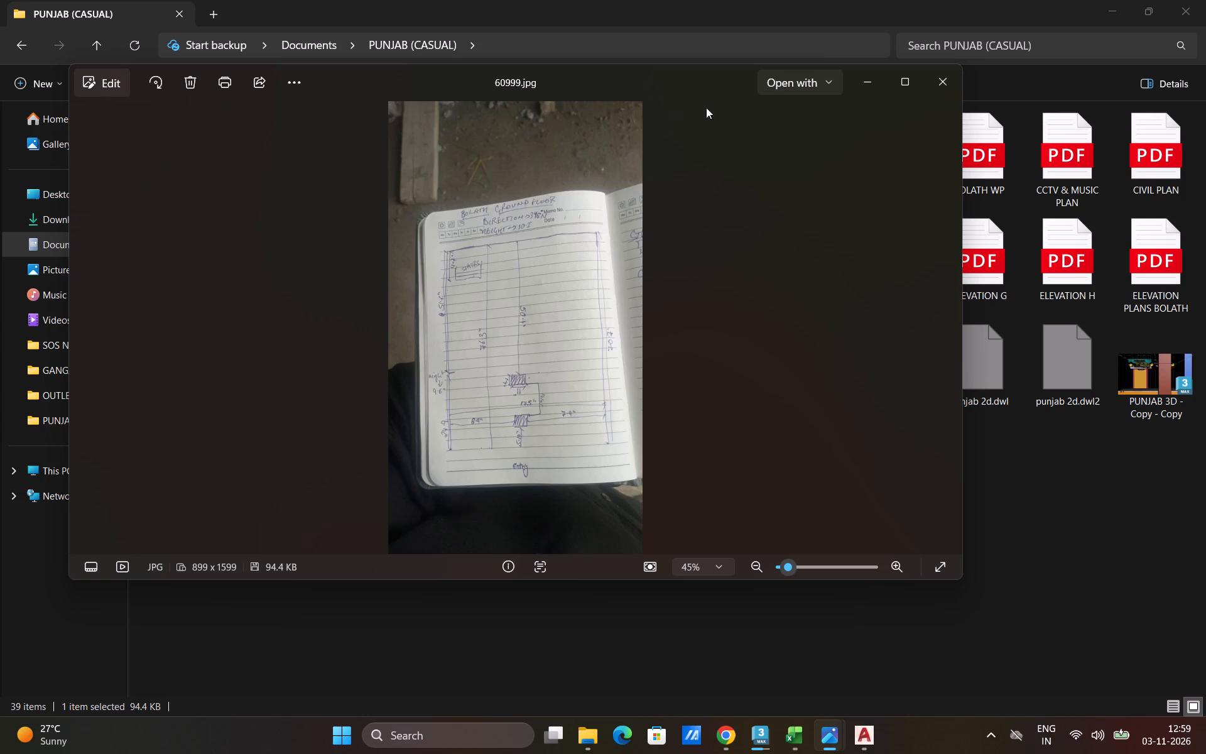
click(938, 74)
Search Google for 12'X10'2" IN SQ FT and note 122 in E4 of the tiles workbook beside the counter back subway tiles.
click(740, 748)
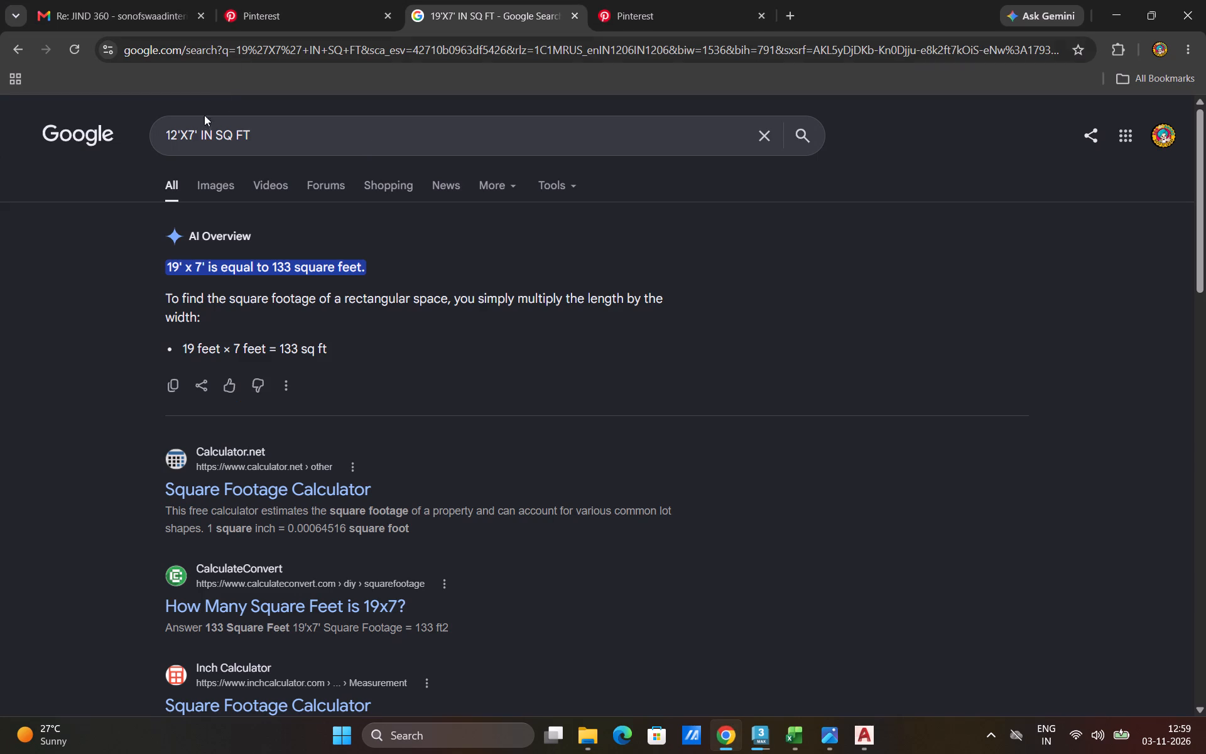
click(193, 138)
key(BackSpace)
text(10)
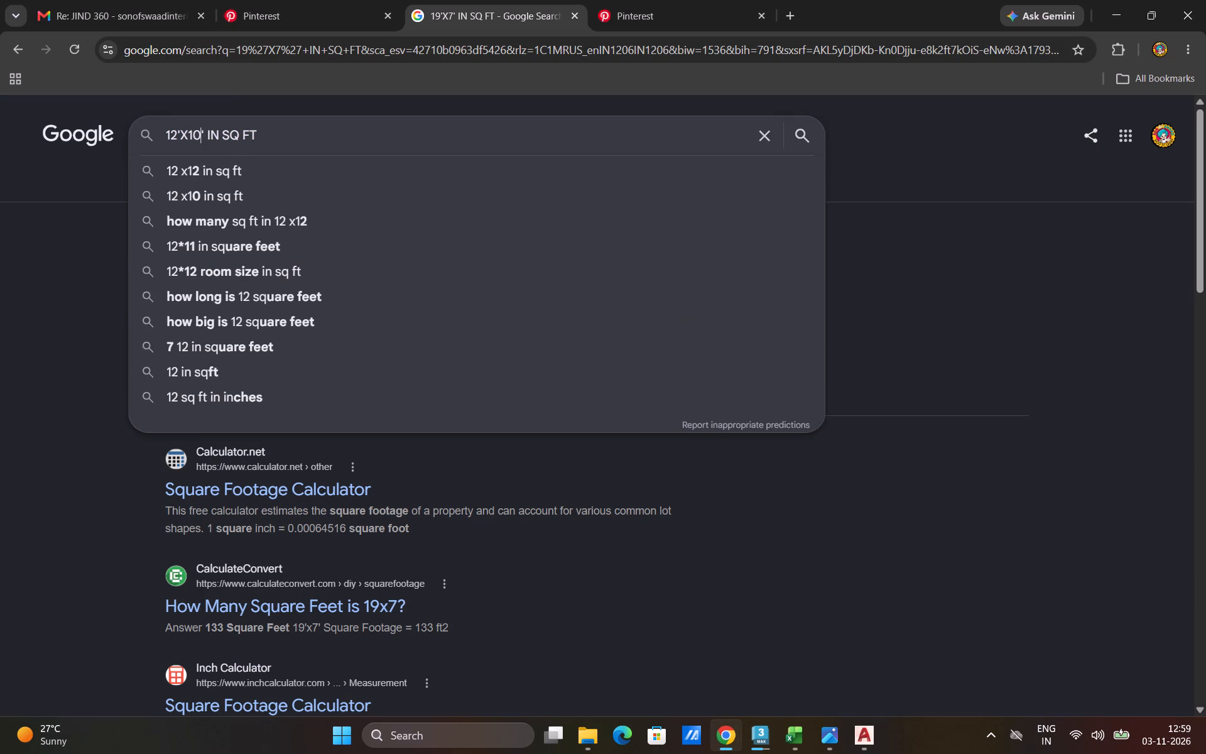
key(Right)
key(2)
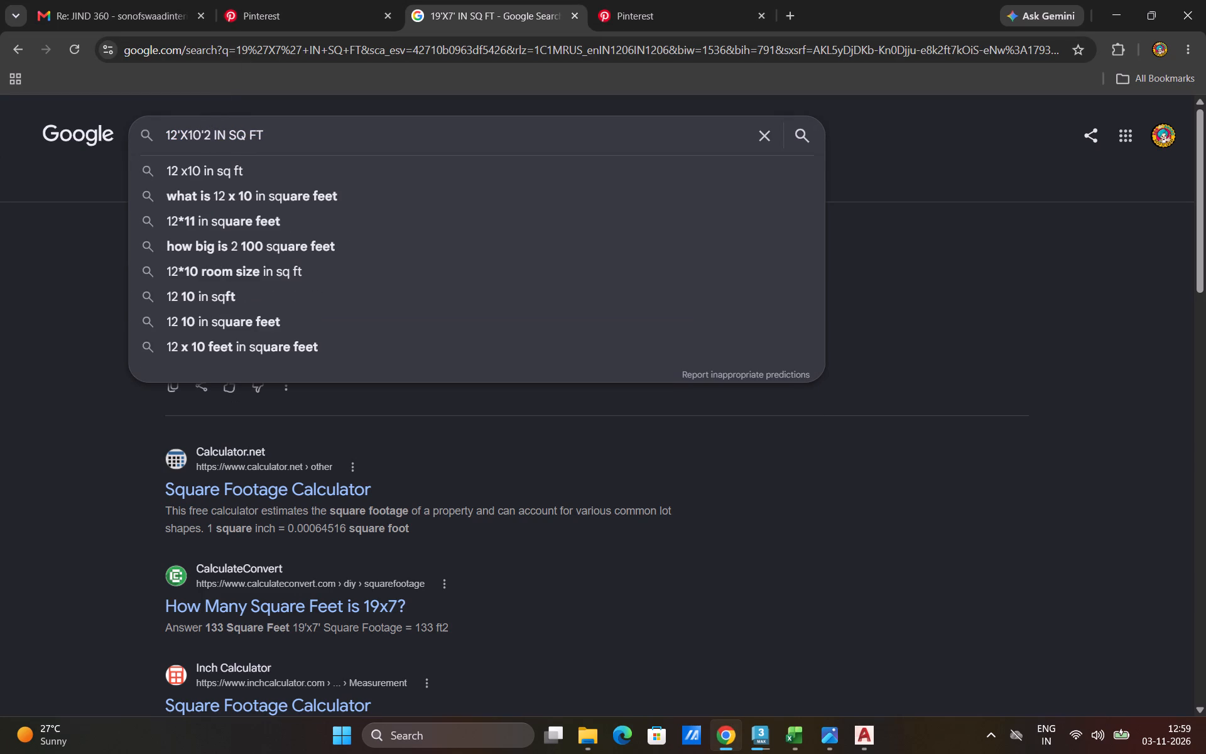
key(shift+quotedbl)
key(Return)
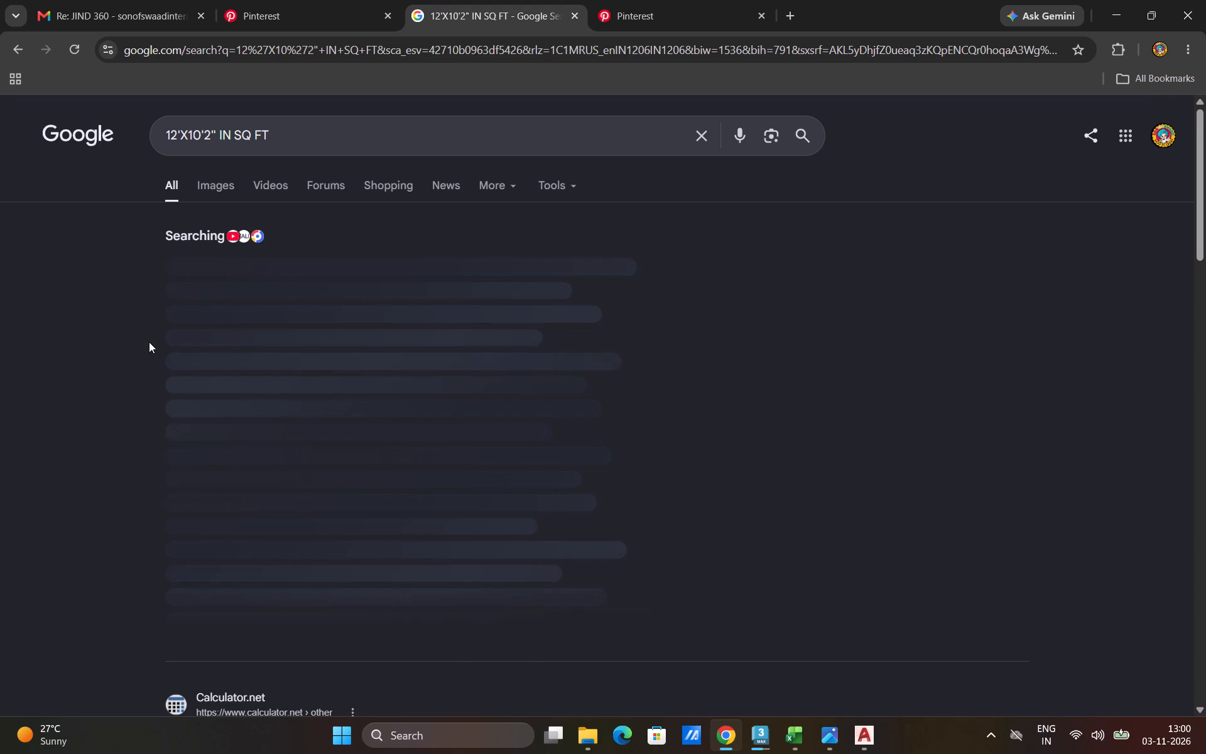
click(793, 740)
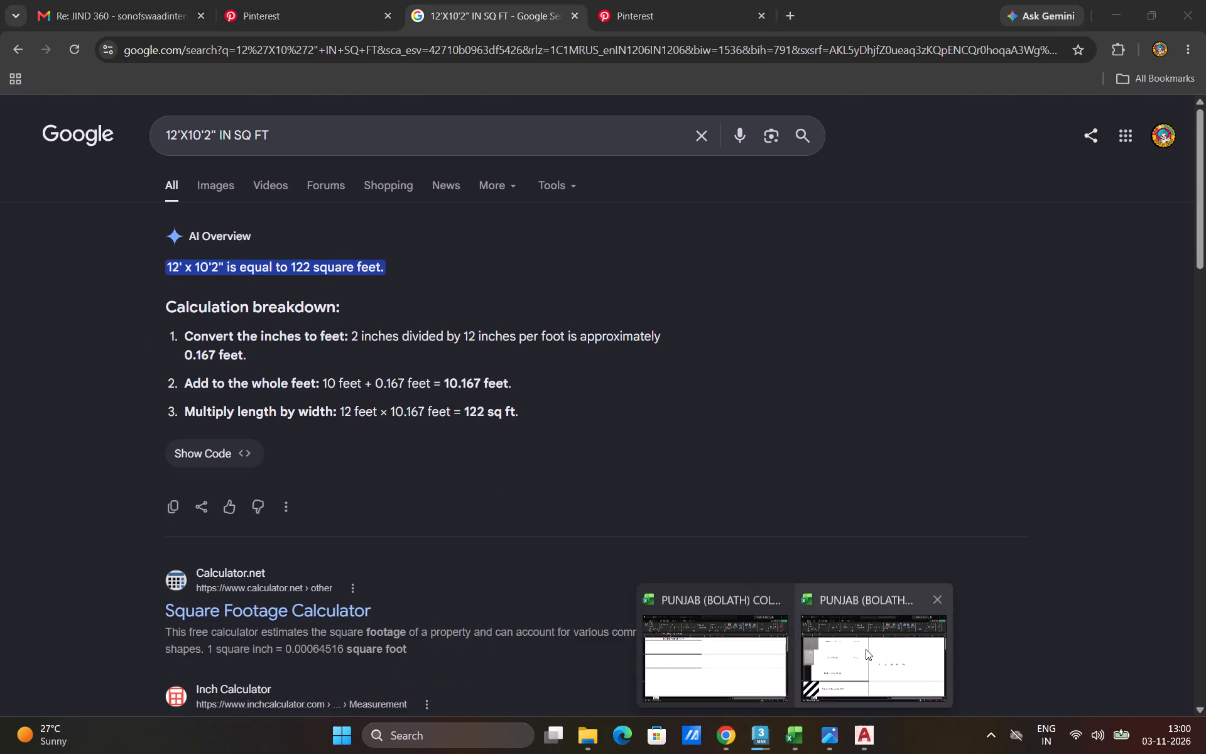
click(866, 648)
click(639, 508)
text(122)
key(Right)
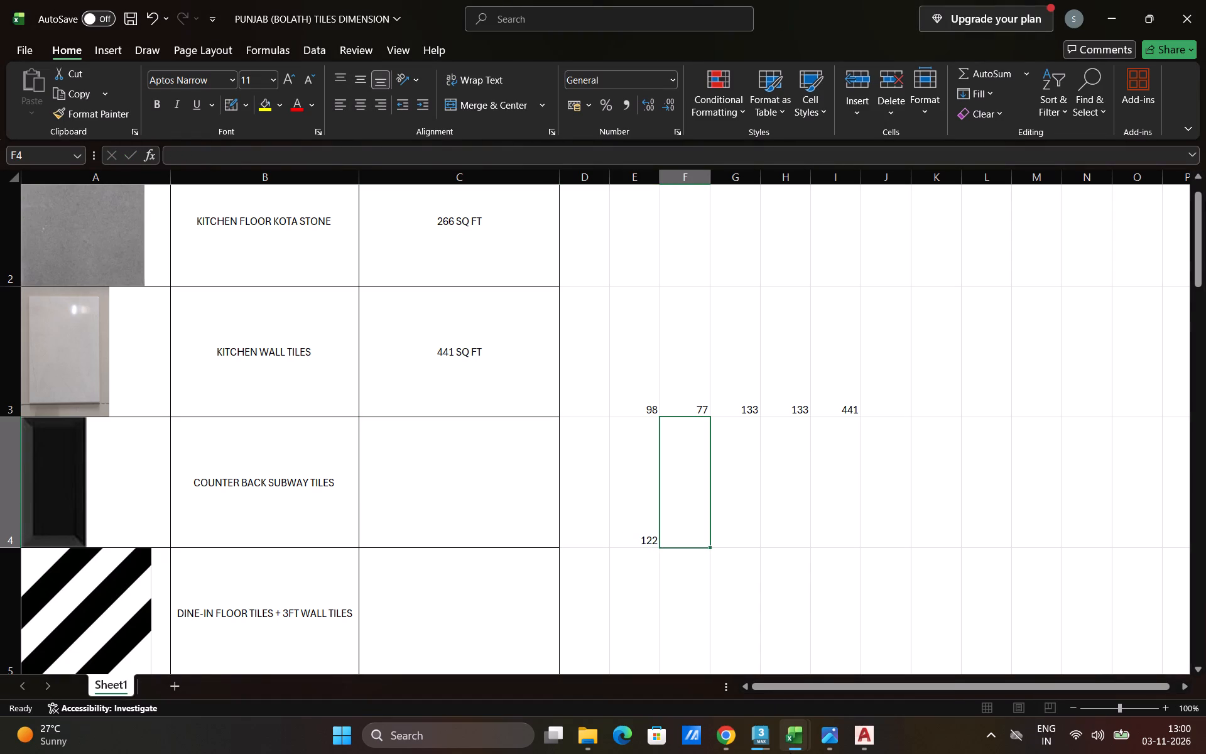
Check the counter plan in AutoCAD, search Google for 6'X10'2" IN SQ FT, and note 61 in F4 of the tiles workbook.
click(855, 736)
click(1026, 68)
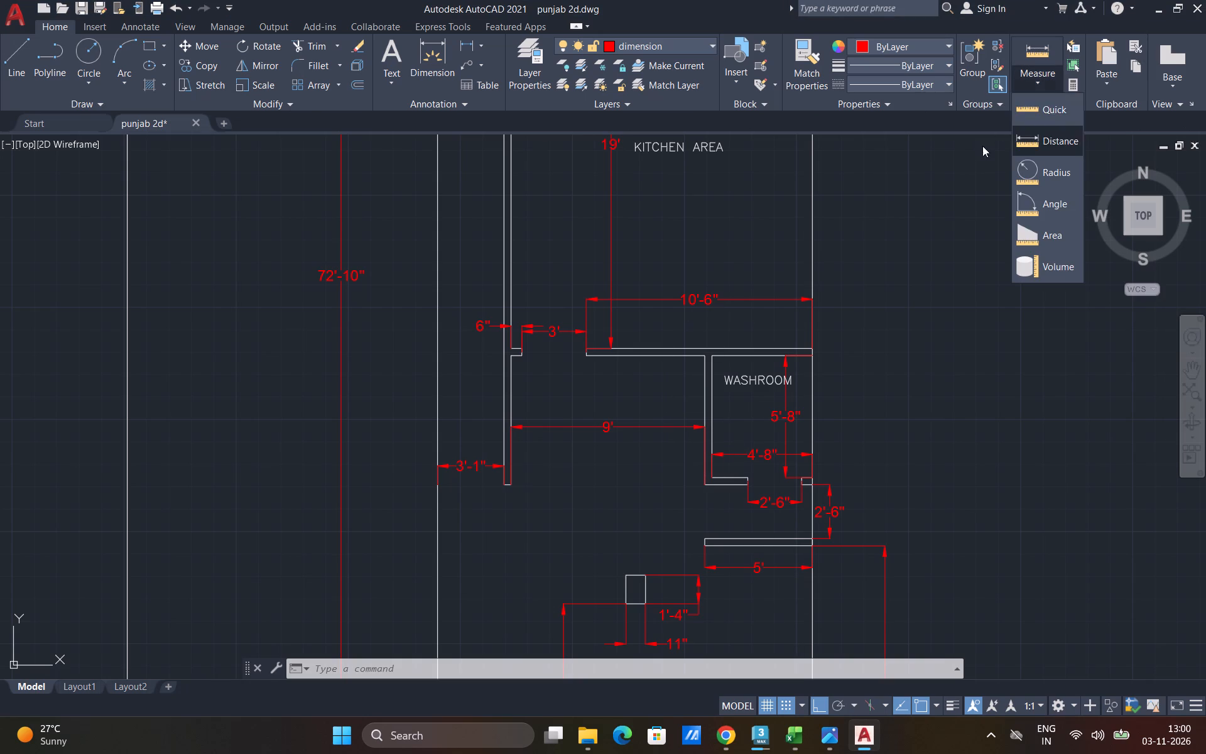
key(Escape)
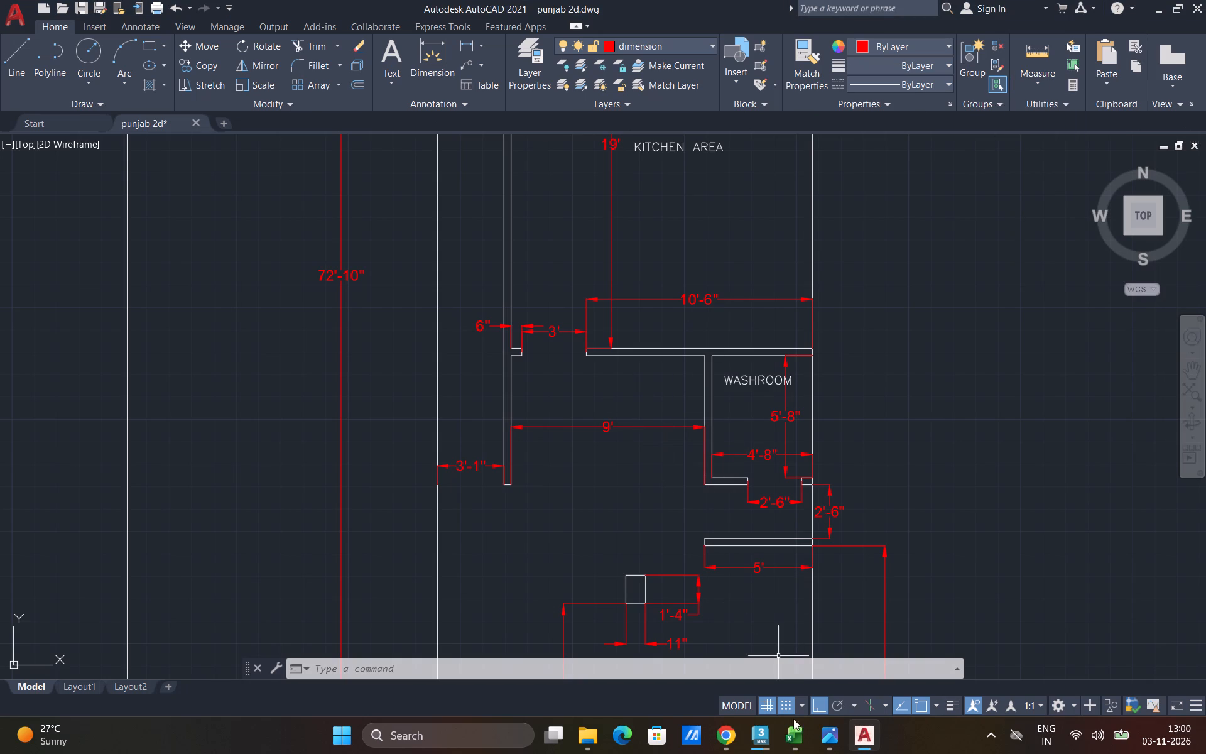
click(729, 740)
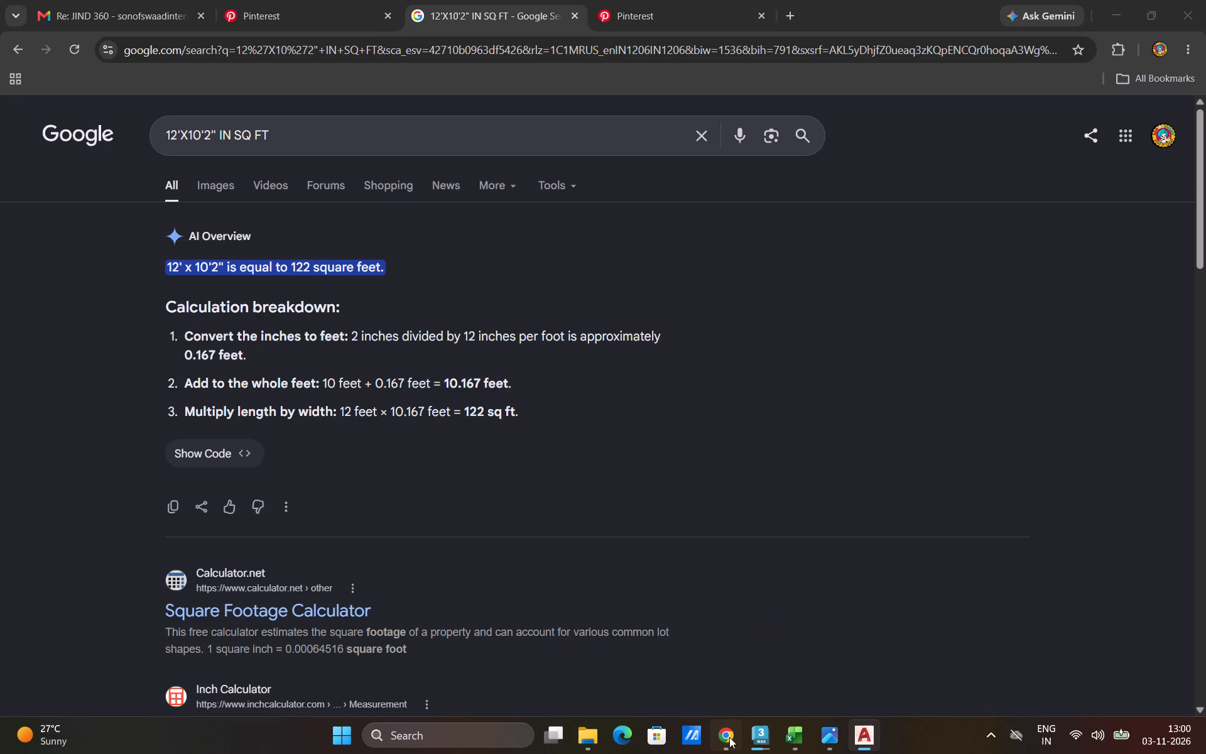
drag(174, 134, 161, 136)
key(6)
key(Return)
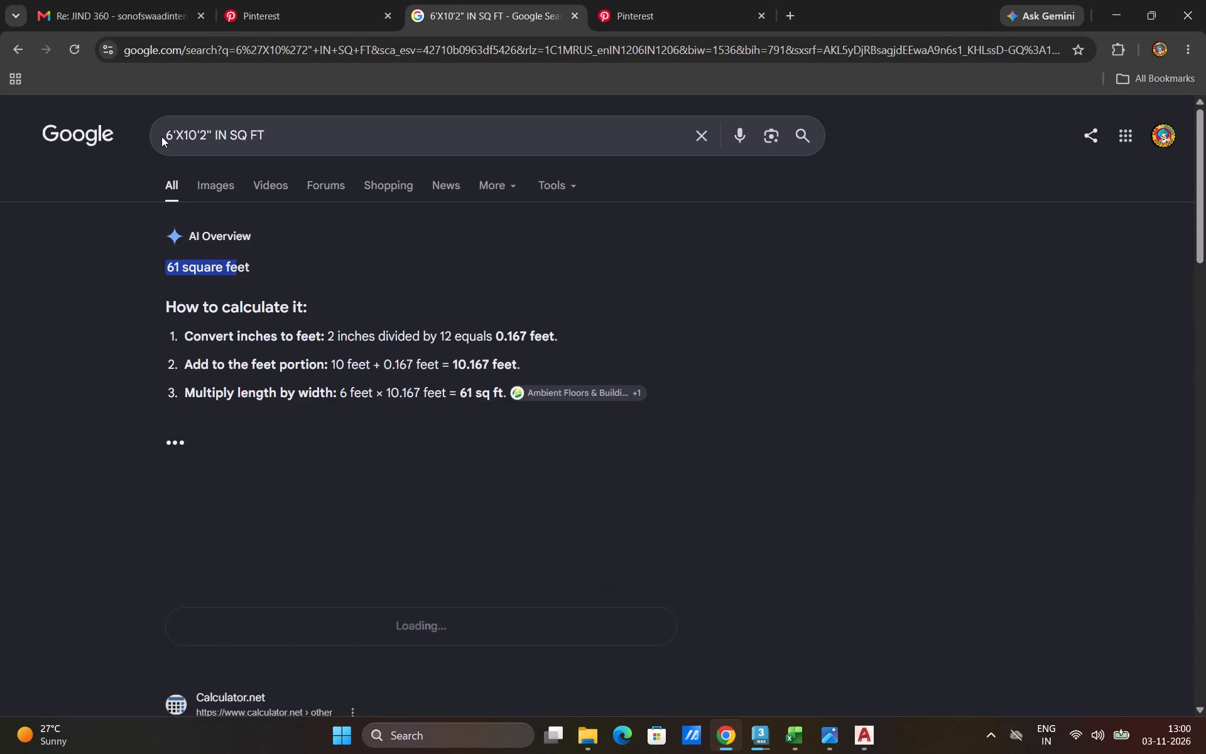
click(806, 723)
click(876, 632)
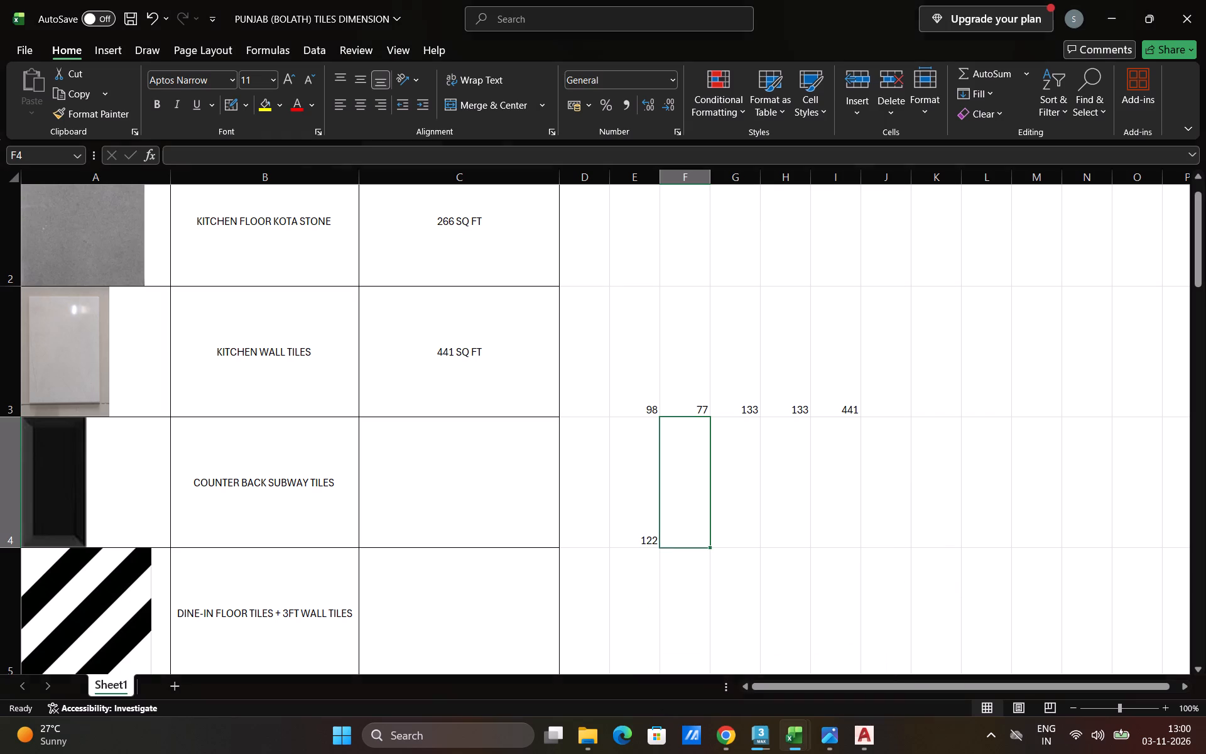
text(61)
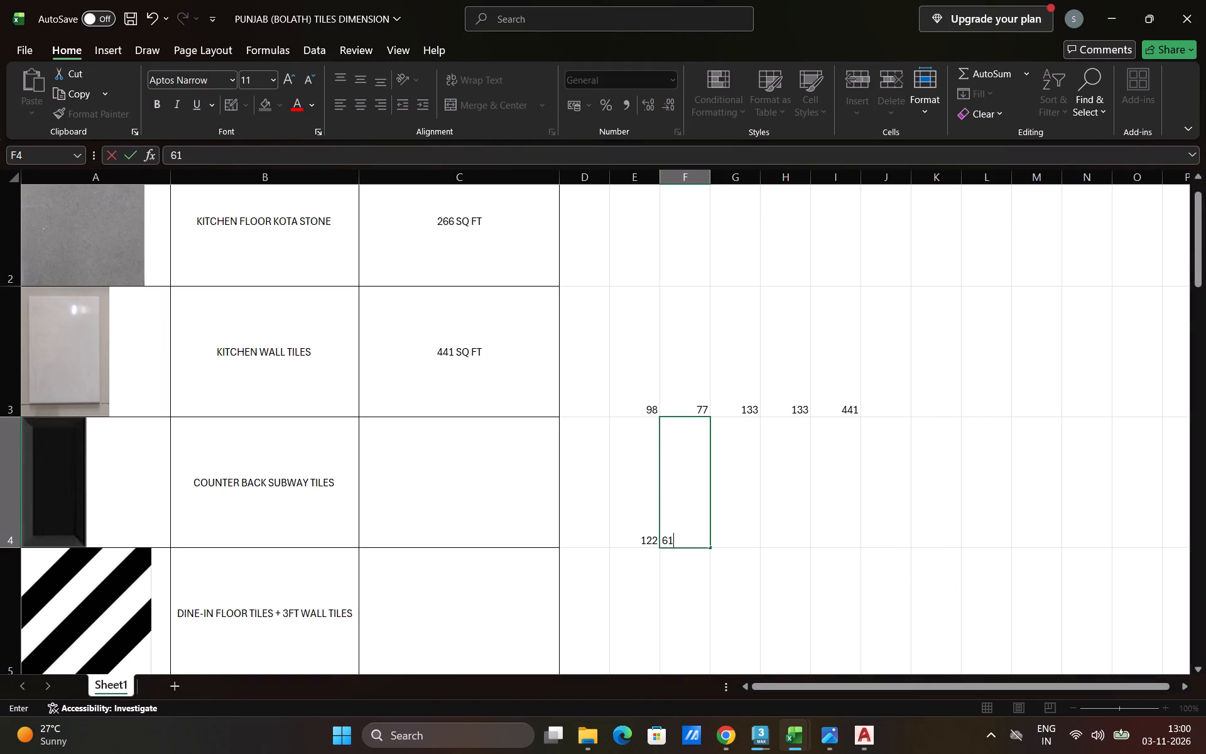
key(Right)
Total the counter wall areas in G4 with AutoSum and save 183 SQ FT as the counter back subway tiles area in C4.
drag(627, 532, 729, 515)
click(993, 77)
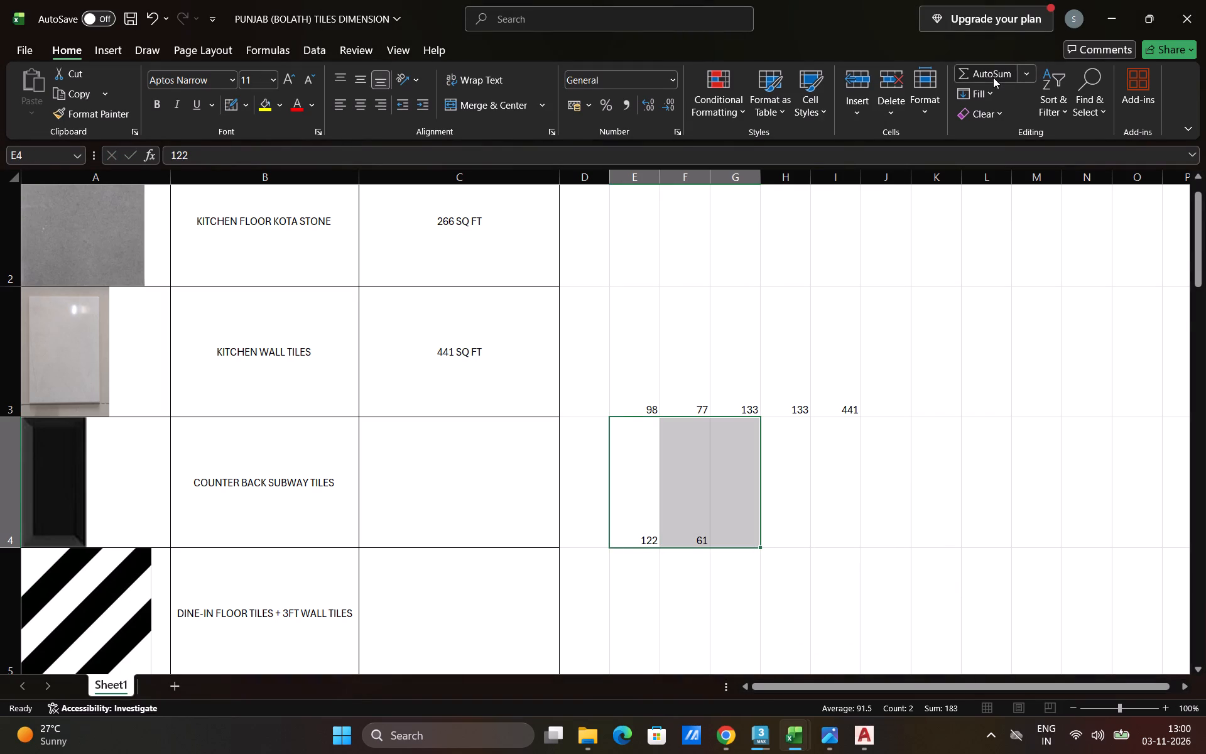
click(426, 519)
key(1)
key(8)
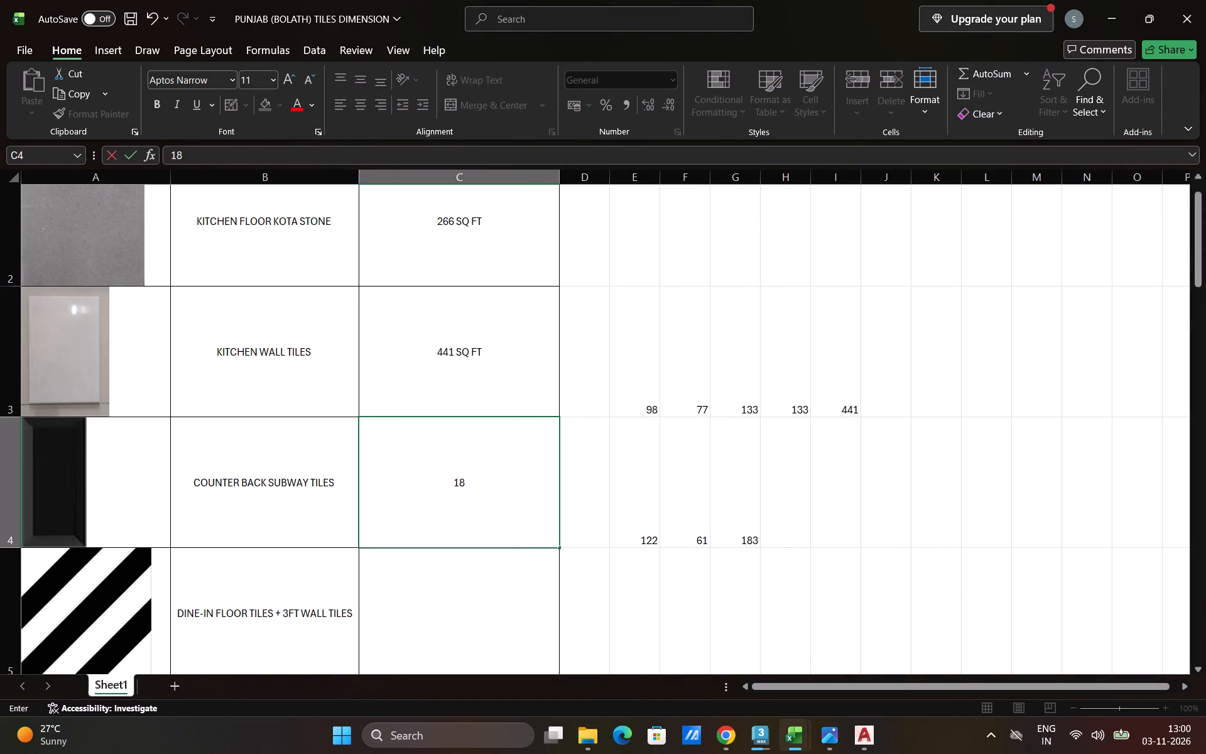
key(2)
key(BackSpace)
text(3 SQ FT)
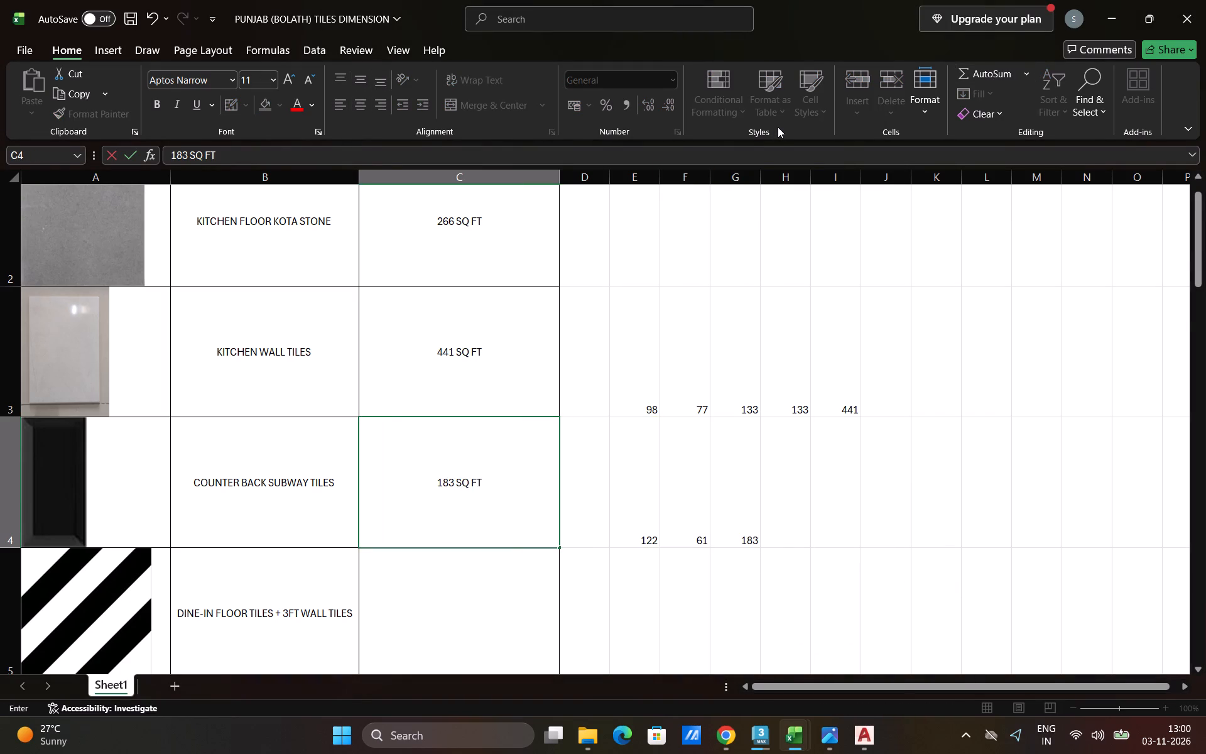
key(ctrl+s)
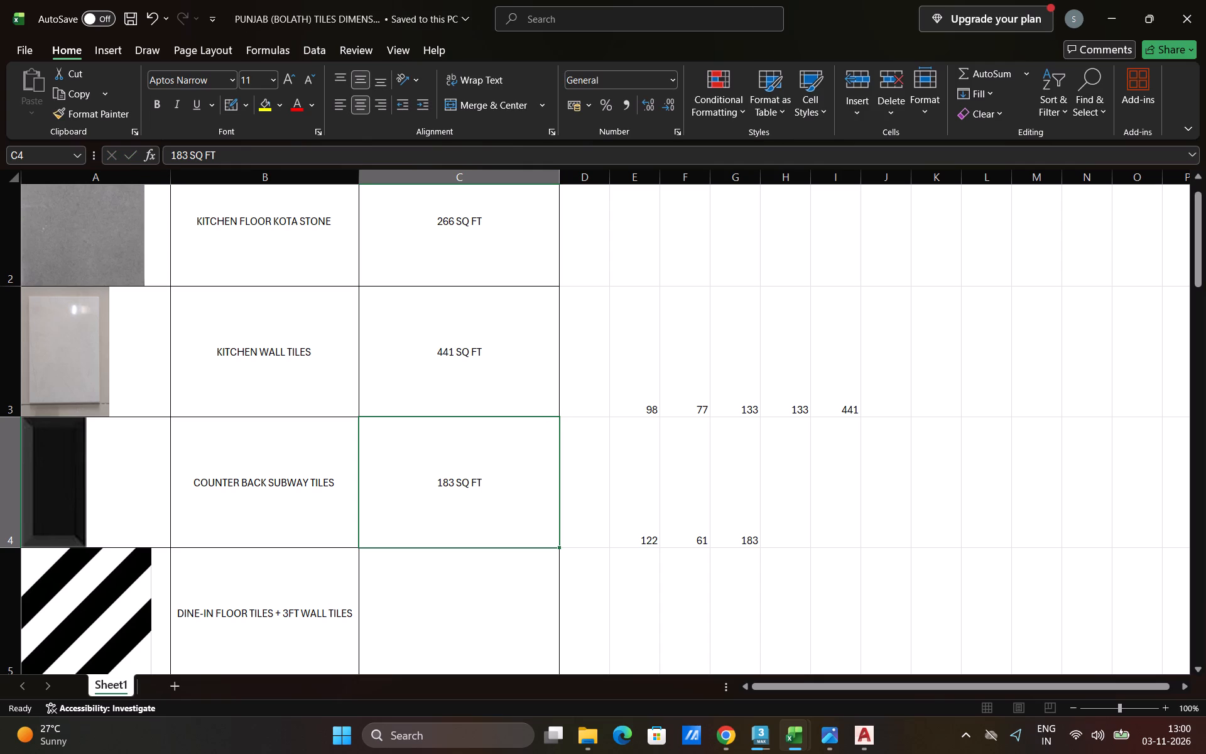
Select cell C5 for the dine-in floor tiles + 3FT wall tiles and switch to the dine-in plan in AutoCAD.
scroll(470, 376, down, 3)
click(432, 489)
scroll(455, 393, down, 1)
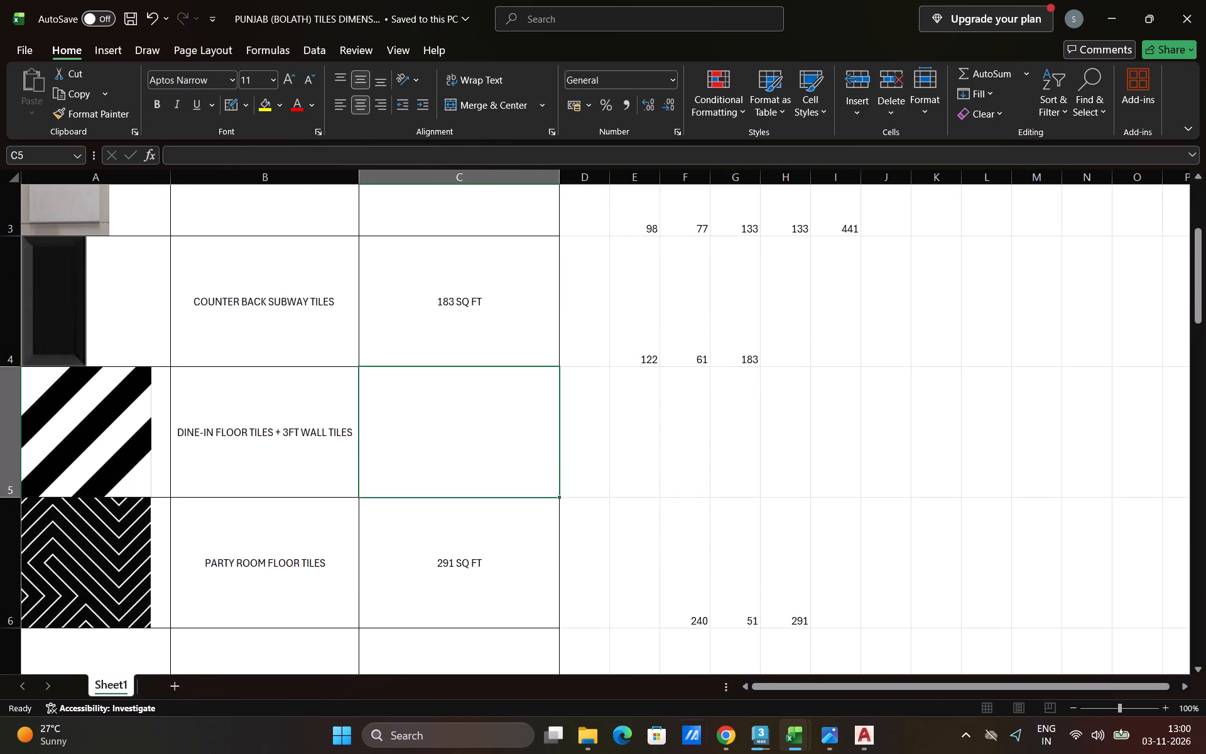
click(863, 734)
scroll(579, 325, down, 4)
scroll(568, 340, up, 2)
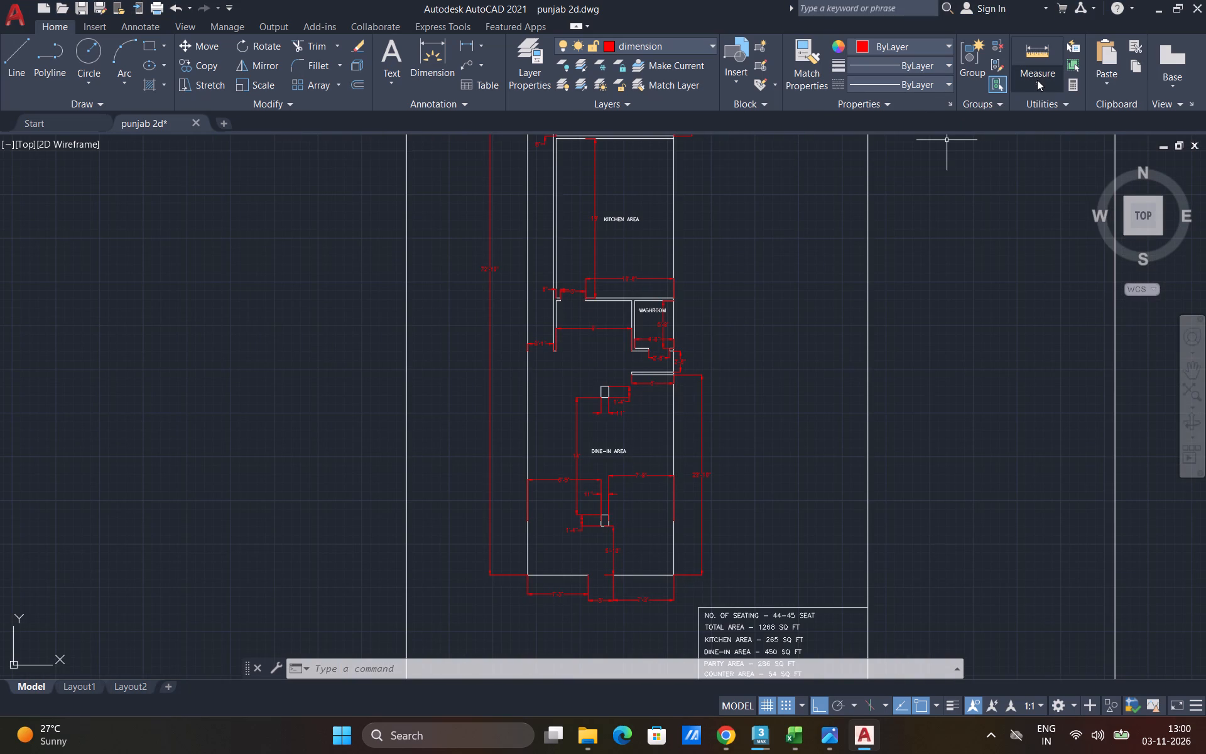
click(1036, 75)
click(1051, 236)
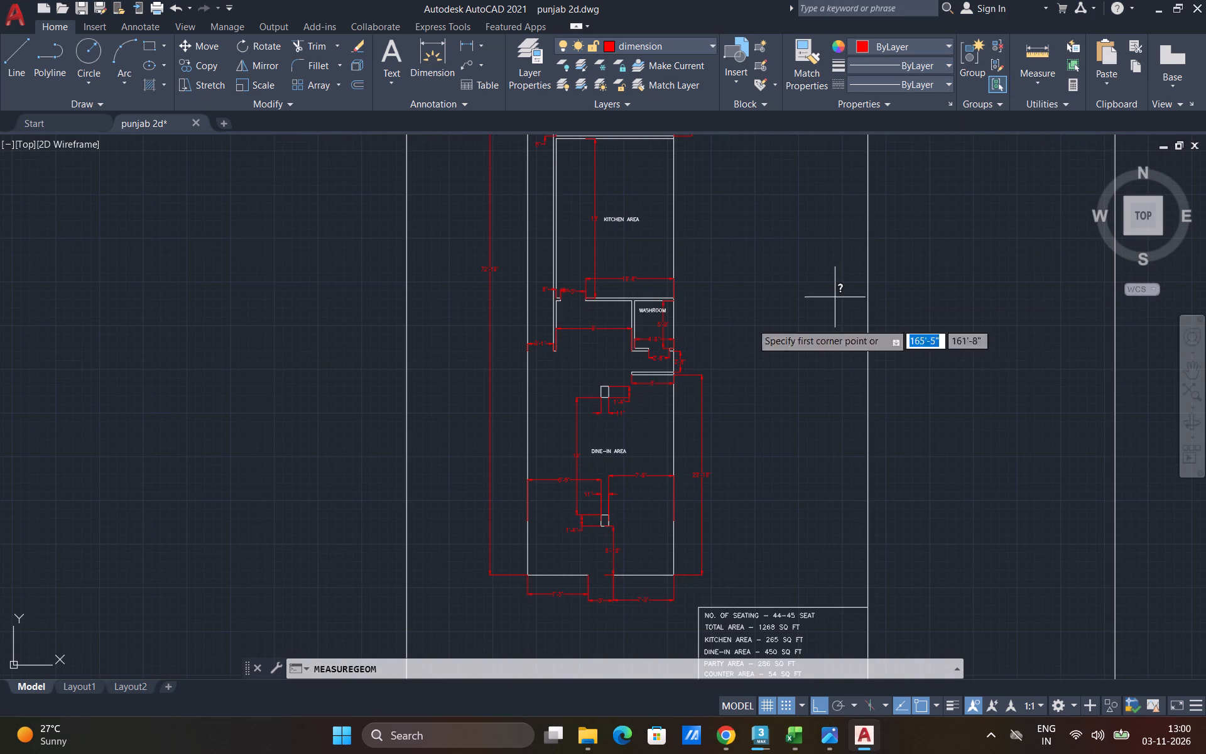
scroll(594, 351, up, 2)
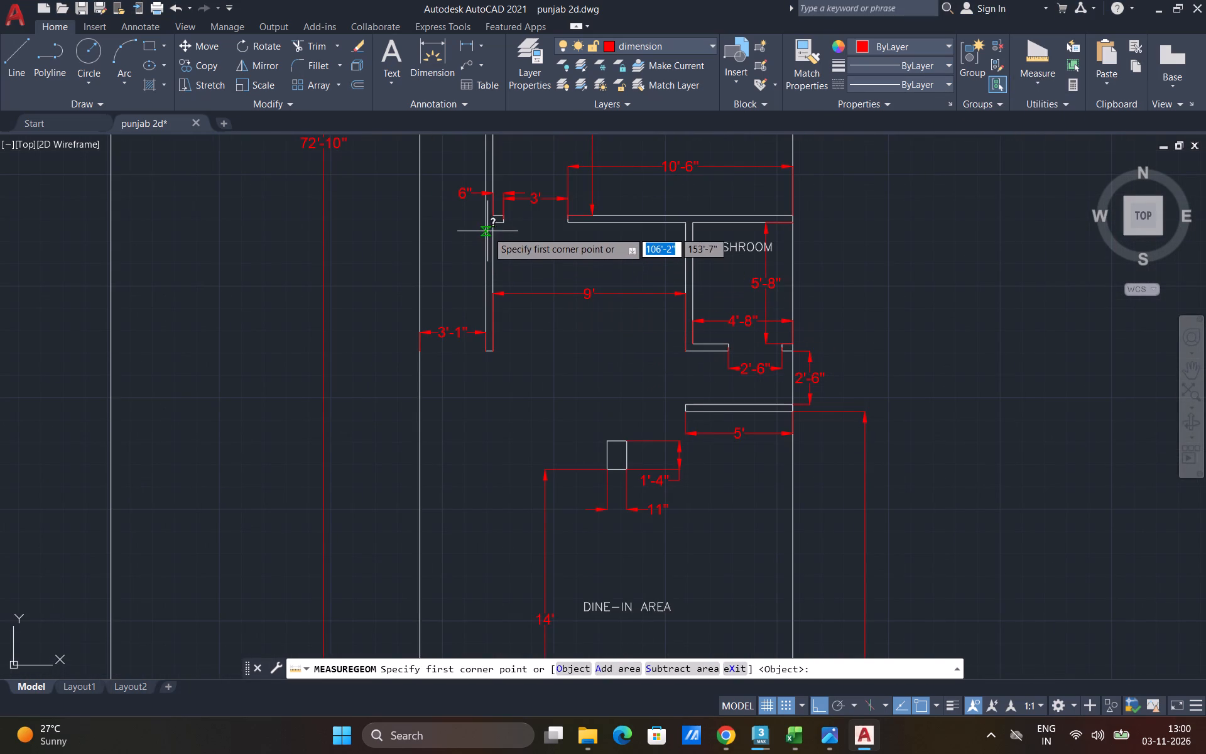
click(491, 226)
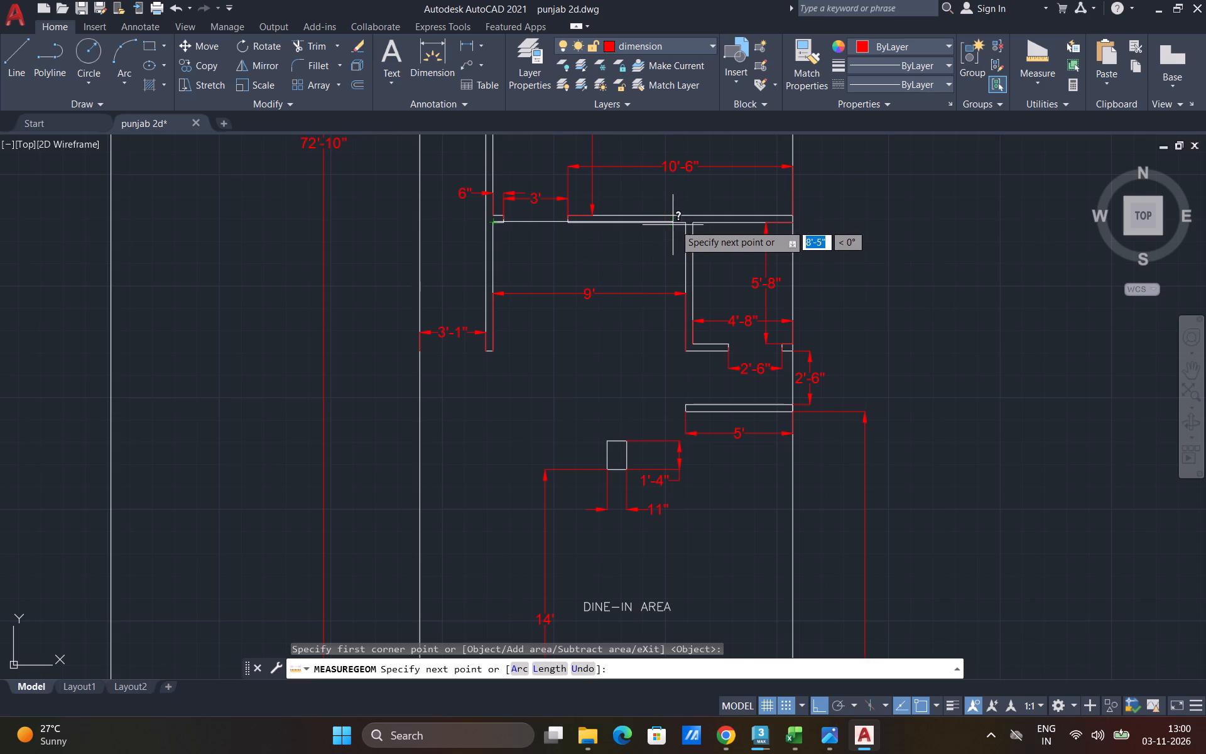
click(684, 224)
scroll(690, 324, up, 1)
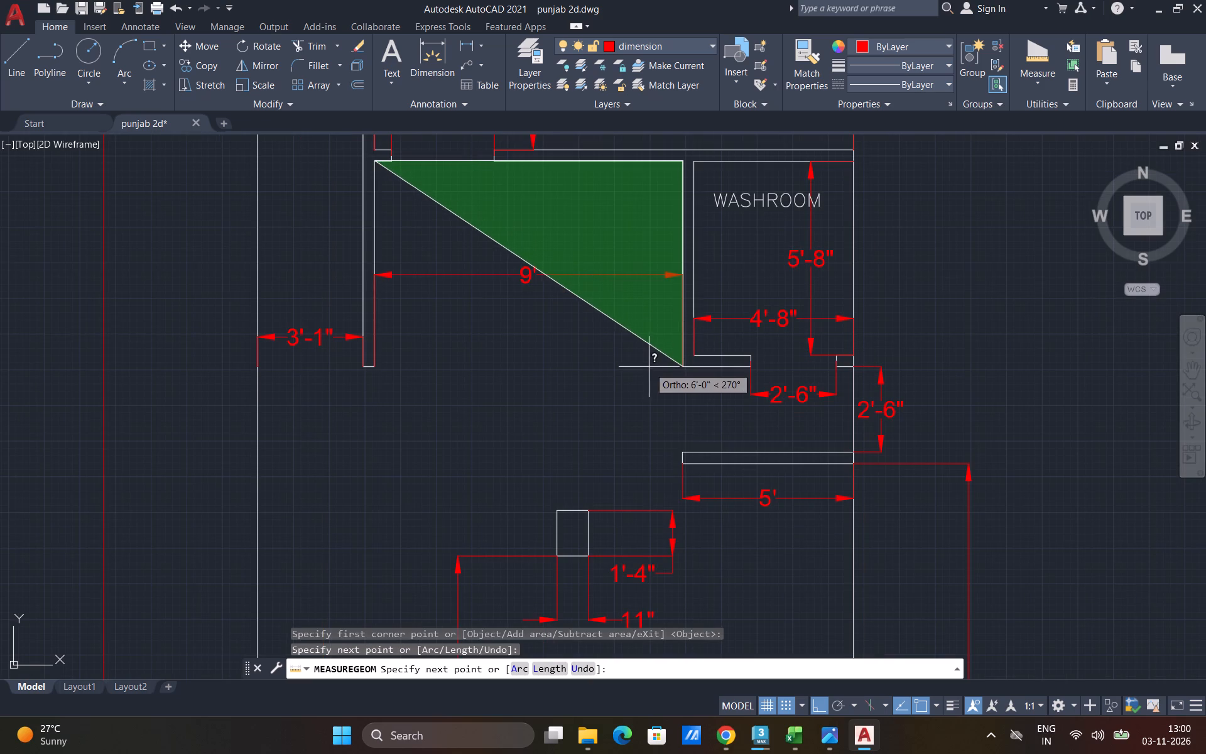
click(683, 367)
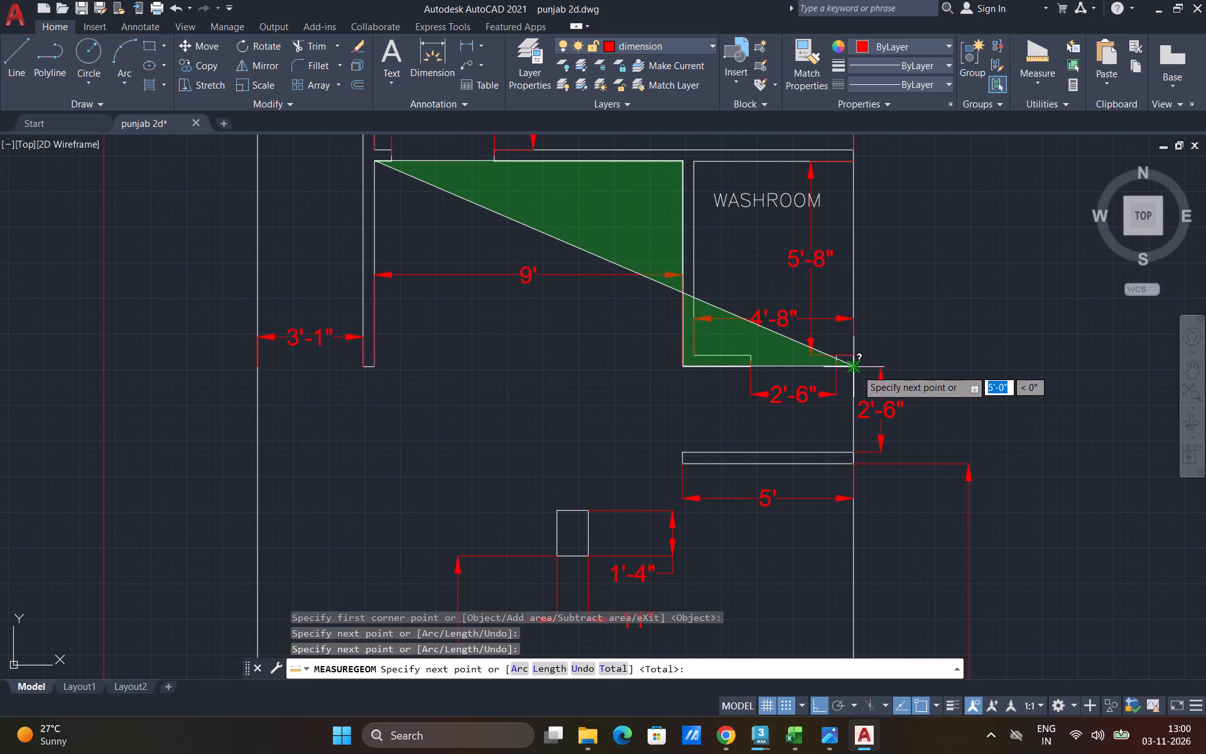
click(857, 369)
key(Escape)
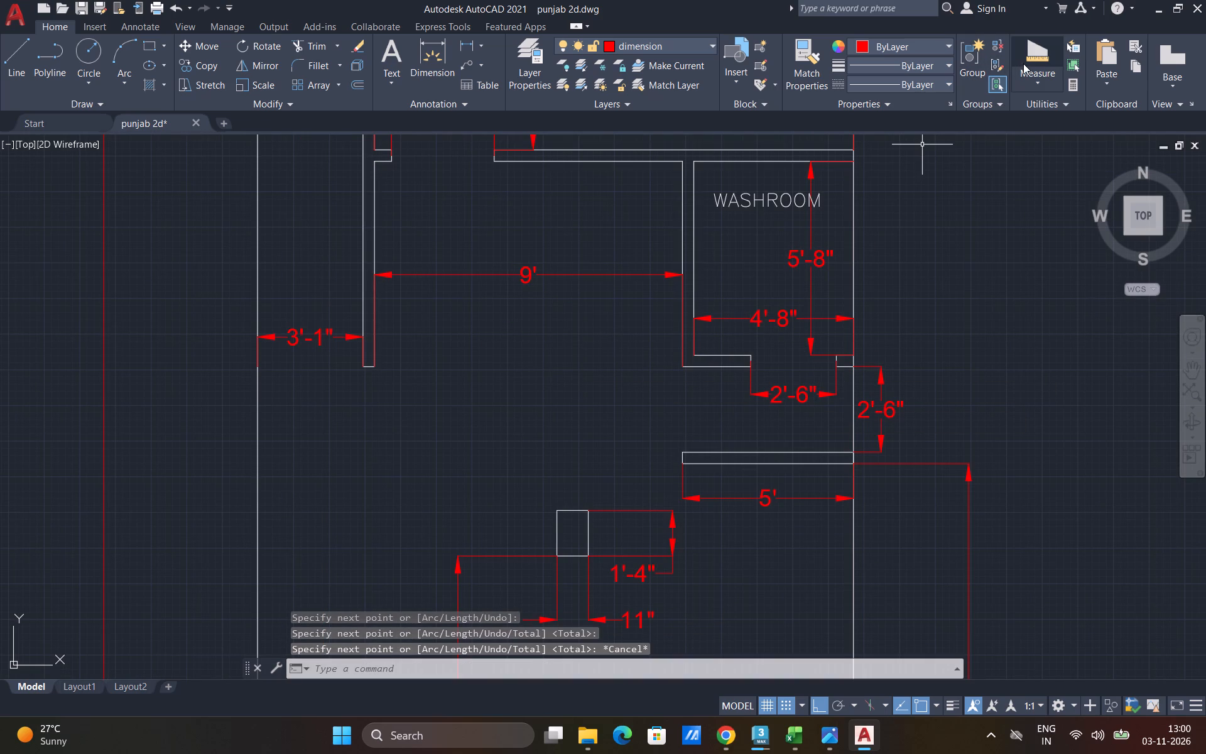
Start an area measurement of the dine-in, tracing from the kitchen wall around the washroom and down to both front corners.
click(1025, 63)
click(370, 152)
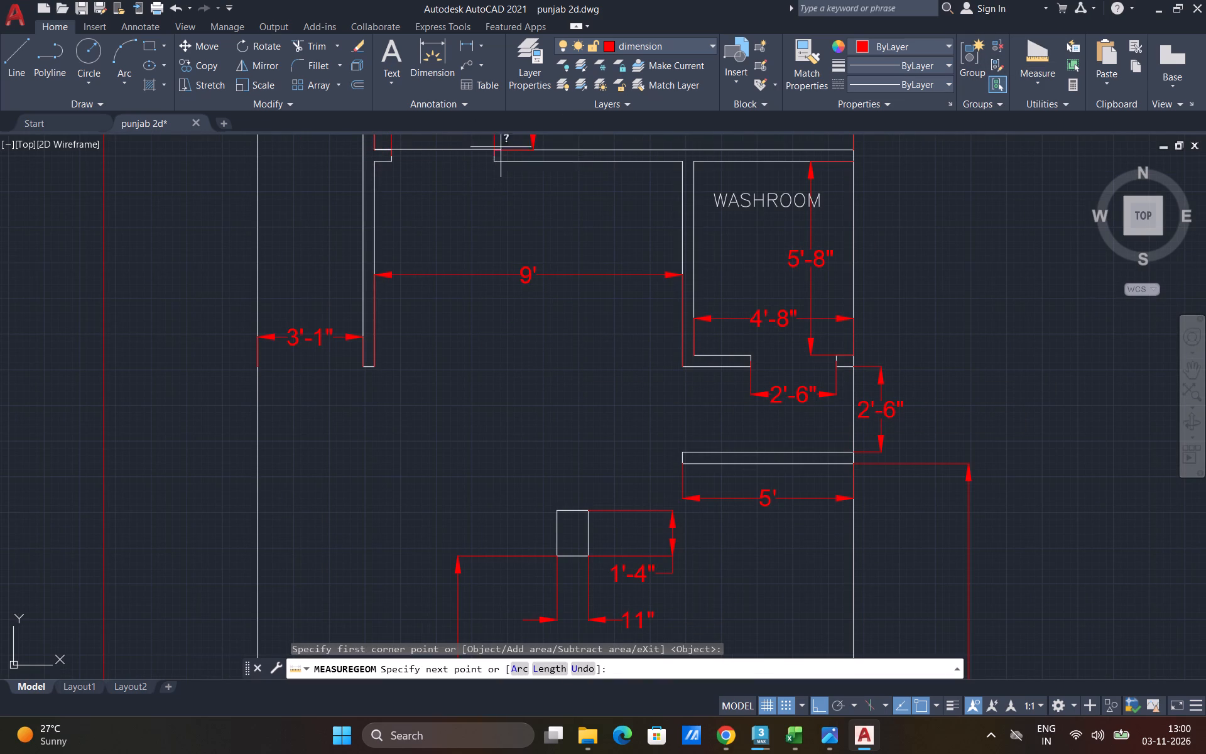
click(682, 154)
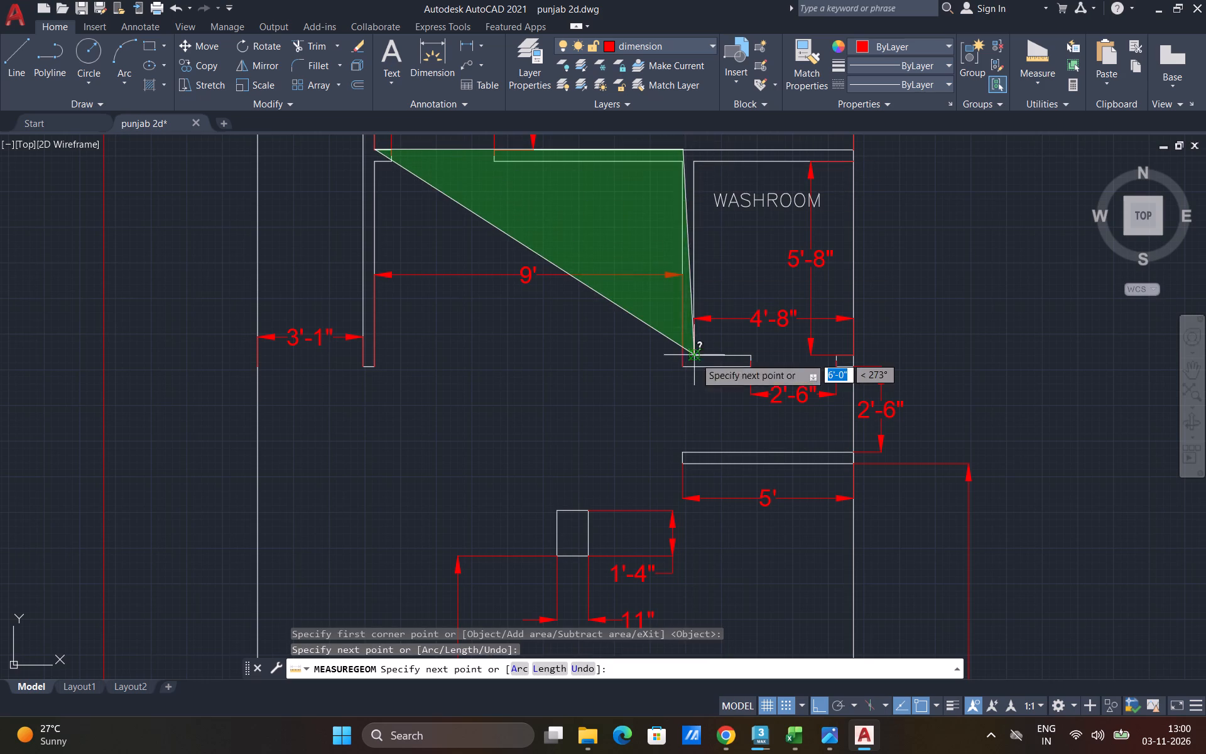
click(685, 371)
click(856, 366)
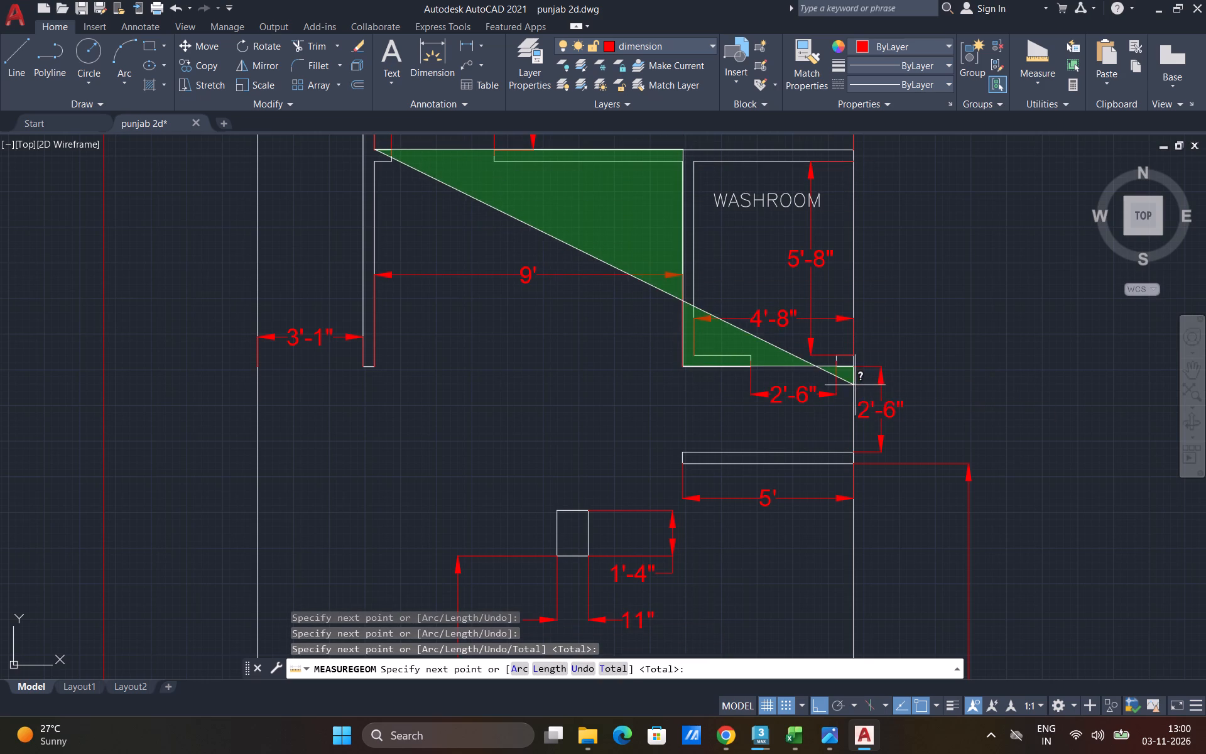
click(854, 452)
scroll(820, 324, down, 4)
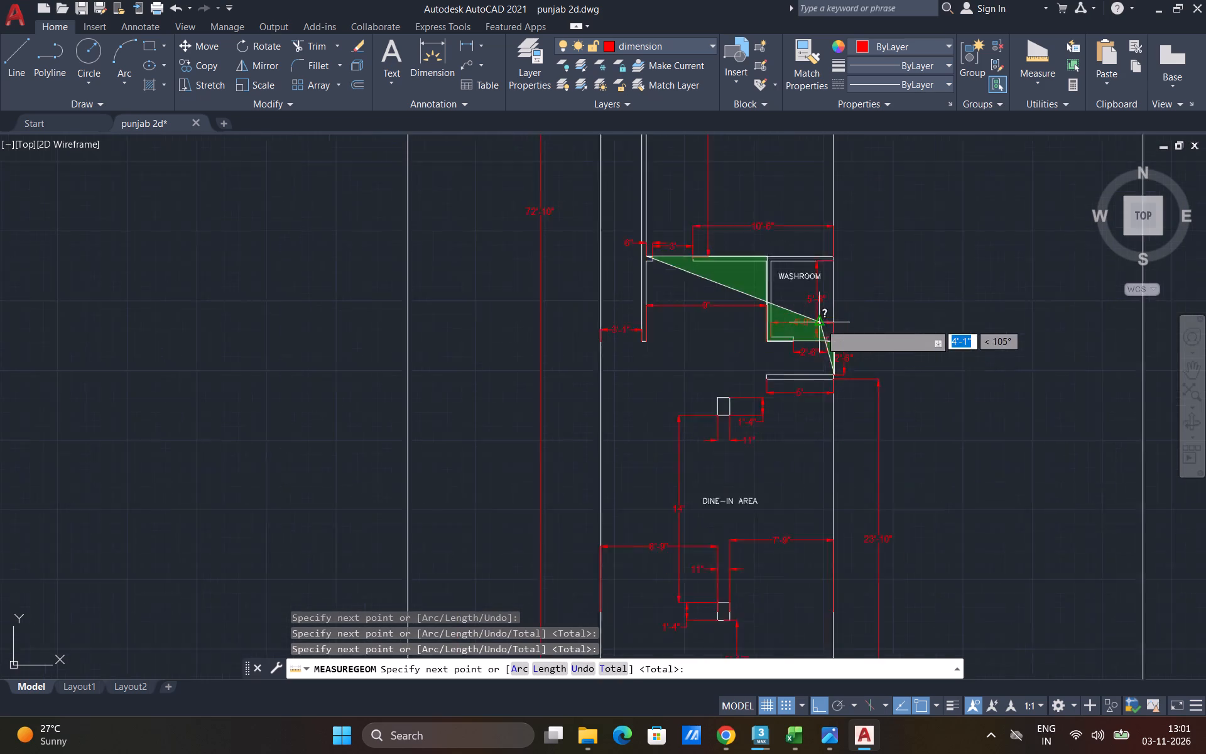
scroll(815, 535, up, 1)
click(830, 572)
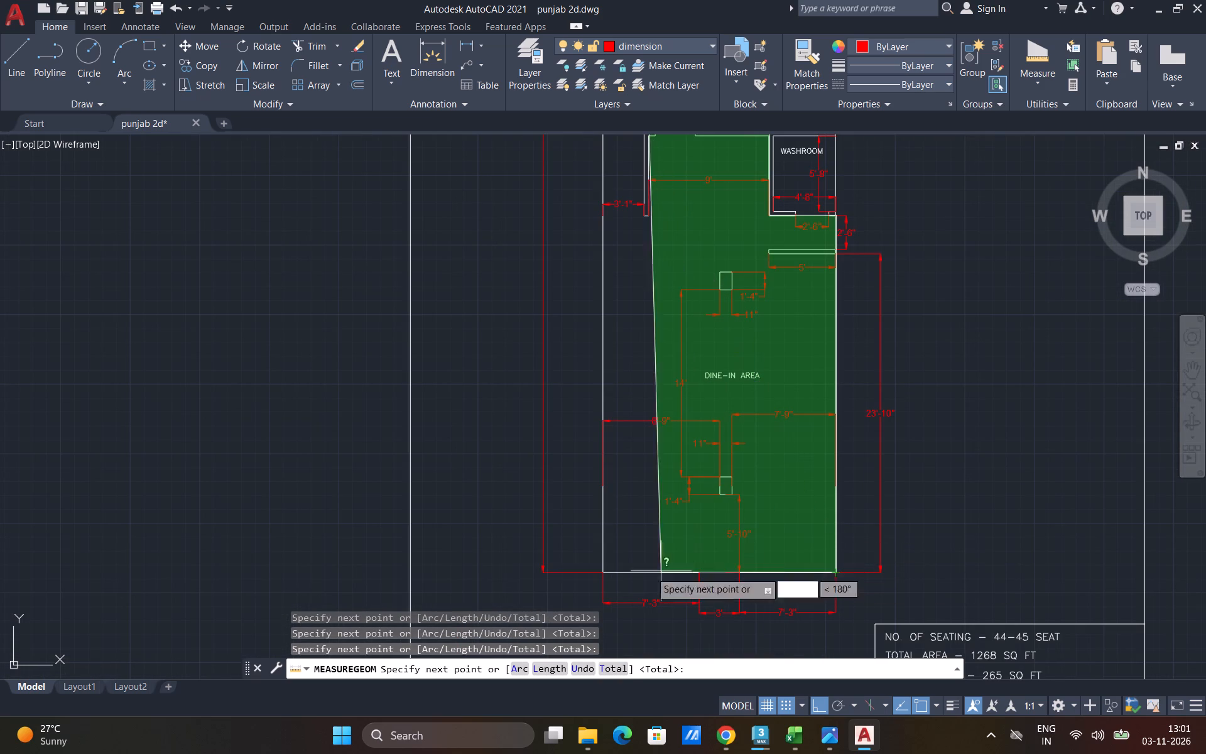
click(600, 572)
Continue the area outline along the side passage up to the stairs and back to the kitchen wall, and total it.
scroll(617, 464, down, 2)
scroll(626, 283, up, 2)
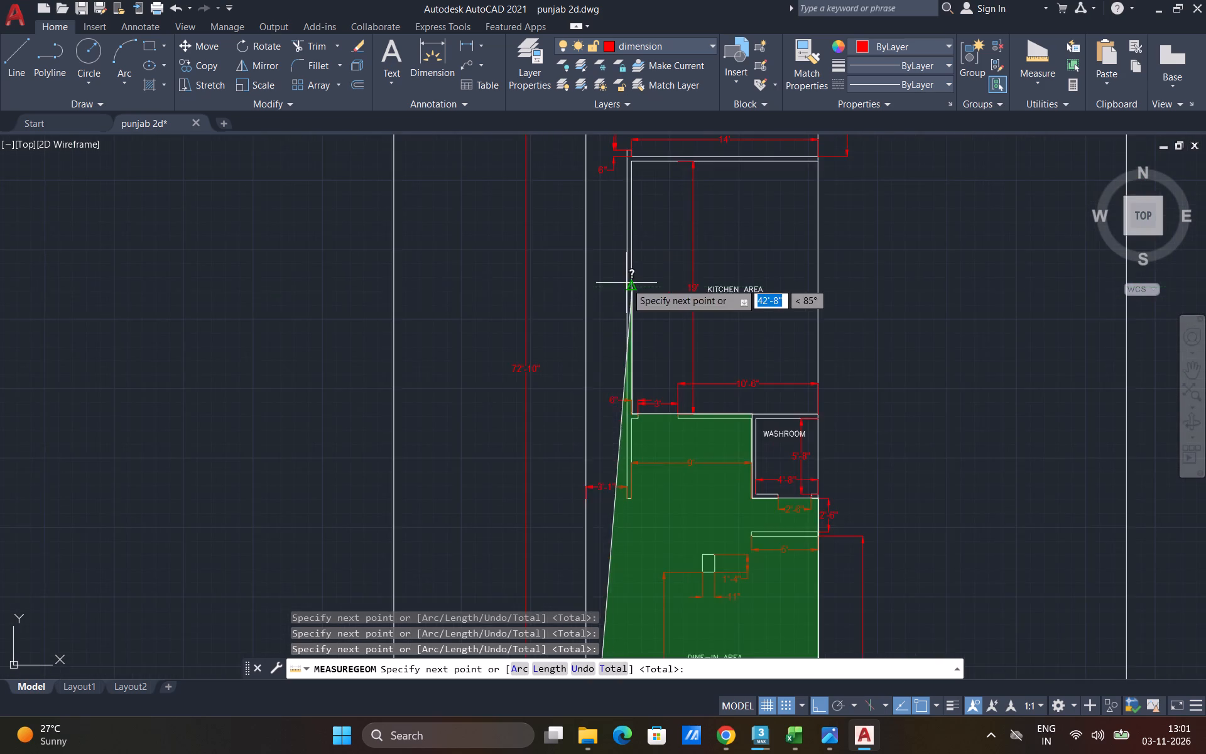
scroll(576, 405, down, 2)
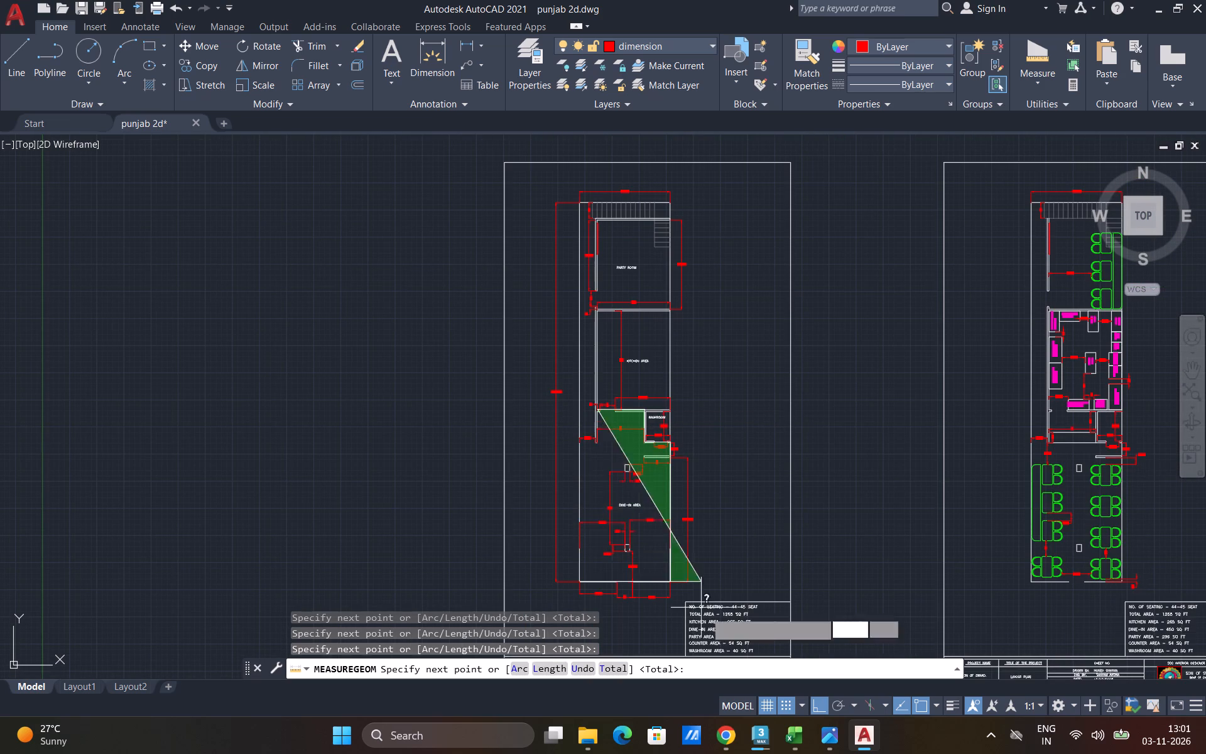
scroll(597, 202, up, 3)
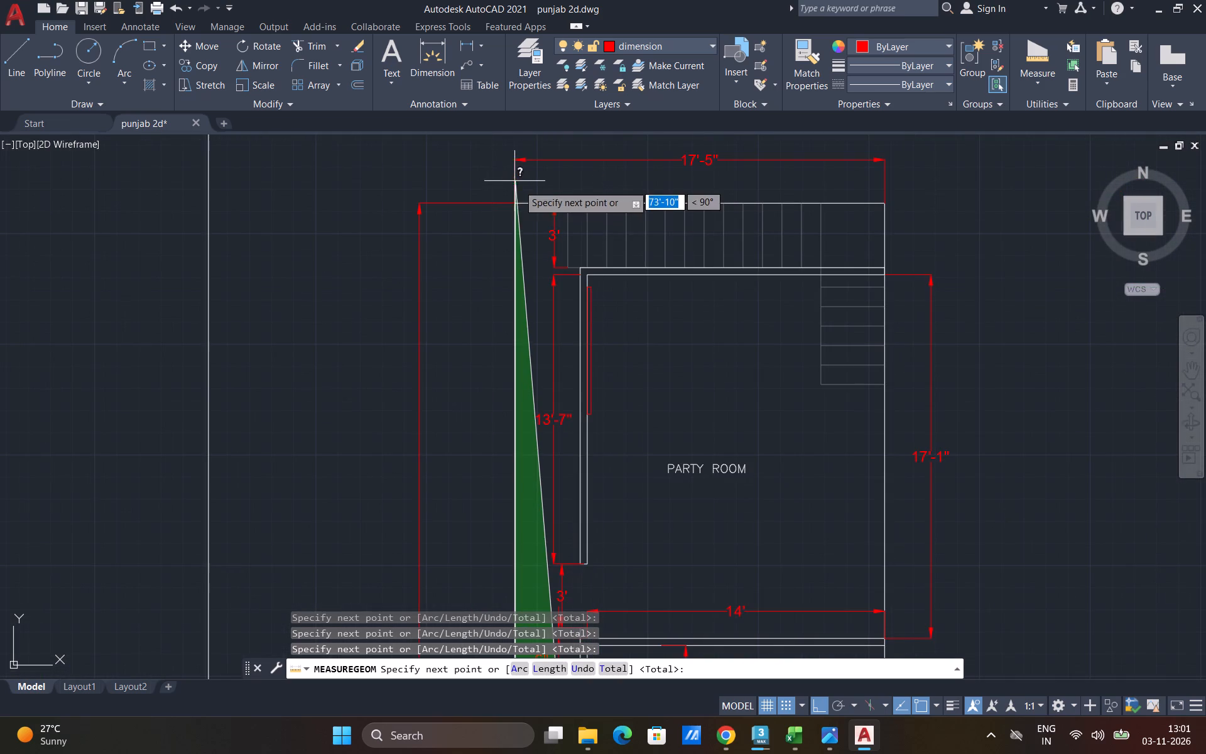
scroll(524, 202, up, 1)
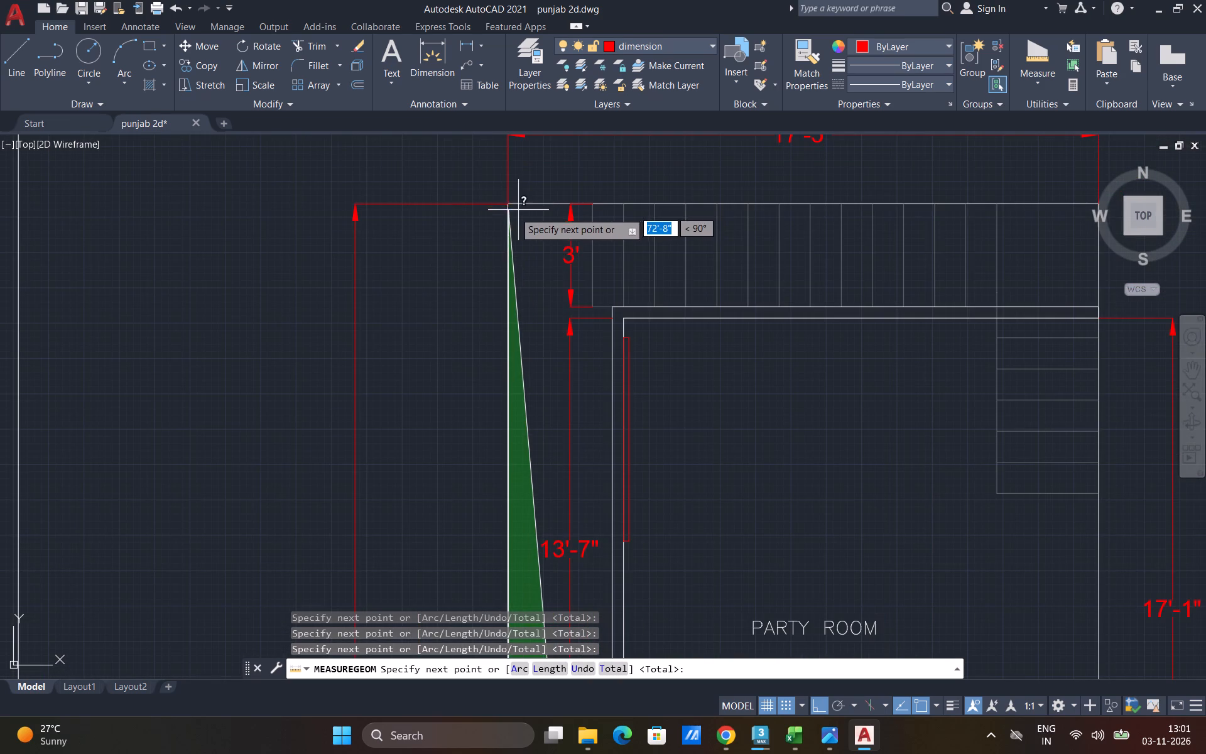
click(508, 206)
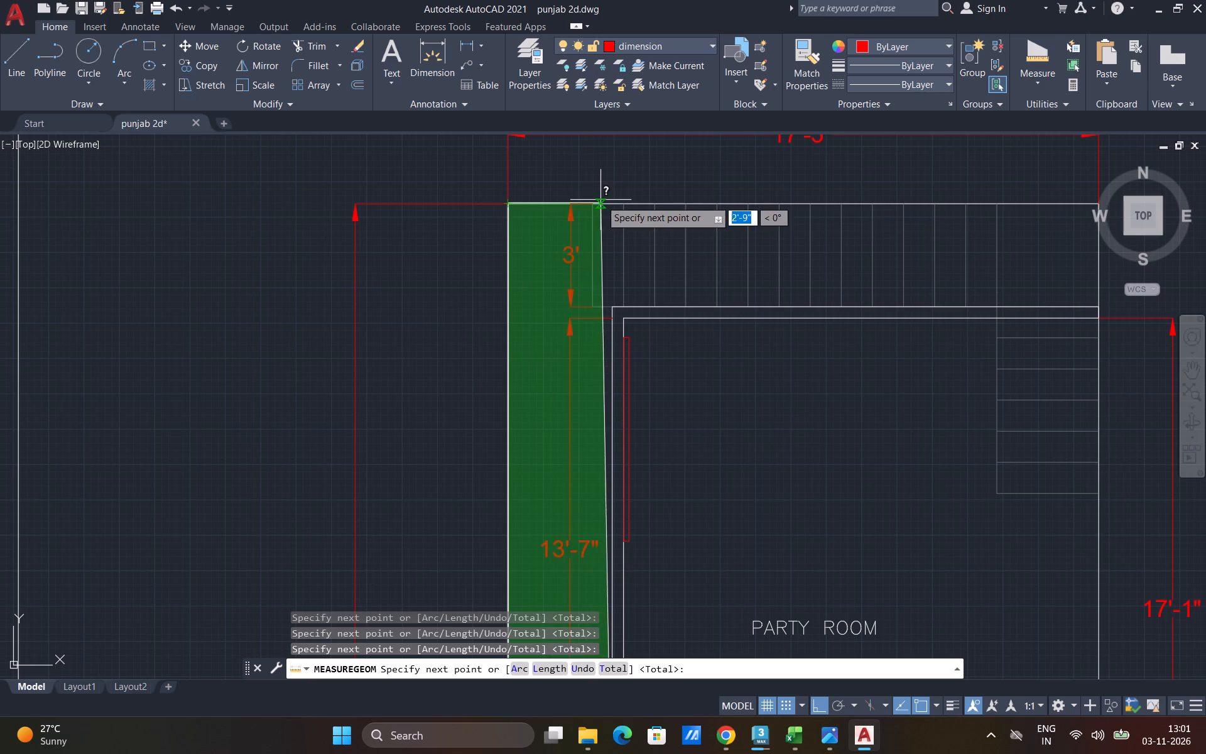
click(591, 205)
click(591, 305)
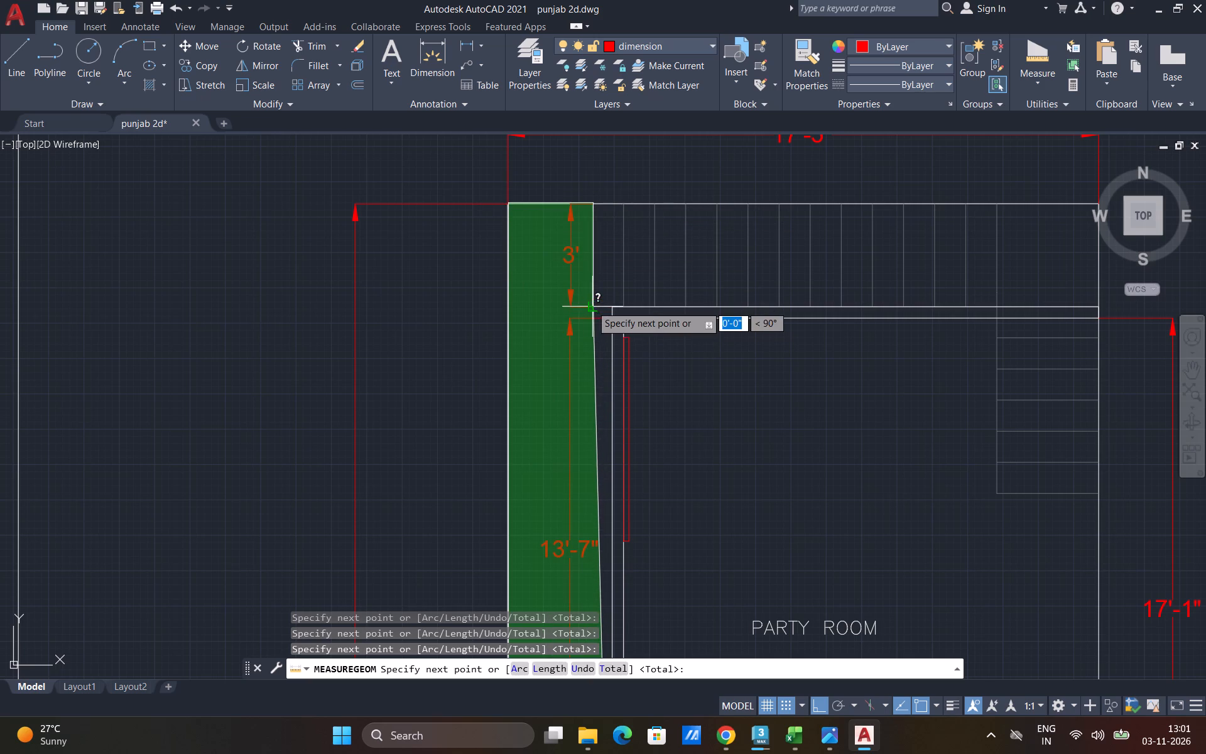
click(611, 307)
scroll(631, 278, down, 4)
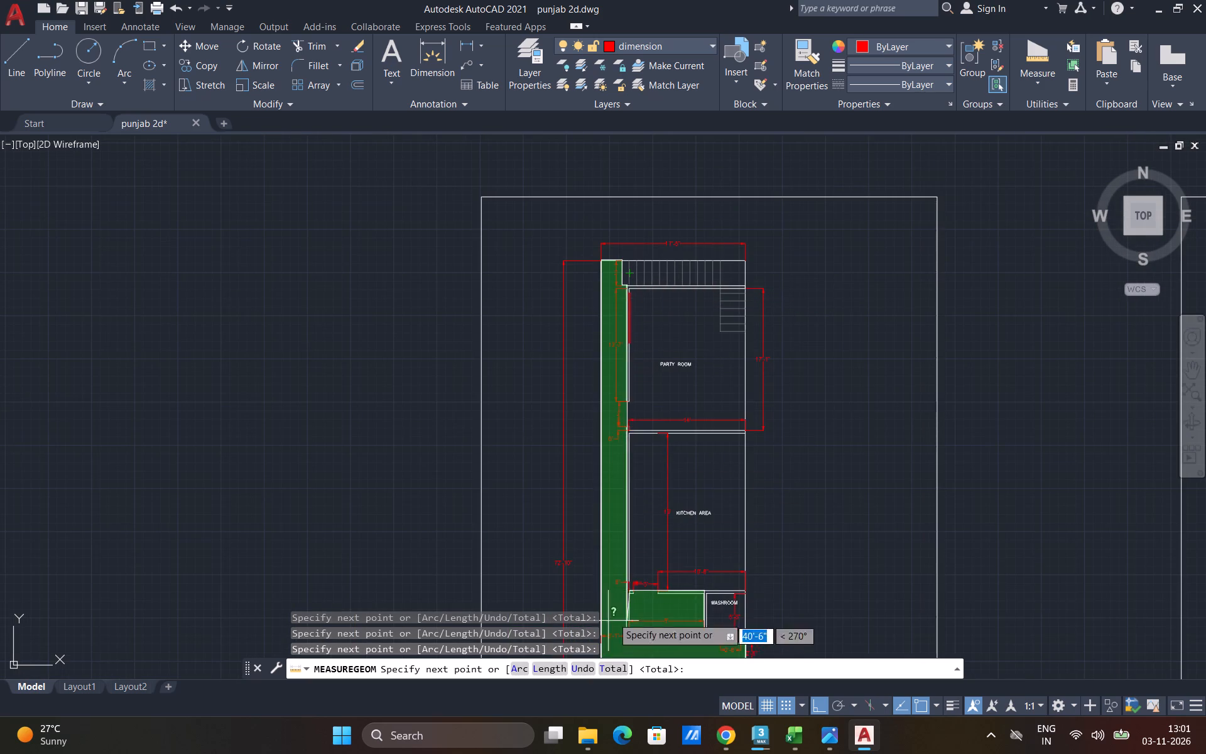
scroll(633, 589, up, 2)
scroll(633, 515, down, 3)
scroll(613, 556, up, 5)
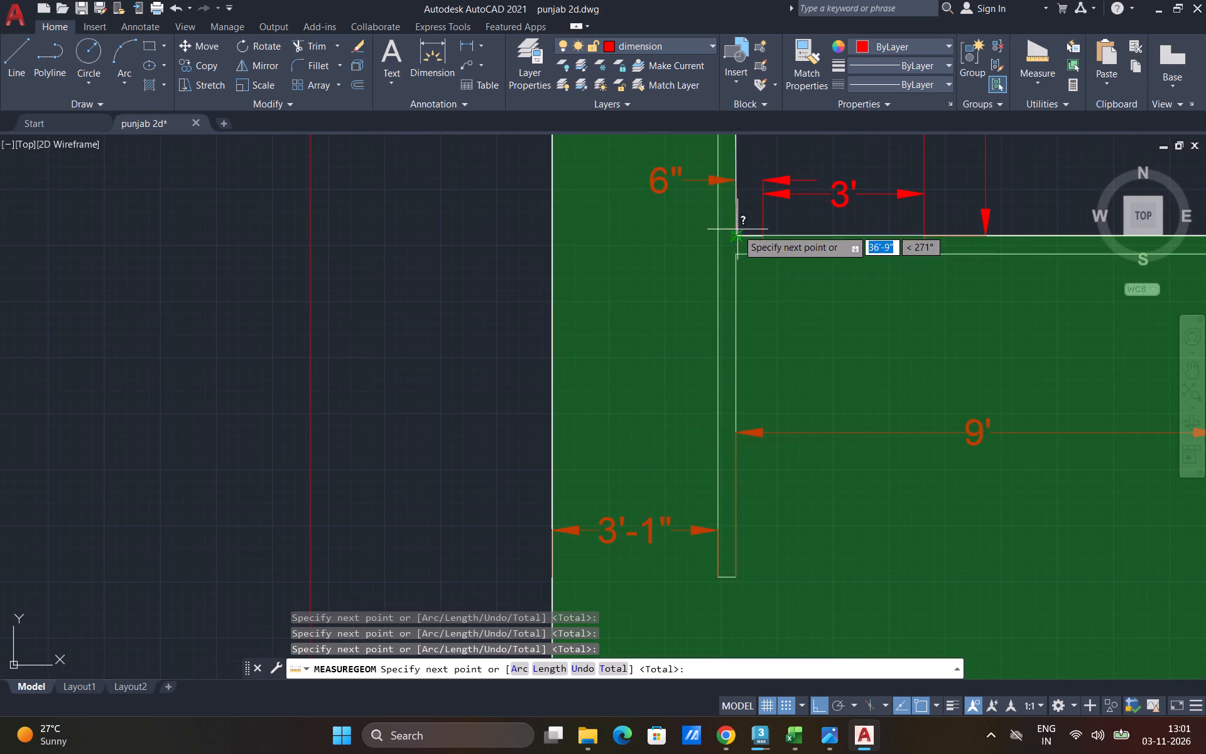
scroll(736, 231, up, 3)
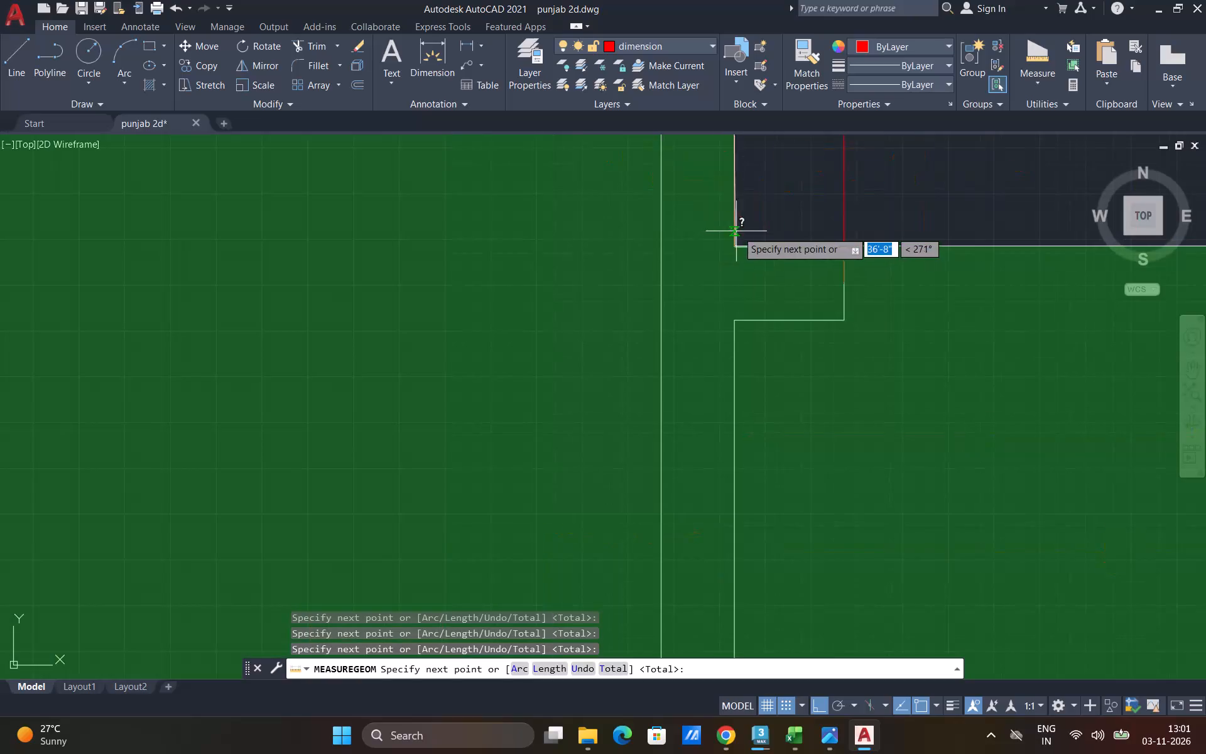
click(704, 245)
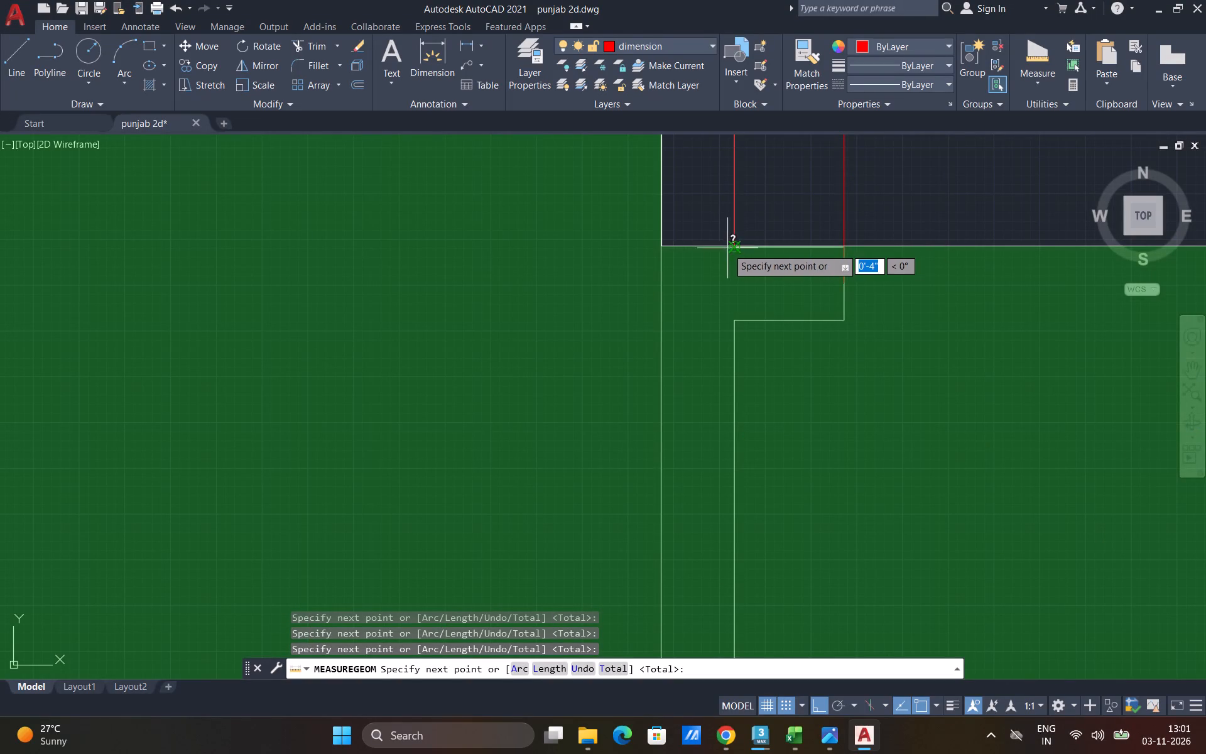
click(732, 248)
key(t)
key(Return)
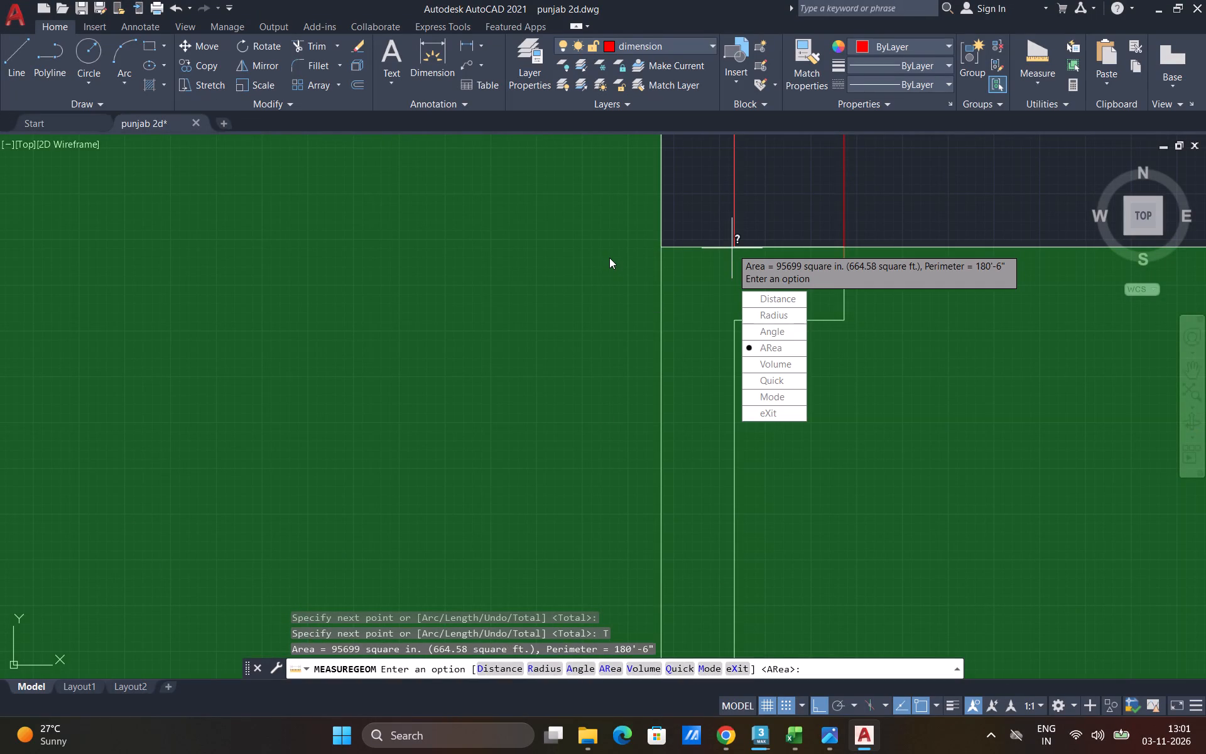
key(Escape)
Enter 664 SQ FT in C5 of the tiles workbook for the dine-in floor tiles + 3FT wall tiles and save.
click(786, 731)
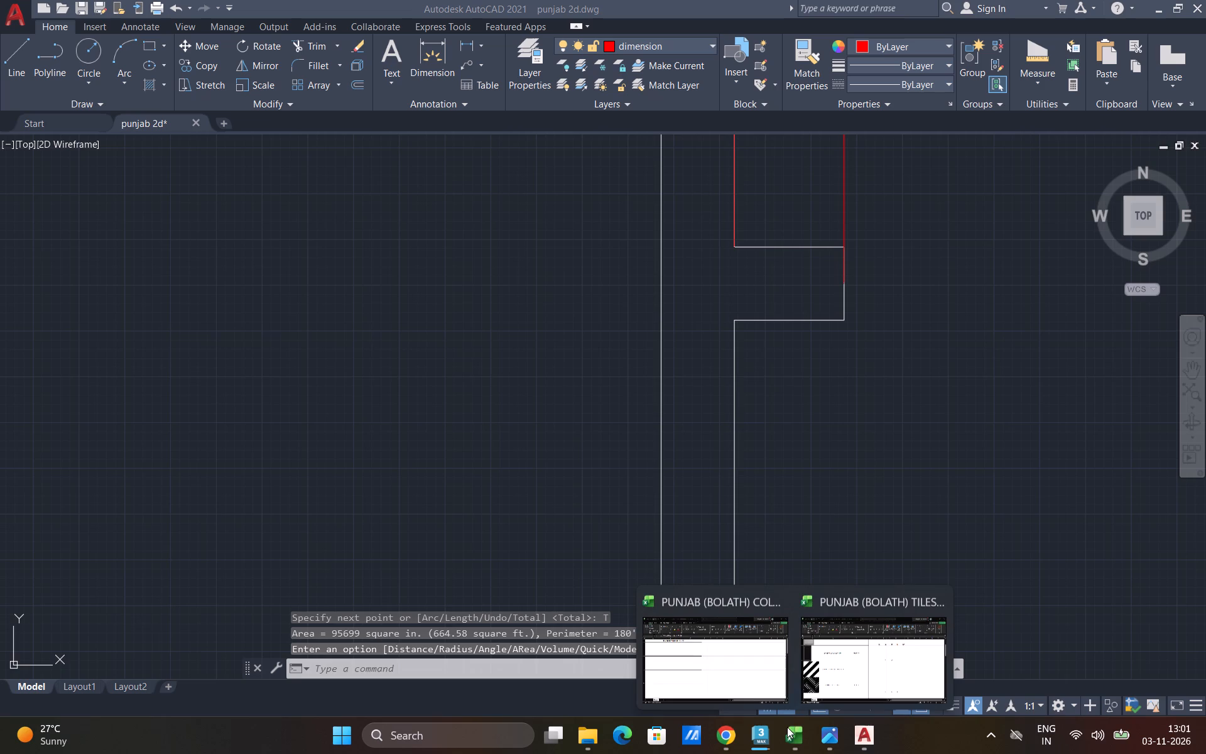
click(825, 657)
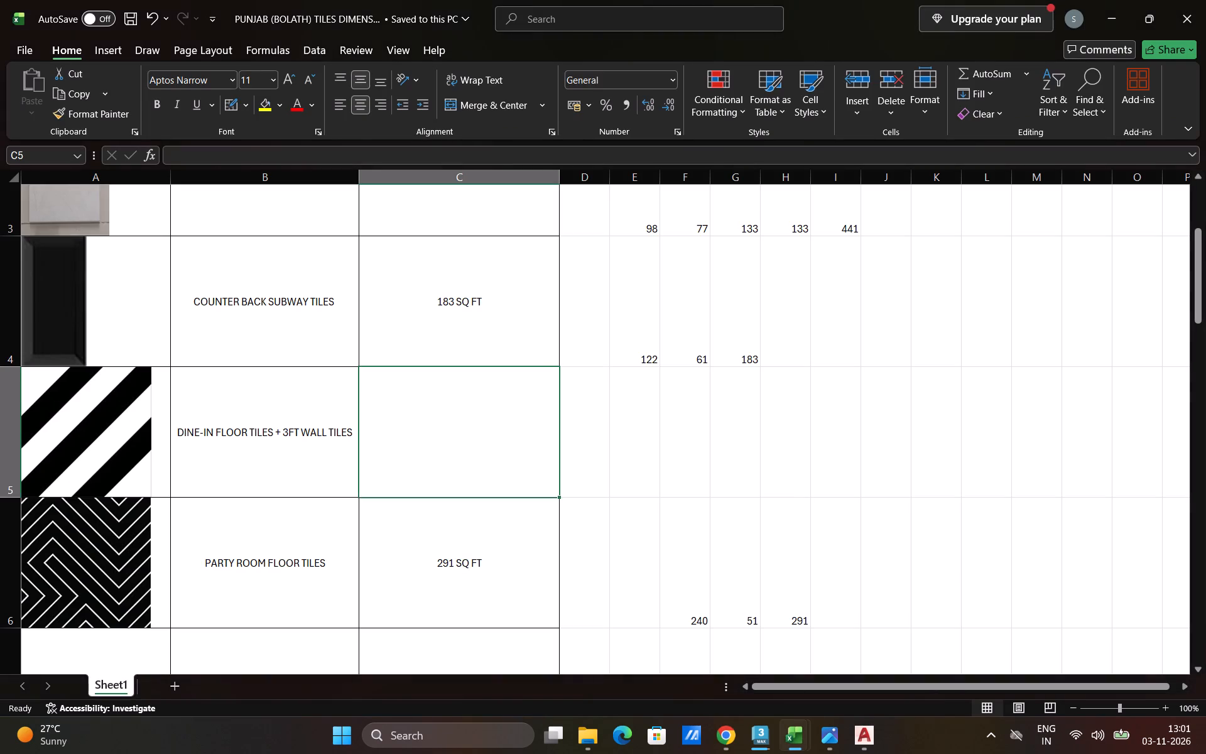
text(664 SQ FT)
click(498, 534)
key(ctrl+s)
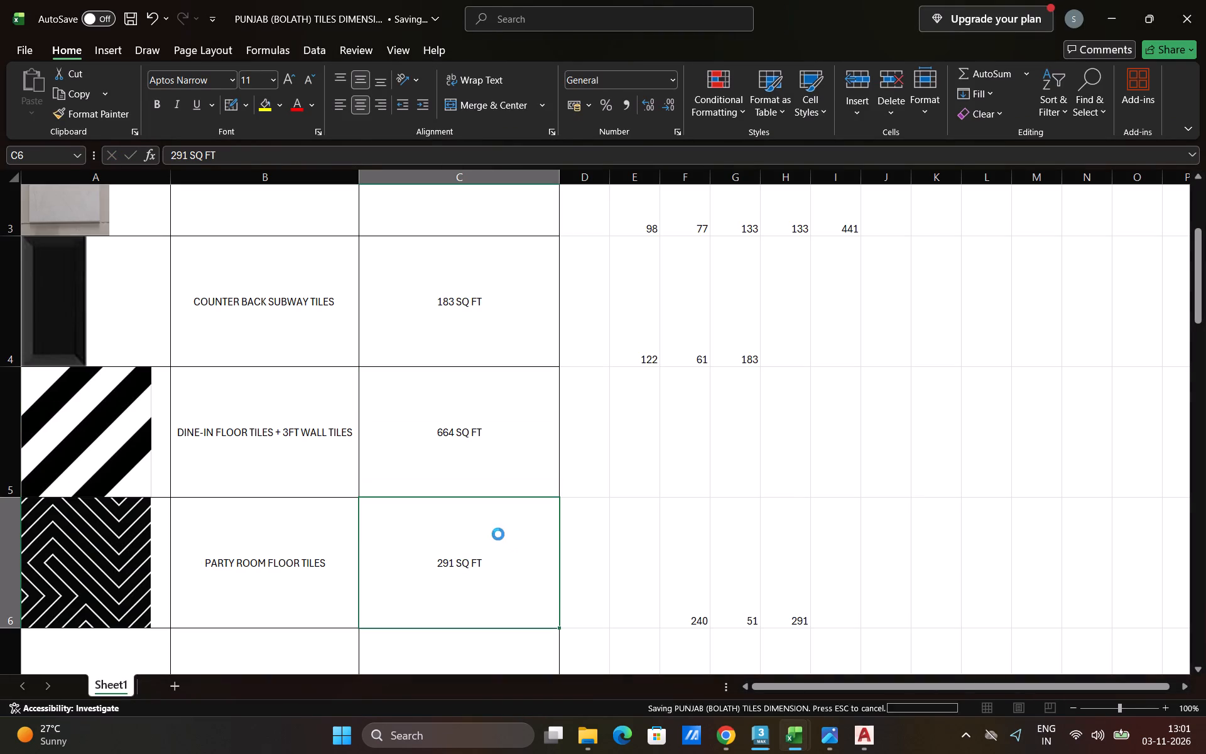
Recheck the dine-in area measurement in the AutoCAD command history.
click(866, 740)
scroll(521, 350, down, 1)
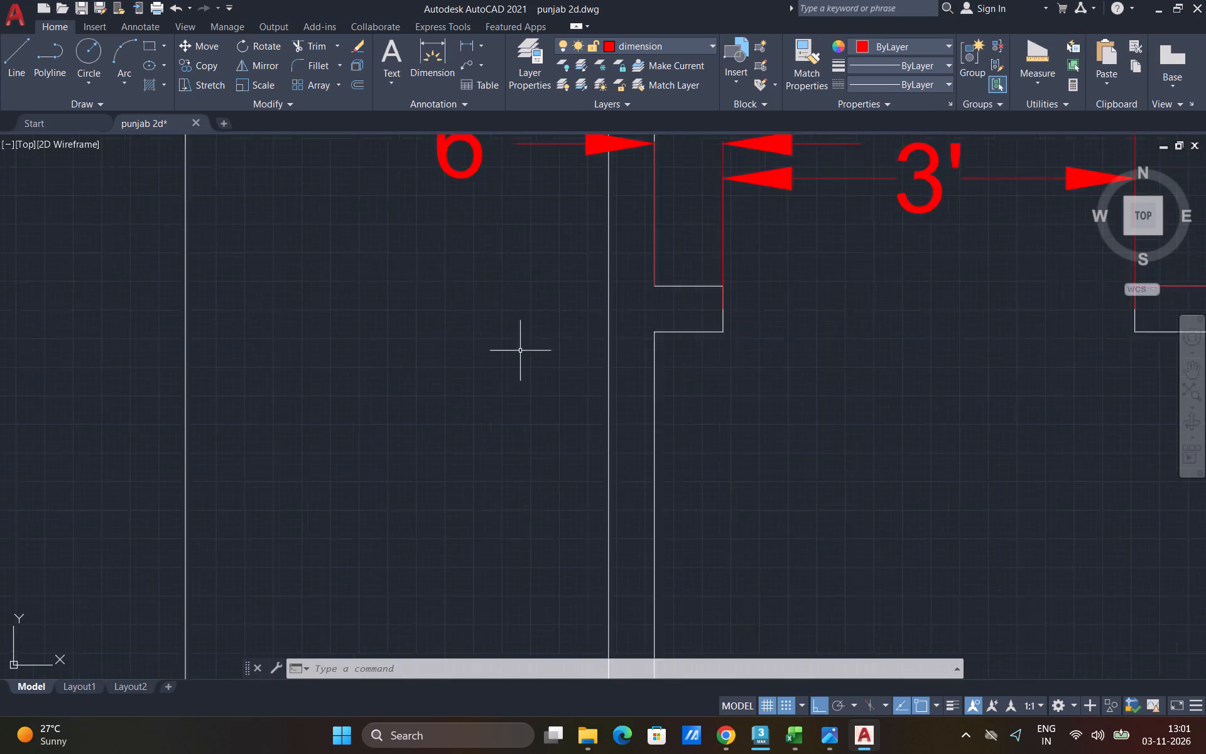
scroll(520, 356, down, 5)
click(953, 674)
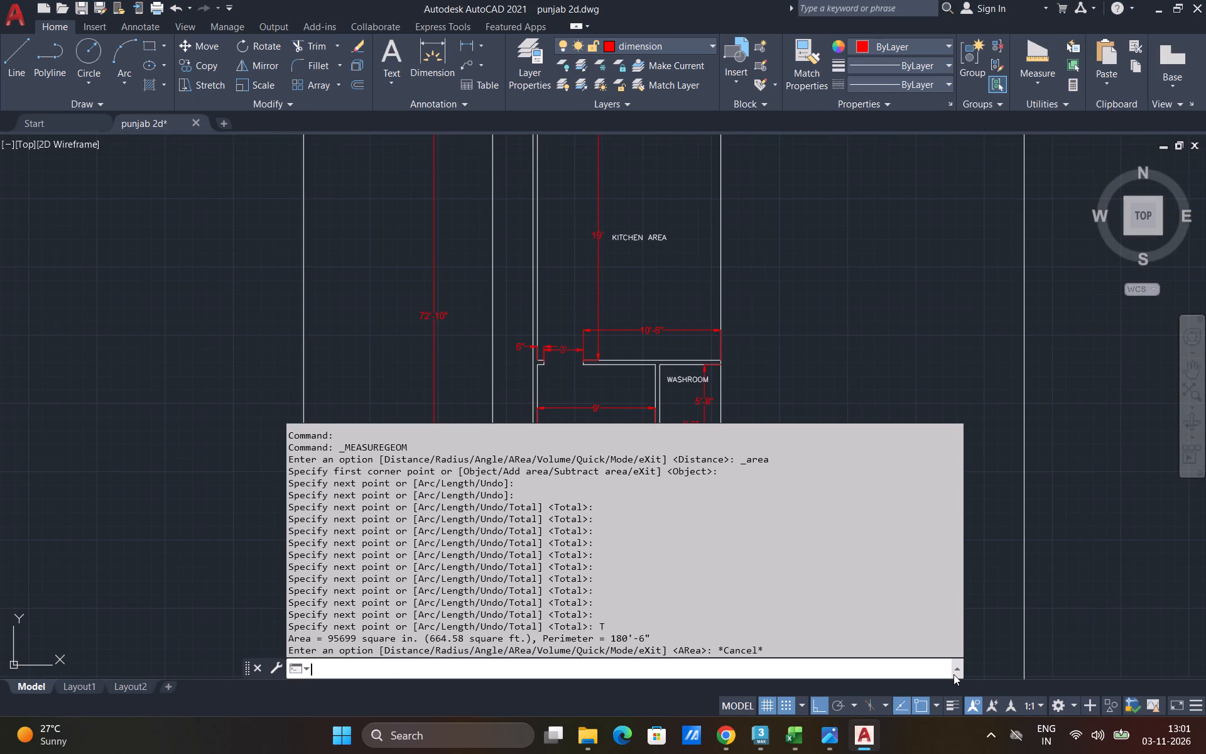
click(978, 500)
Return to the PUNJAB (BOLATH) TILES DIMENSION workbook, review the dine-in and party room rows, and save it again.
click(792, 728)
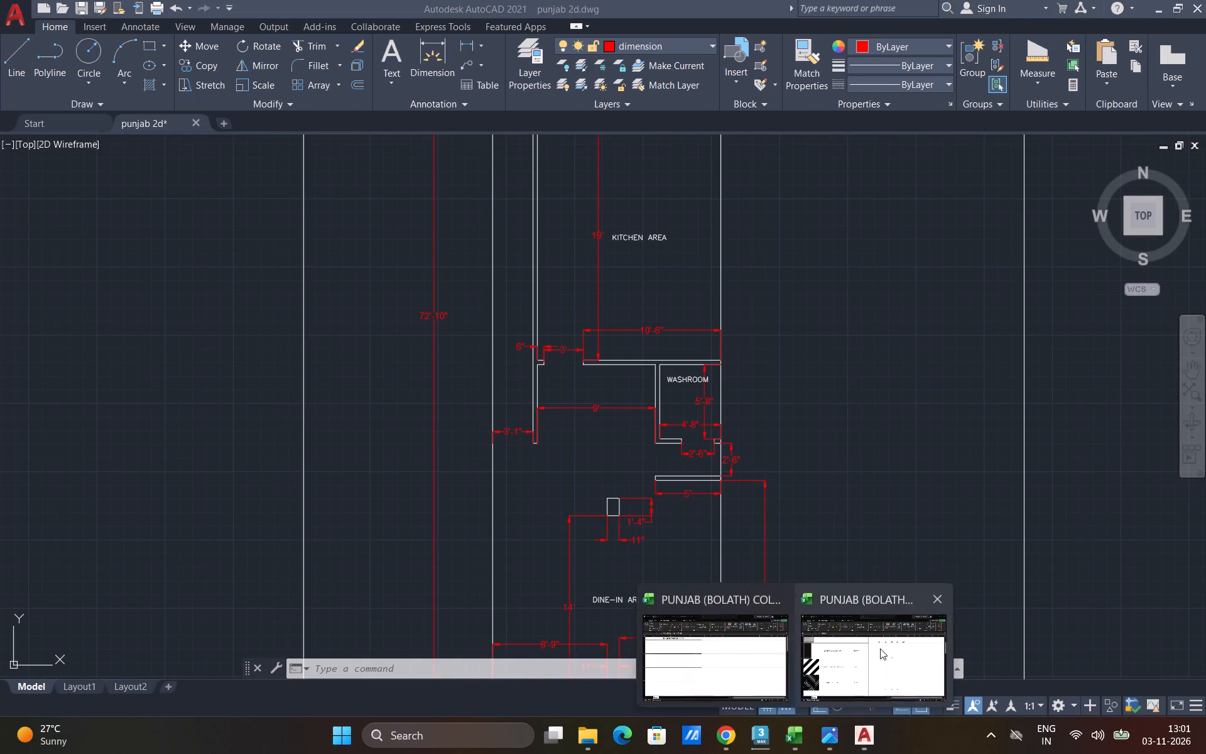
click(883, 646)
key(ctrl+s)
key(ctrl+s)
scroll(552, 429, down, 2)
scroll(284, 506, down, 1)
key(ctrl+s)
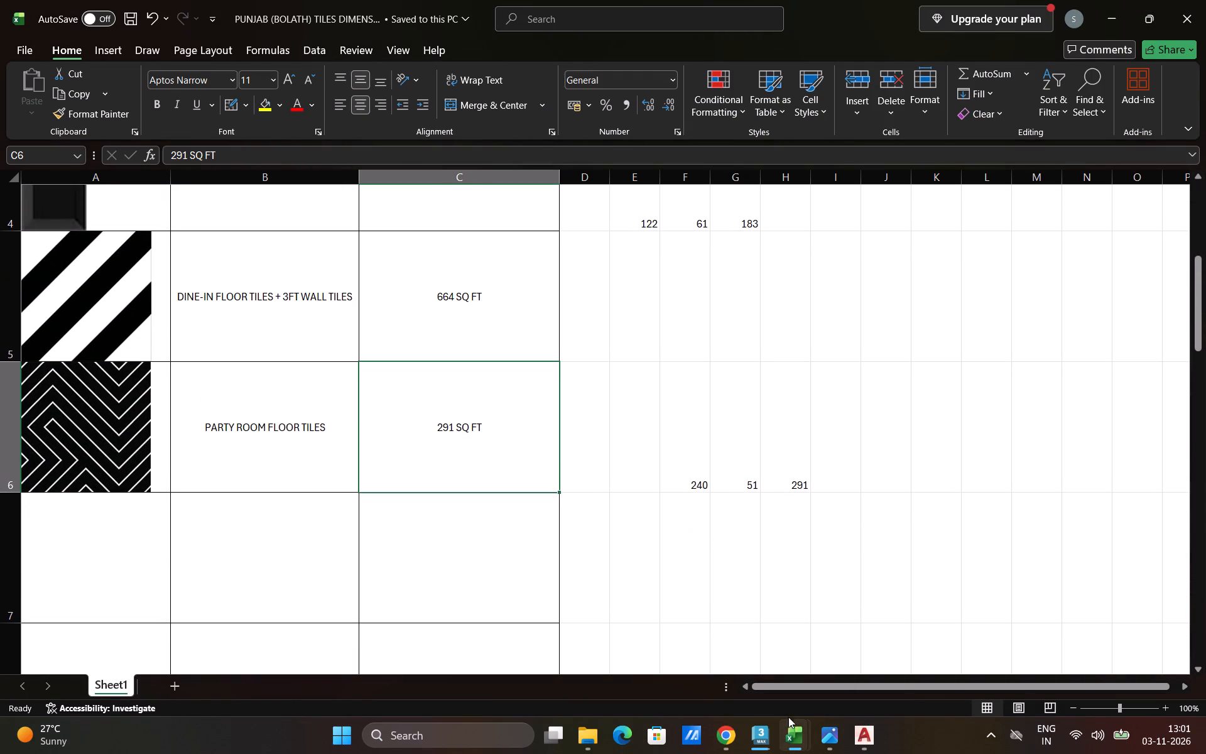
Switch to Chrome and look through the restaurant washroom design ideas on Pinterest.
click(736, 743)
click(595, 0)
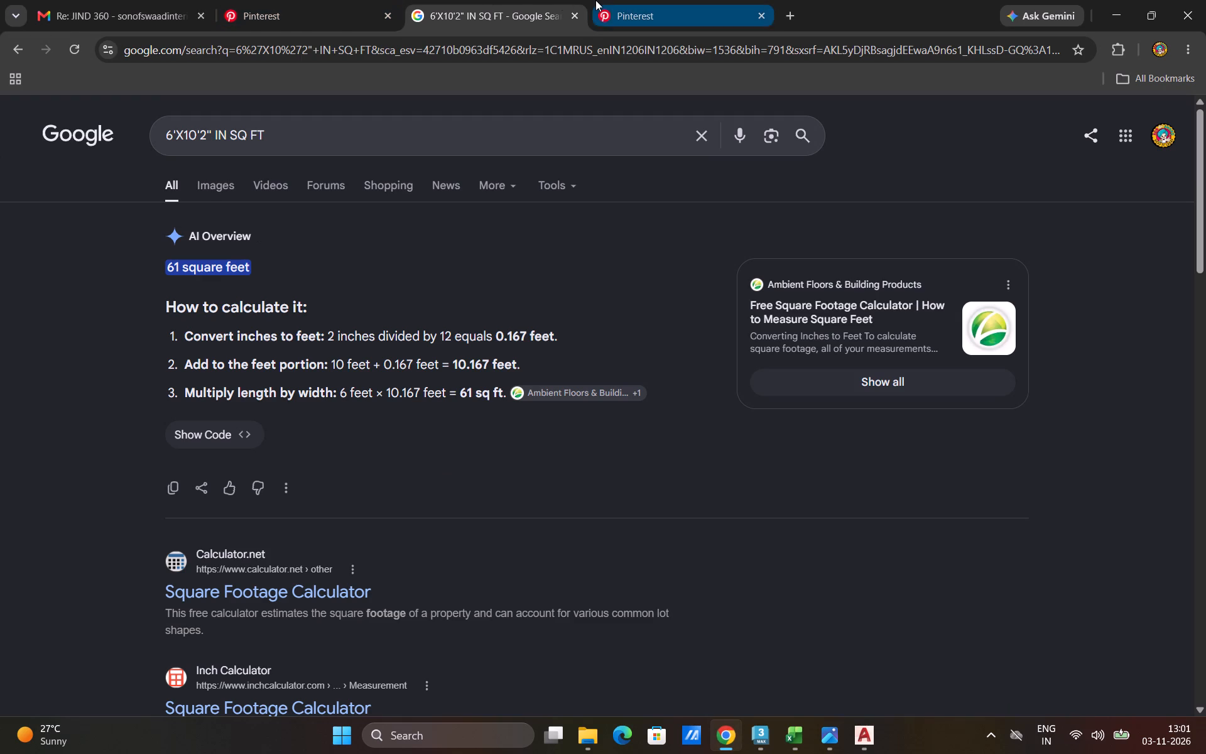
click(357, 0)
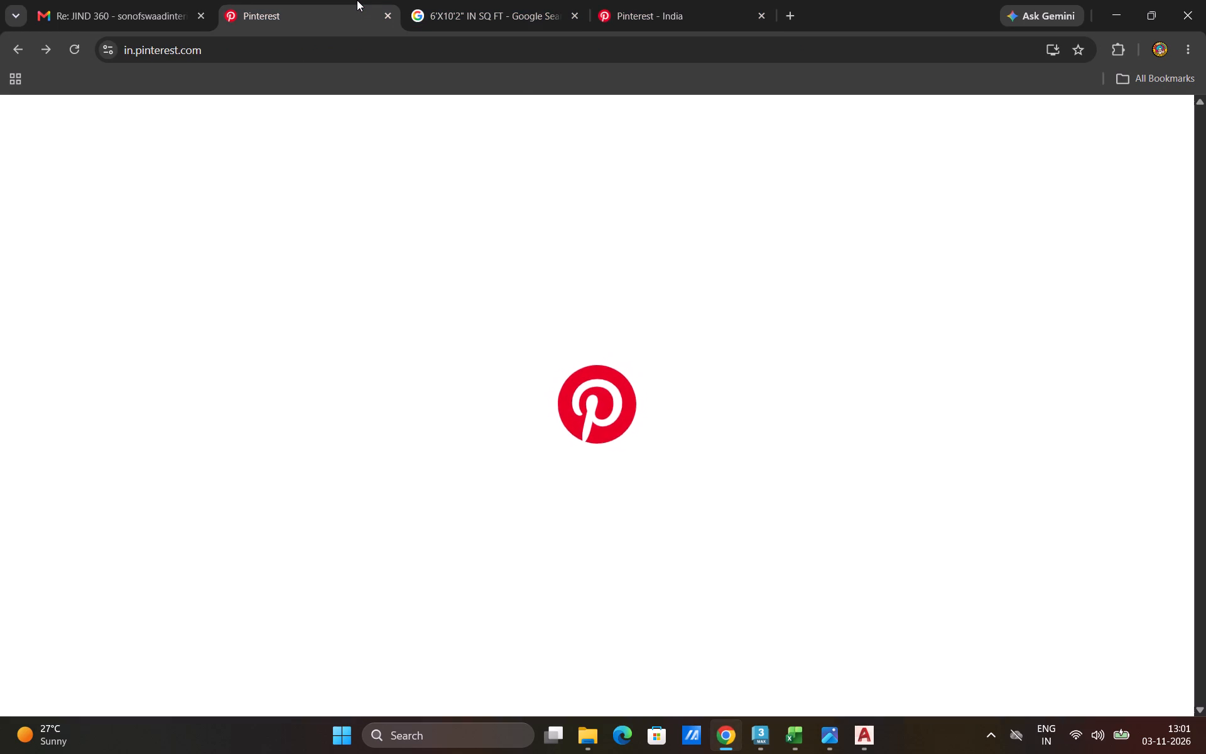
click(612, 0)
scroll(111, 437, down, 2)
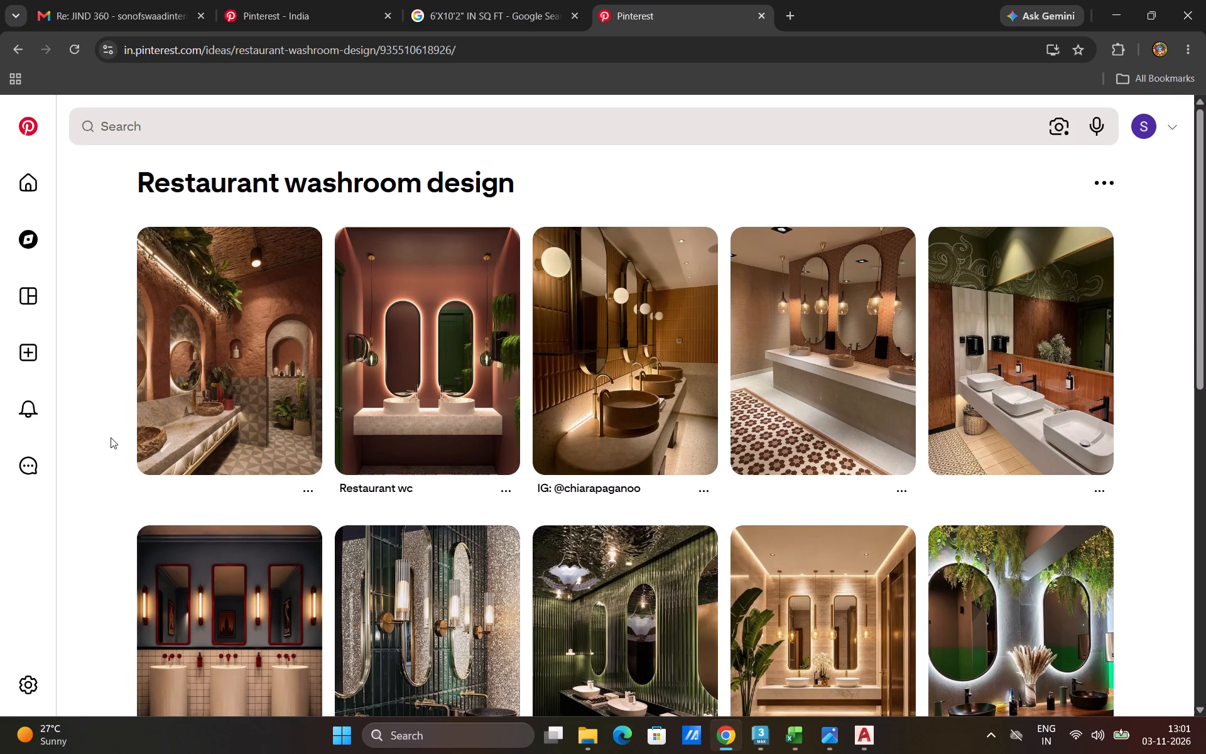
scroll(111, 437, down, 1)
scroll(14, 591, down, 3)
scroll(113, 469, down, 1)
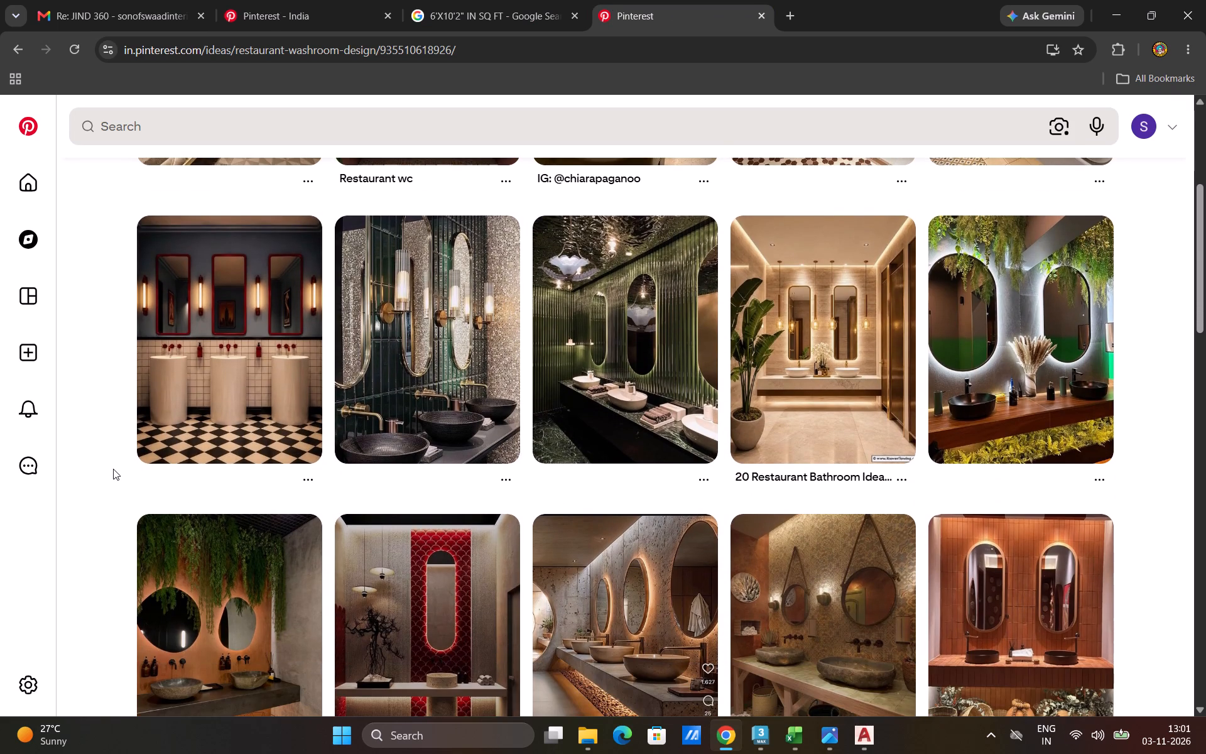
click(783, 13)
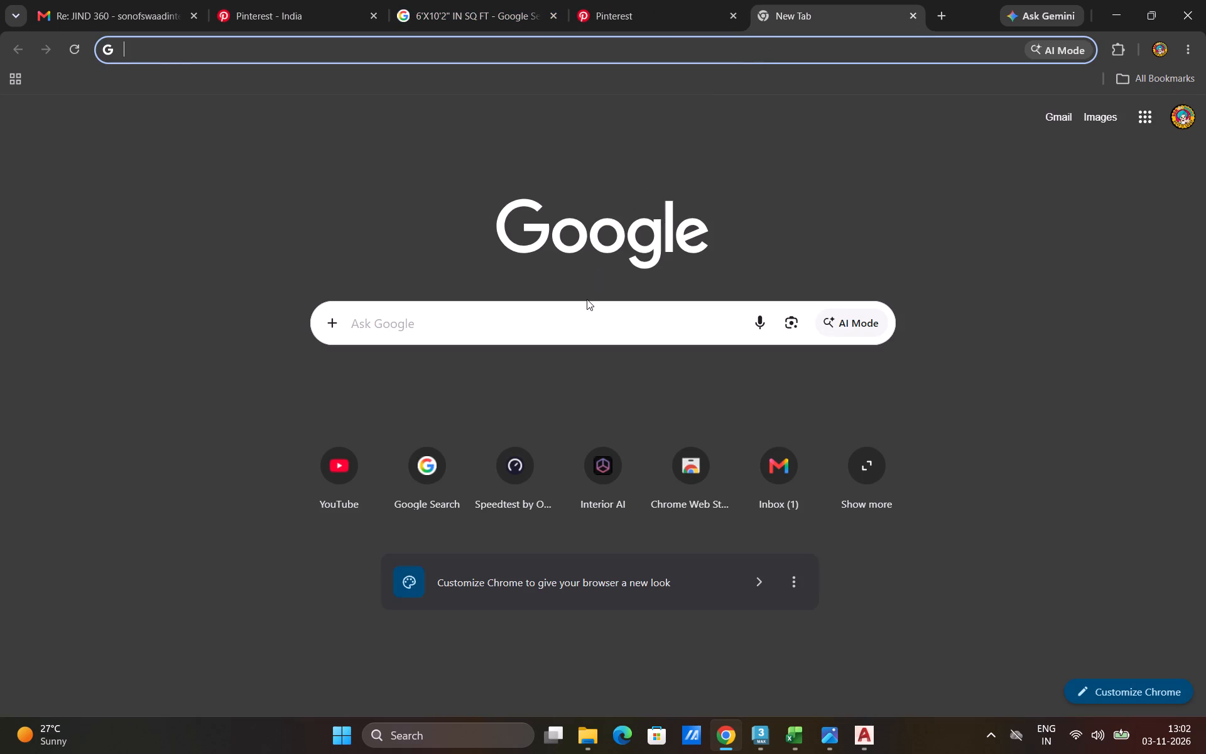
click(826, 745)
click(879, 659)
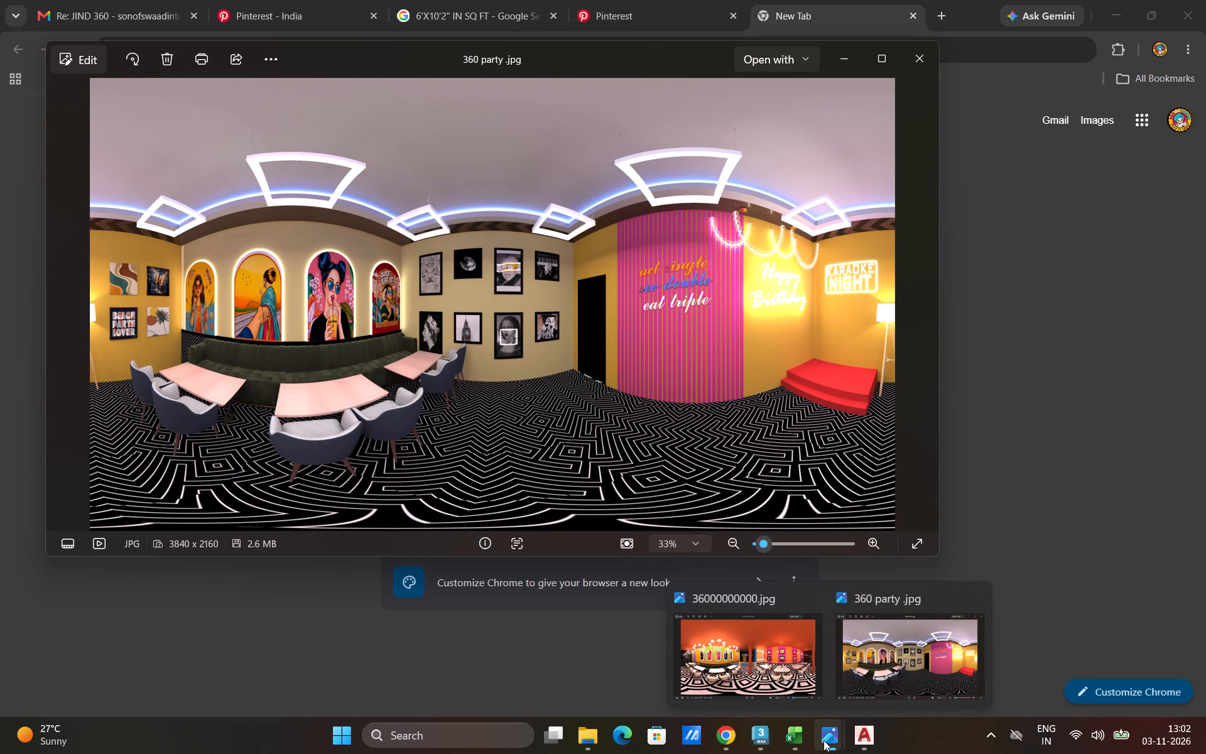
click(763, 673)
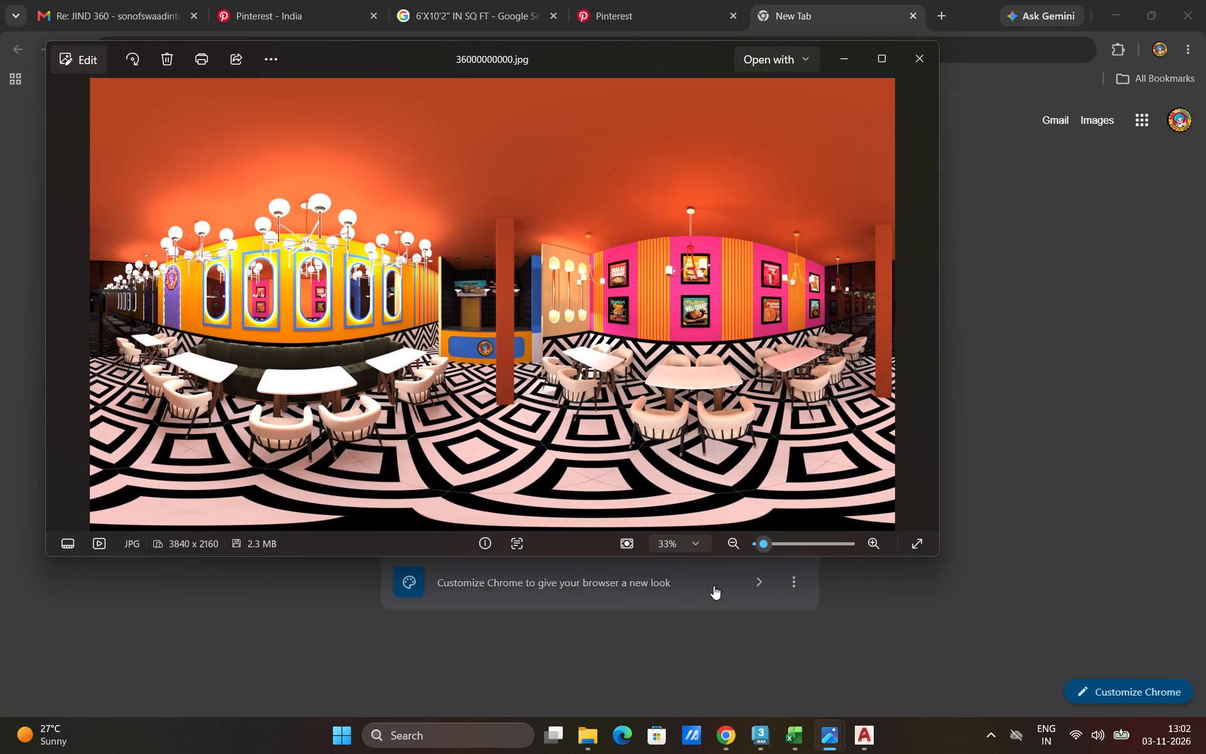
click(862, 733)
Switch to Chrome and search Google for WHITE TILES, refining the query to WHITE TILES RECTANGLE.
click(720, 731)
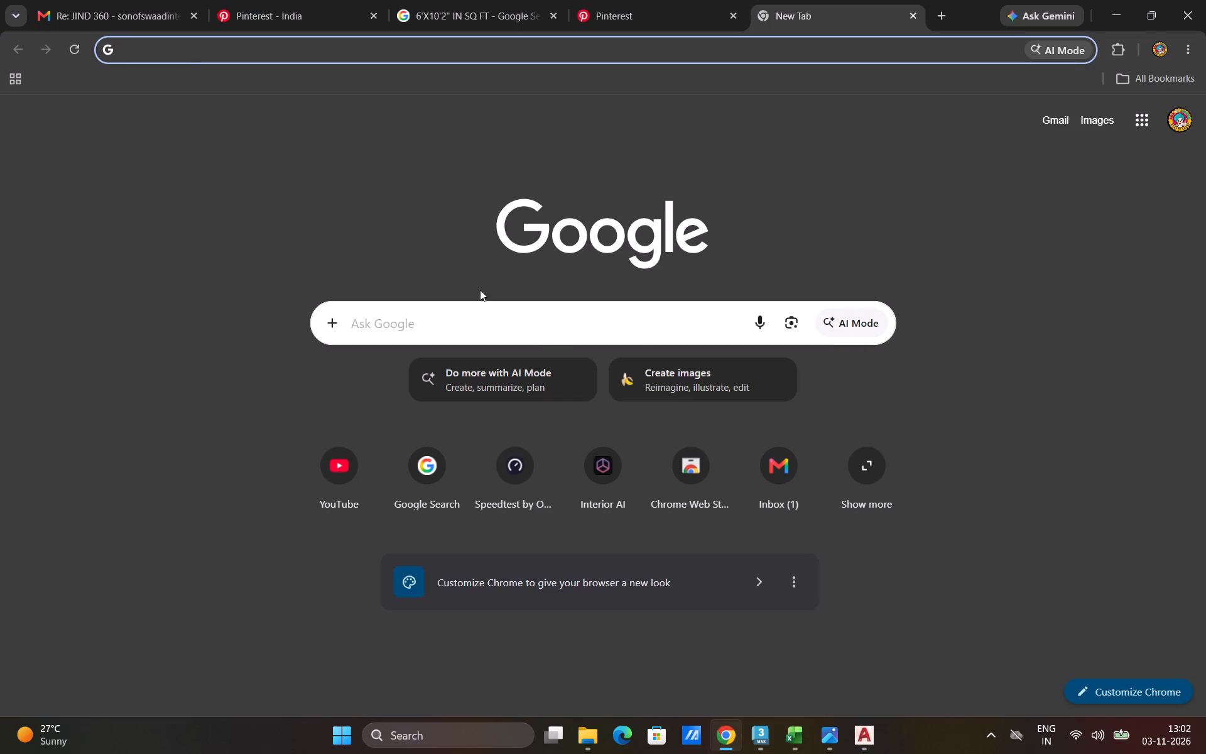
click(492, 321)
text(WHITE)
key(space)
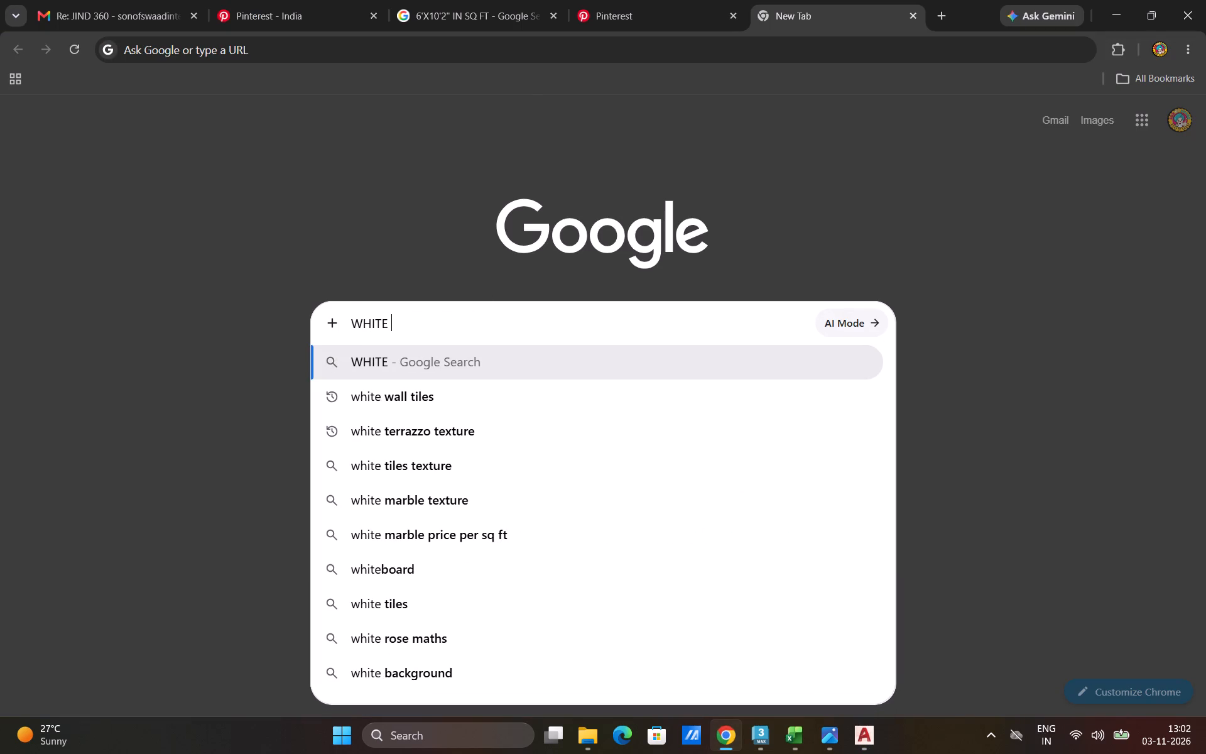
text(TILES)
key(space)
key(Return)
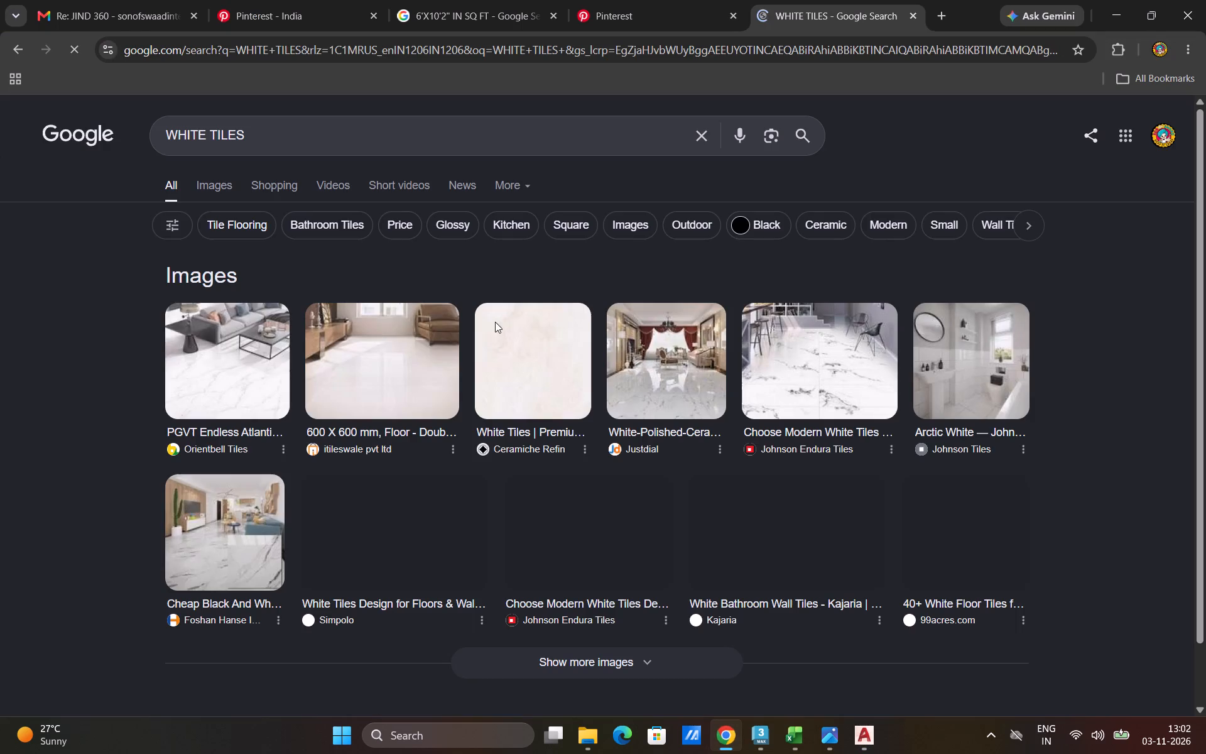
click(258, 149)
key(space)
text(RECTANGLE\)
key(BackSpace)
key(Return)
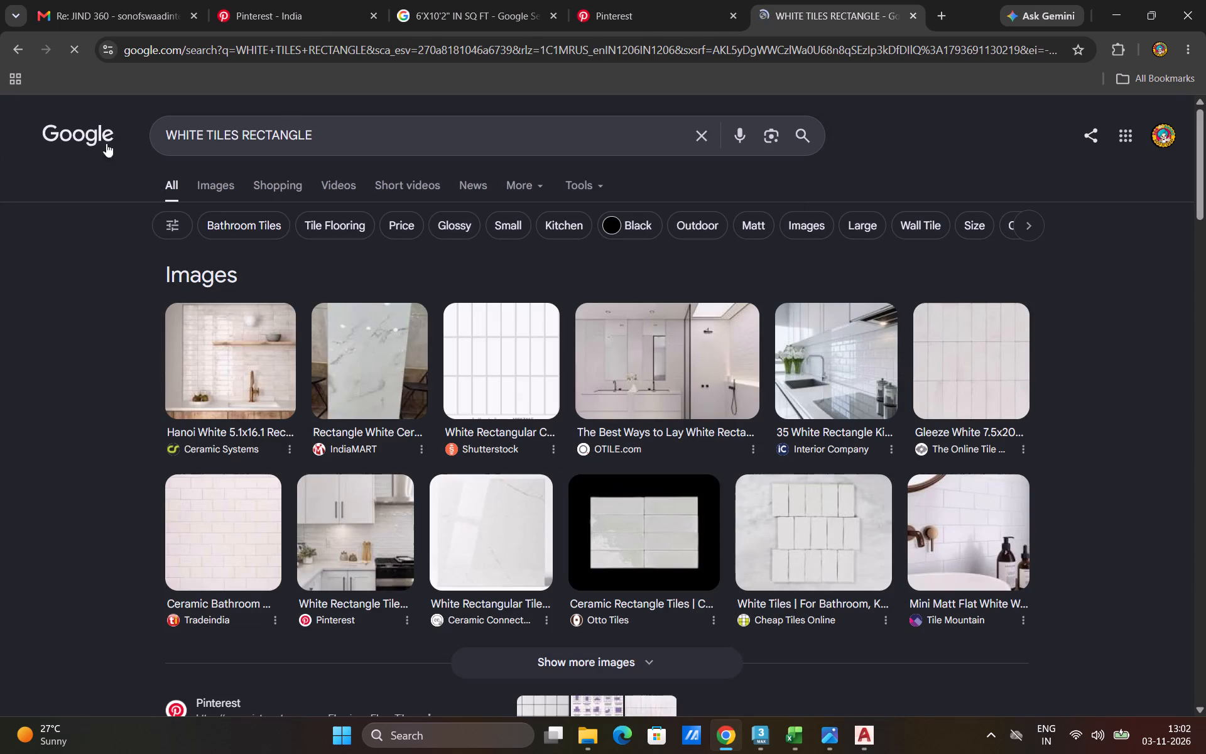
Browse the image results for white rectangular tiles to find a suitable tile texture.
click(199, 187)
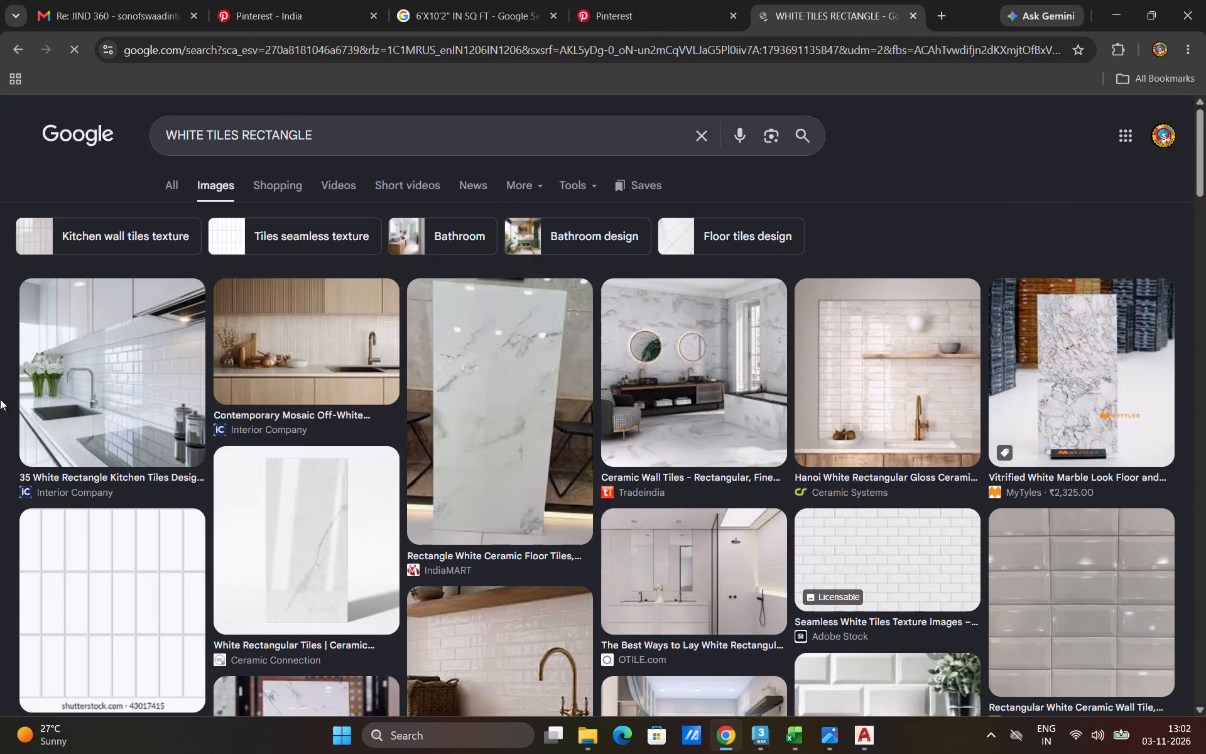
scroll(36, 536, down, 6)
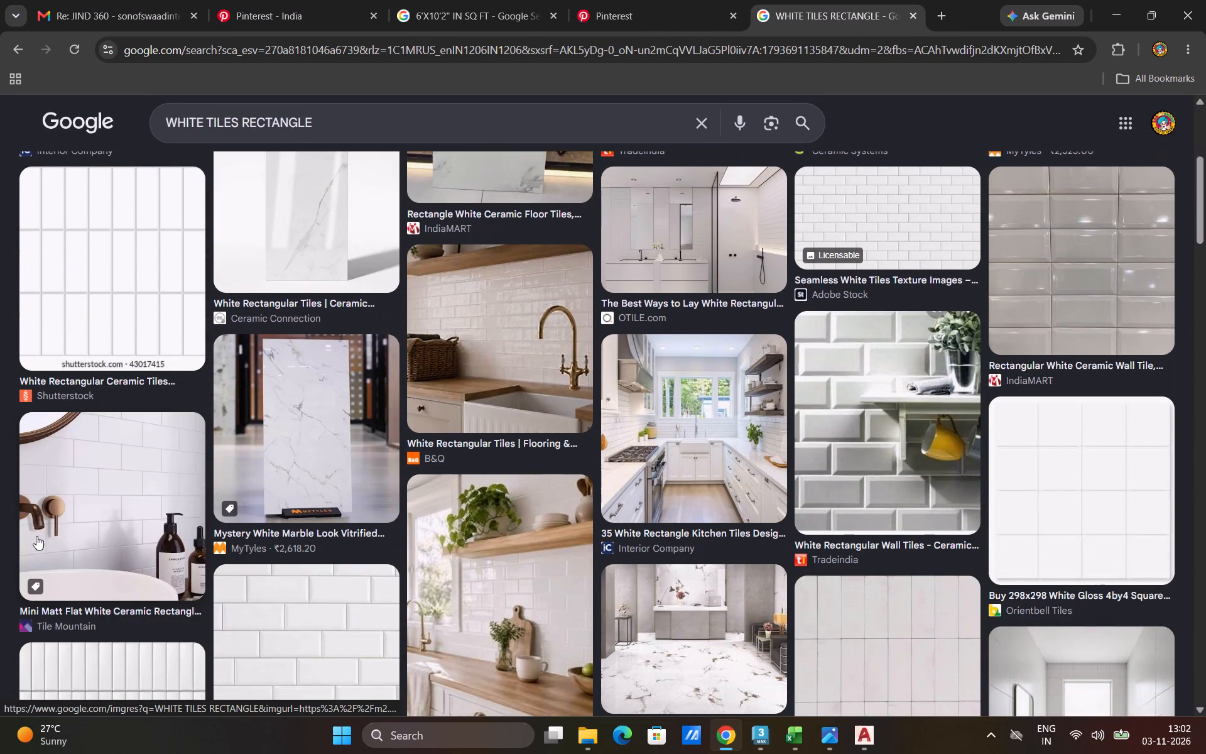
scroll(41, 533, down, 2)
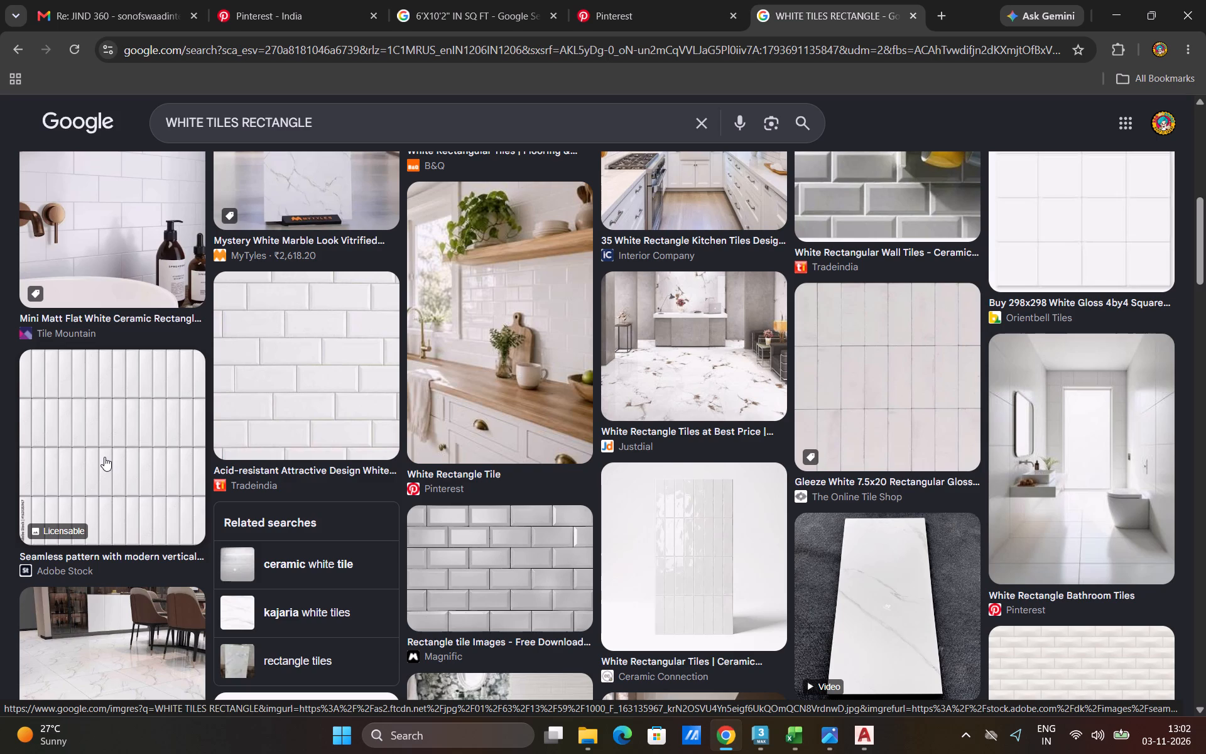
scroll(104, 457, down, 2)
scroll(0, 475, down, 1)
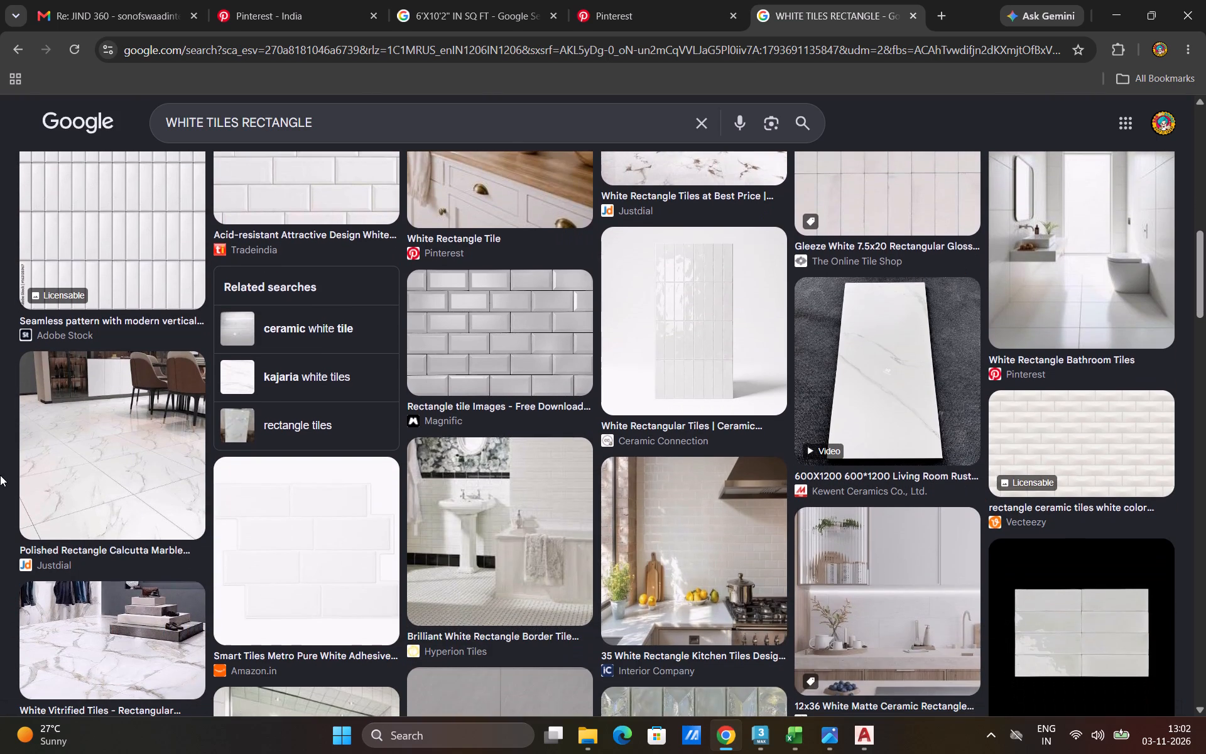
scroll(0, 475, down, 2)
scroll(0, 475, up, 3)
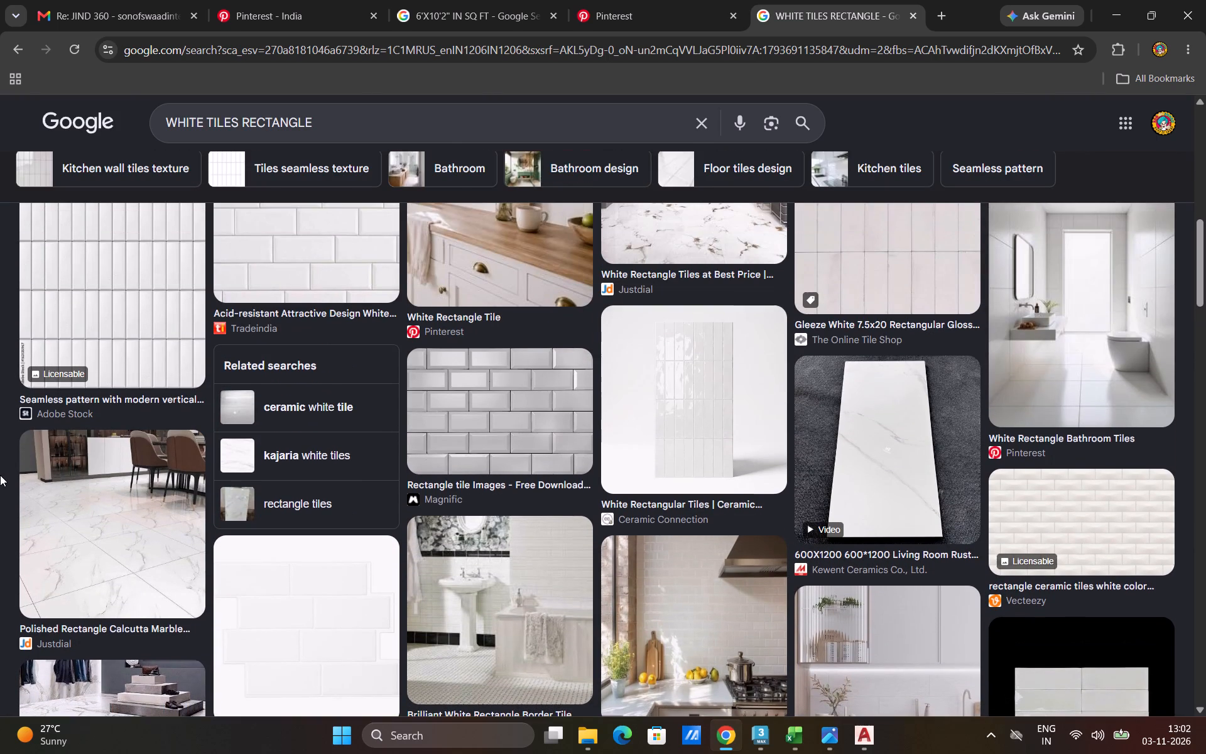
scroll(82, 394, down, 3)
scroll(82, 394, up, 4)
scroll(164, 319, down, 3)
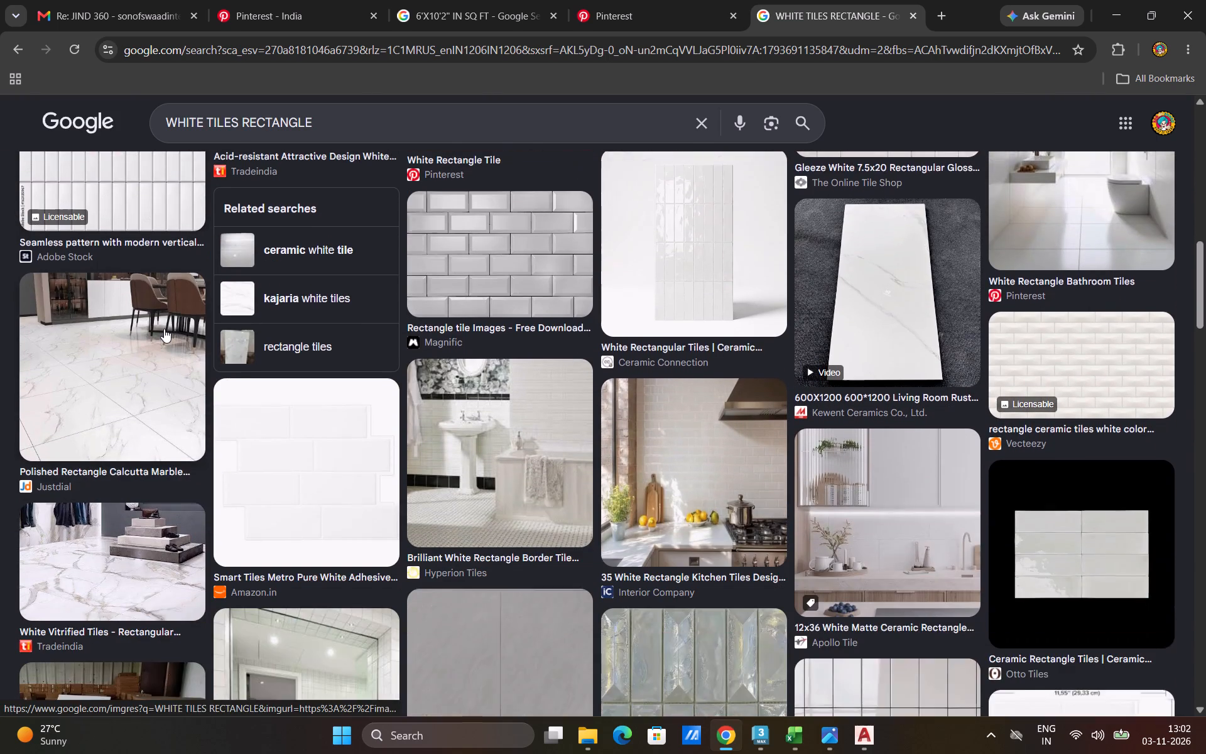
scroll(164, 329, down, 6)
Save the white glossy vertical ceramic rectangle tiles image from Magnific to the Downloads folder as images (2).
click(896, 334)
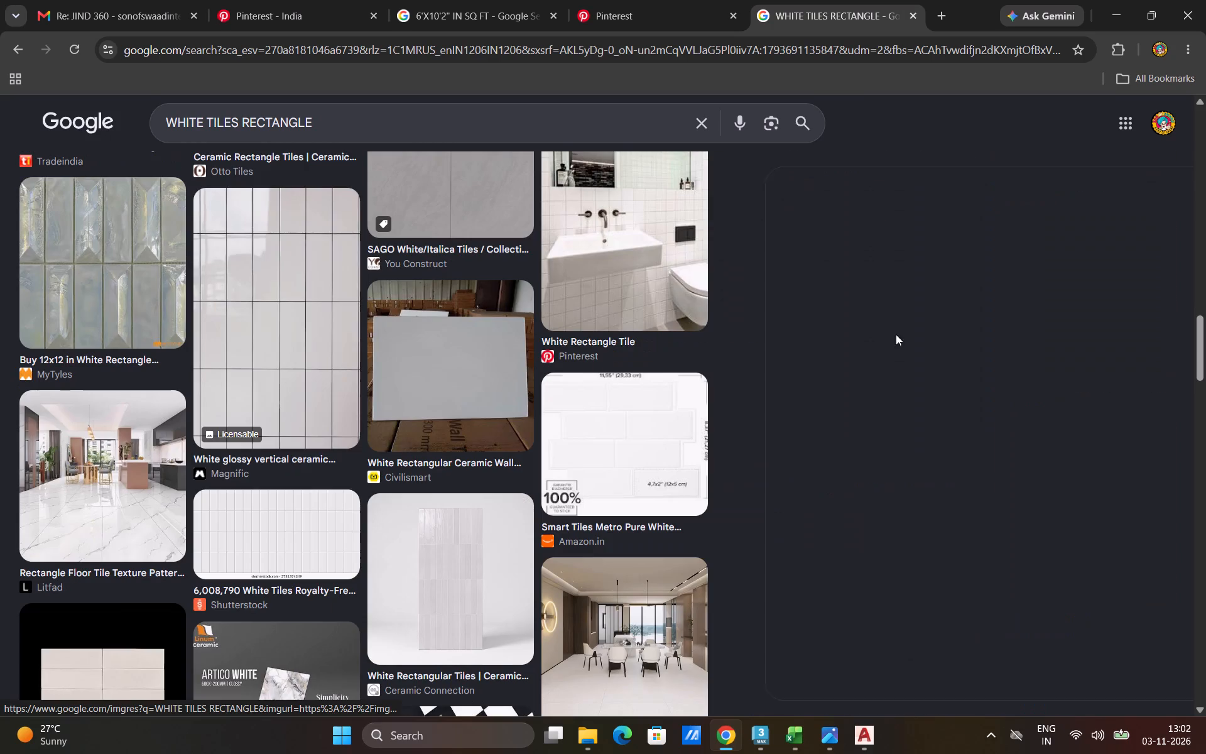
right_click(1048, 287)
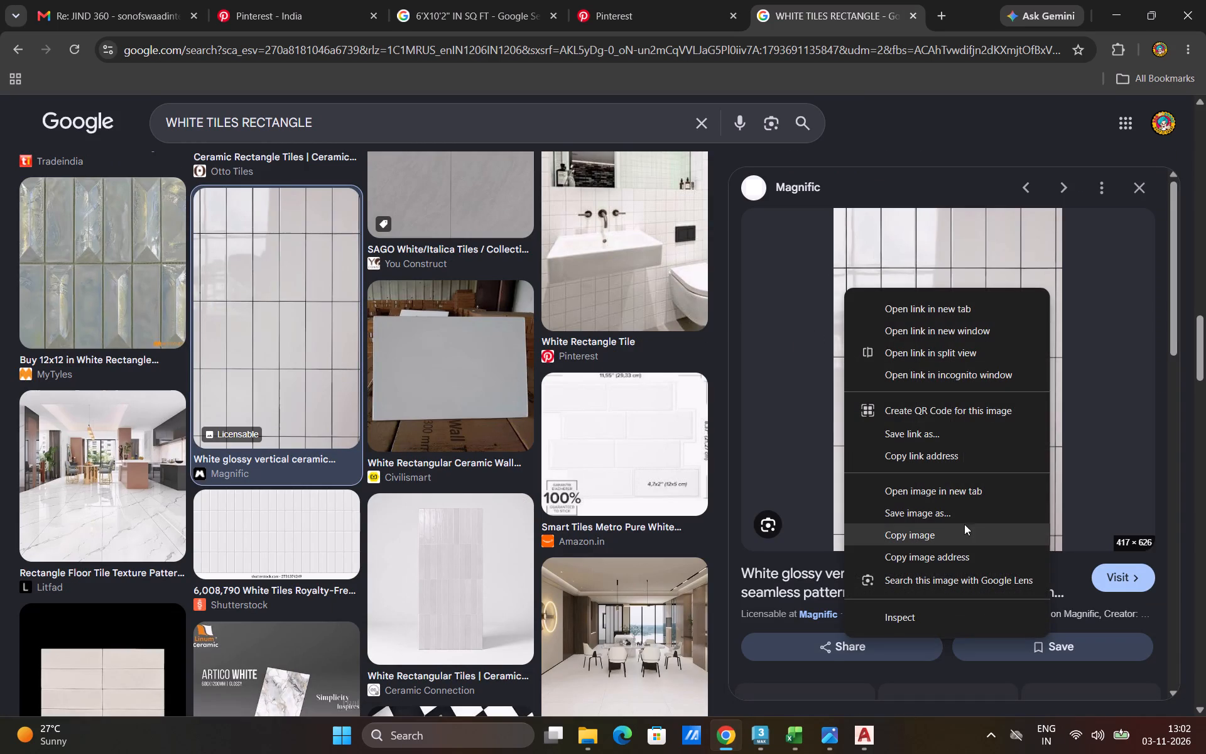
click(964, 522)
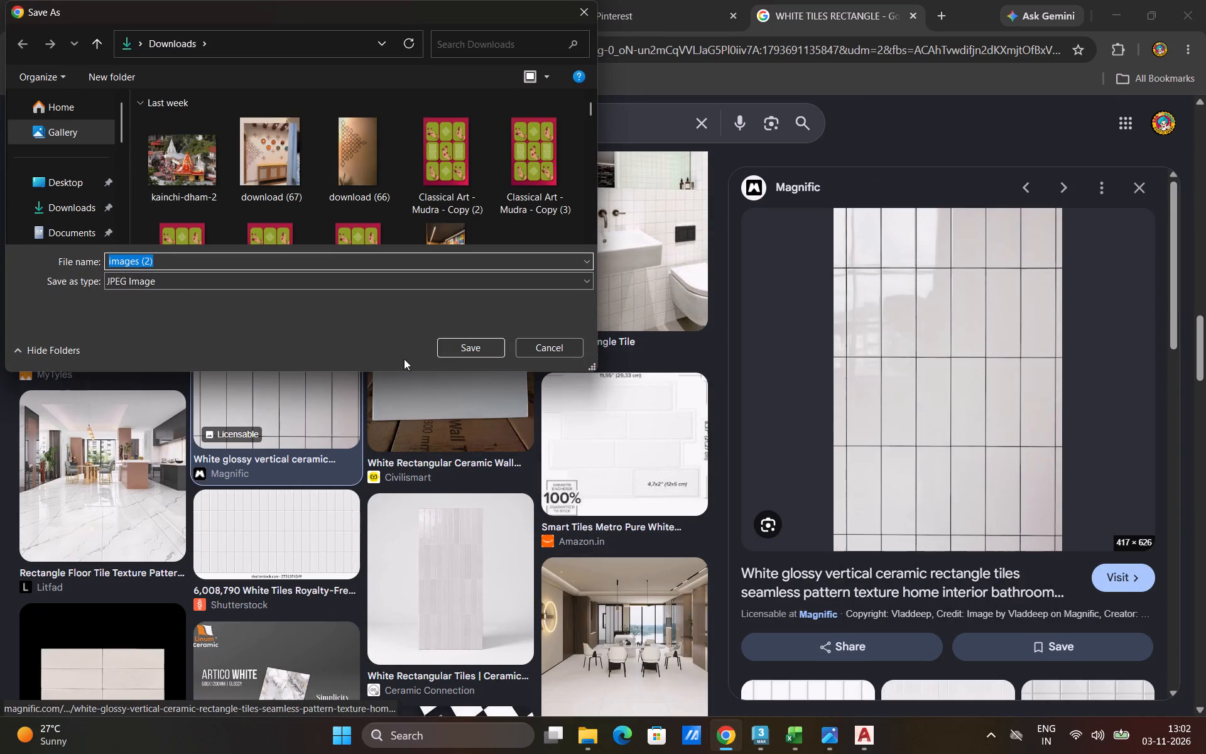
click(83, 205)
click(482, 353)
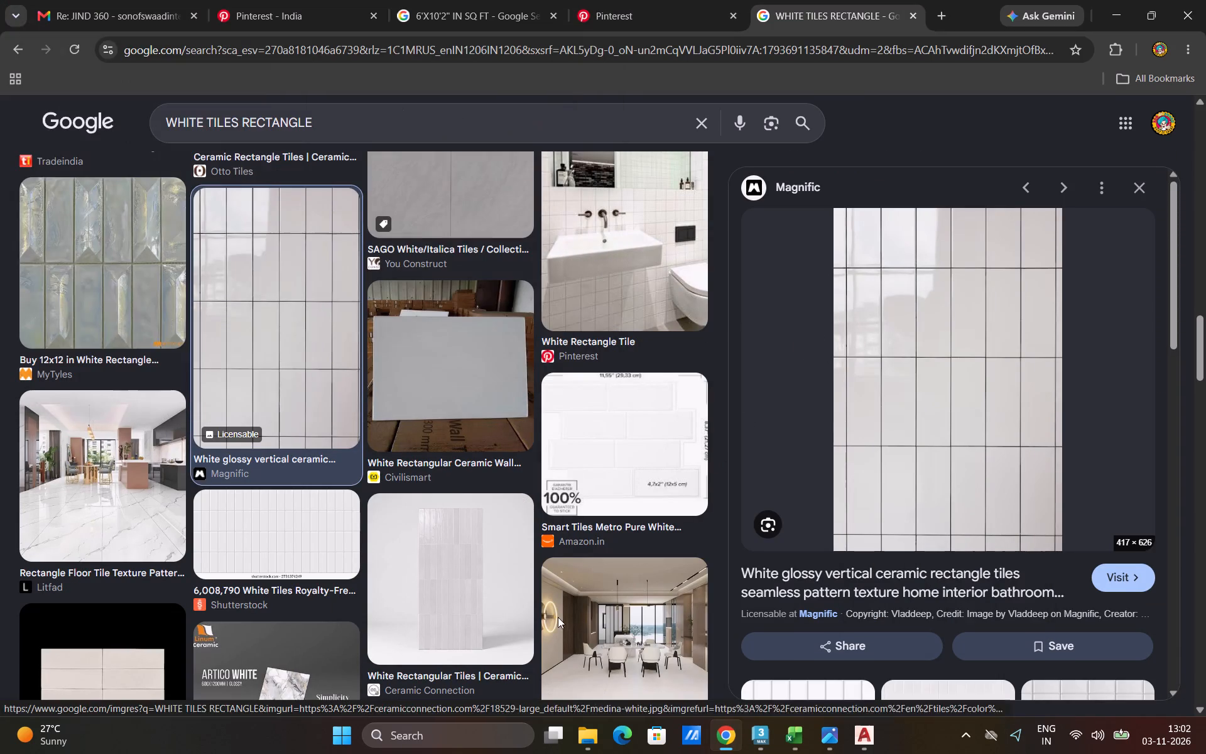
Crop the downloaded images (2) picture in Paint to two rows of four whole tiles, 254 × 323 px, and save it.
click(587, 729)
click(63, 226)
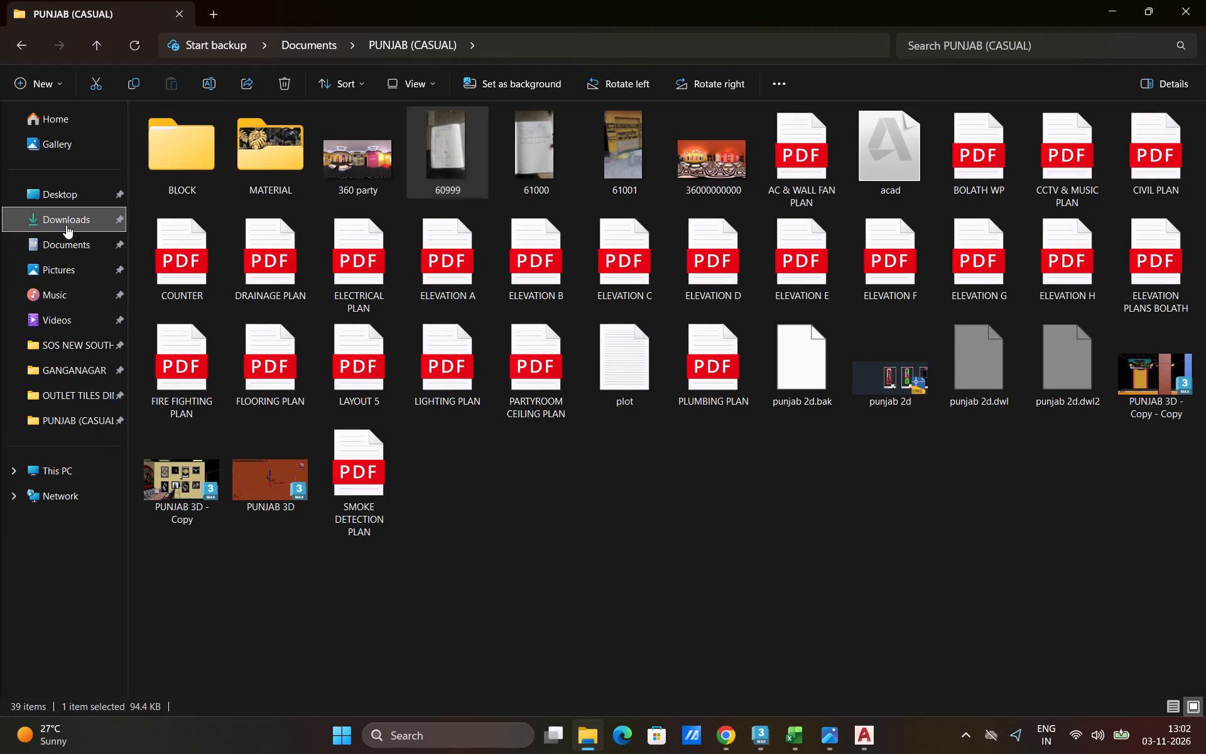
right_click(212, 179)
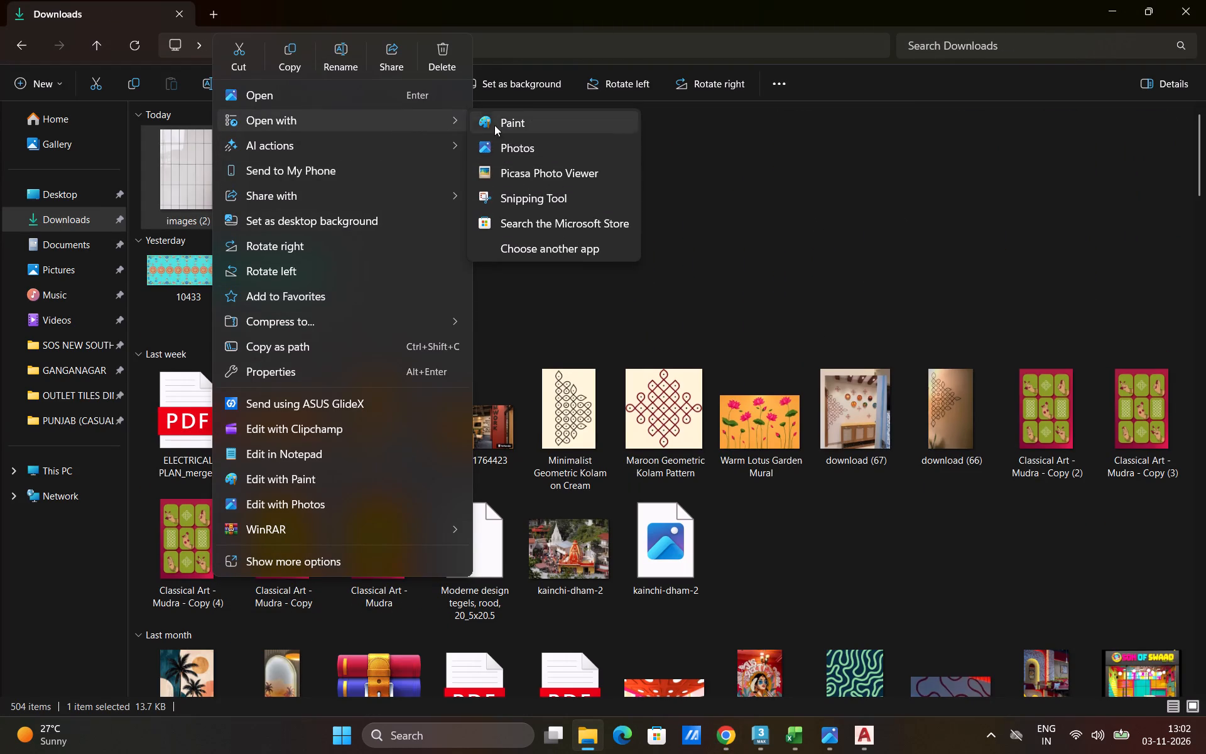
click(497, 121)
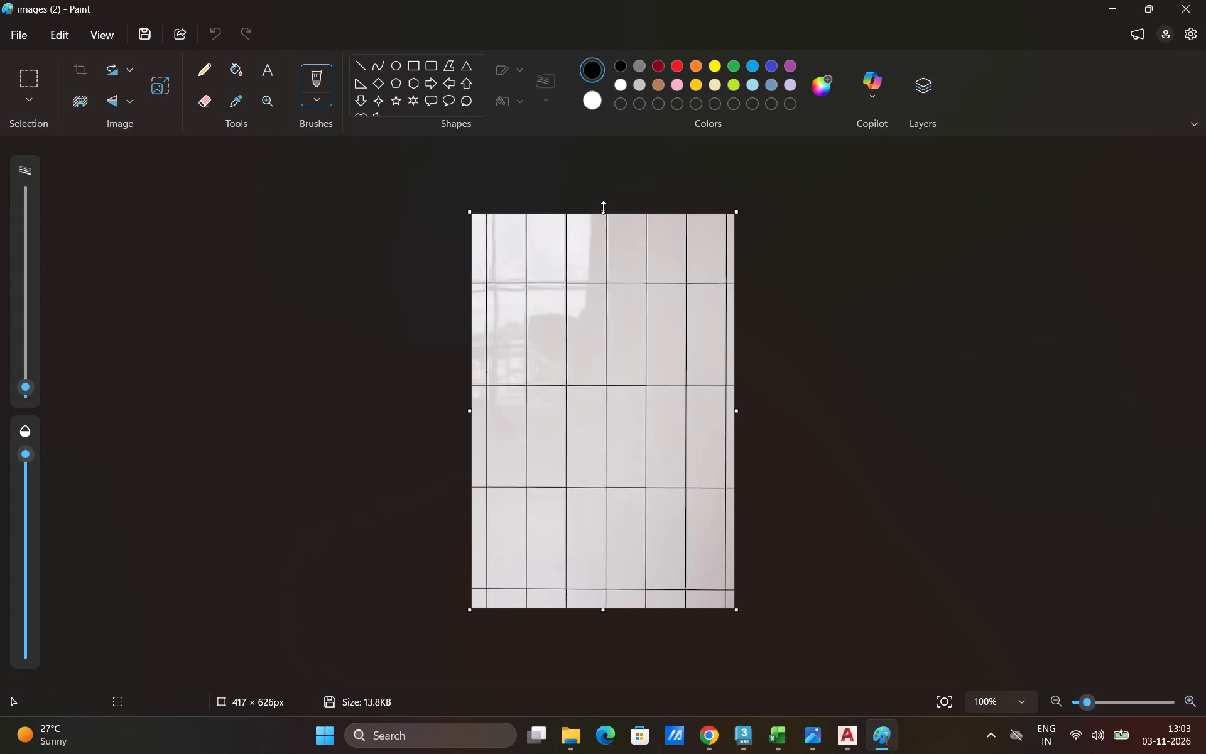
drag(603, 207, 597, 385)
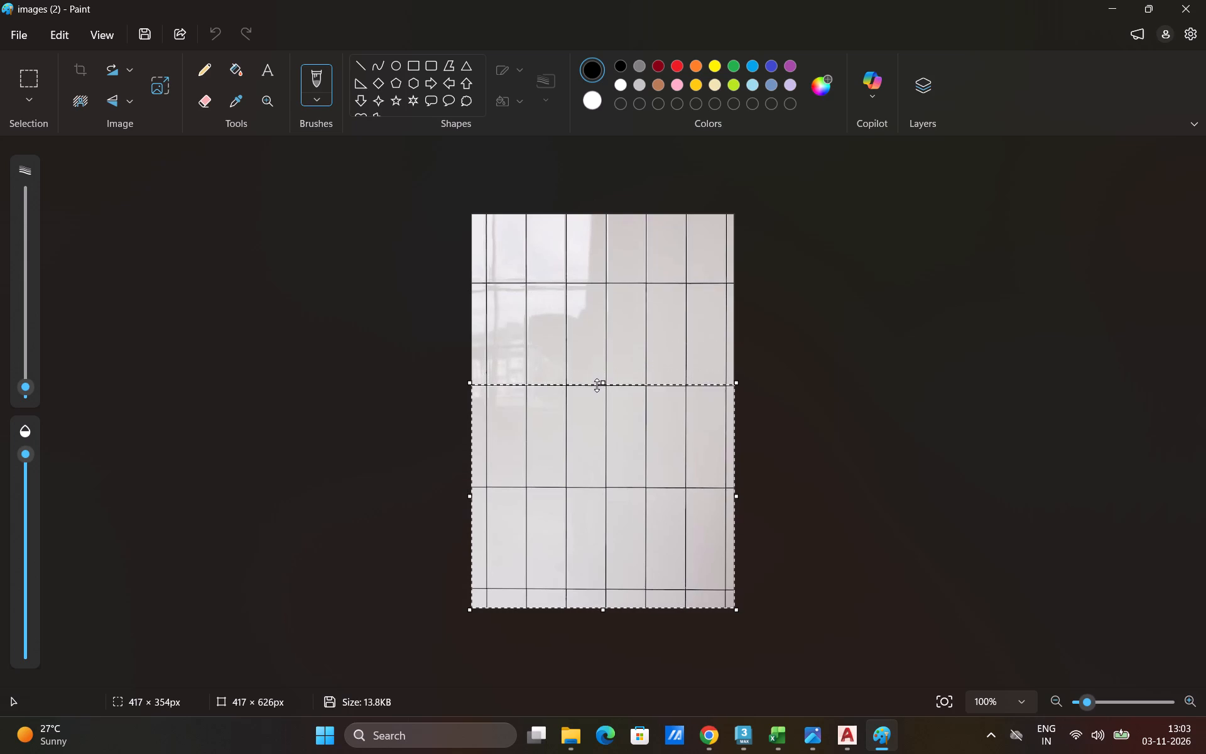
drag(597, 385, 597, 386)
drag(470, 415, 513, 414)
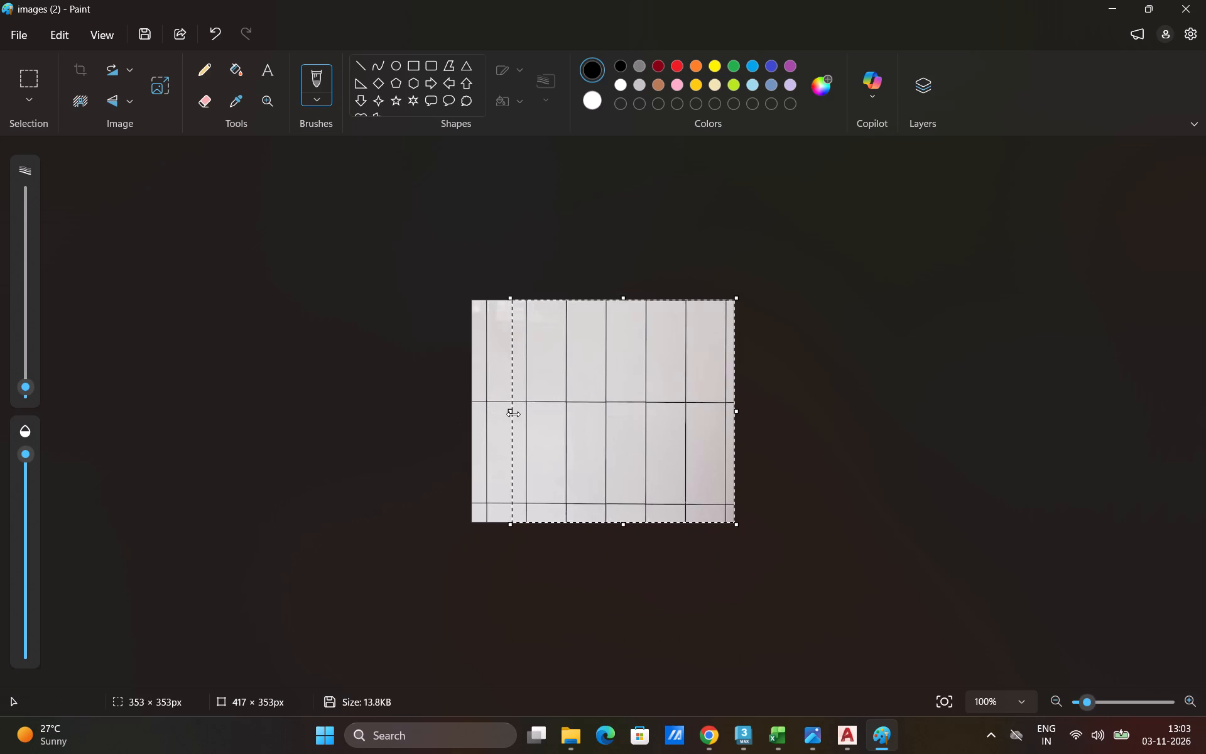
drag(513, 414, 526, 410)
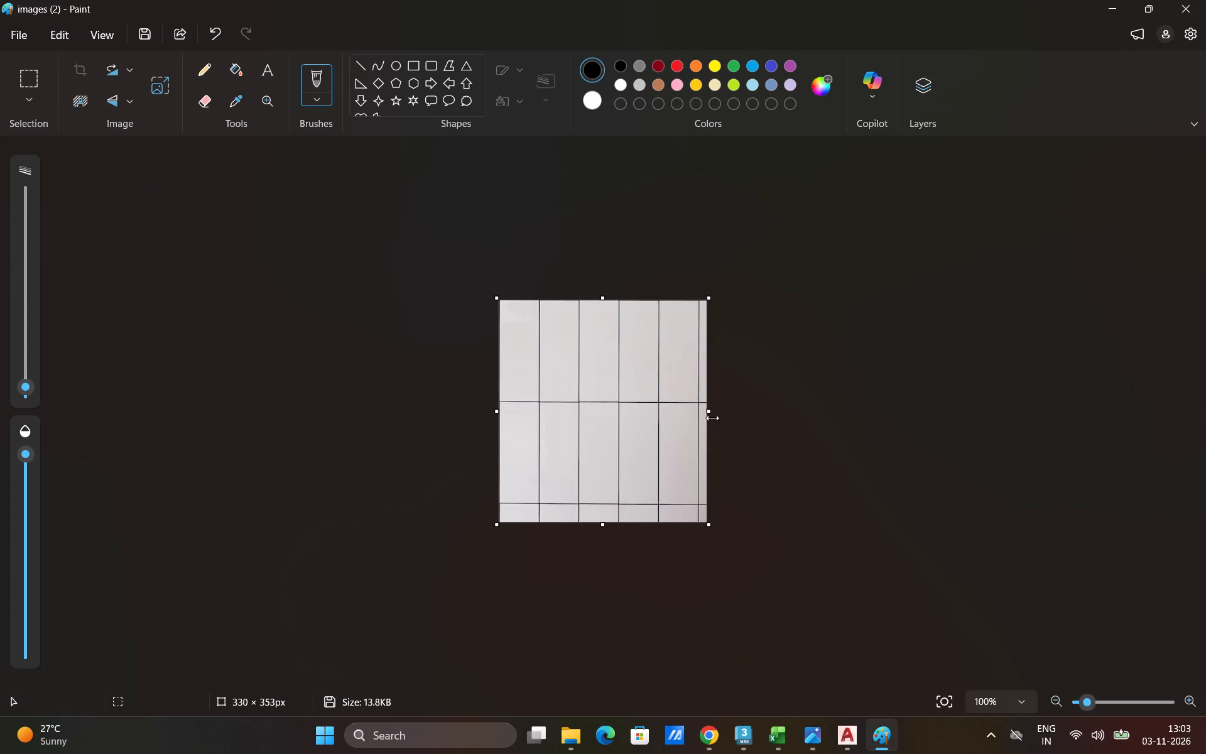
drag(712, 418, 659, 410)
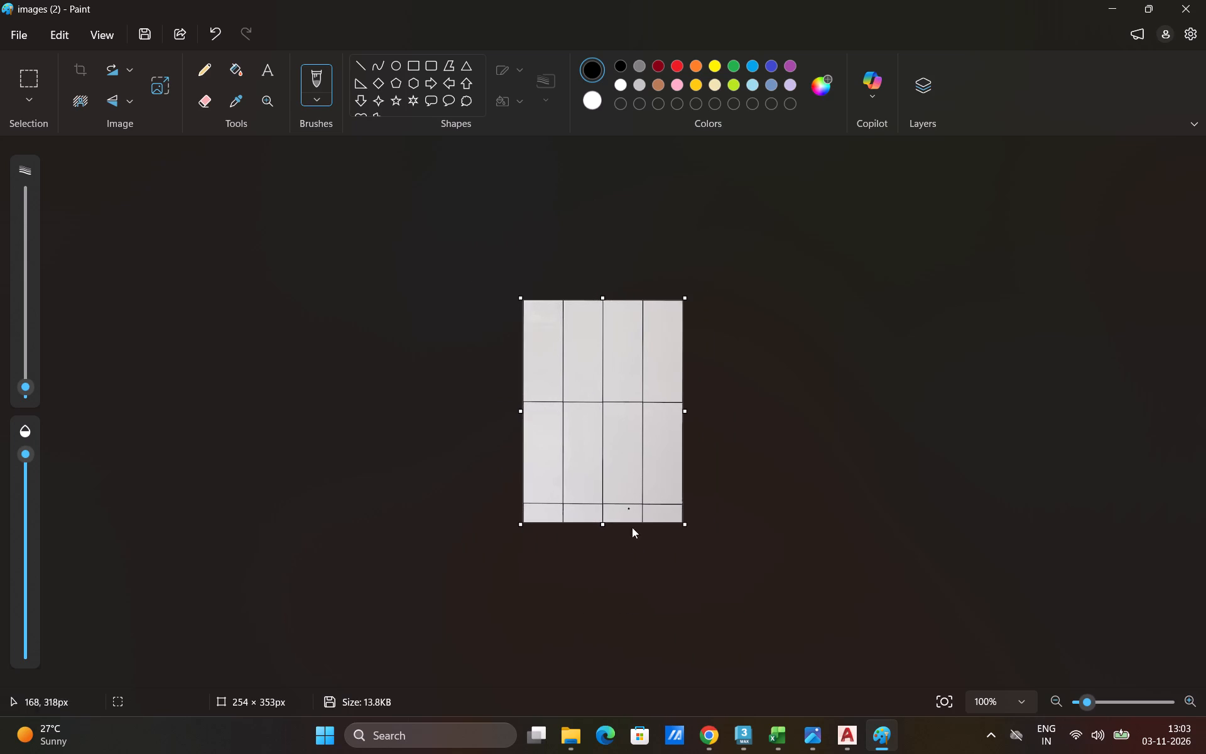
drag(594, 523, 597, 503)
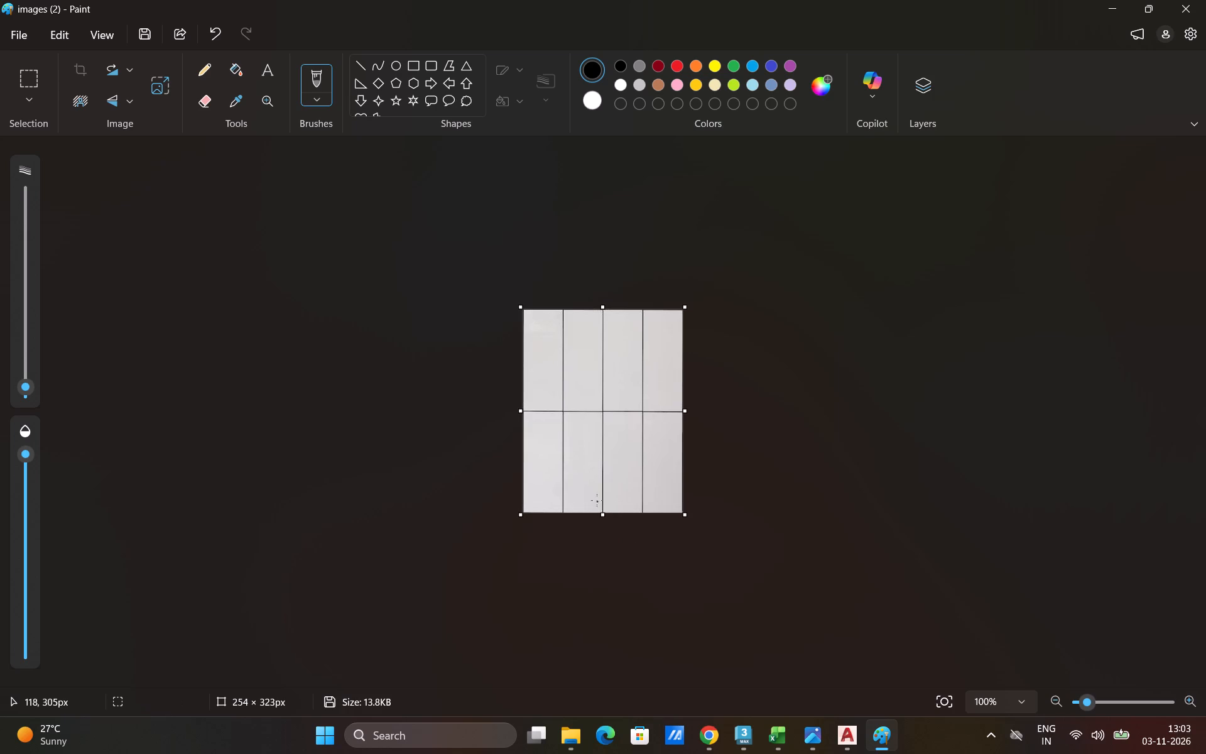
key(ctrl+s)
click(1205, 0)
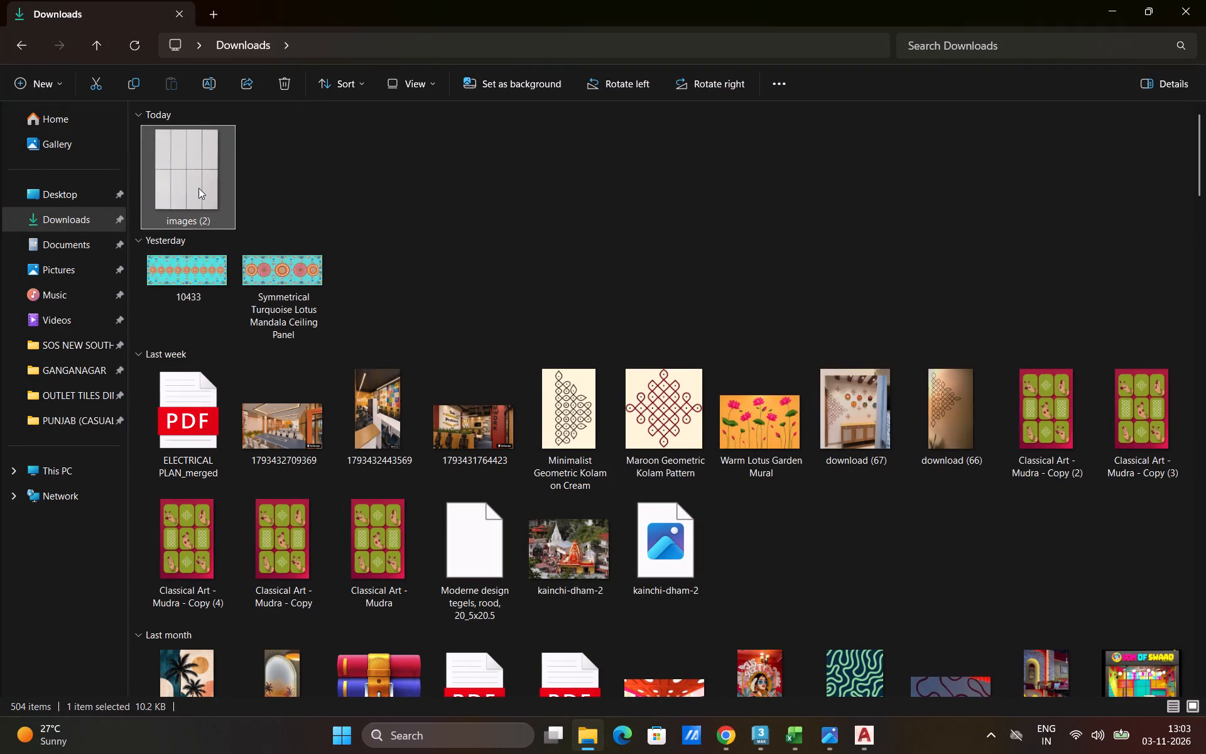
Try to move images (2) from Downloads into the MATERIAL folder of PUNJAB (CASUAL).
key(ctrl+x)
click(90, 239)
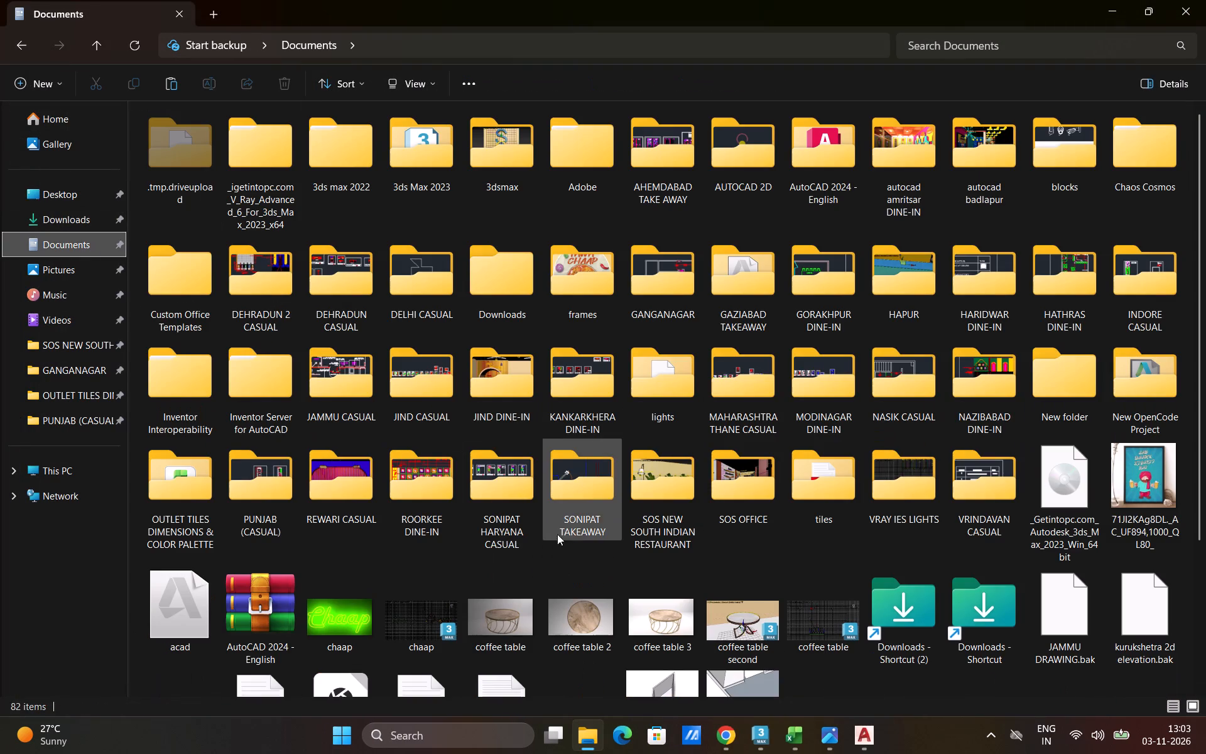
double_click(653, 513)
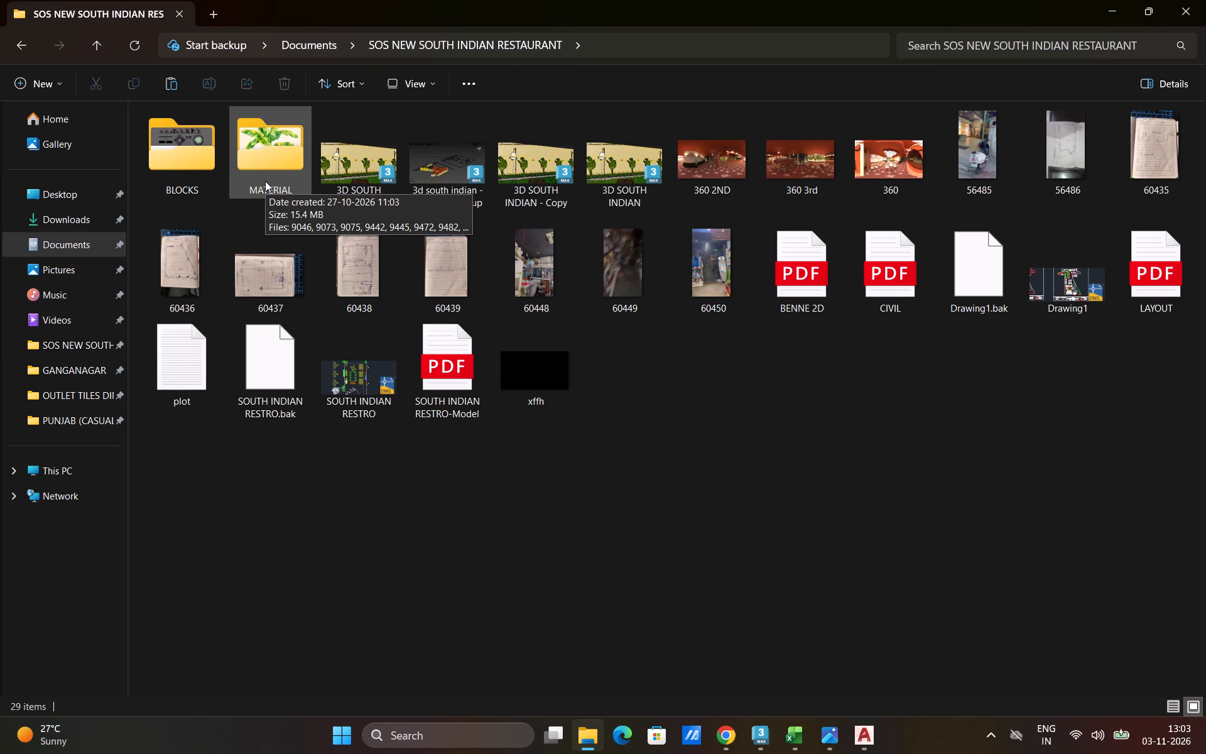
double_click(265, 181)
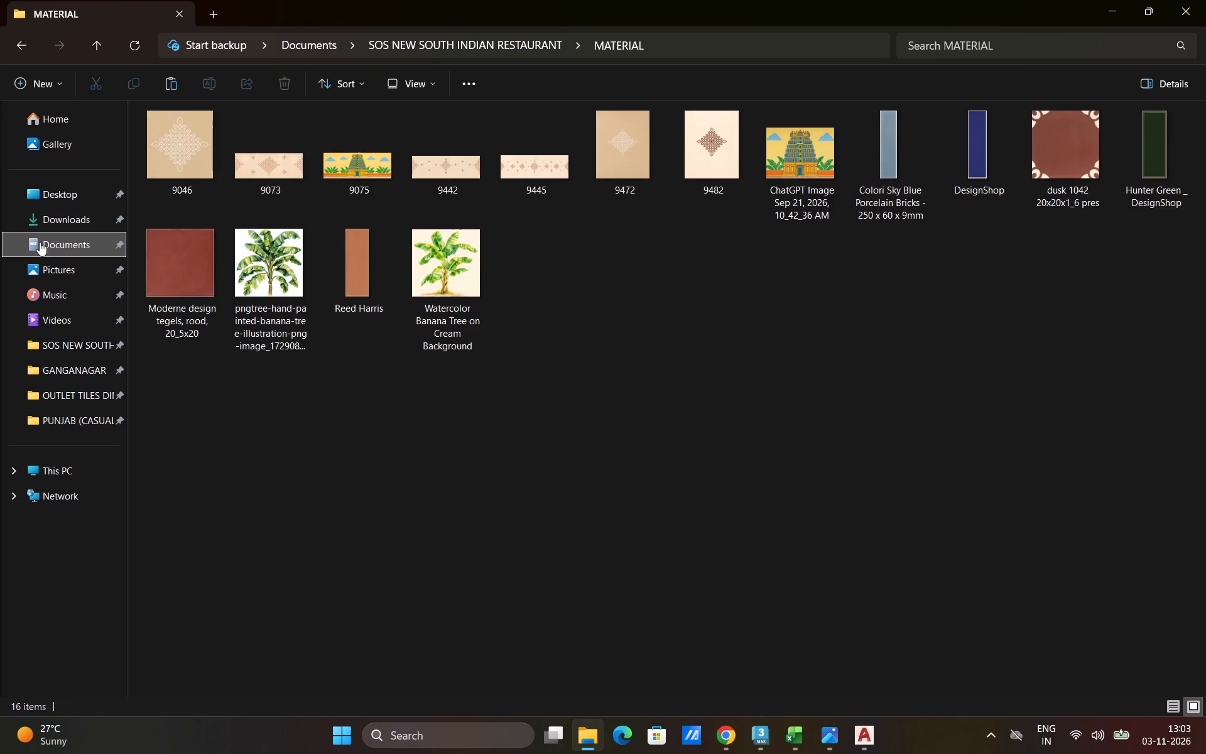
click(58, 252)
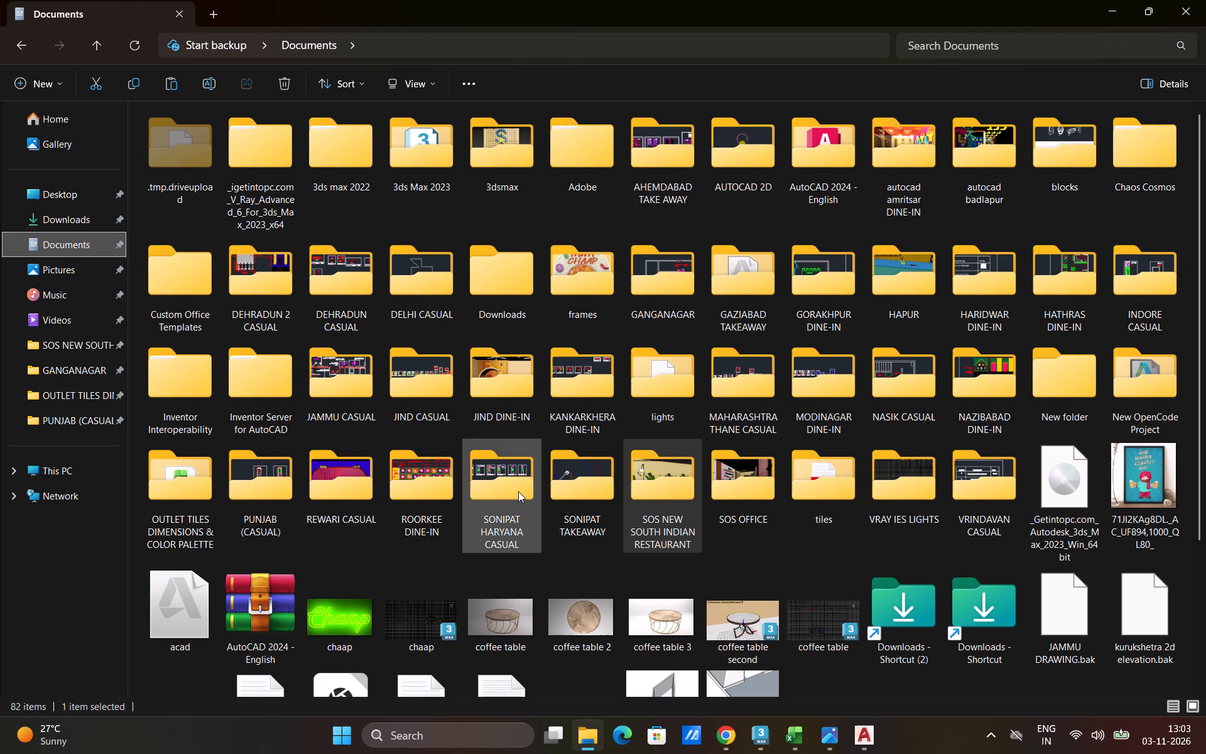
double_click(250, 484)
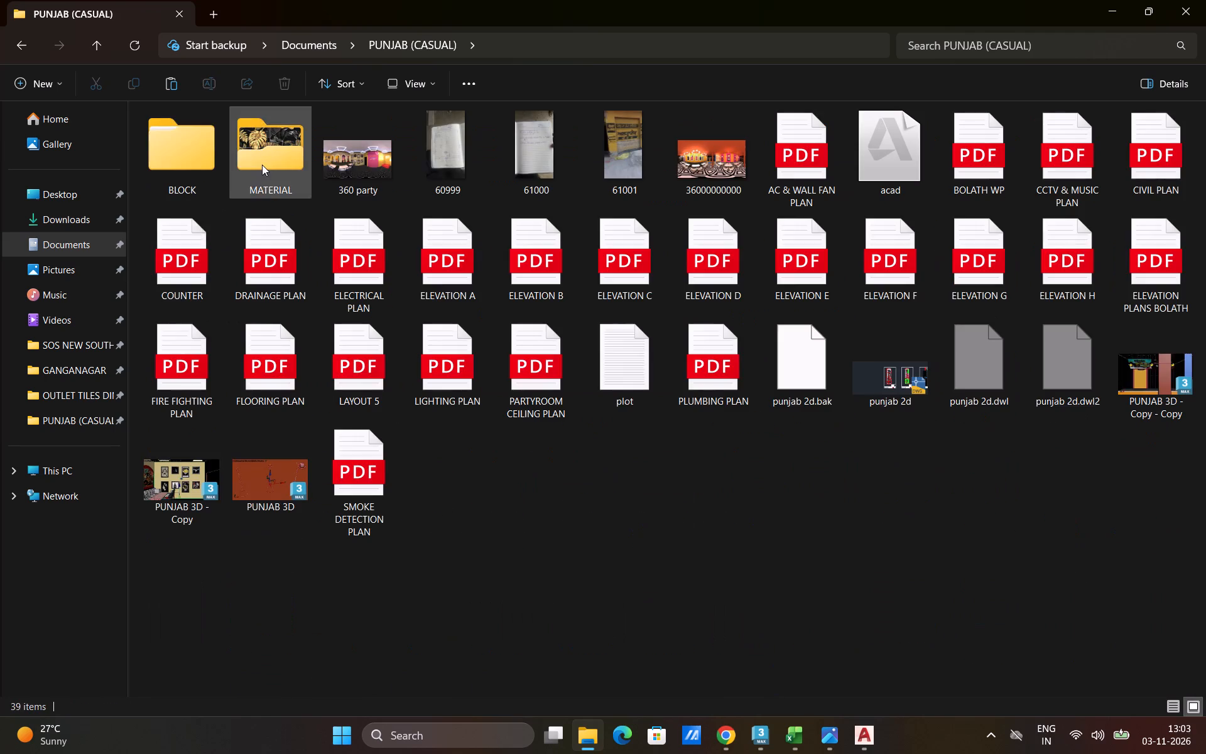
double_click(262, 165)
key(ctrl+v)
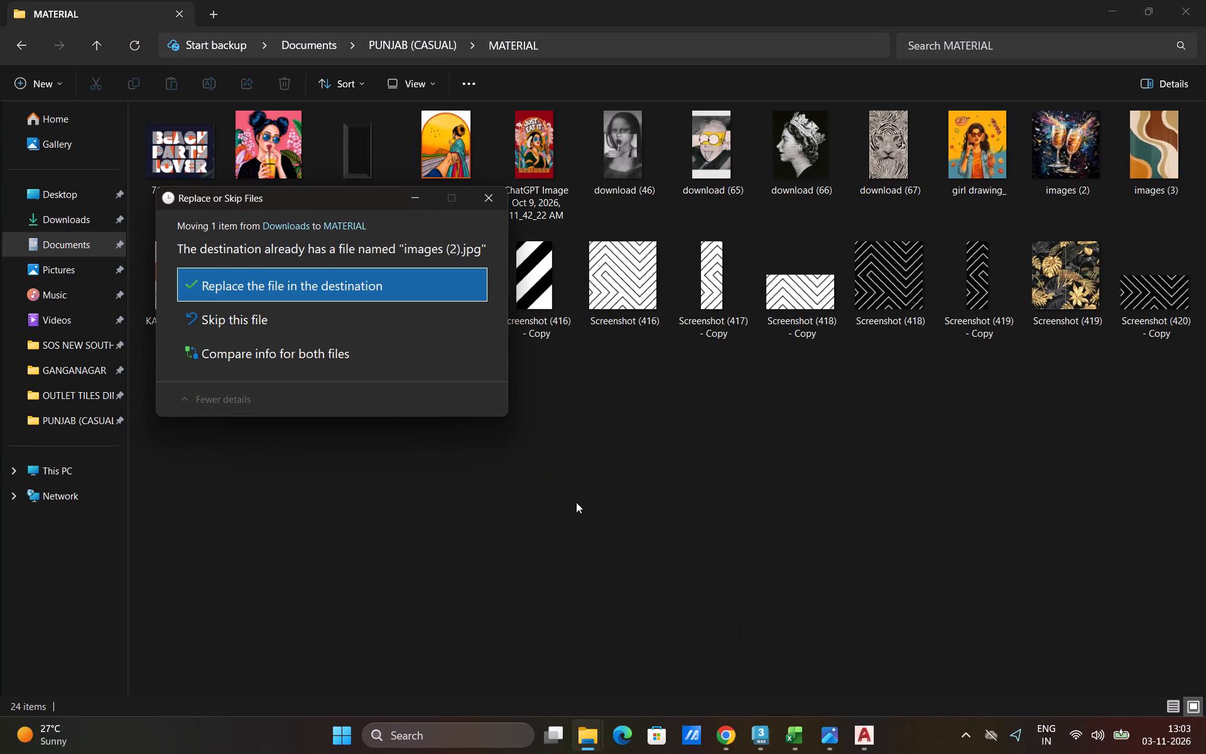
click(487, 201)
Rename the cropped tile image in Downloads as FGHGJY.
click(65, 215)
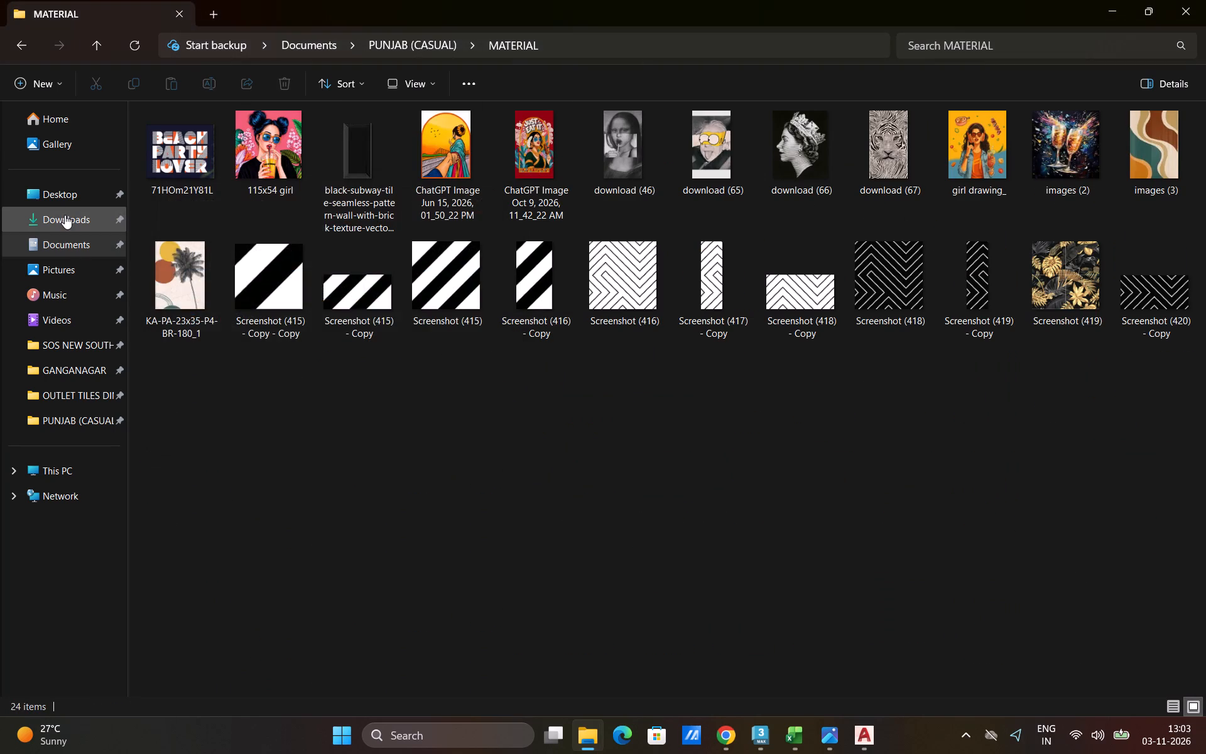
click(185, 192)
click(183, 223)
text(FGHGJ)
key(y)
click(371, 235)
click(230, 202)
click(373, 178)
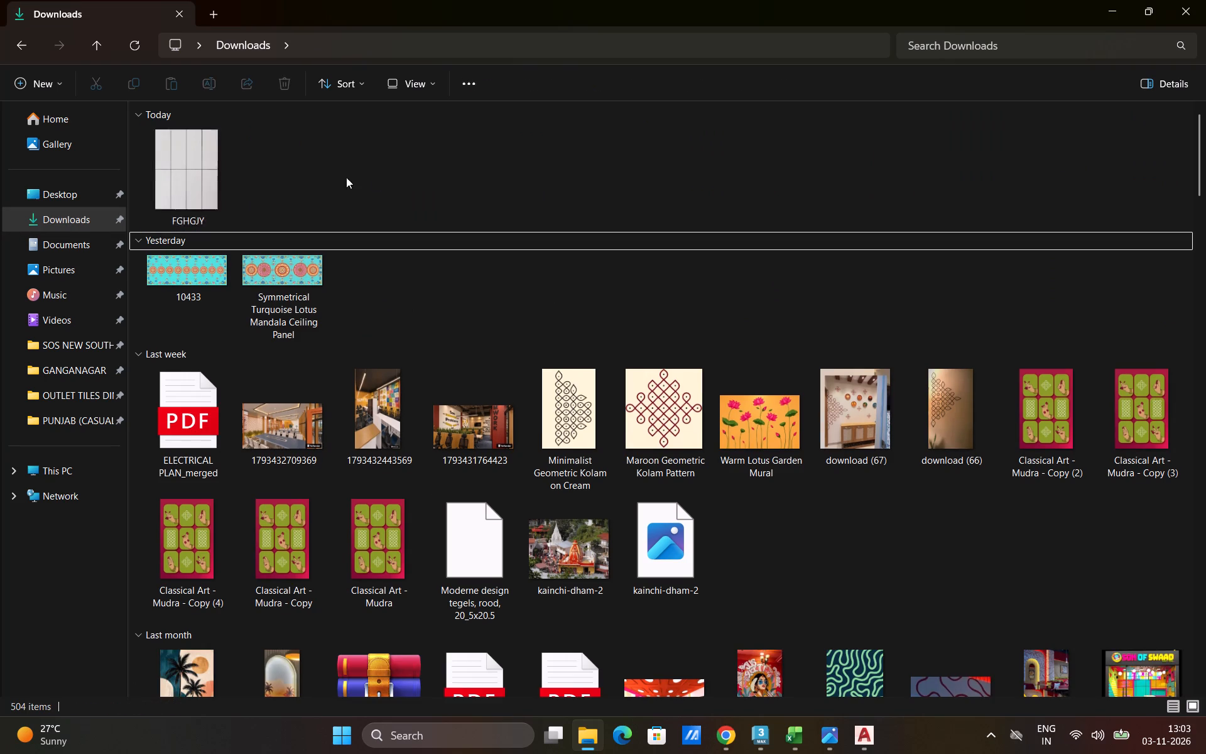
Move the FGHGJY tile image from Downloads into the MATERIAL folder of PUNJAB (CASUAL).
click(180, 175)
key(ctrl+x)
click(77, 236)
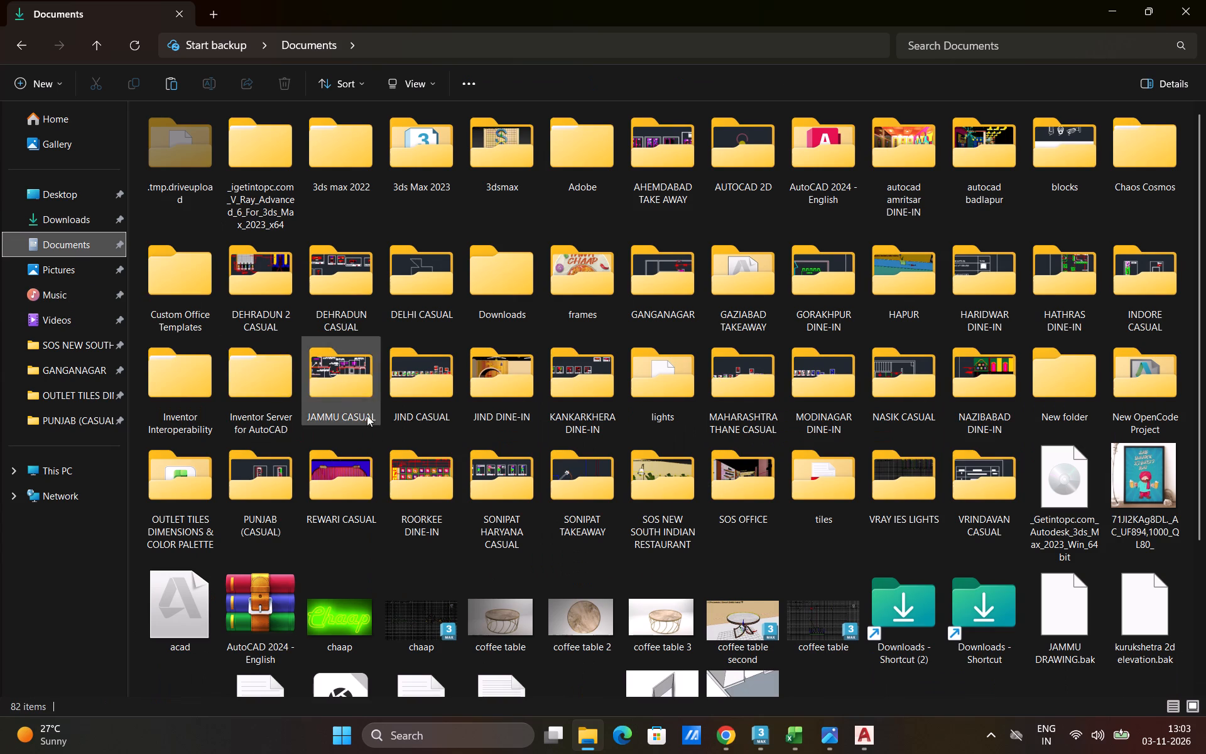
double_click(239, 503)
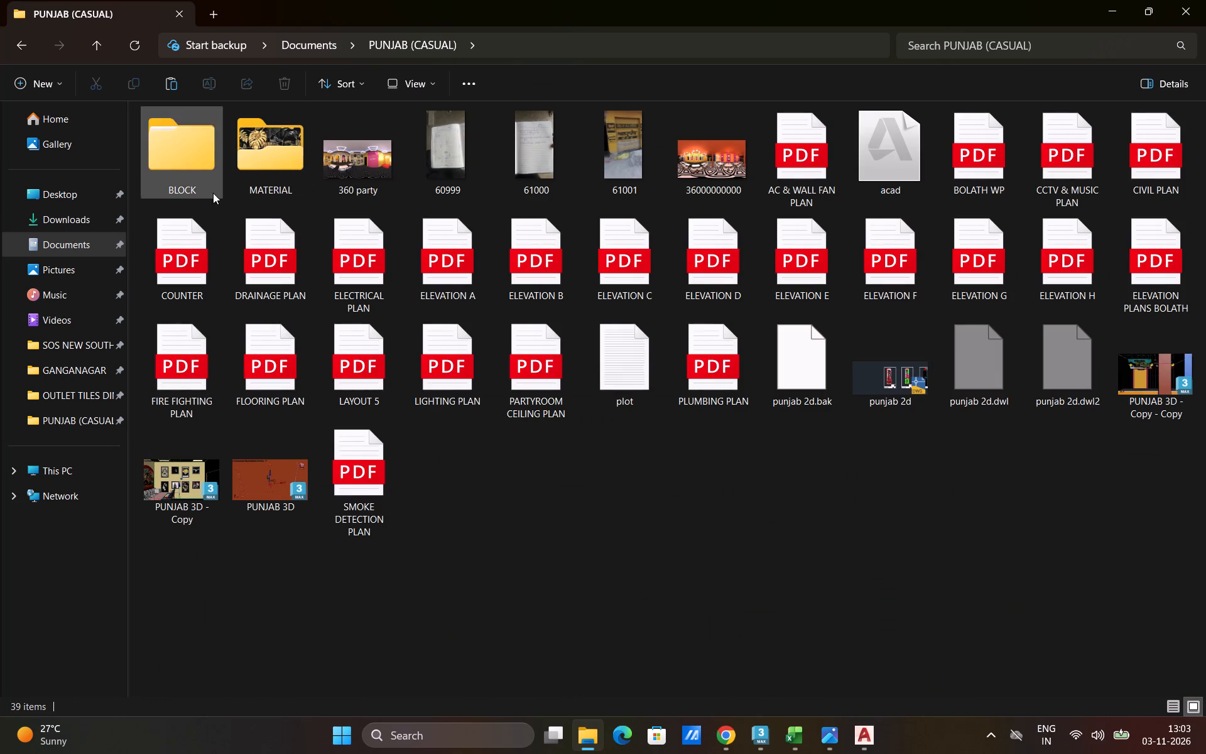
double_click(266, 163)
key(ctrl+v)
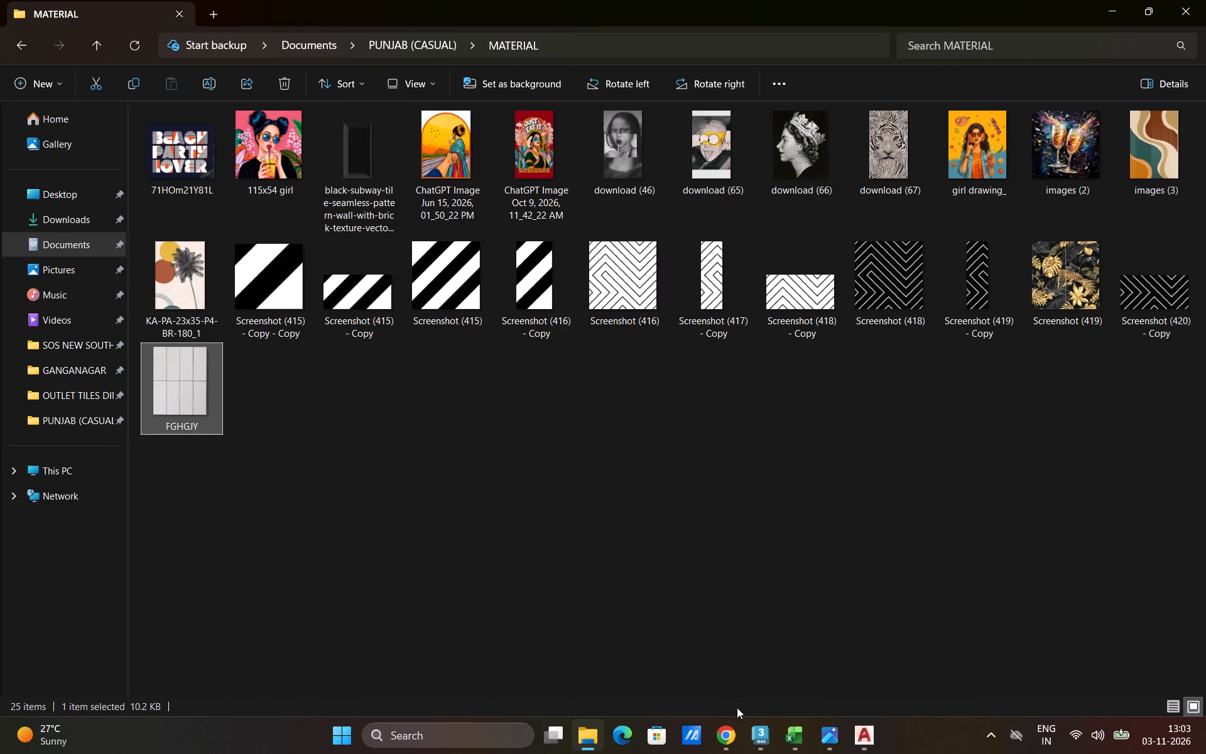
Insert the FGHGJY picture from the MATERIAL folder inside cell A7 of the PUNJAB (BOLATH) TILES DIMENSION workbook.
click(785, 733)
click(908, 638)
click(106, 590)
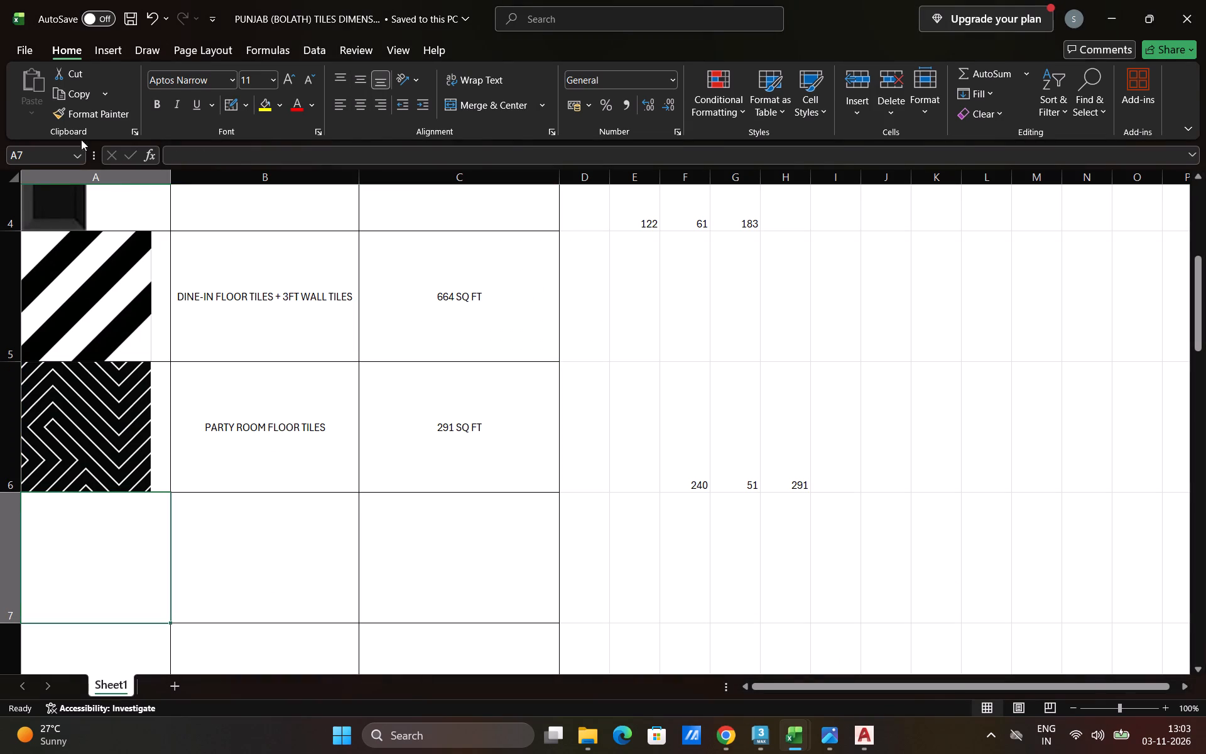
click(106, 53)
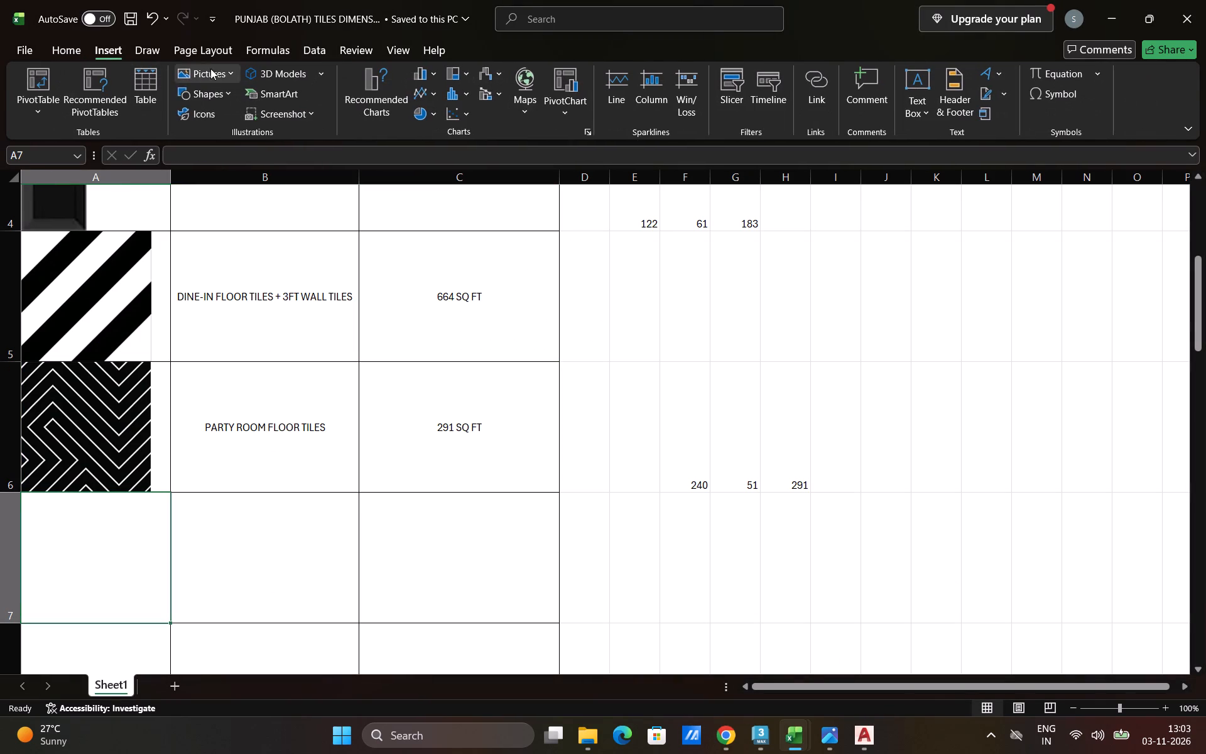
click(210, 68)
click(235, 93)
click(342, 130)
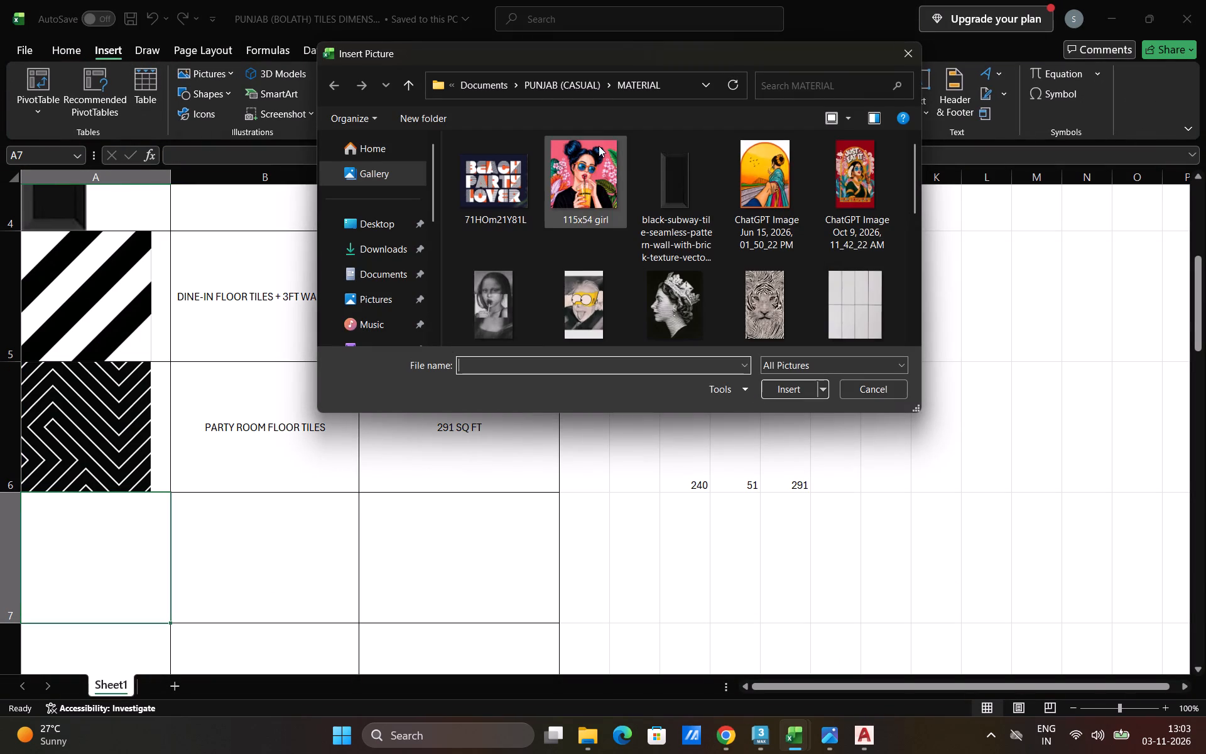
scroll(623, 170, down, 8)
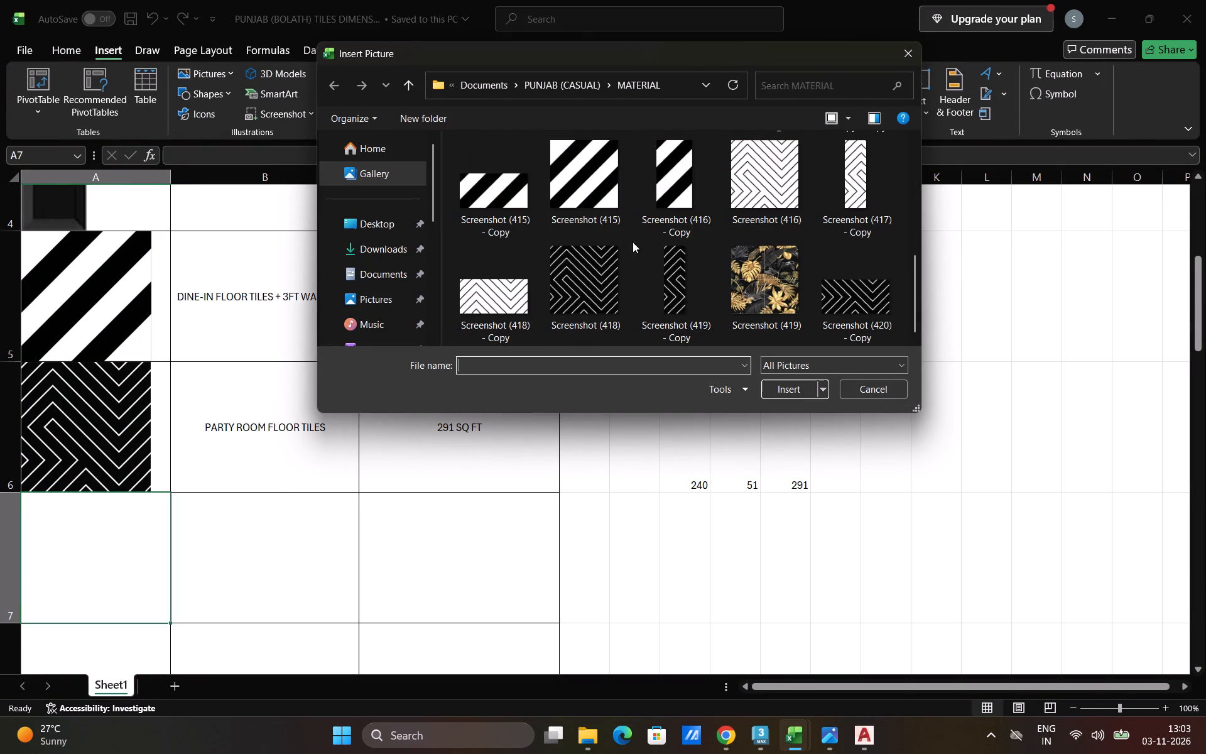
scroll(638, 265, down, 1)
scroll(635, 265, up, 4)
click(849, 315)
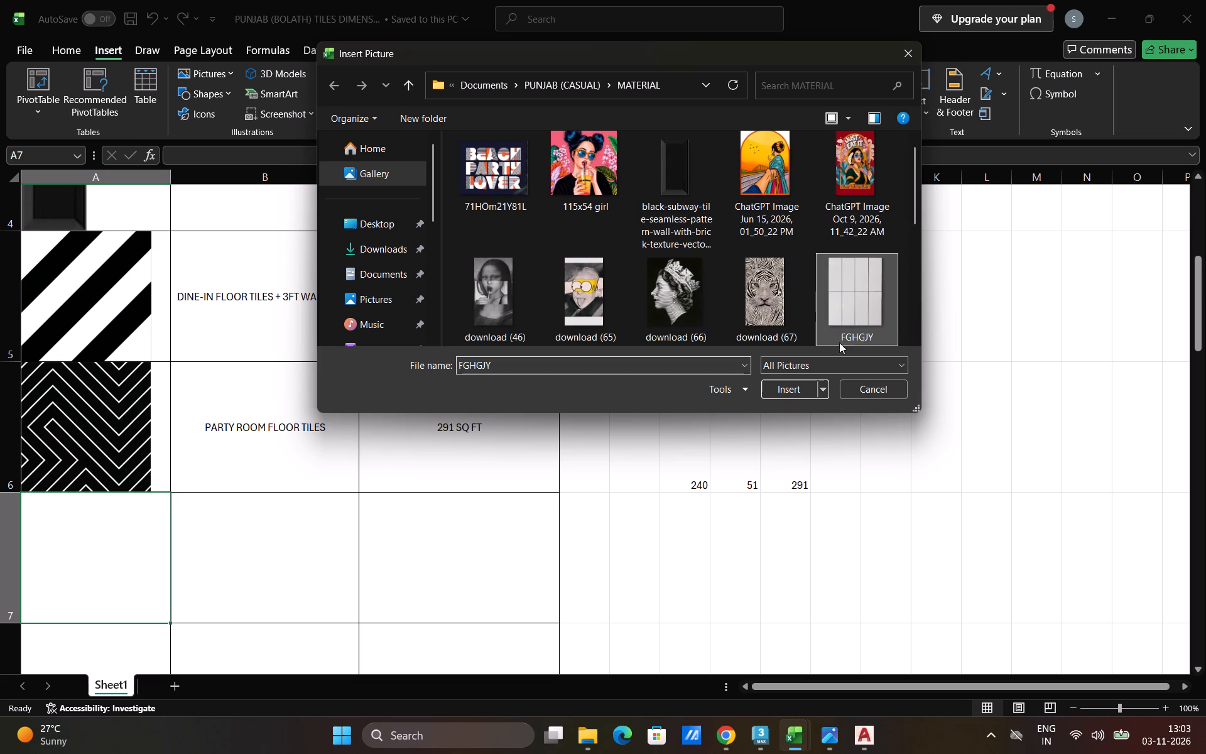
click(807, 388)
click(166, 544)
Label cell B7 WASHROOM FLOOR TILES and centre the text horizontally and vertically.
click(249, 574)
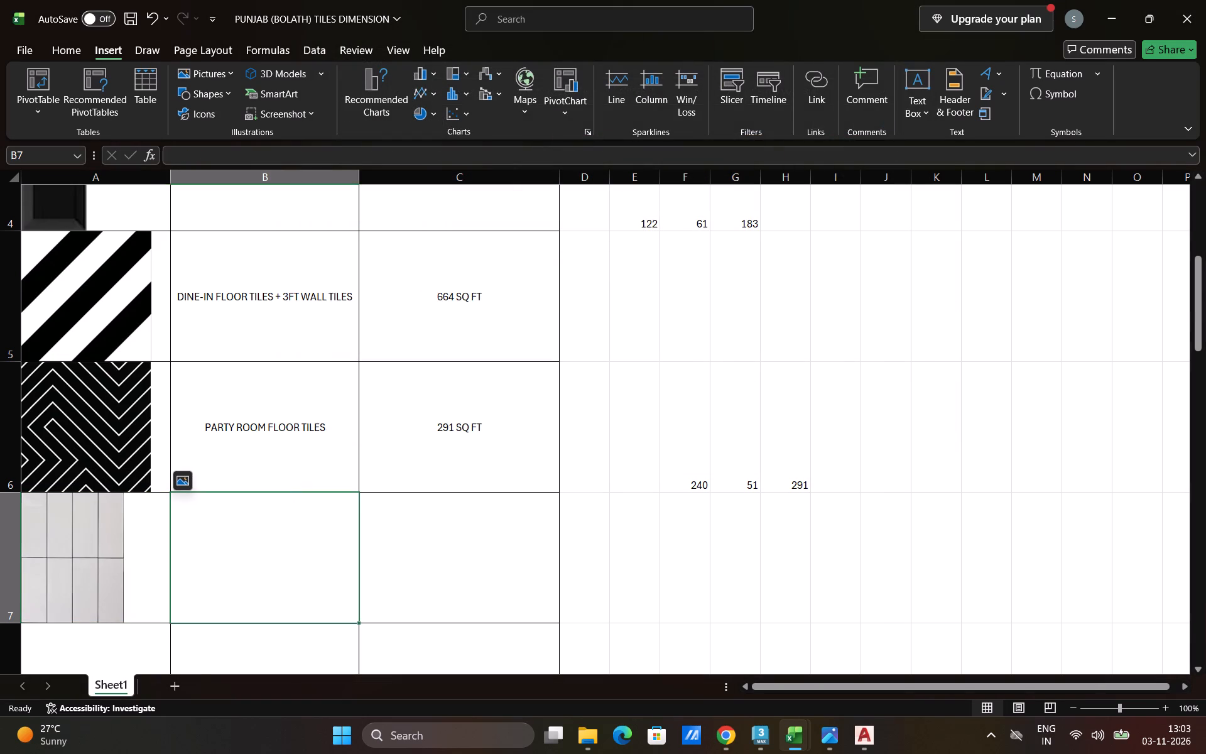
text(WASHROOM FLOOR TILES)
key(space)
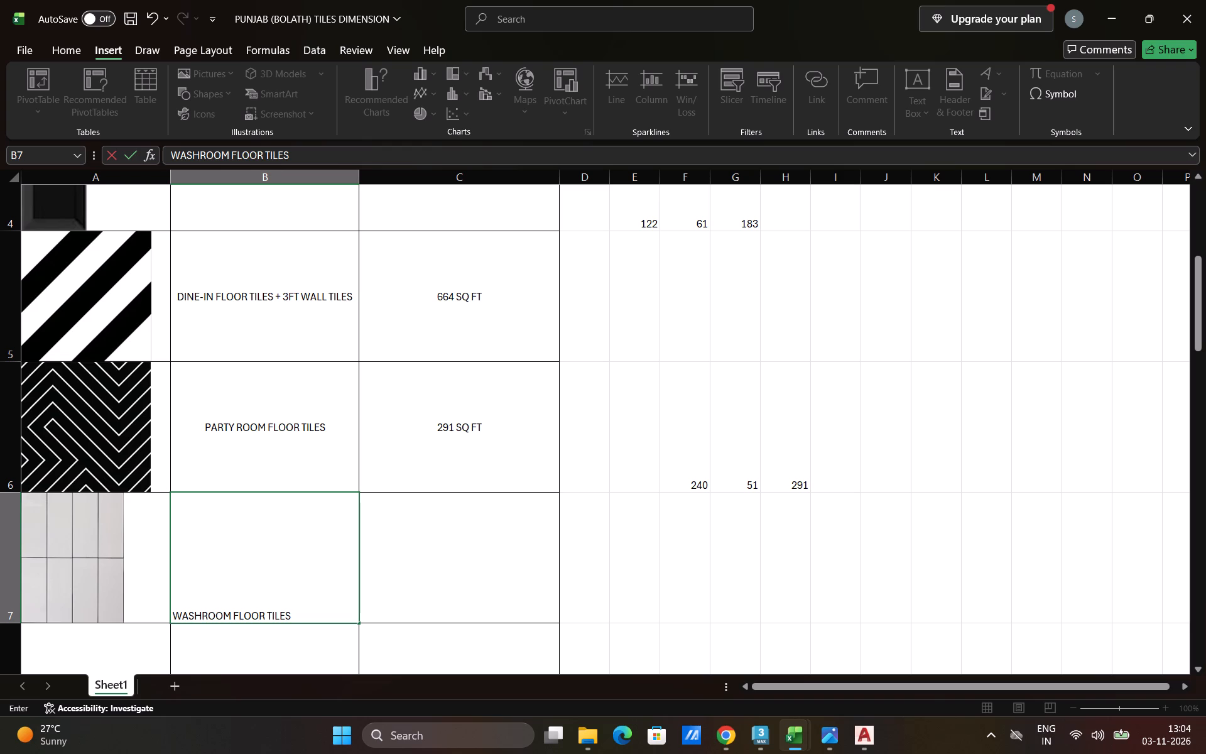
click(489, 617)
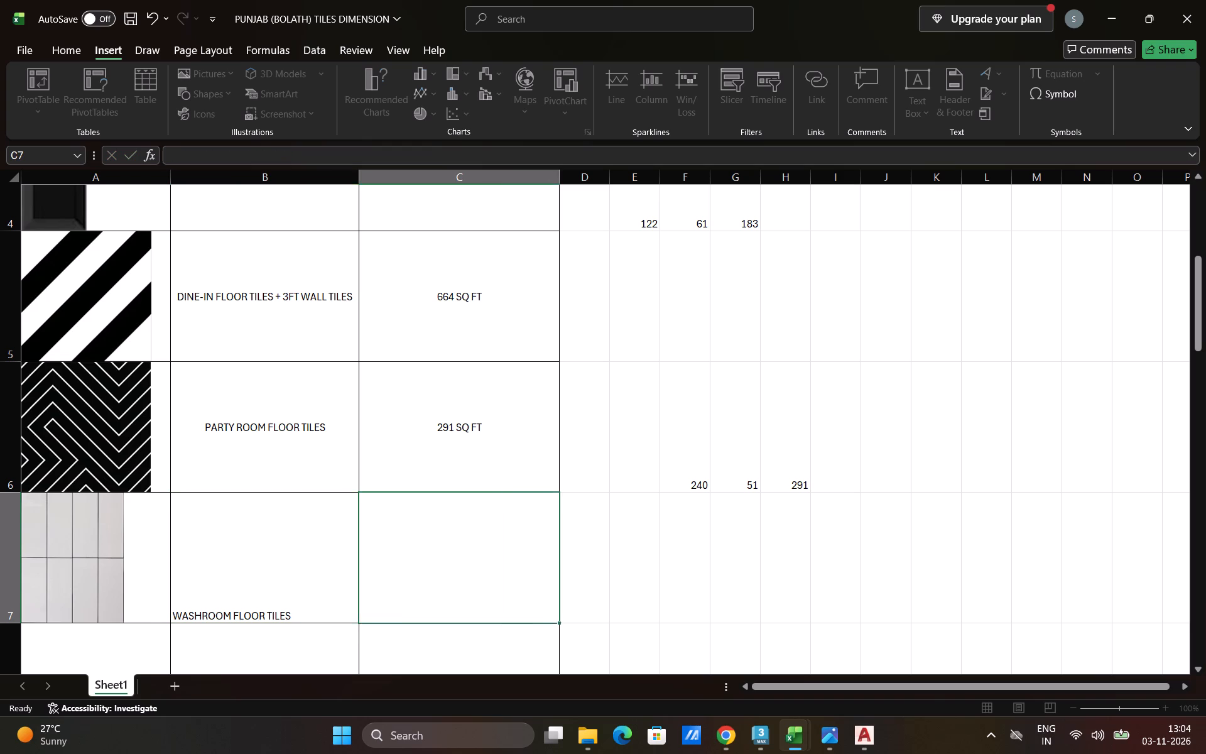
click(291, 567)
click(66, 42)
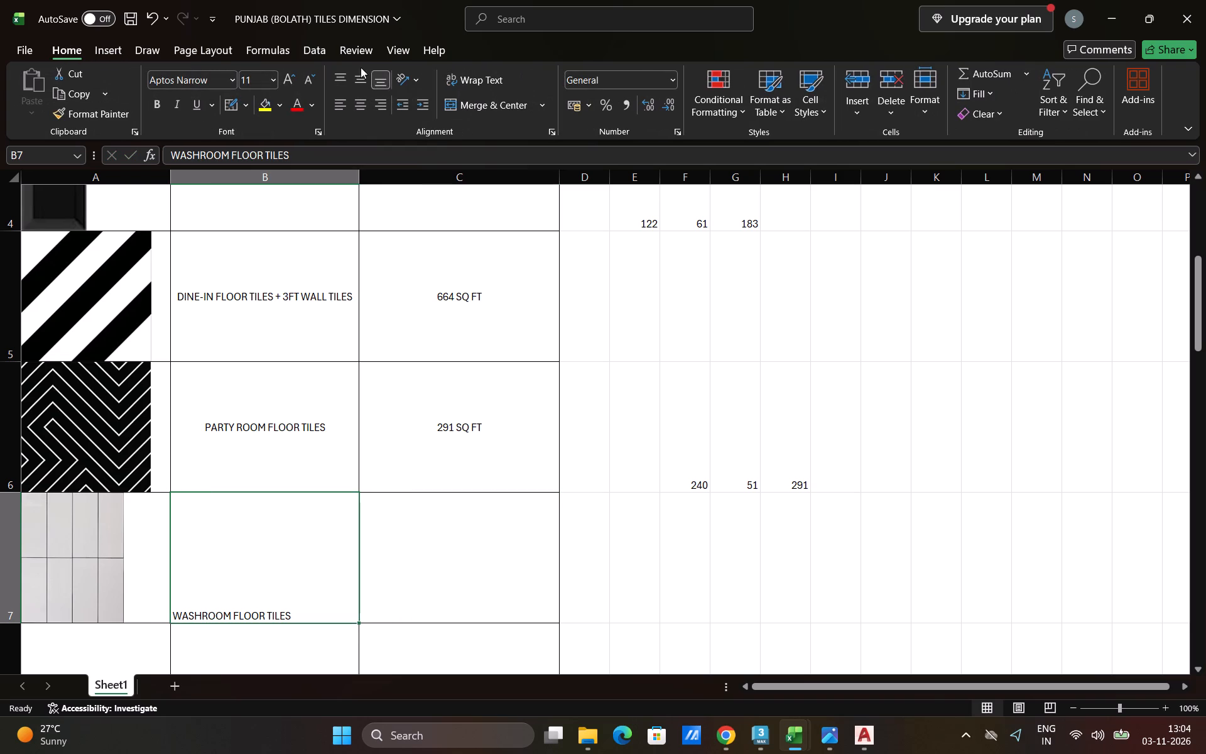
click(360, 73)
click(356, 96)
click(401, 501)
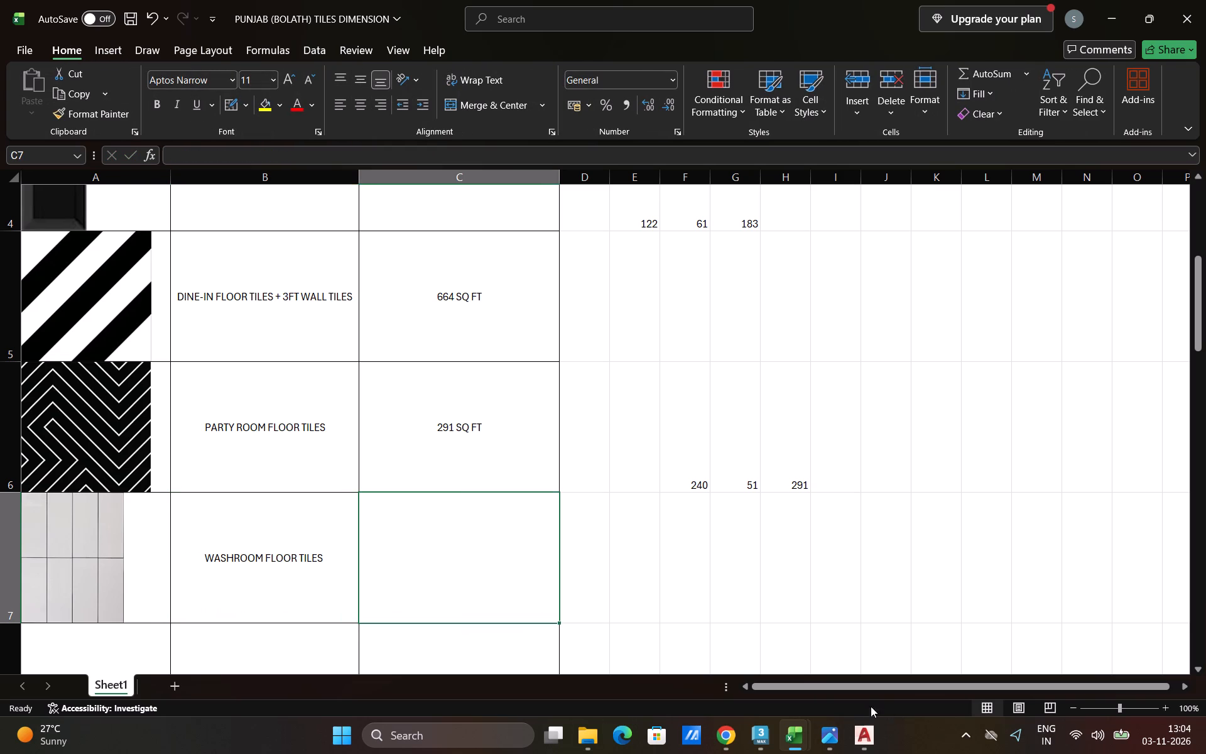
Switch to the punjab 2d drawing in AutoCAD and check the wall lengths around the passage outside the washroom.
click(854, 734)
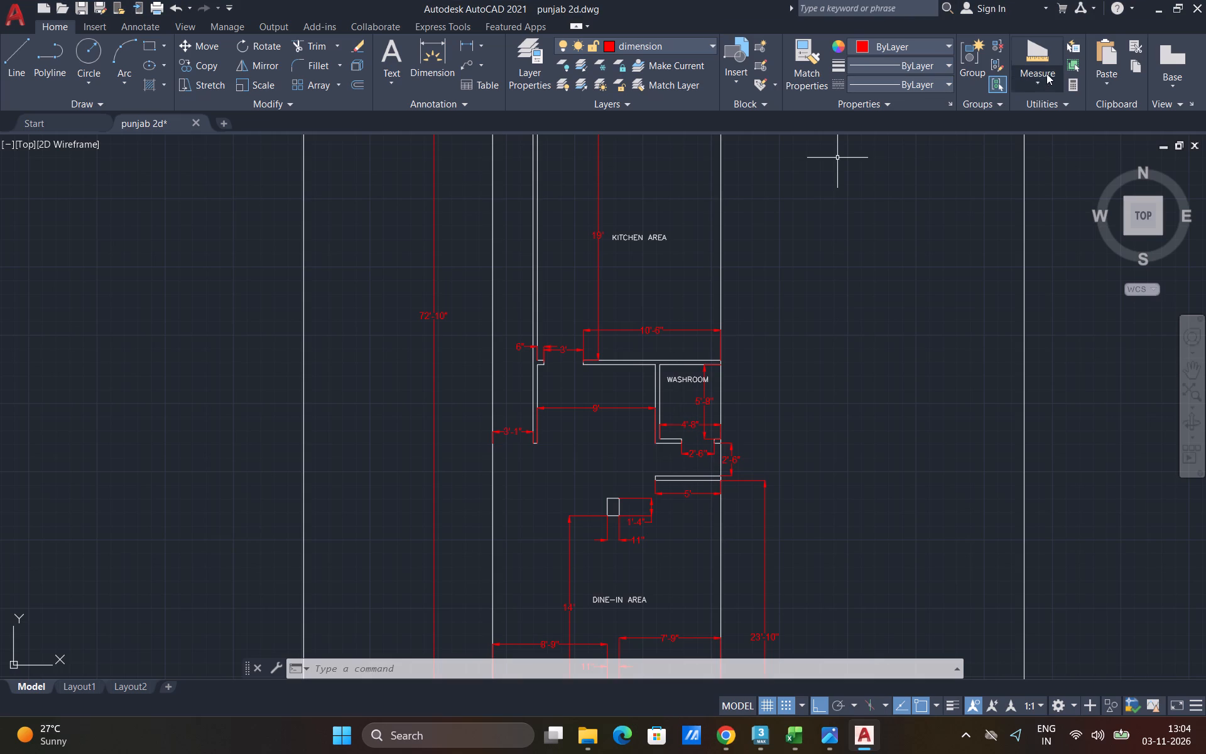
click(1042, 77)
click(1049, 153)
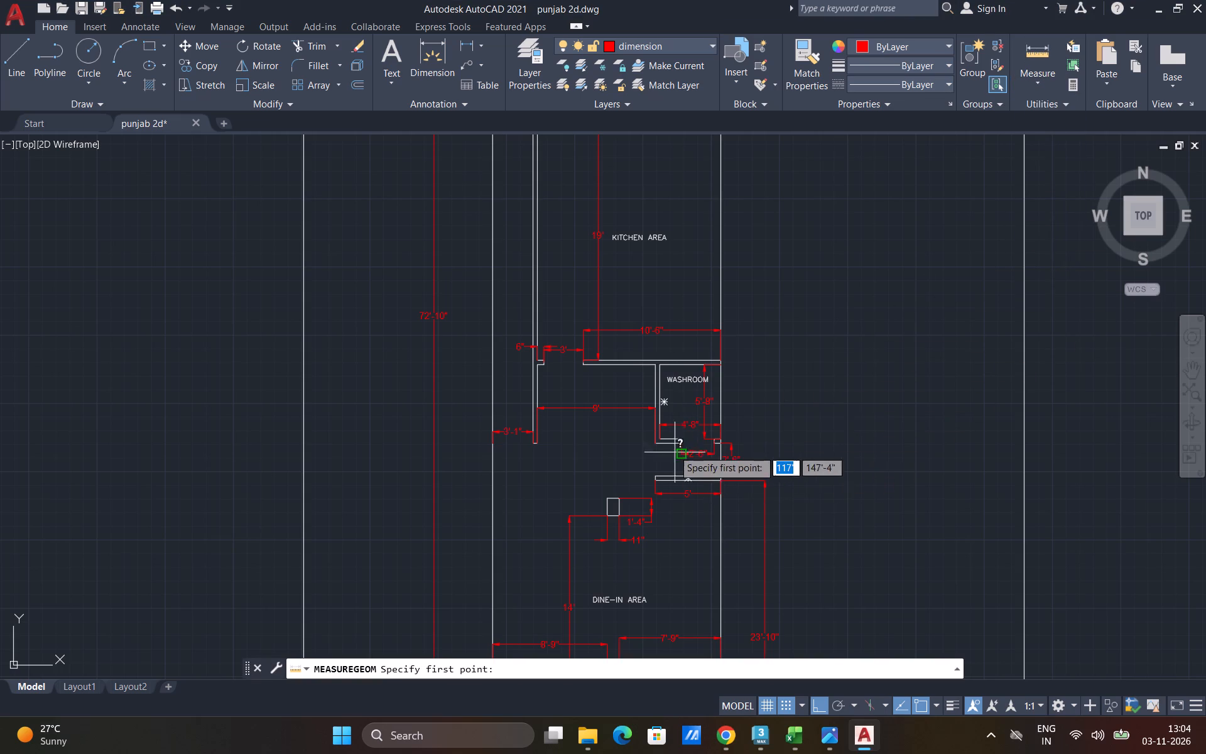
scroll(669, 415, up, 1)
scroll(708, 488, up, 1)
click(611, 528)
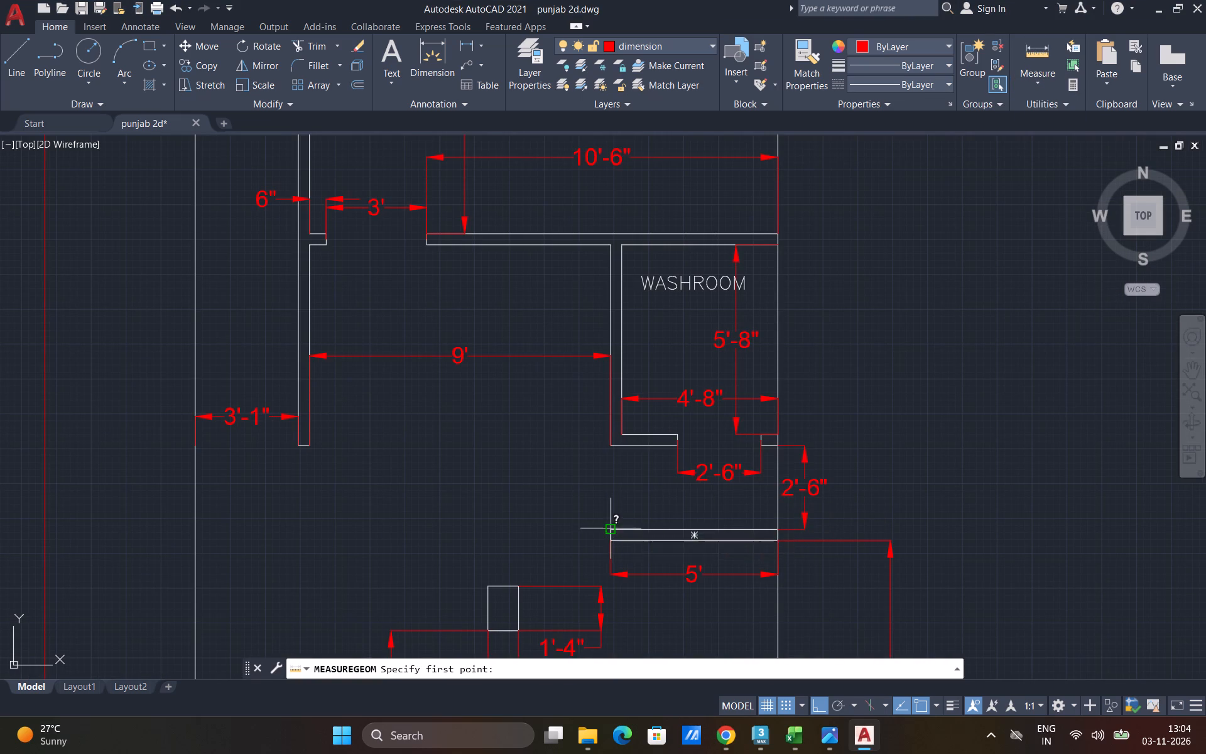
key(Escape)
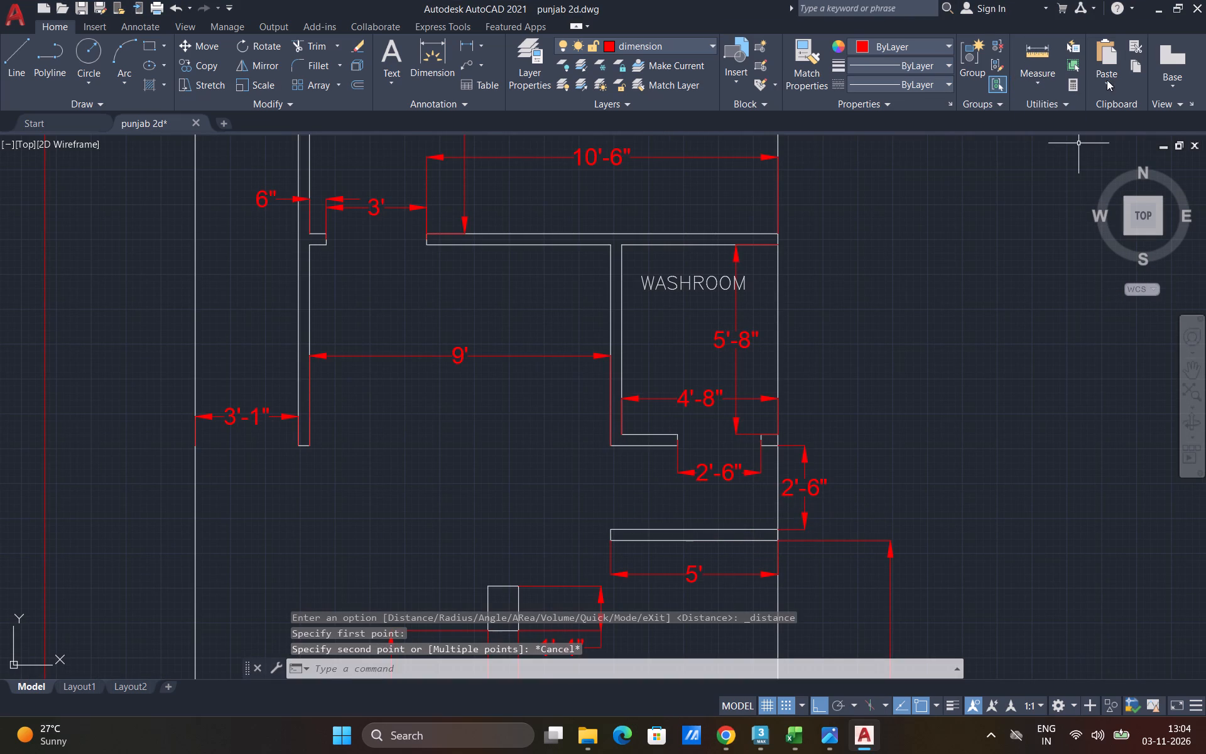
click(1039, 55)
key(Escape)
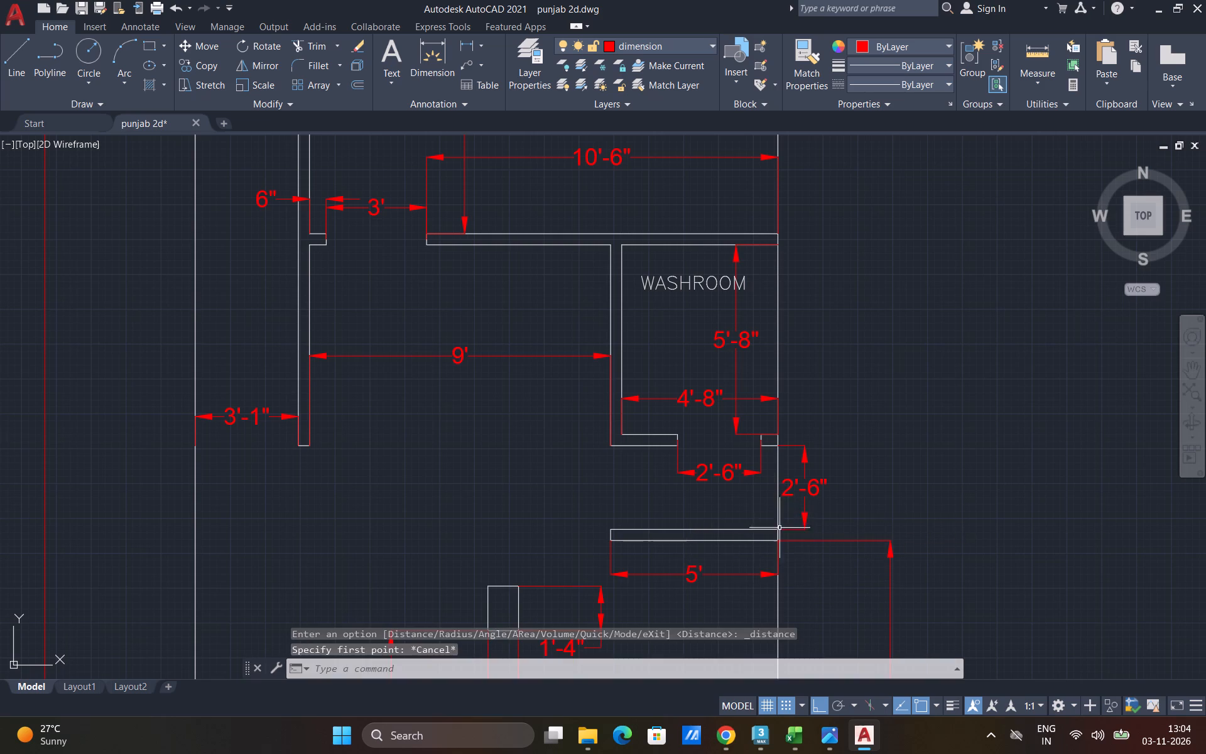
Search Google in Chrome for 5'X3' IN SQ FT.
click(731, 745)
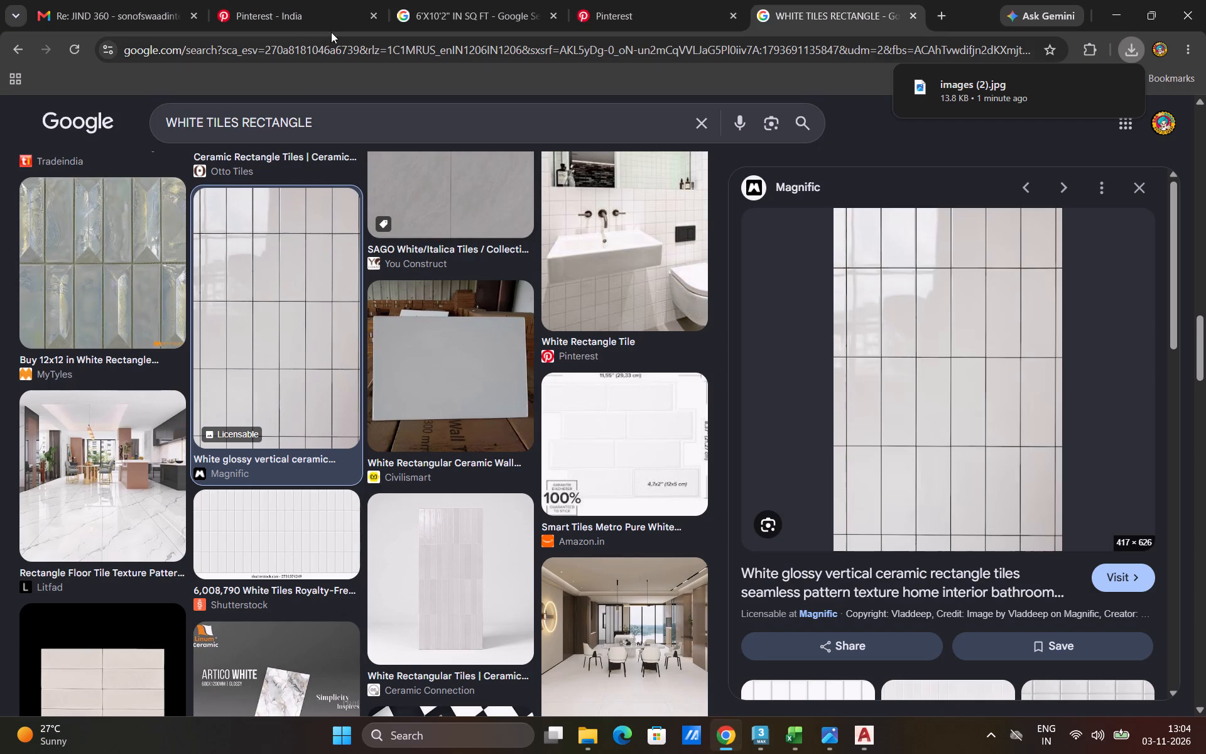
click(481, 0)
drag(214, 133, 155, 139)
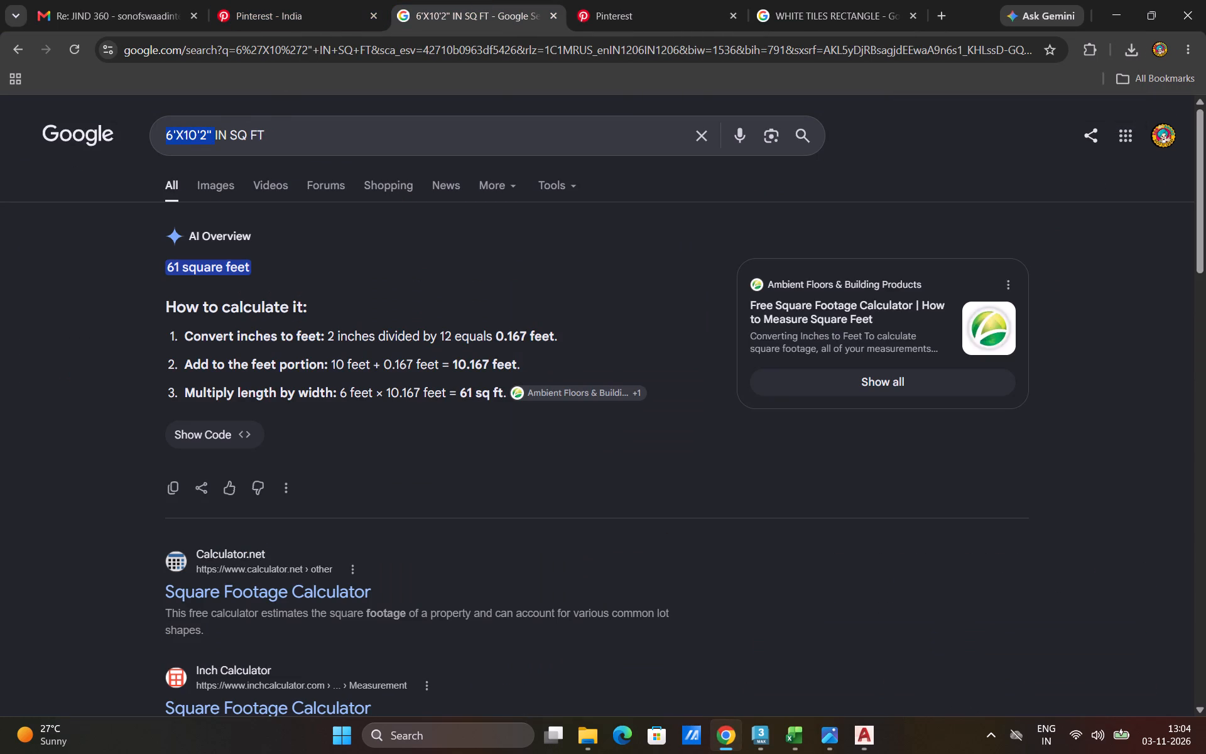
text(5'X)
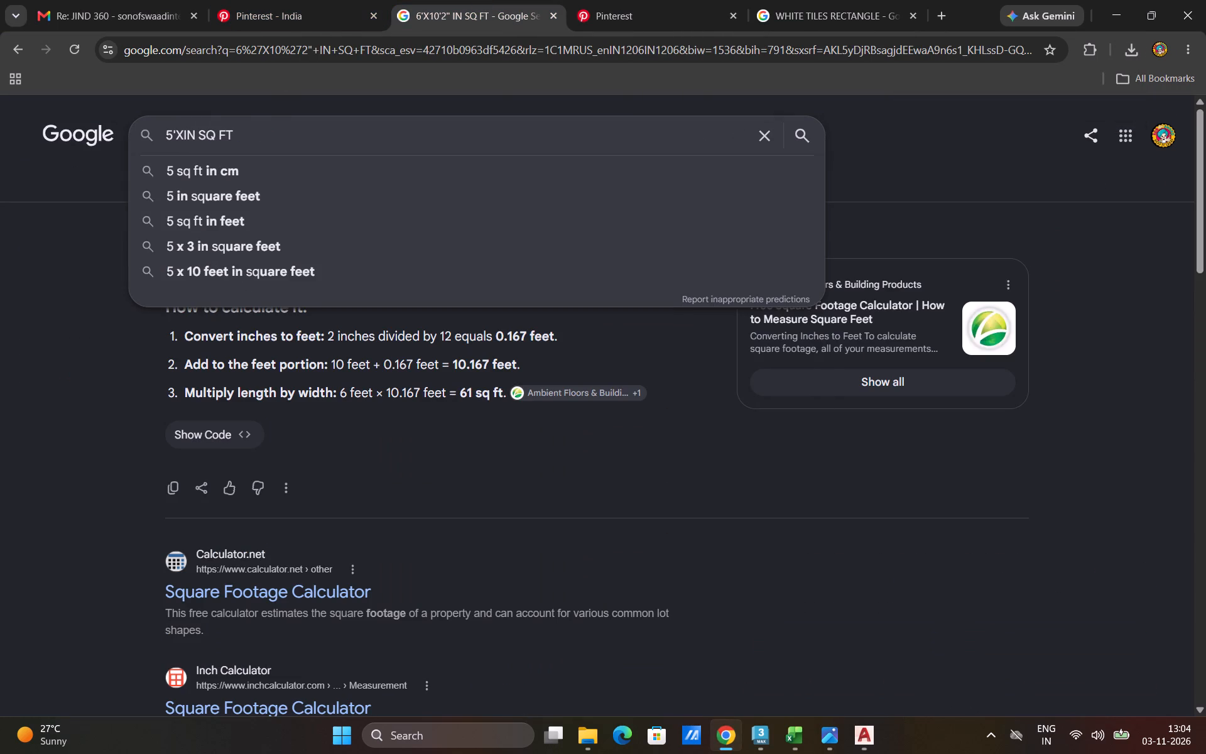
text(3')
key(space)
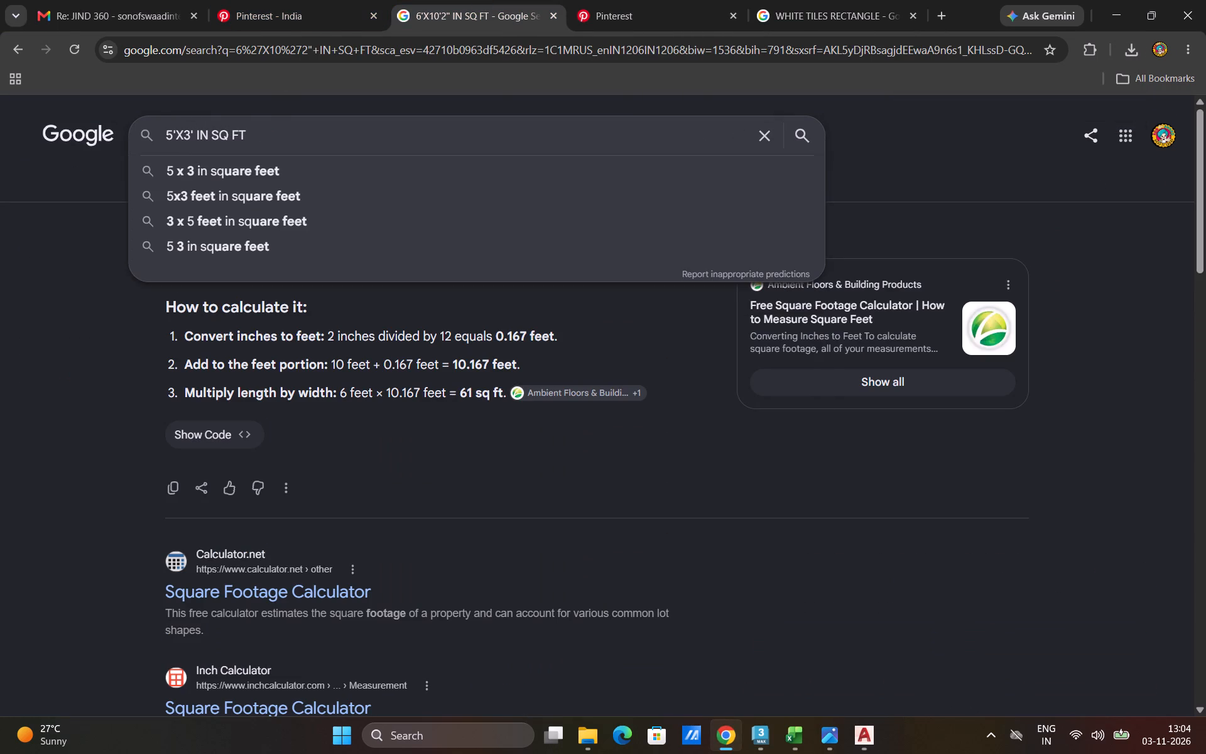
key(Return)
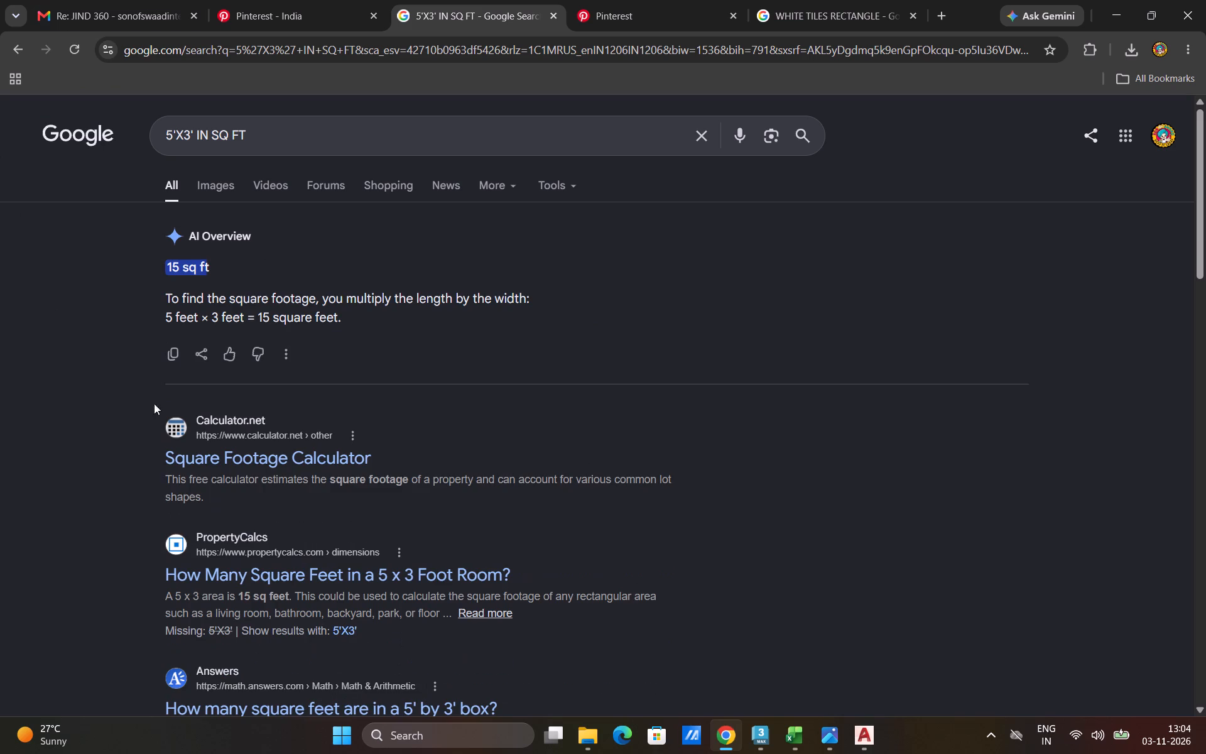
Enter 15 in cell E7 of the PUNJAB (BOLATH) TILES DIMENSION workbook.
click(795, 743)
click(878, 618)
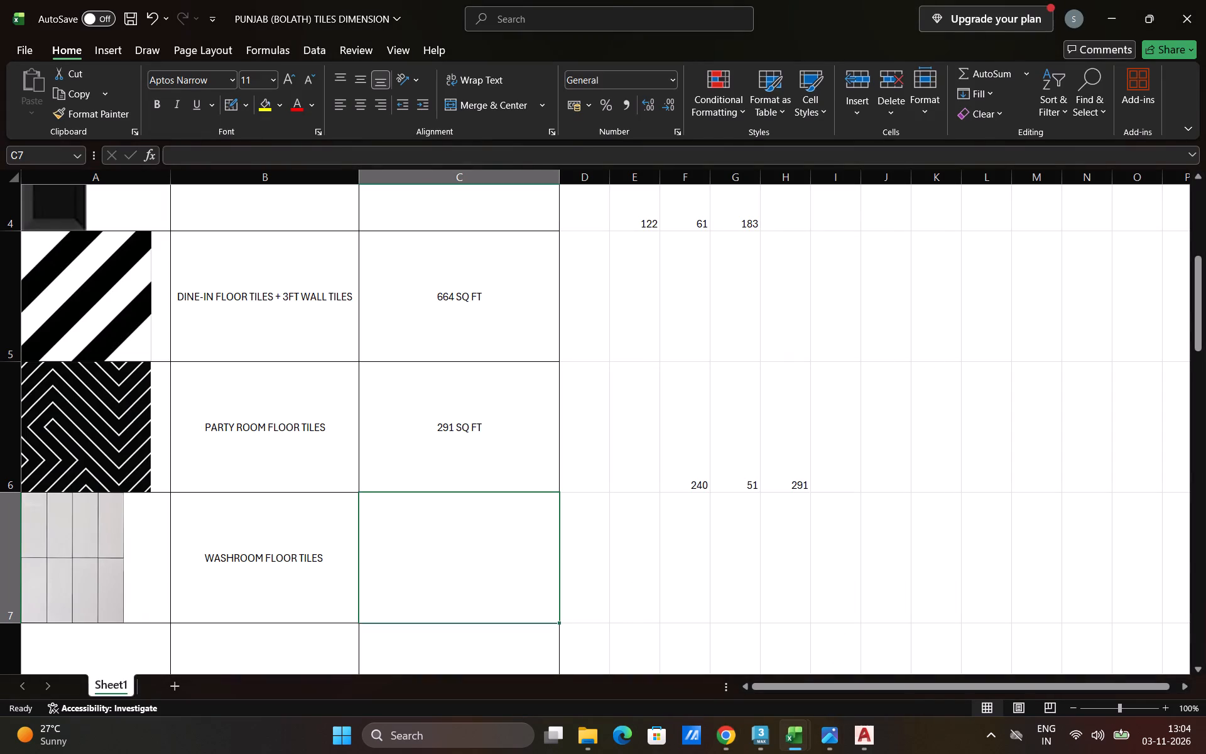
click(648, 573)
text(15)
key(Right)
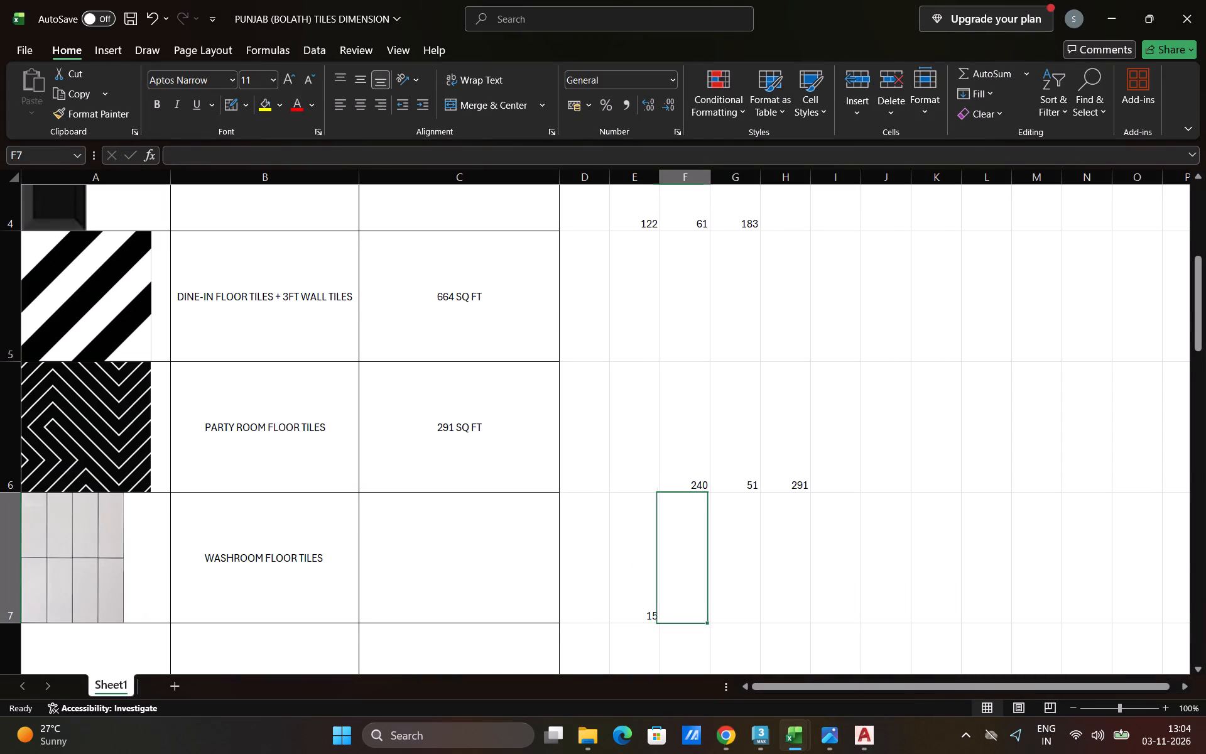
Search Google in Chrome for 2'6"X3' IN SQ FT.
click(705, 733)
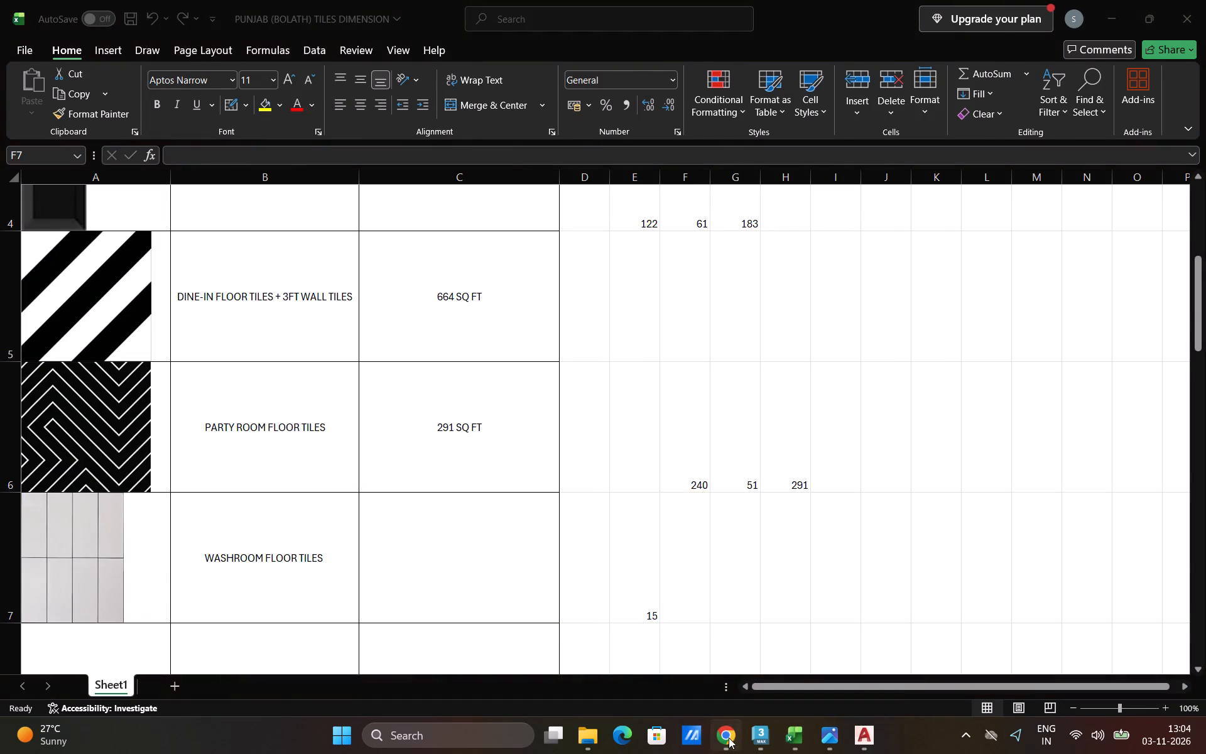
click(730, 738)
drag(175, 136, 161, 138)
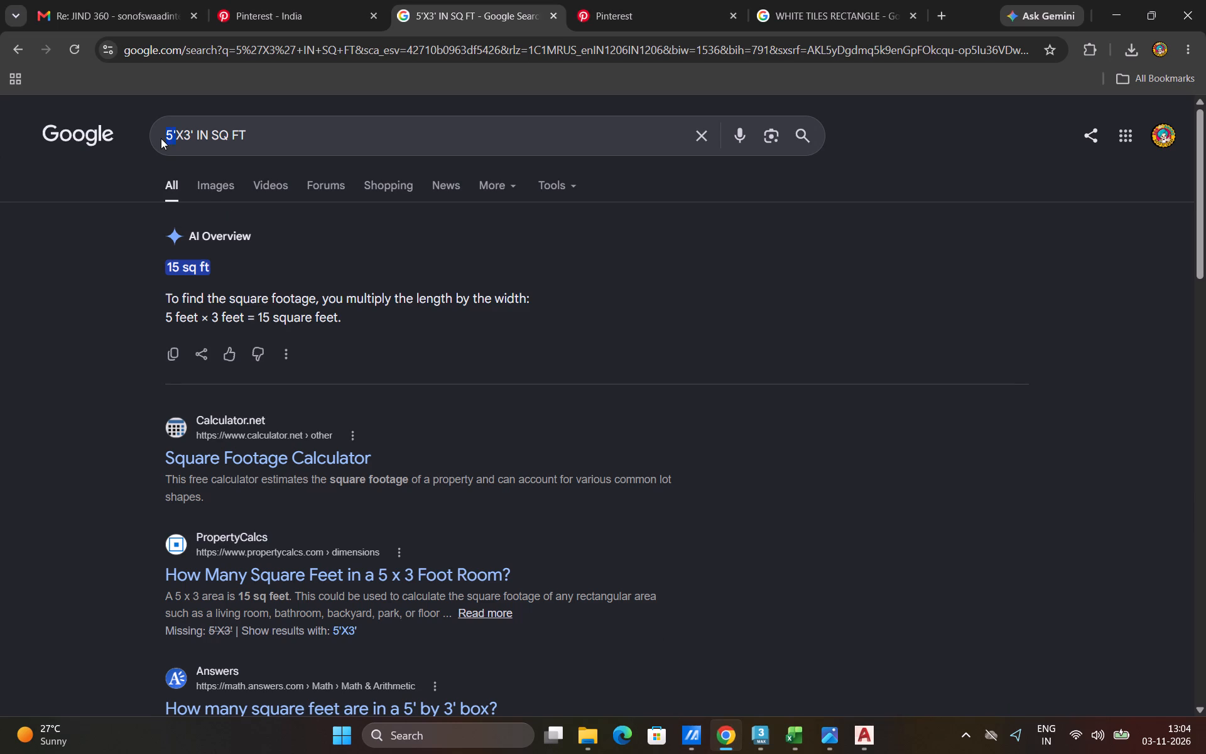
drag(161, 138, 160, 139)
key(2)
text('6")
key(Return)
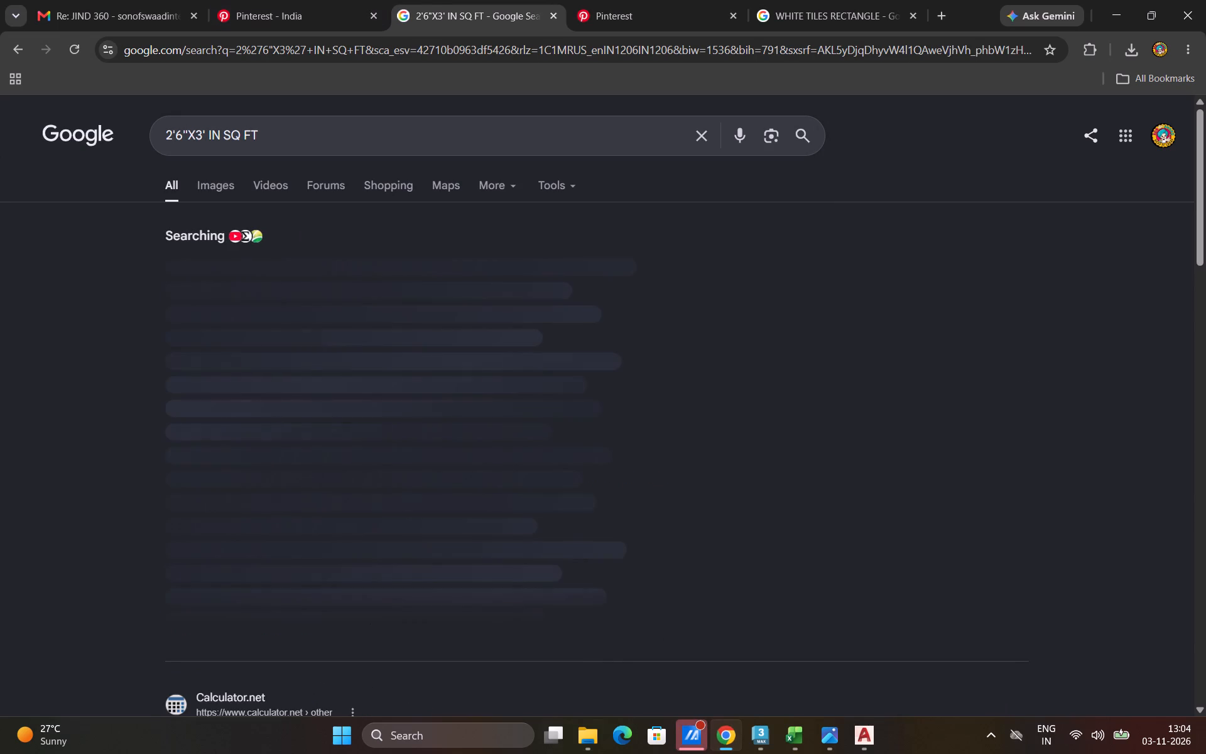
click(757, 604)
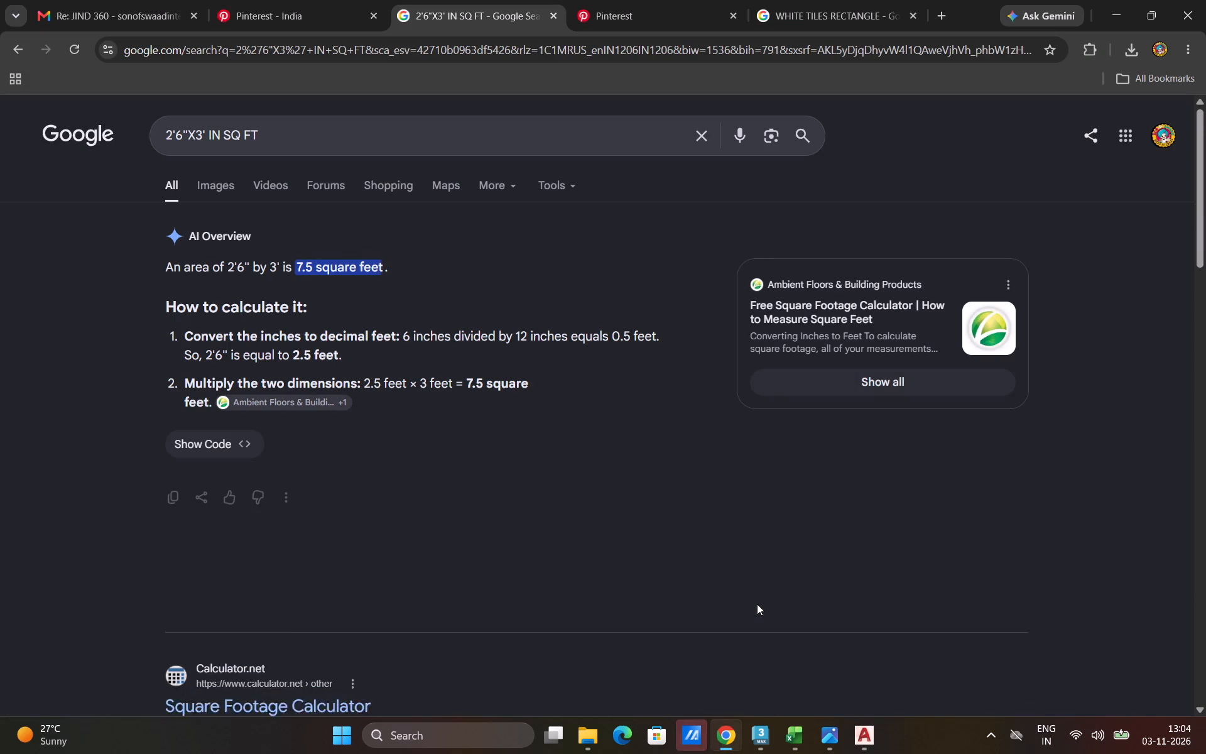
Enter 7.5 in cell F7 of the PUNJAB (BOLATH) TILES DIMENSION workbook.
click(795, 721)
click(835, 655)
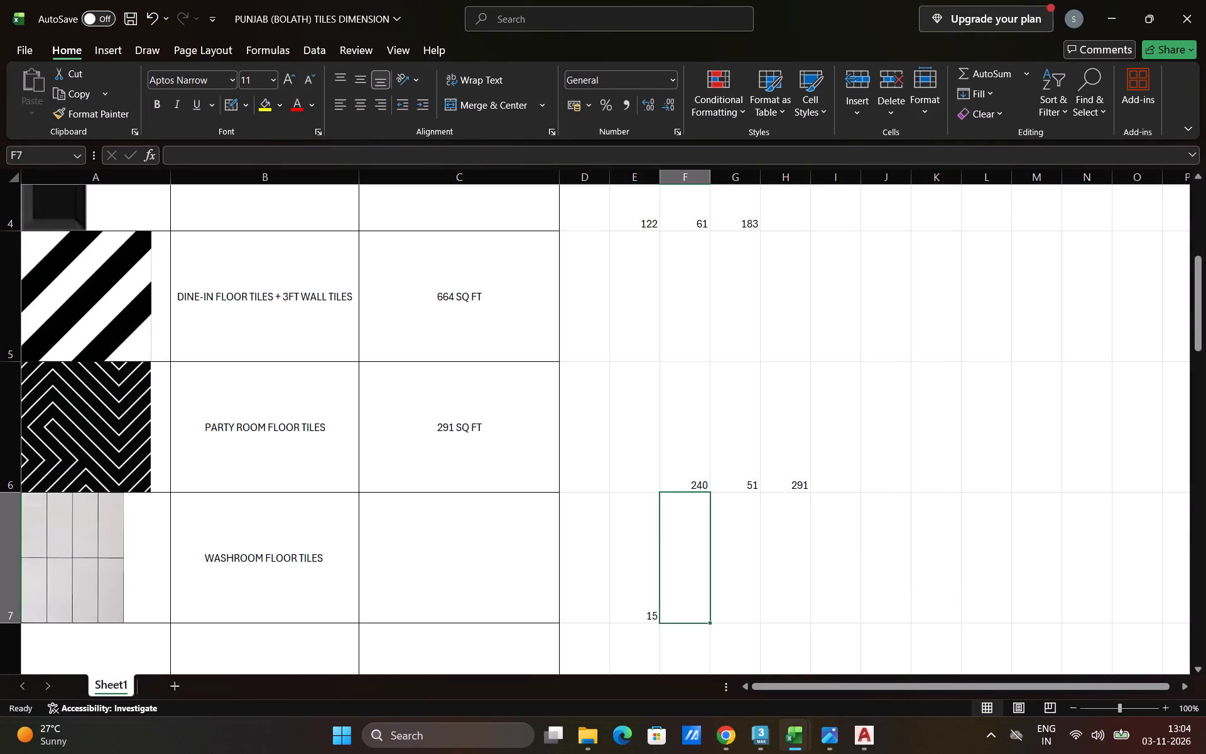
text(7.5)
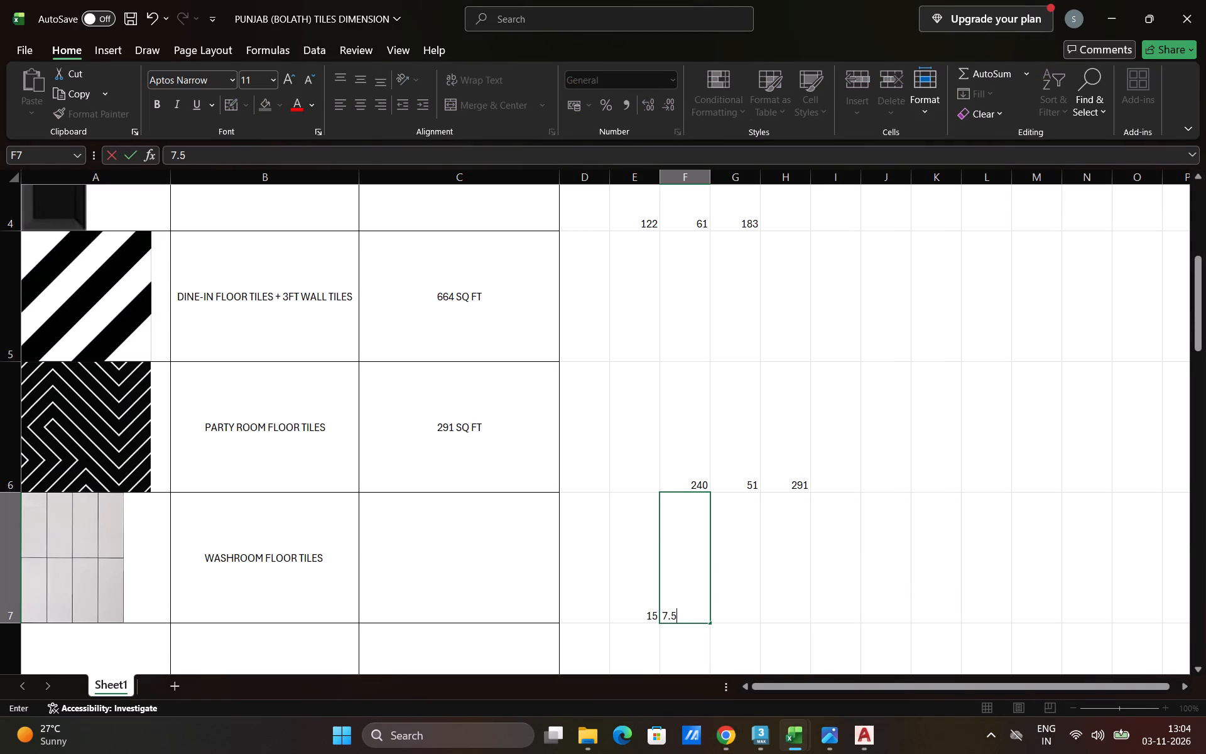
key(Right)
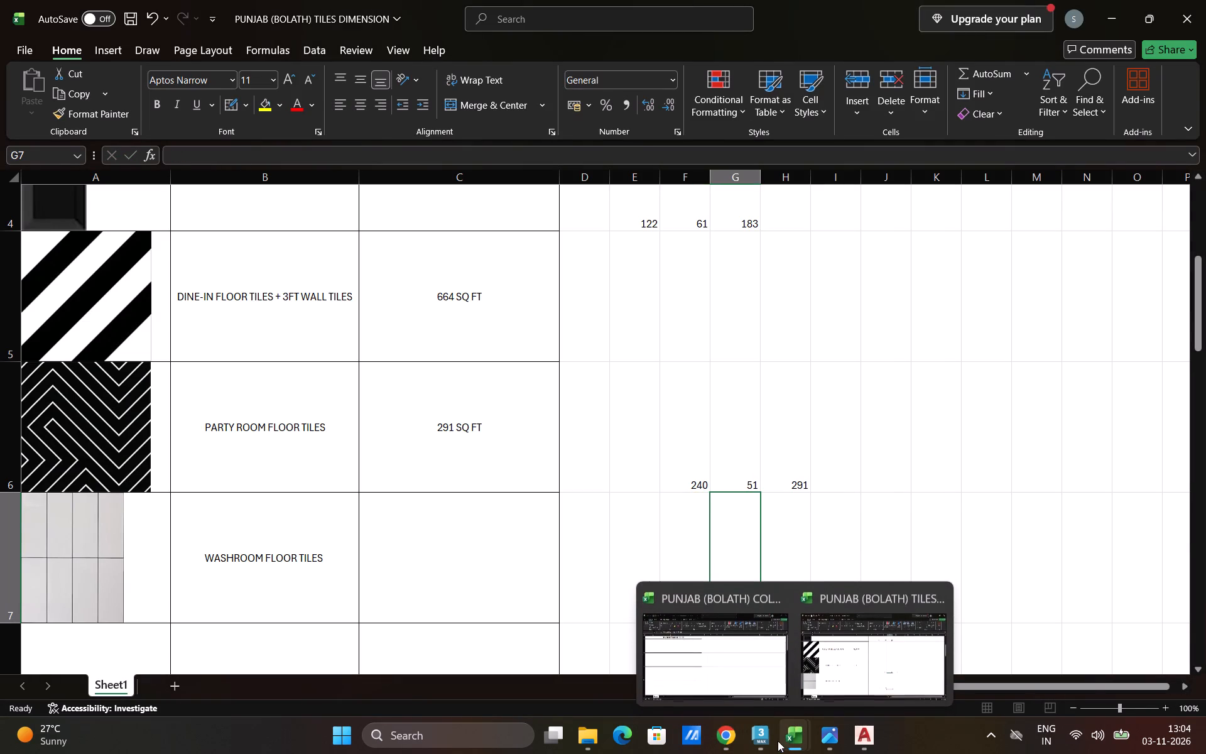
Switch to the punjab 2d drawing in AutoCAD and try to measure from the wall corner beside the washroom doorway.
click(863, 745)
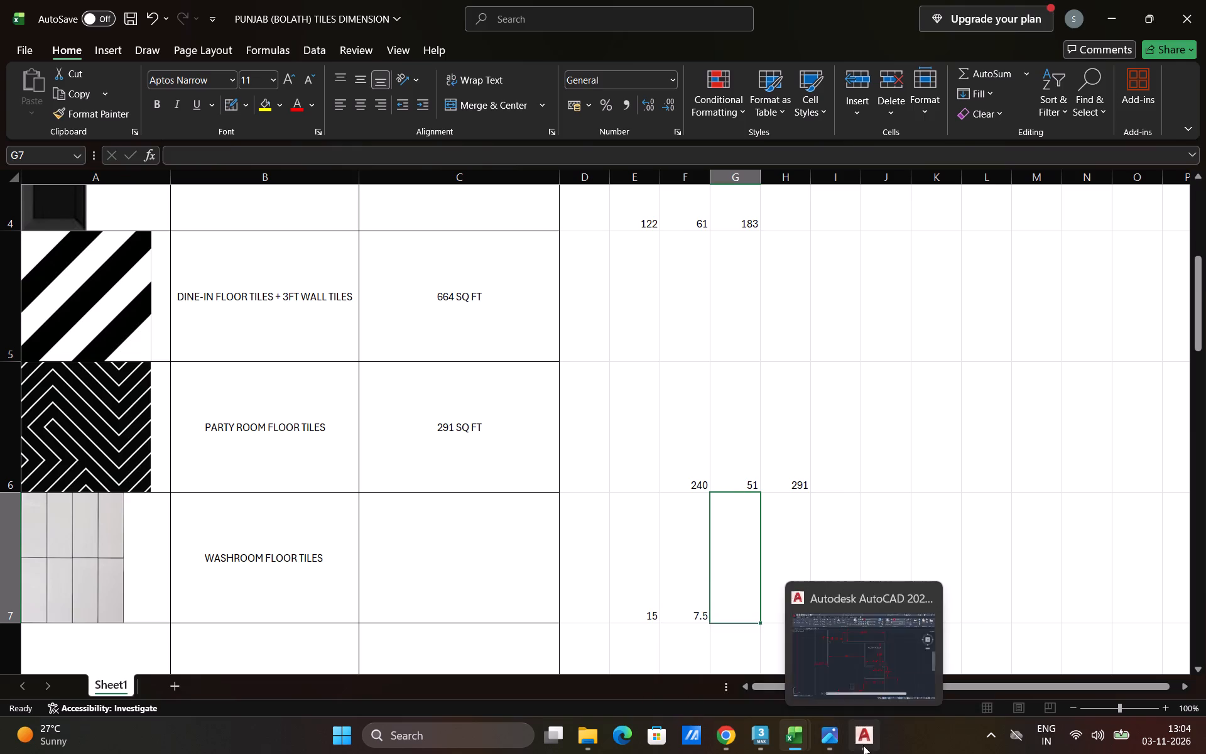
click(1040, 59)
drag(778, 451, 771, 448)
key(Escape)
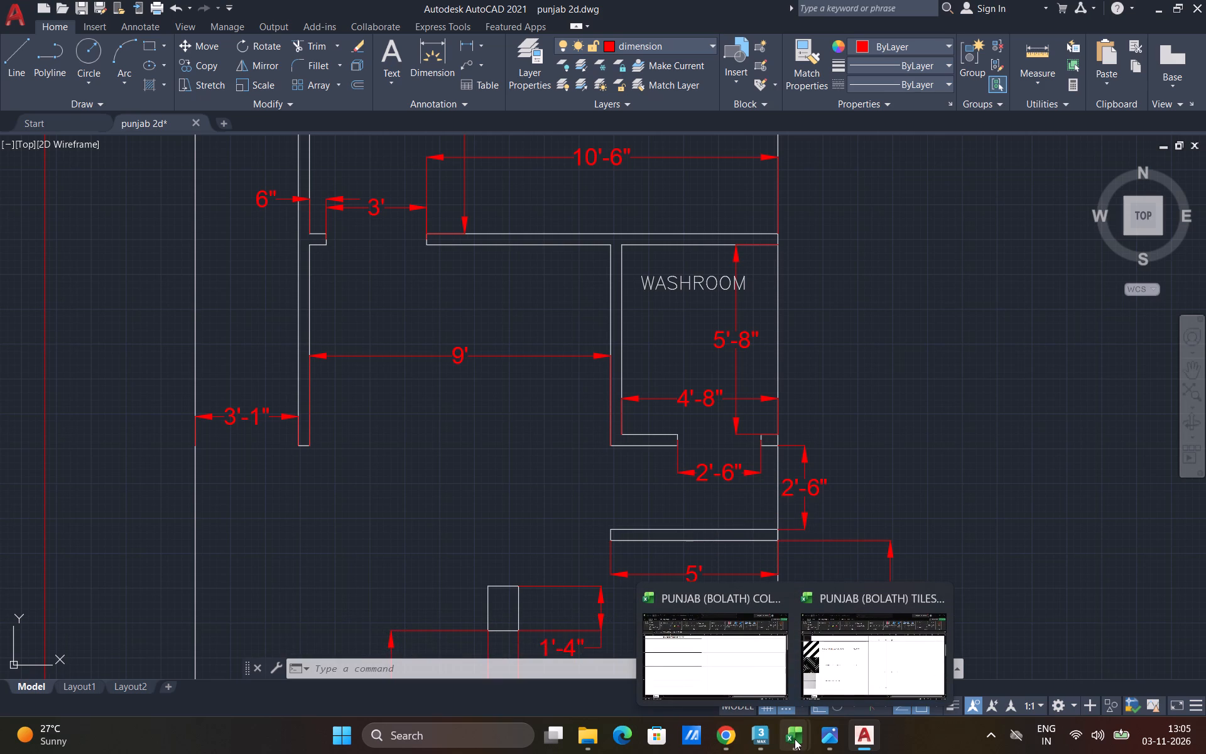
Switch to Chrome and search Google for 2'2"X3' IN SQ FT.
click(713, 736)
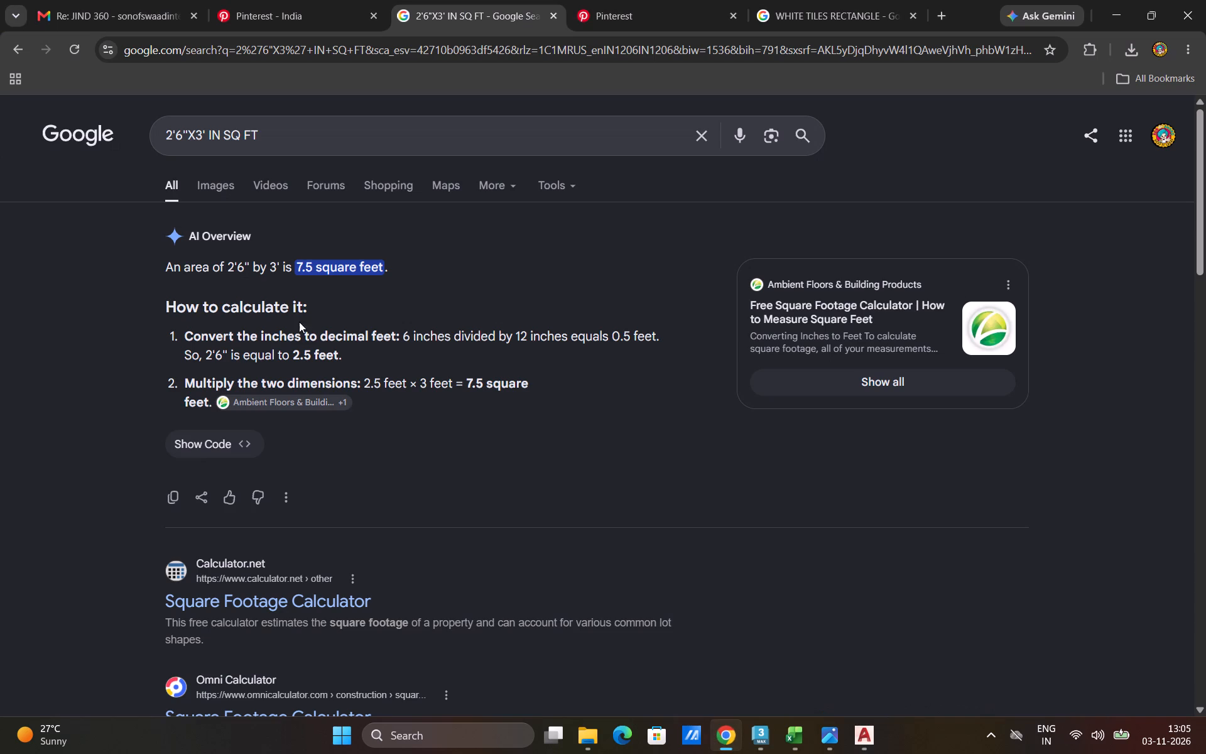
click(184, 139)
key(BackSpace)
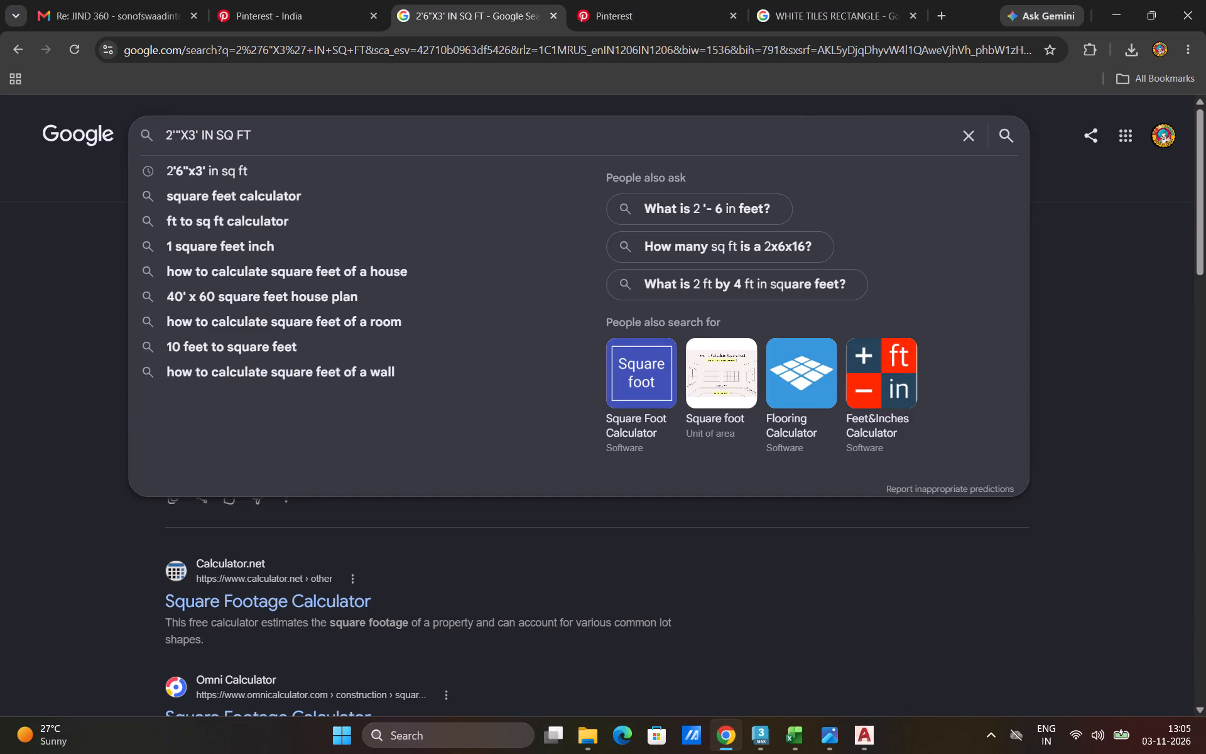
key(2)
key(Return)
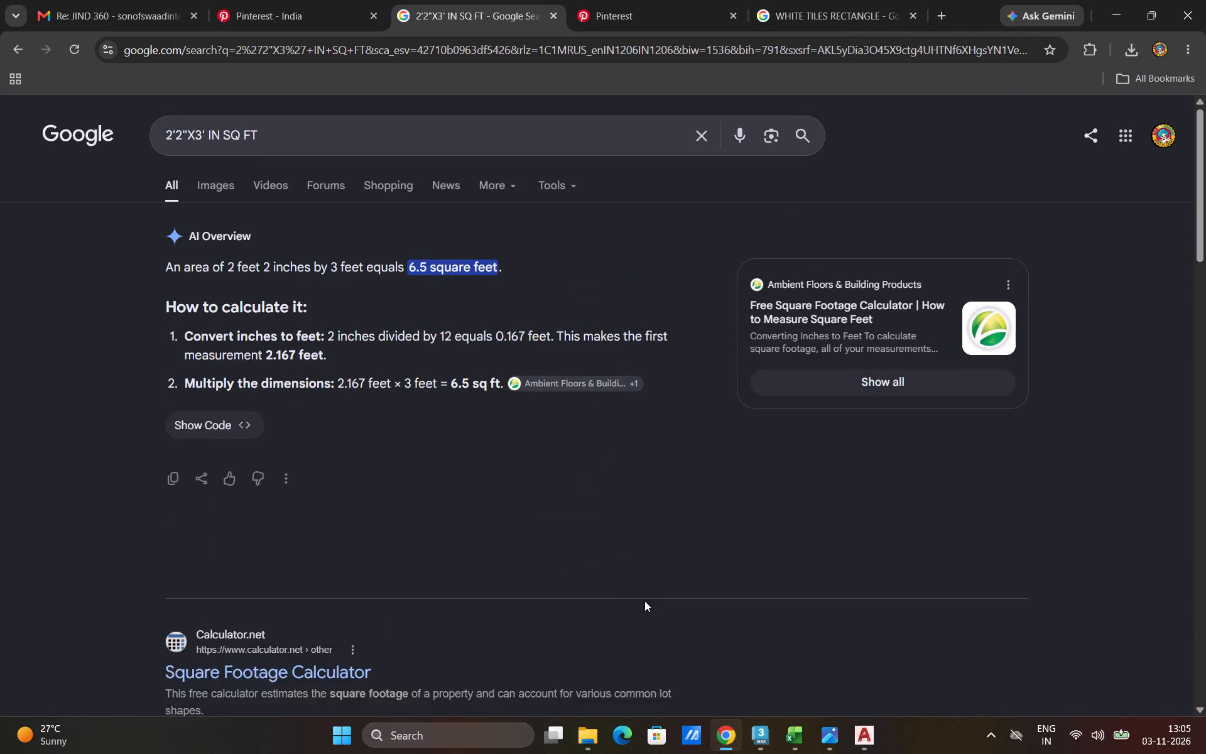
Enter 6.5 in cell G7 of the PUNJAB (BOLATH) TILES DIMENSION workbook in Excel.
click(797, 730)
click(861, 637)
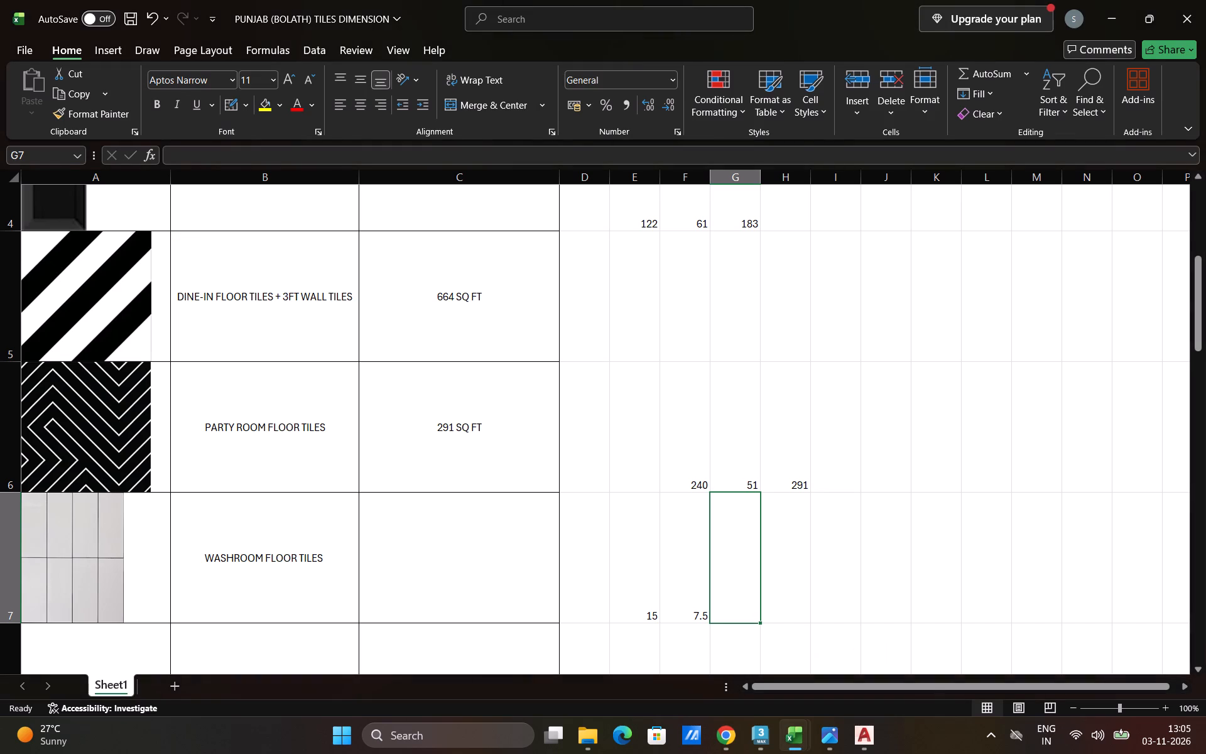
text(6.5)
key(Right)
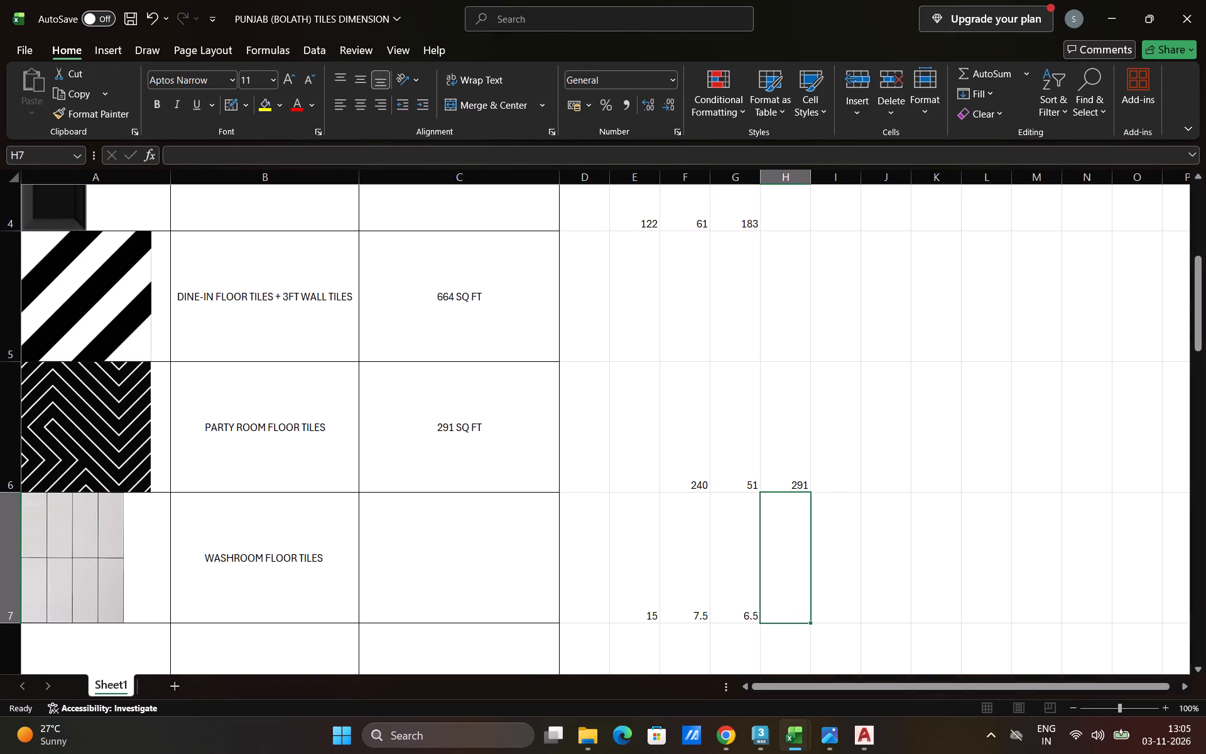
Switch to the punjab 2d drawing in AutoCAD and measure the washroom's floor area from its four inner corners.
click(854, 728)
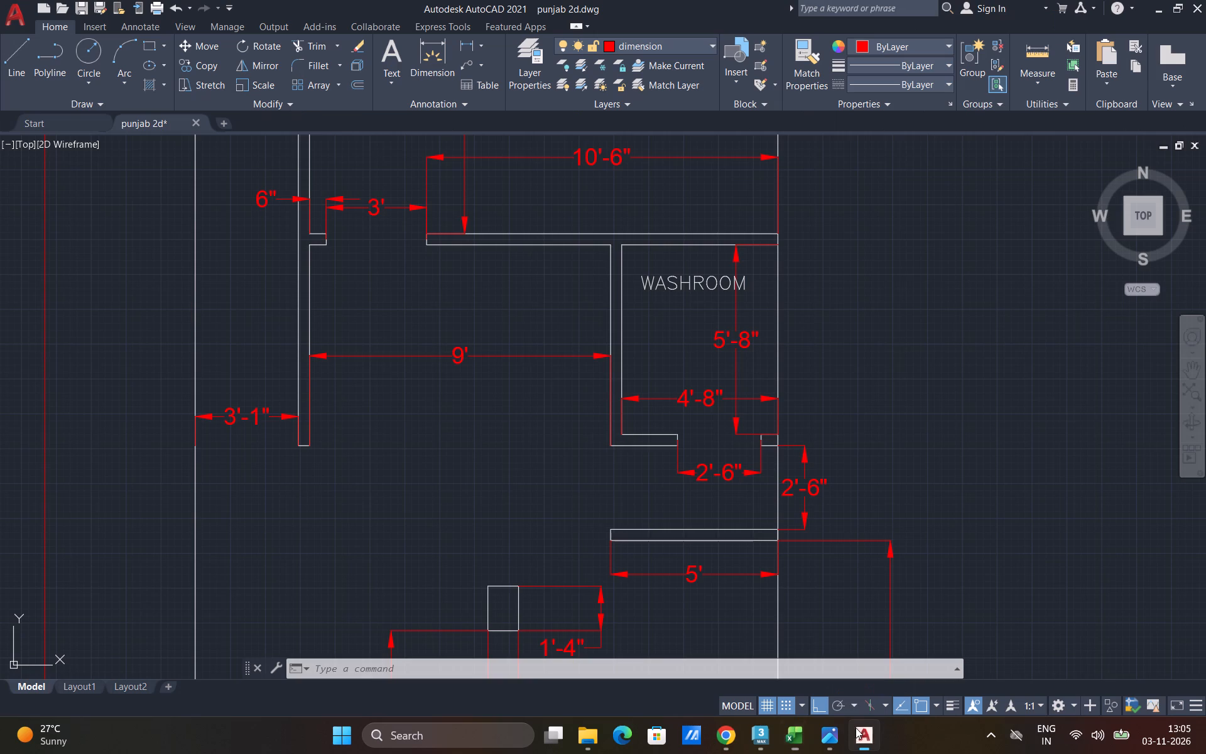
click(1035, 49)
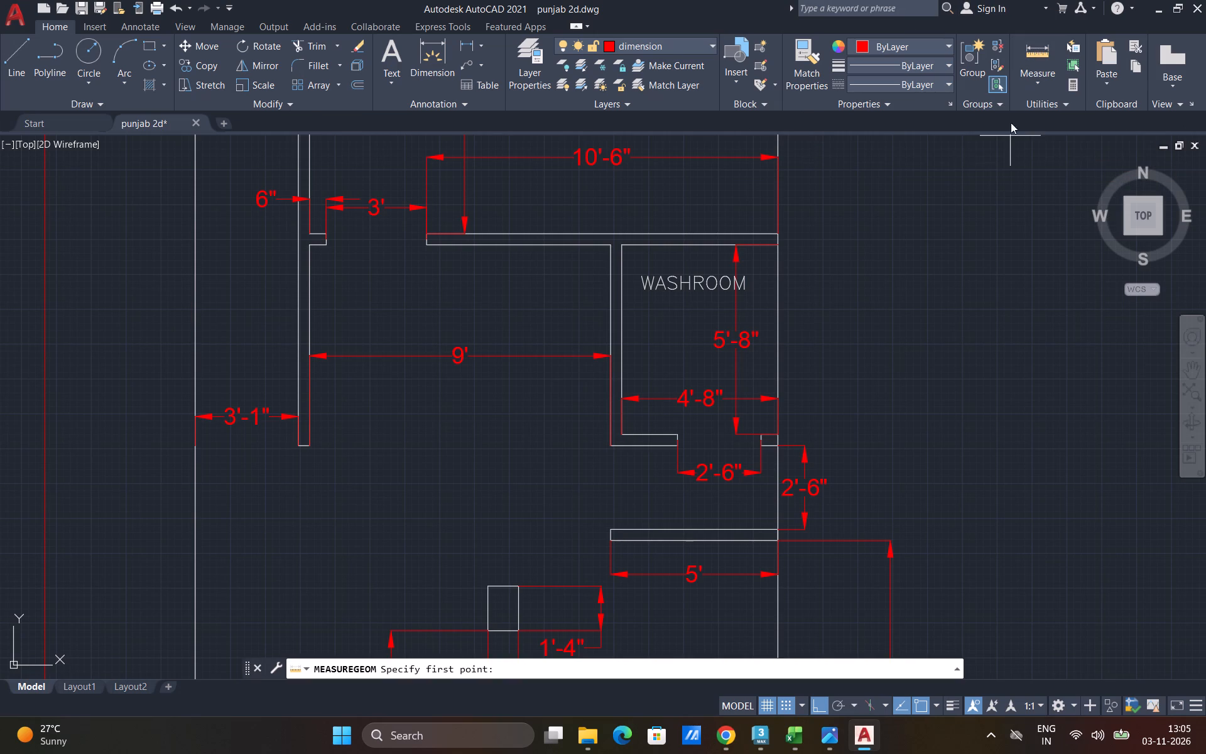
click(1025, 85)
click(1056, 234)
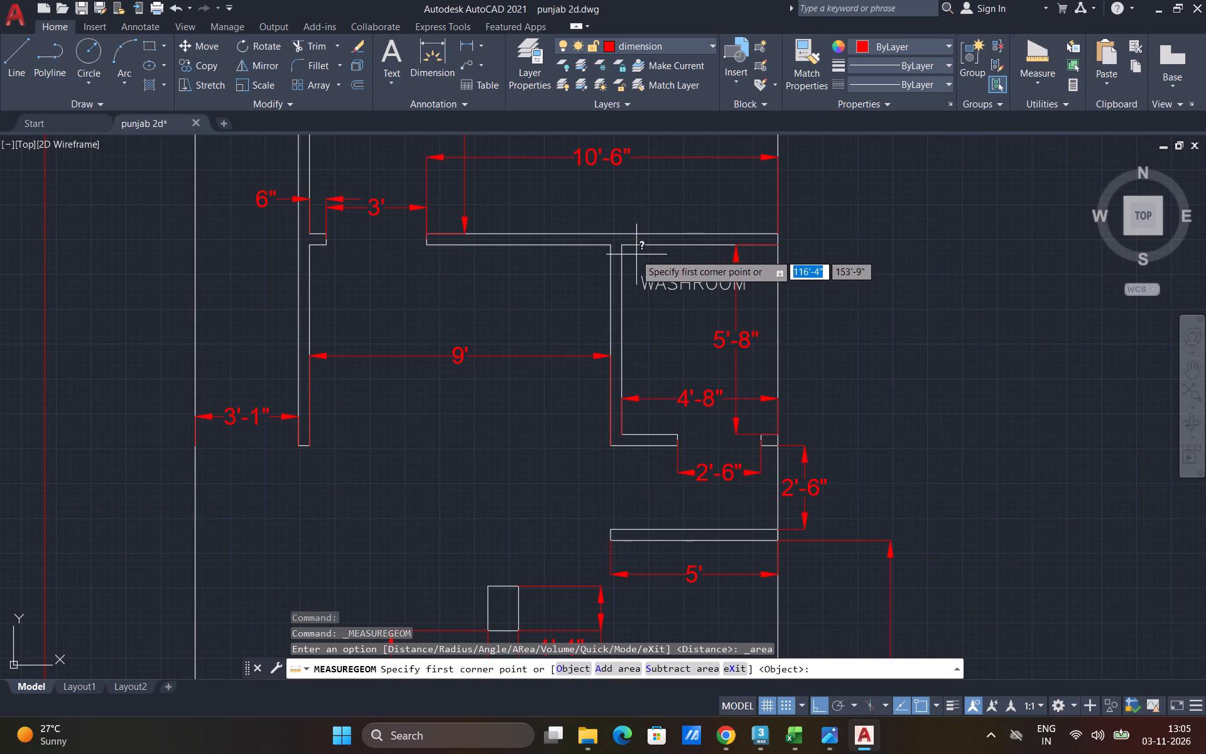
click(621, 243)
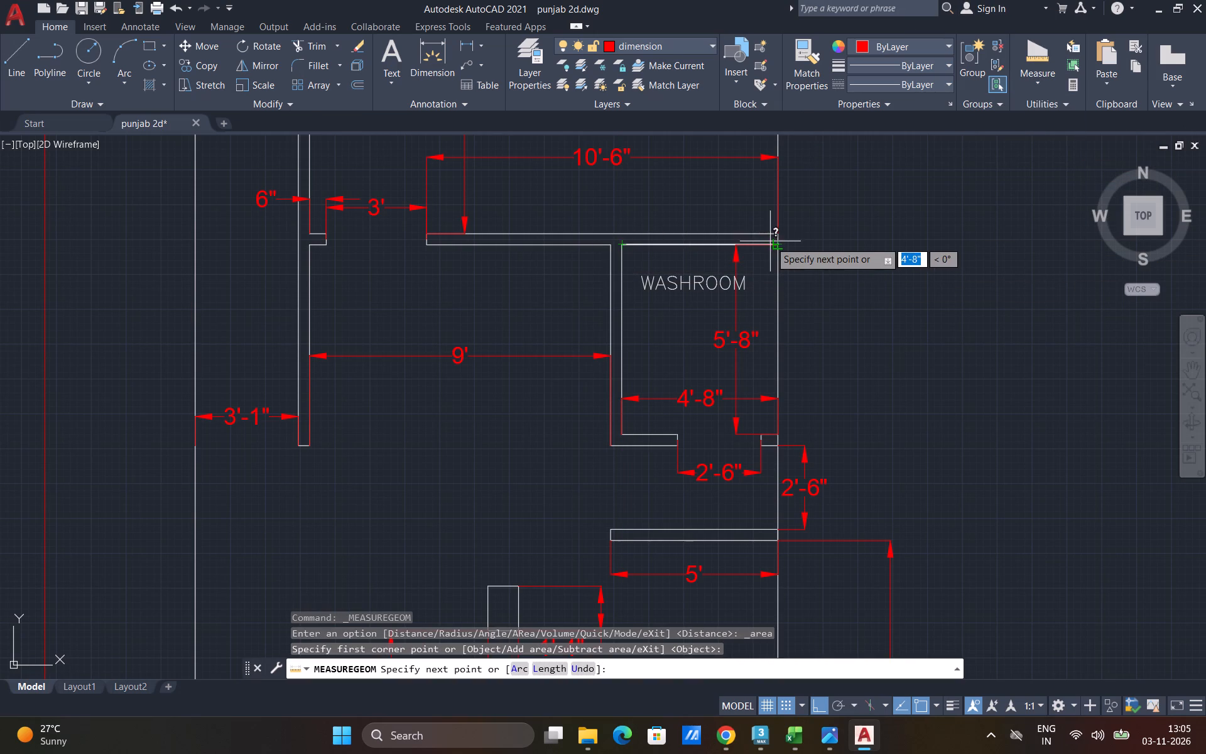
click(776, 244)
click(777, 434)
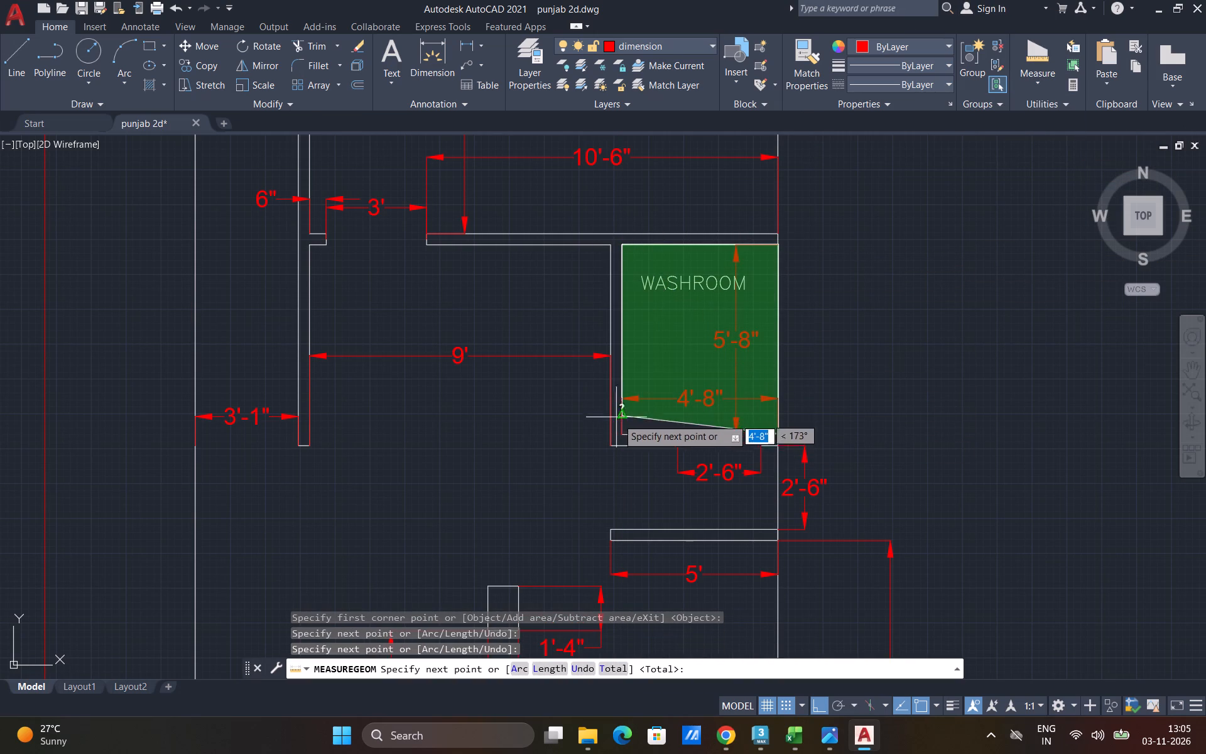
click(622, 432)
click(624, 244)
key(t)
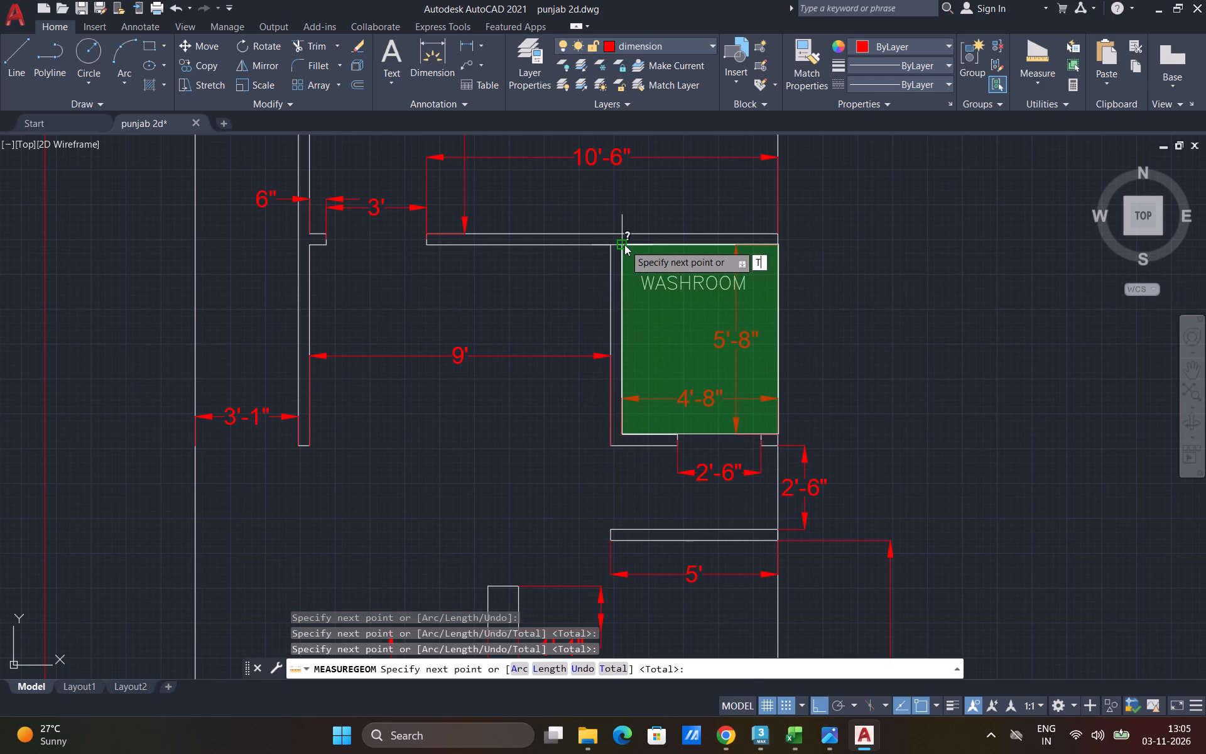
key(Return)
key(Escape)
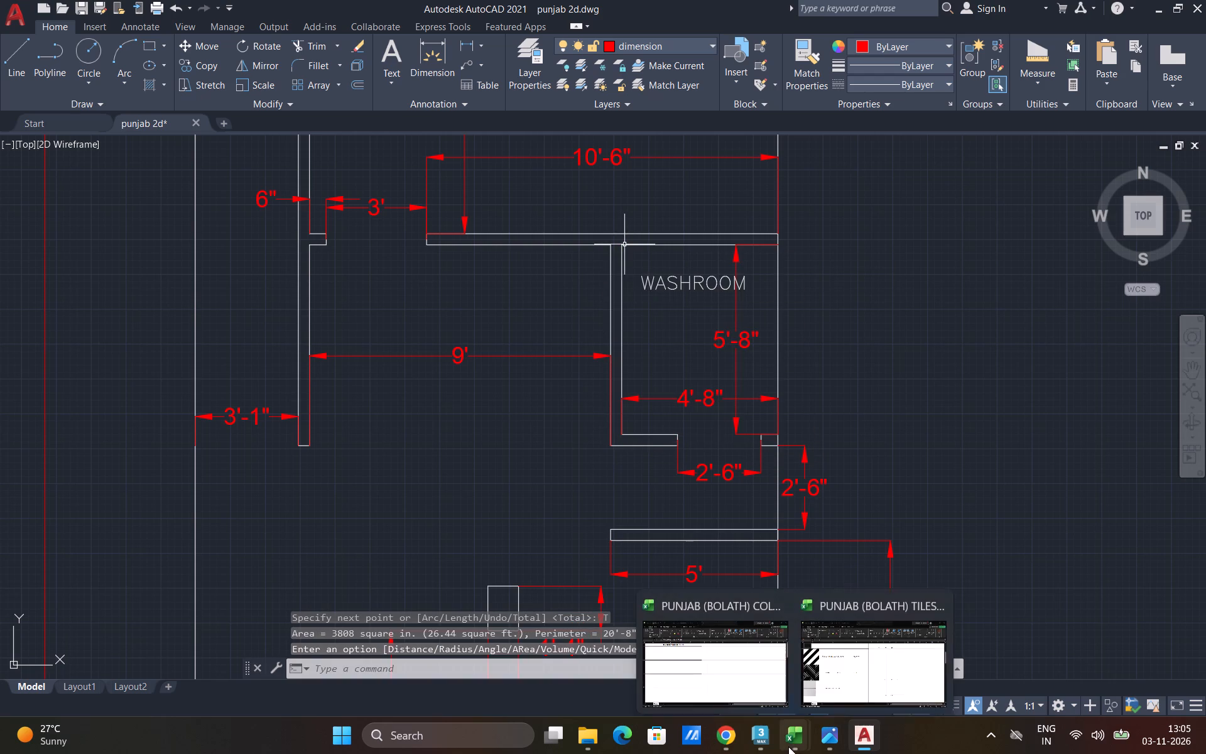
Enter 26 in cell H7 of the PUNJAB (BOLATH) TILES DIMENSION workbook in Excel.
click(788, 746)
click(847, 668)
text(26)
key(Right)
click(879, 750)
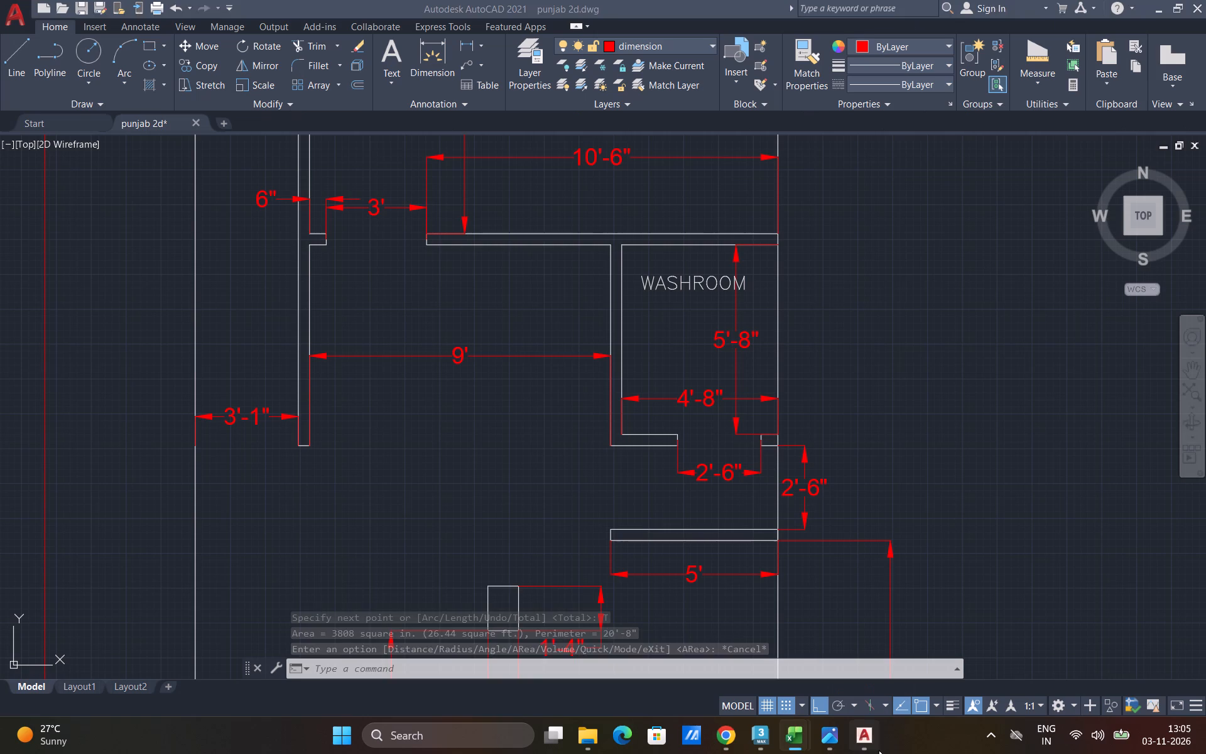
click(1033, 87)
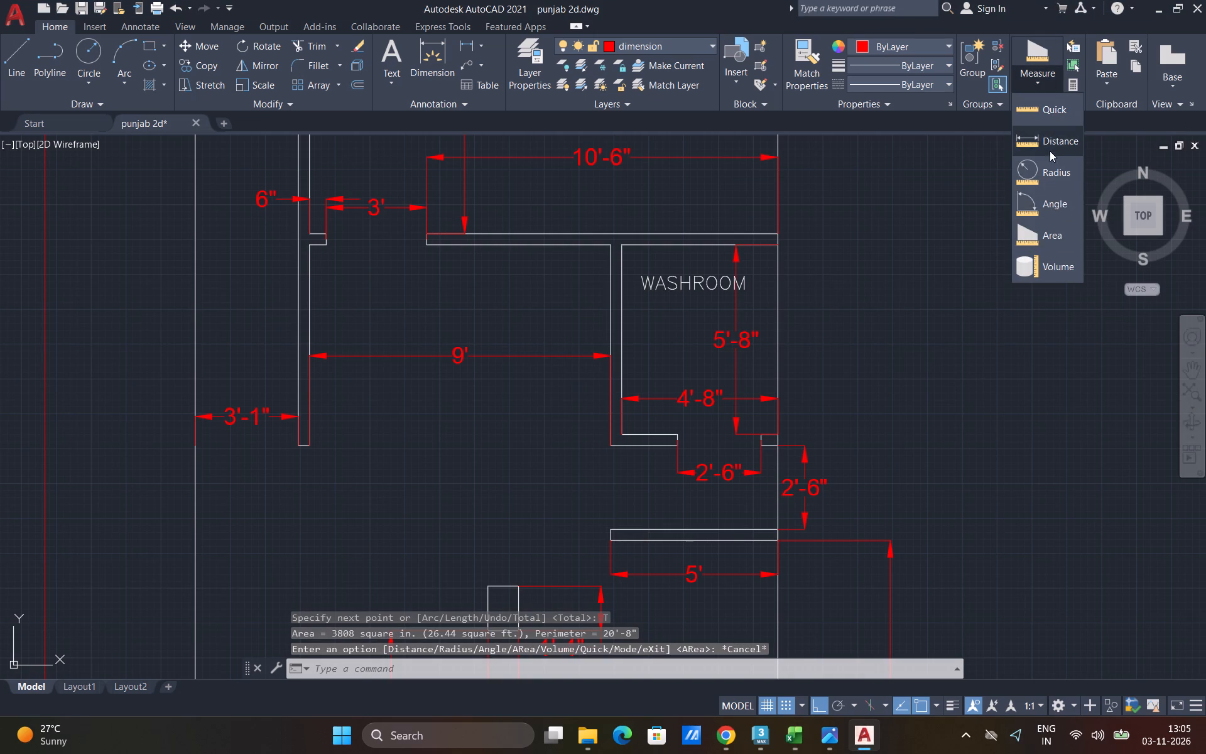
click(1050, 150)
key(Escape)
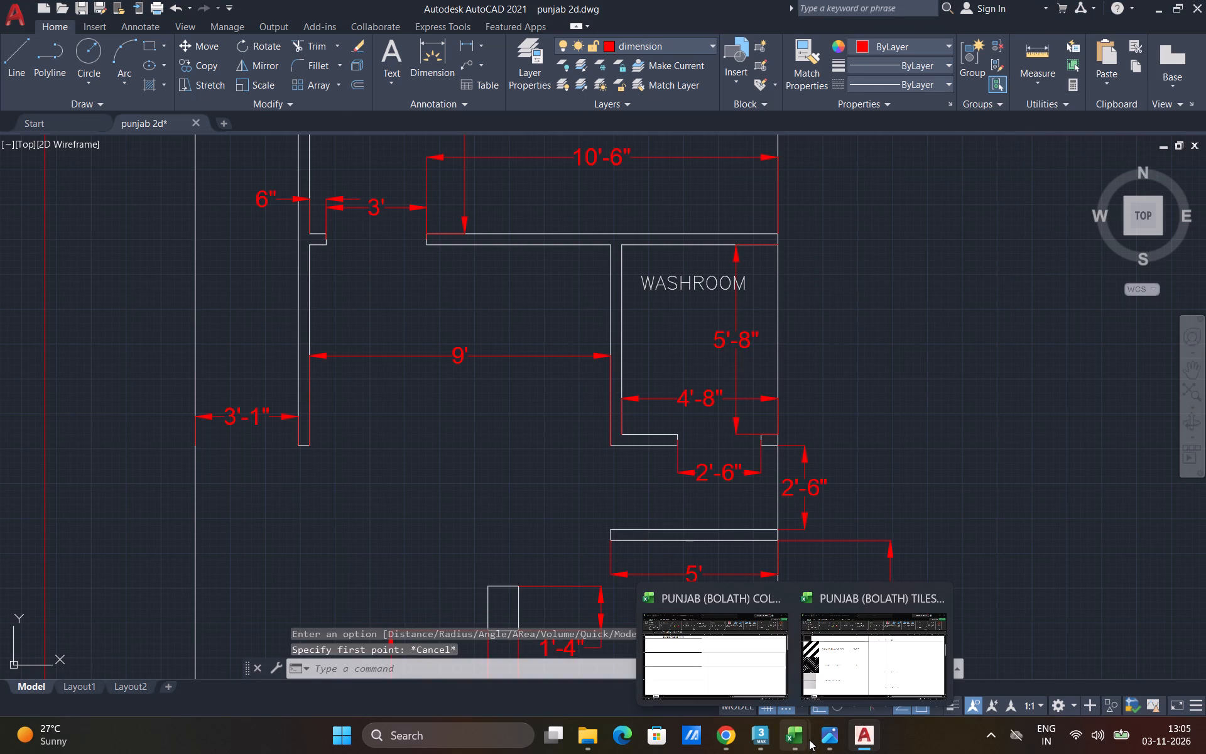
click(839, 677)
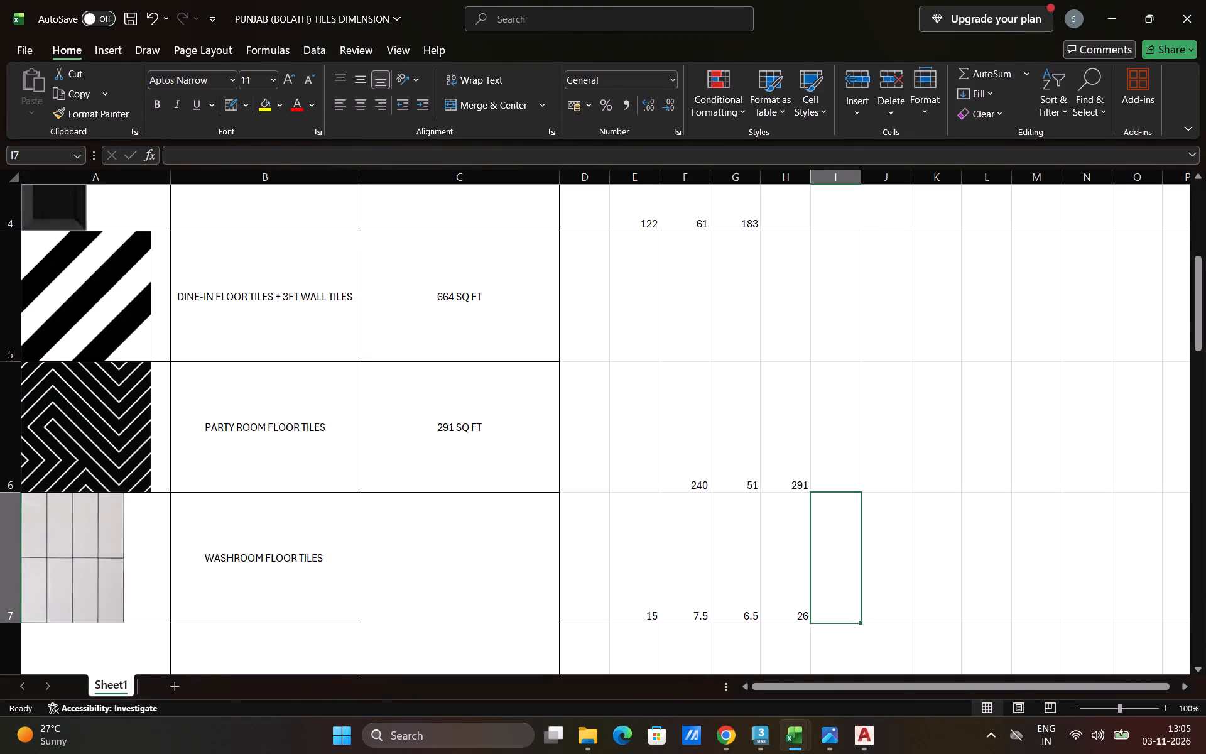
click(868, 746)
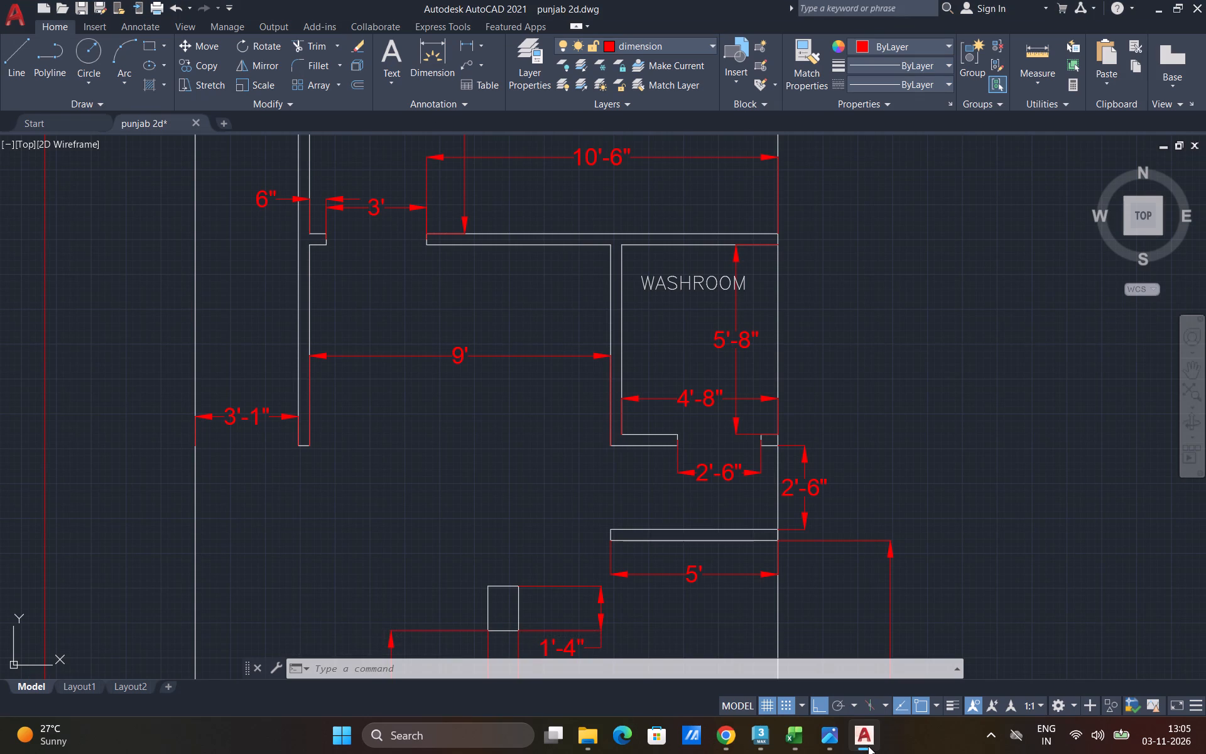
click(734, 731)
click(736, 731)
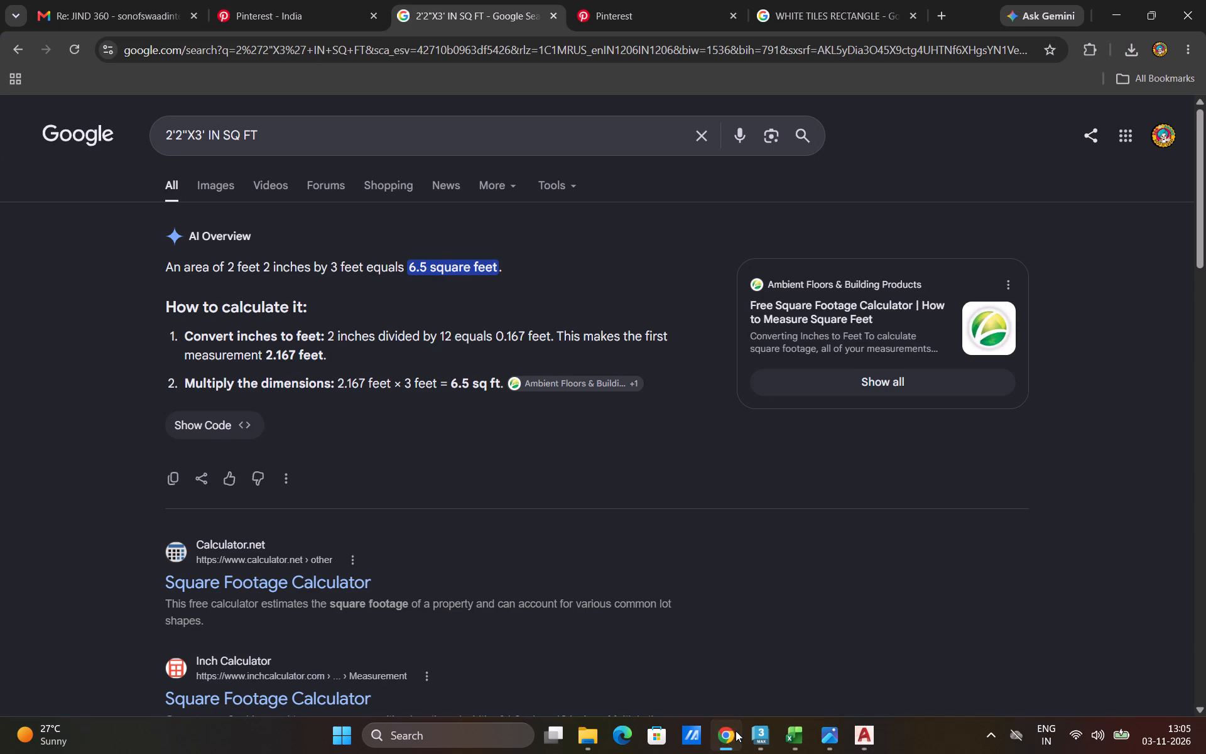
Set cell G7 of the PUNJAB (BOLATH) TILES DIMENSION workbook to 13.
click(884, 657)
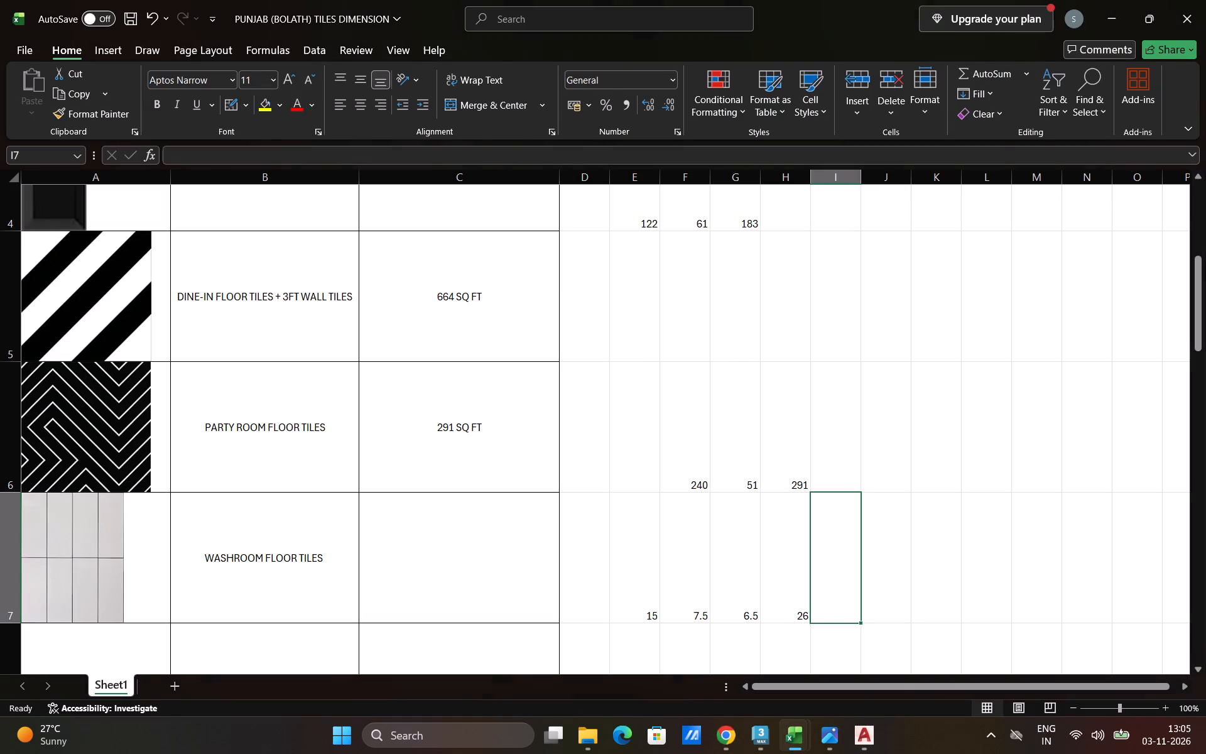
click(752, 581)
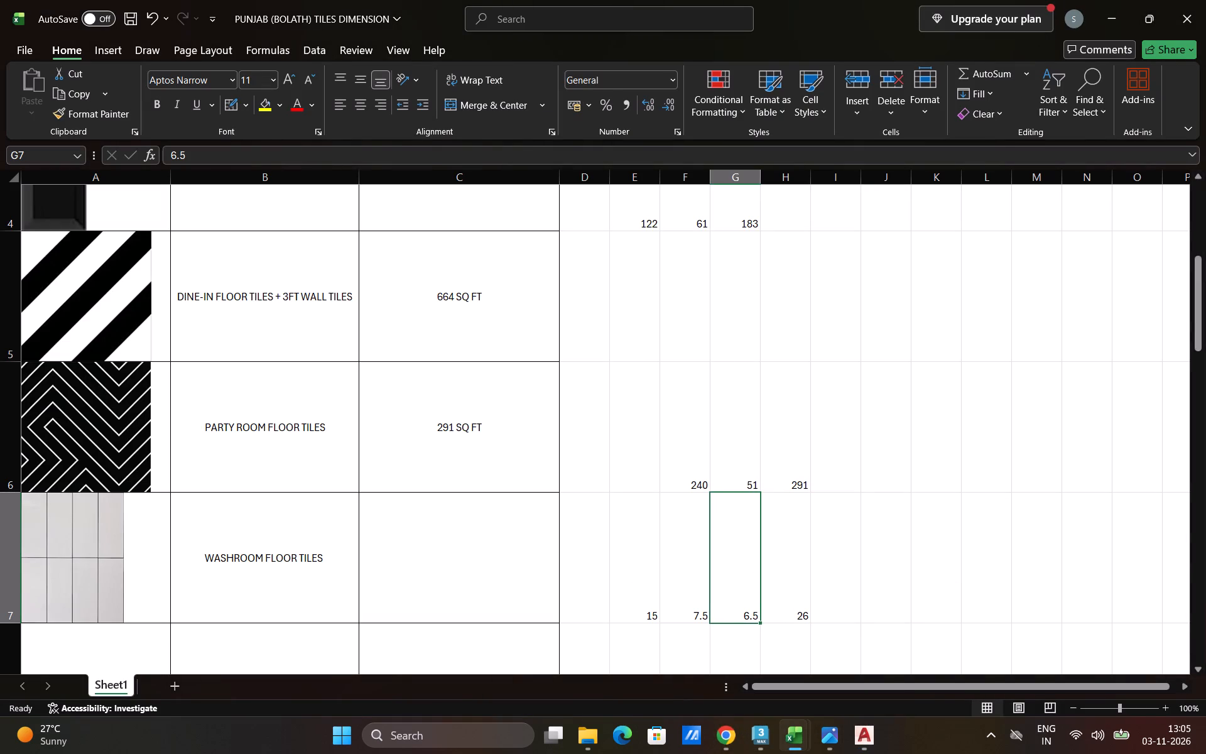
text(13)
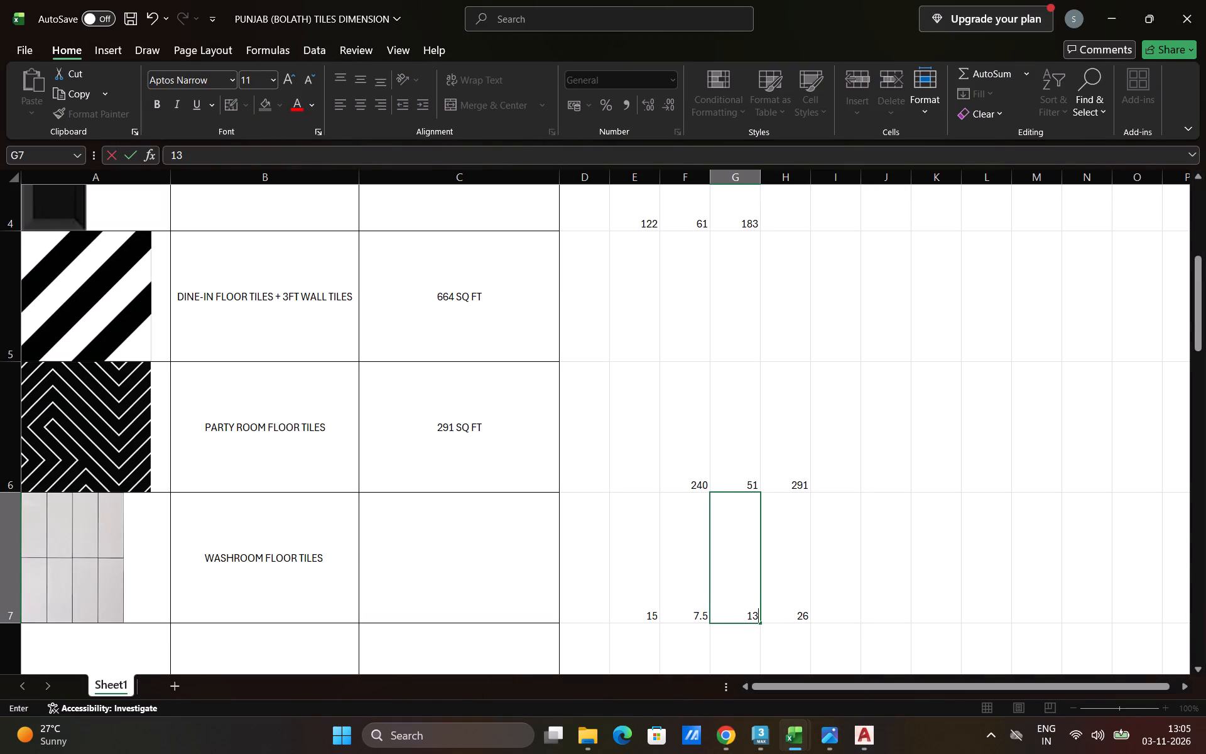
key(Right)
key(Right)
Check the washroom length in the AutoCAD drawing and search Google in Chrome for 5'8"X3' IN SQ FT.
click(862, 735)
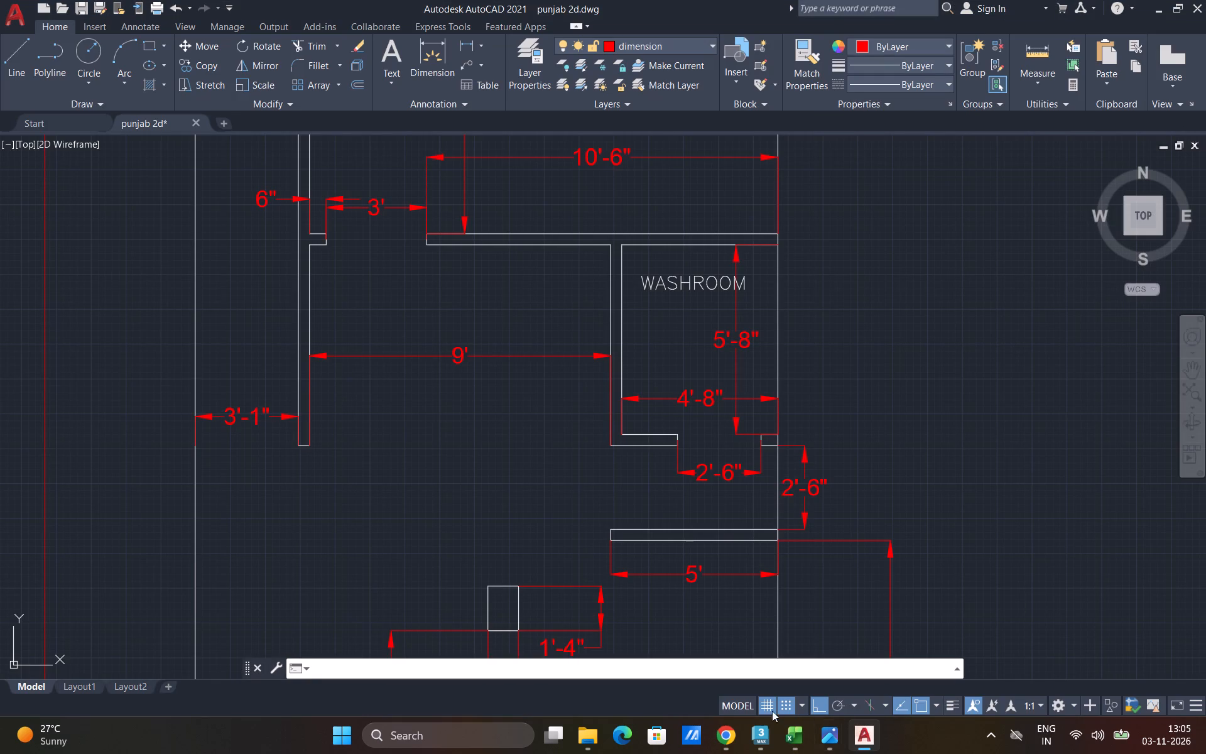
click(726, 735)
drag(183, 136, 181, 136)
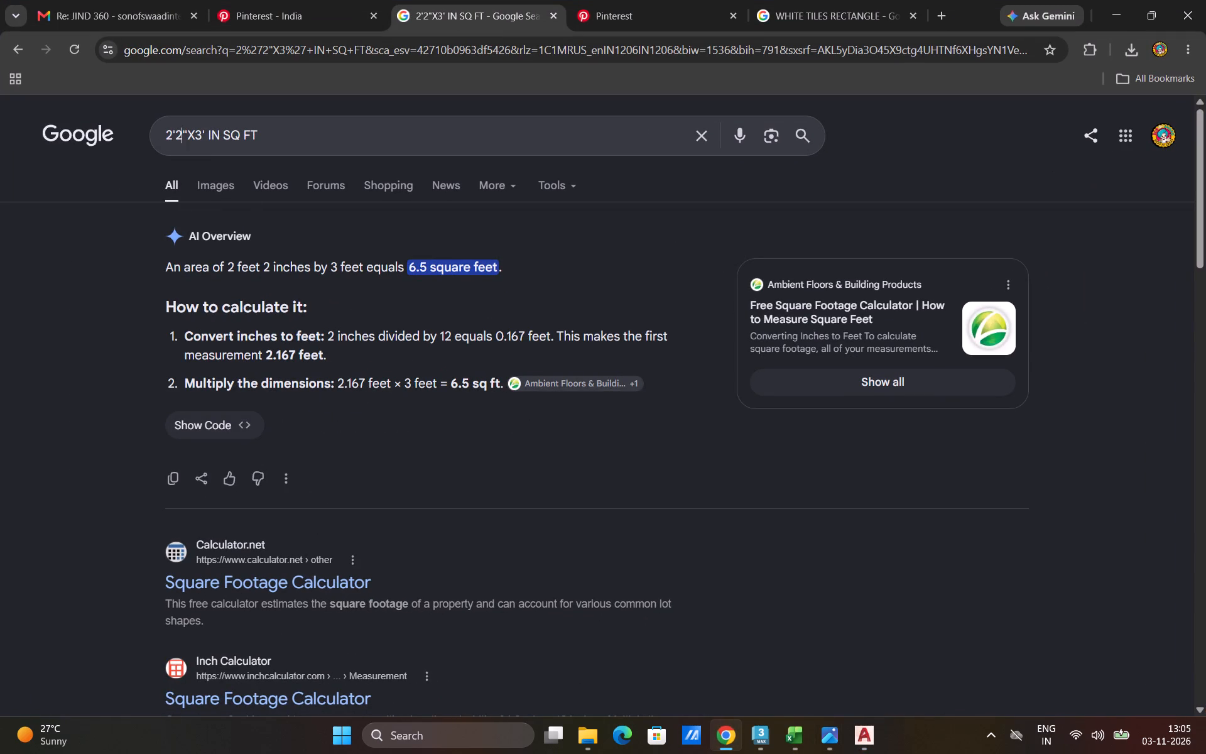
drag(181, 136, 145, 129)
key(5)
text('8)
key(Return)
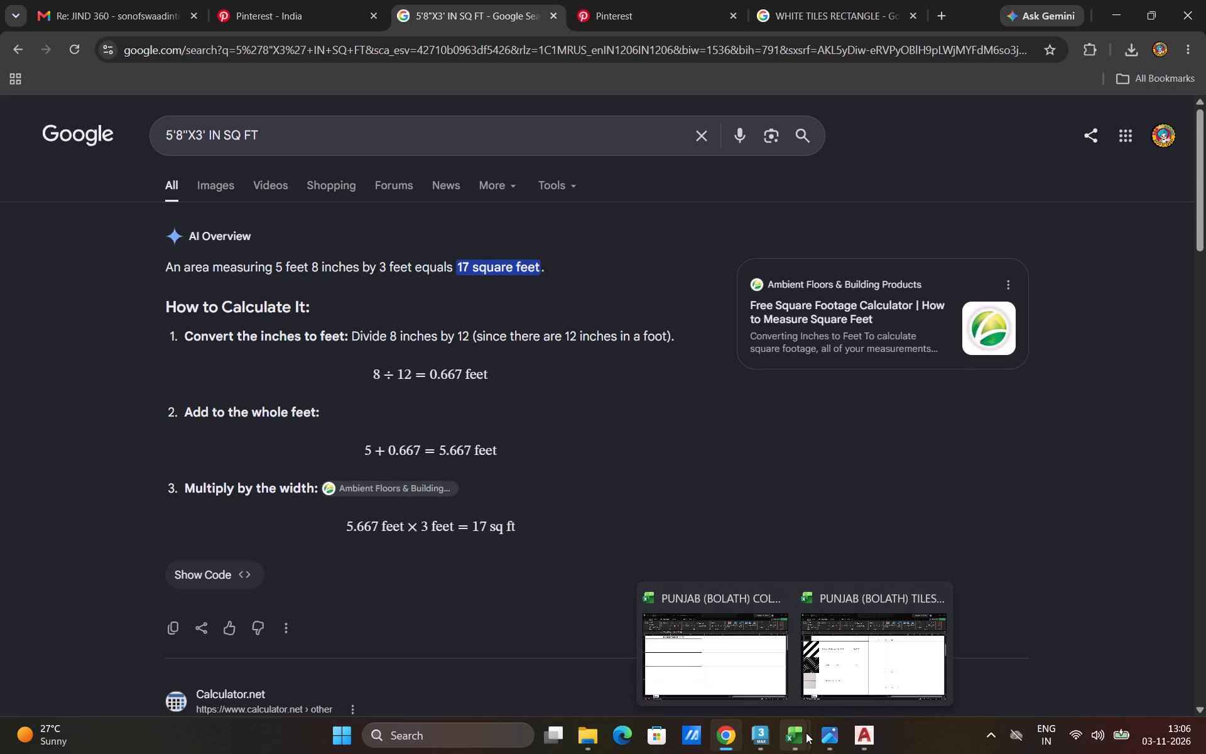
Enter 17 in cell I7 of the PUNJAB (BOLATH) TILES DIMENSION workbook in Excel.
click(866, 643)
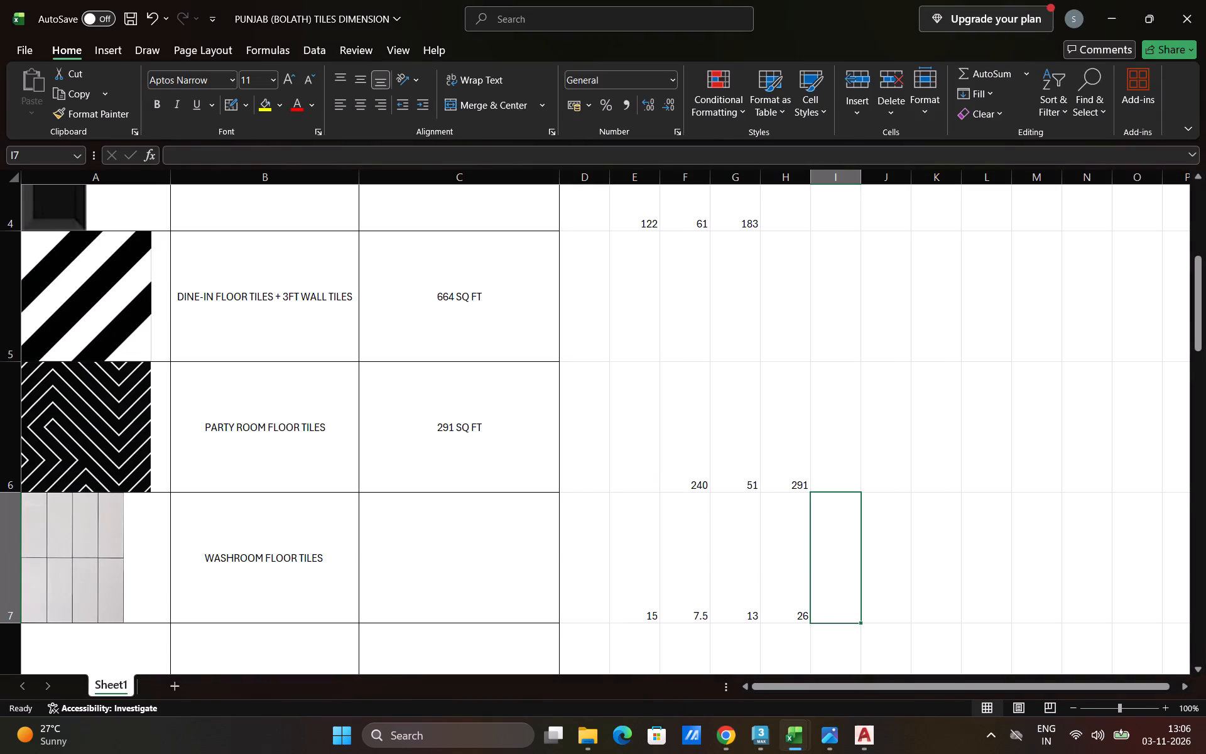
text(17)
key(Right)
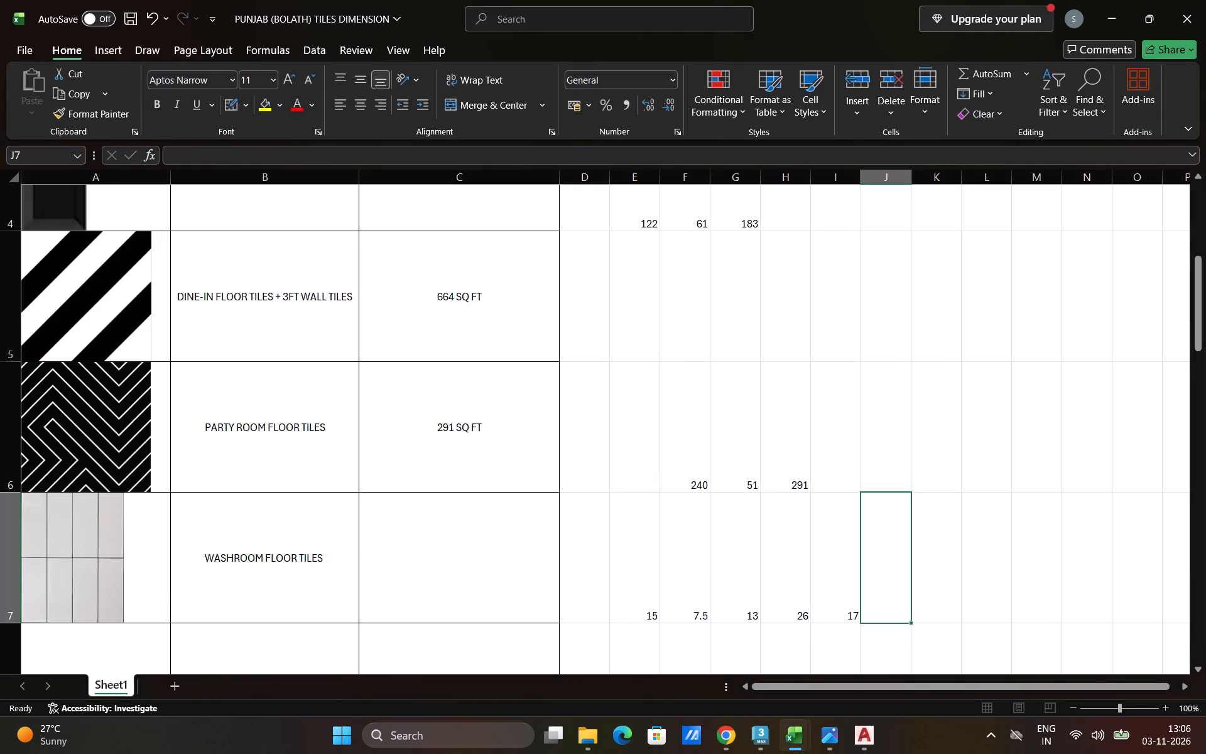
Total the washroom areas in cells E7 to I7 into cell J7 with AutoSum.
drag(650, 604, 872, 601)
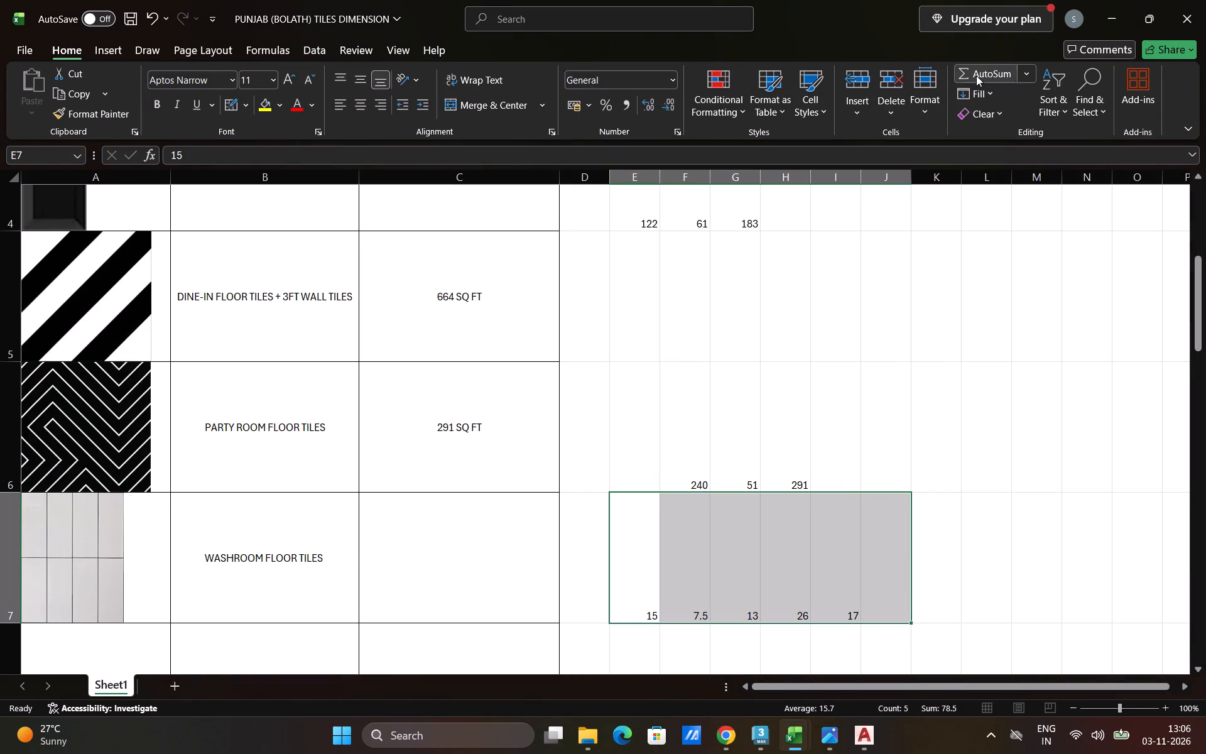
click(976, 75)
Switch to the punjab 2d drawing in AutoCAD and measure the washroom's floor area again from its inner corners.
click(859, 738)
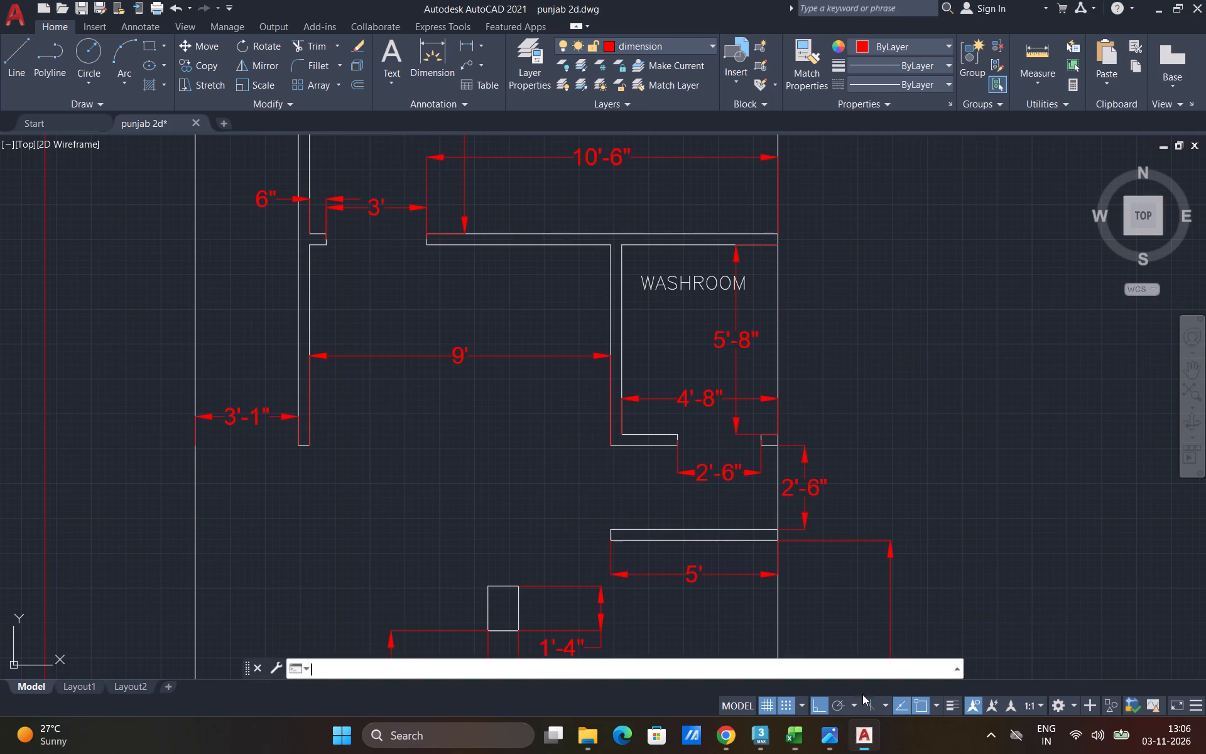
click(1026, 98)
click(1031, 83)
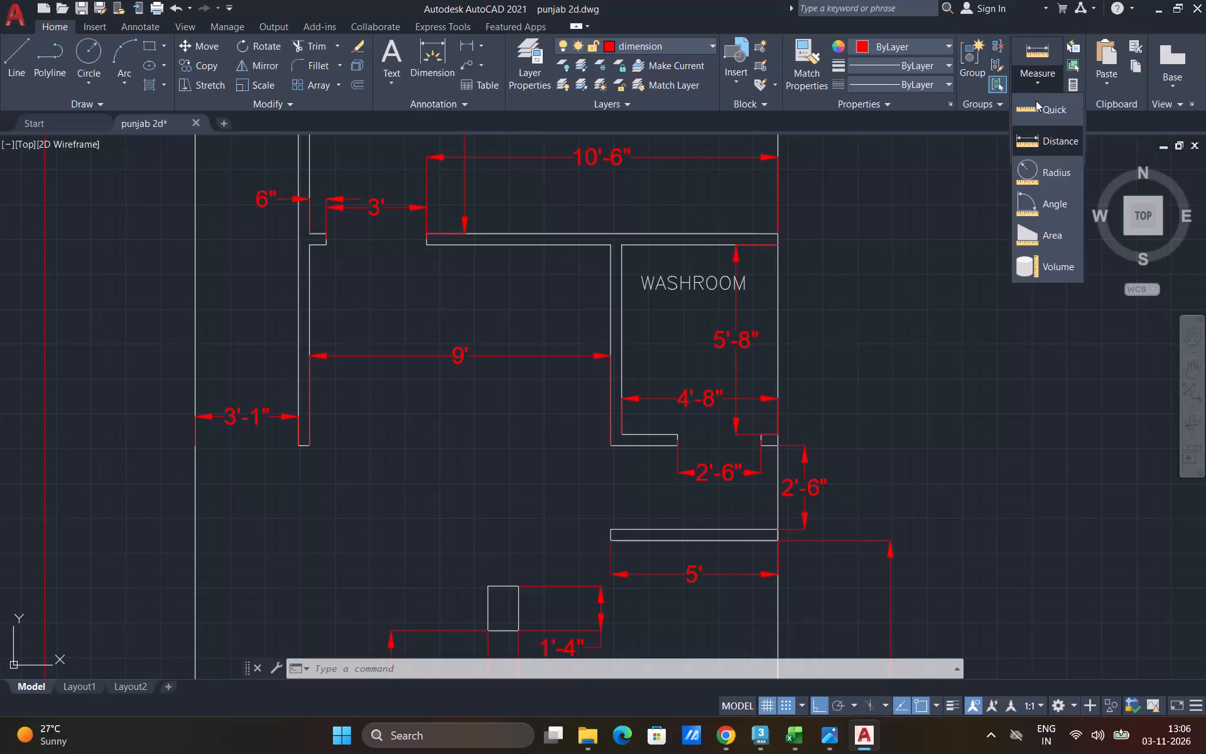
click(1043, 235)
click(622, 244)
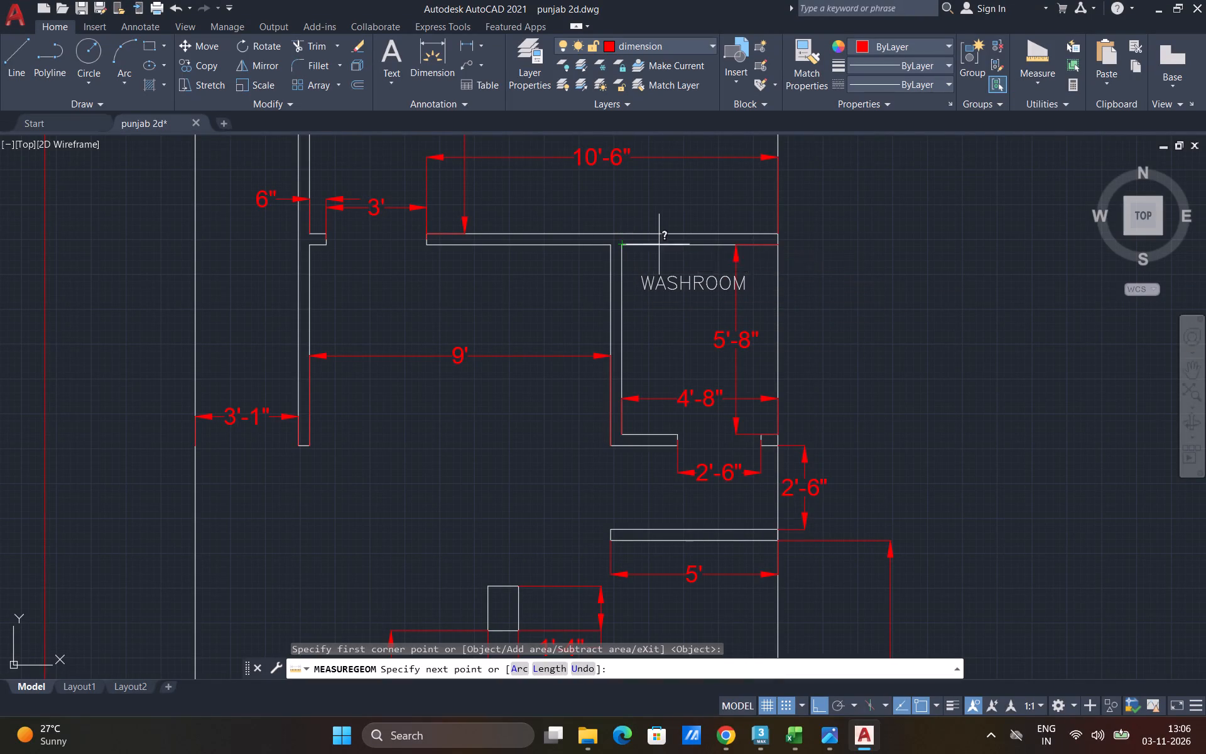
click(776, 243)
click(775, 430)
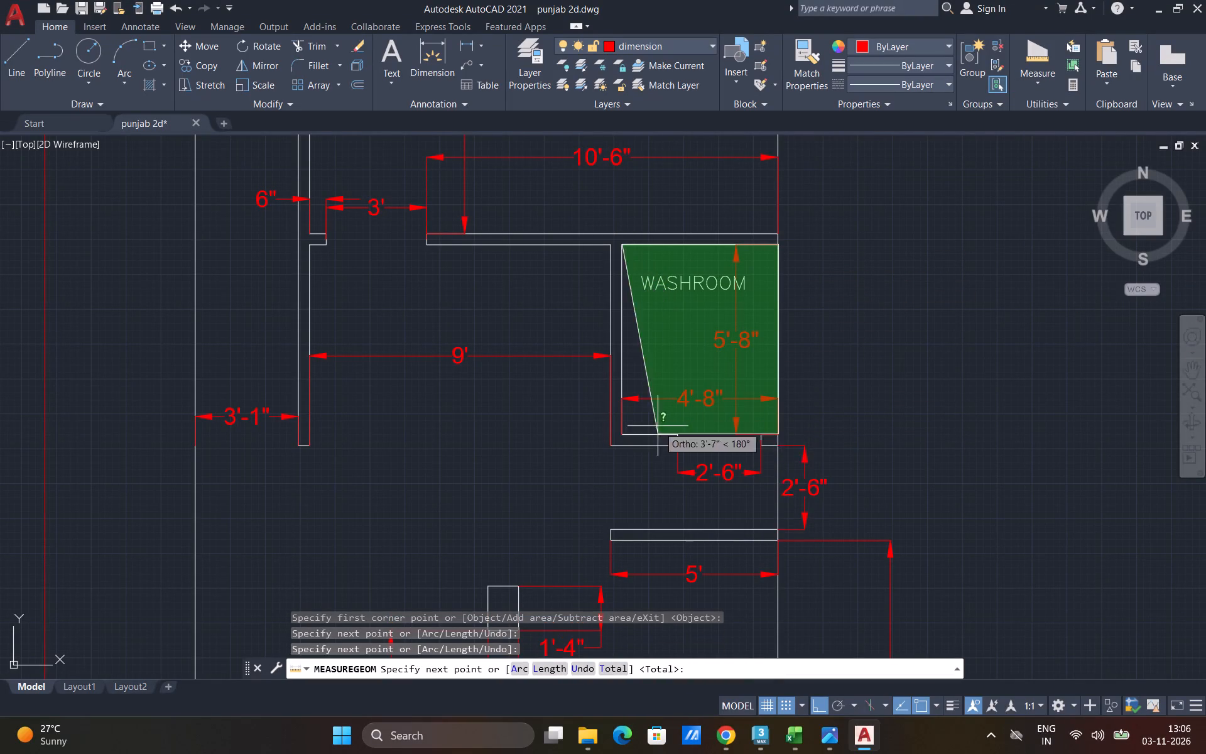
click(616, 434)
click(620, 244)
key(t)
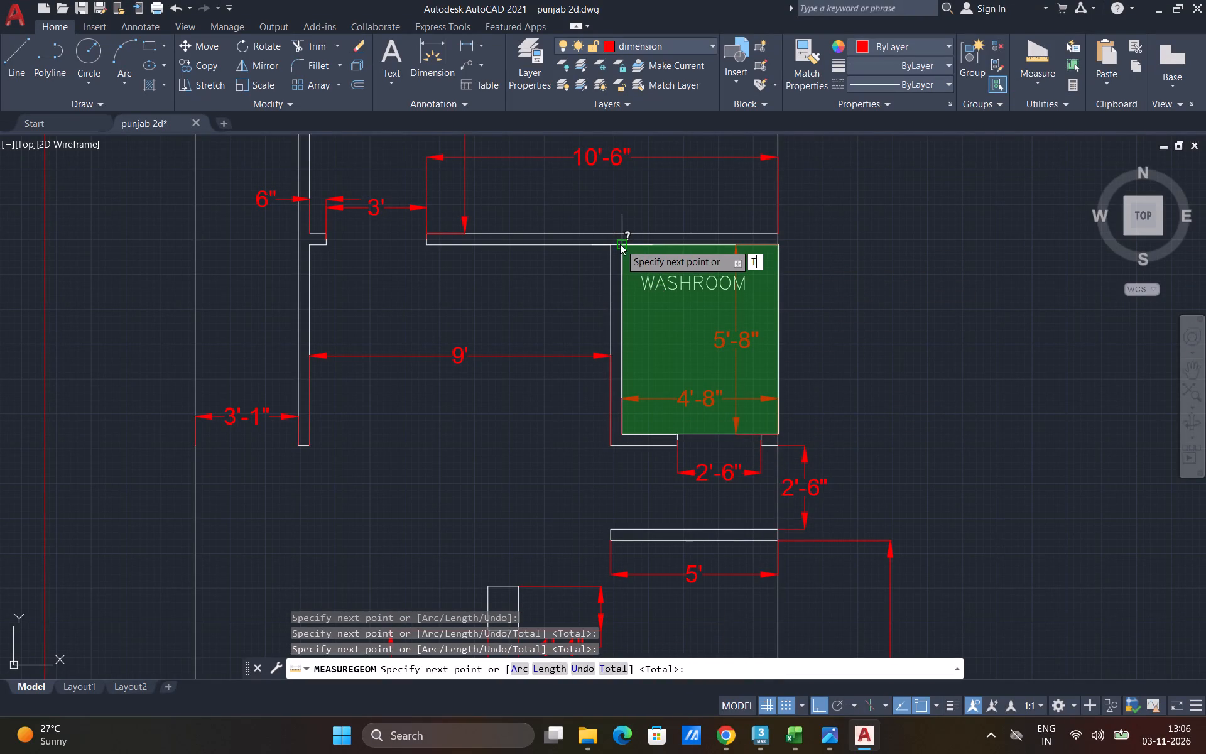
key(Return)
key(Escape)
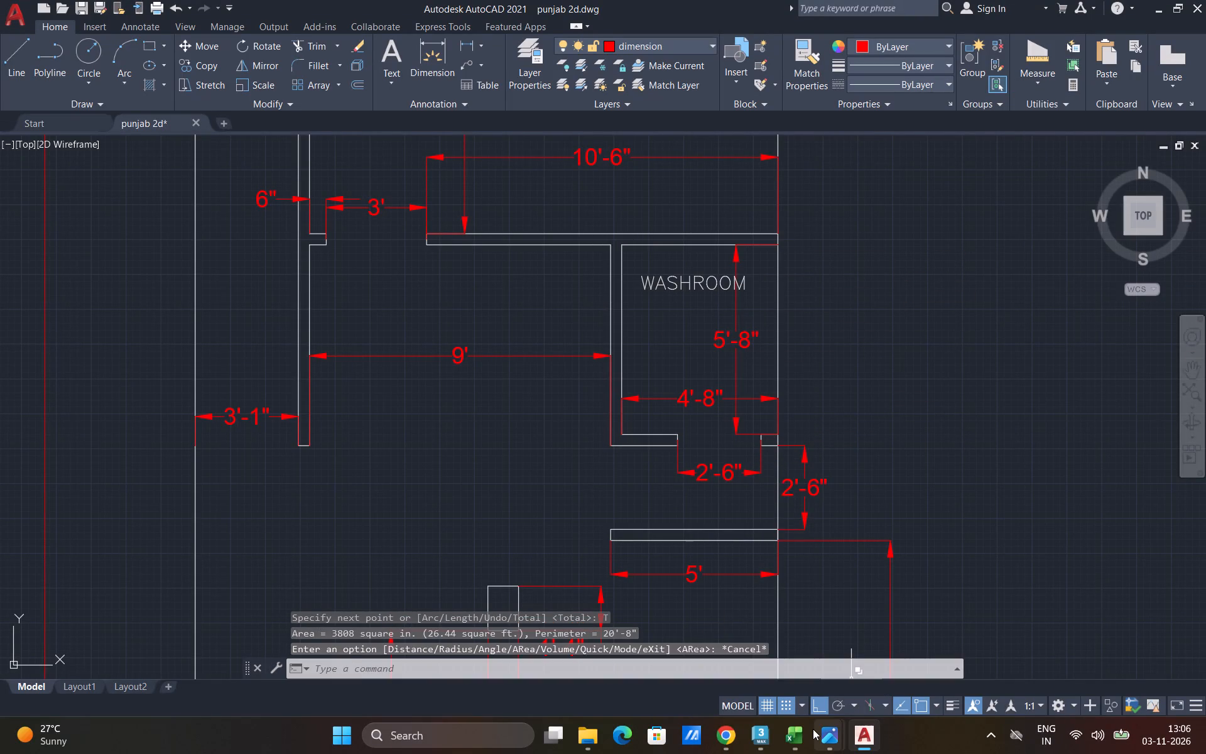
Switch to the PUNJAB (BOLATH) TILES DIMENSION workbook in Excel and enter 79 SQ FT for the washroom floor tiles in C7, centred both ways.
click(812, 729)
click(802, 733)
click(866, 653)
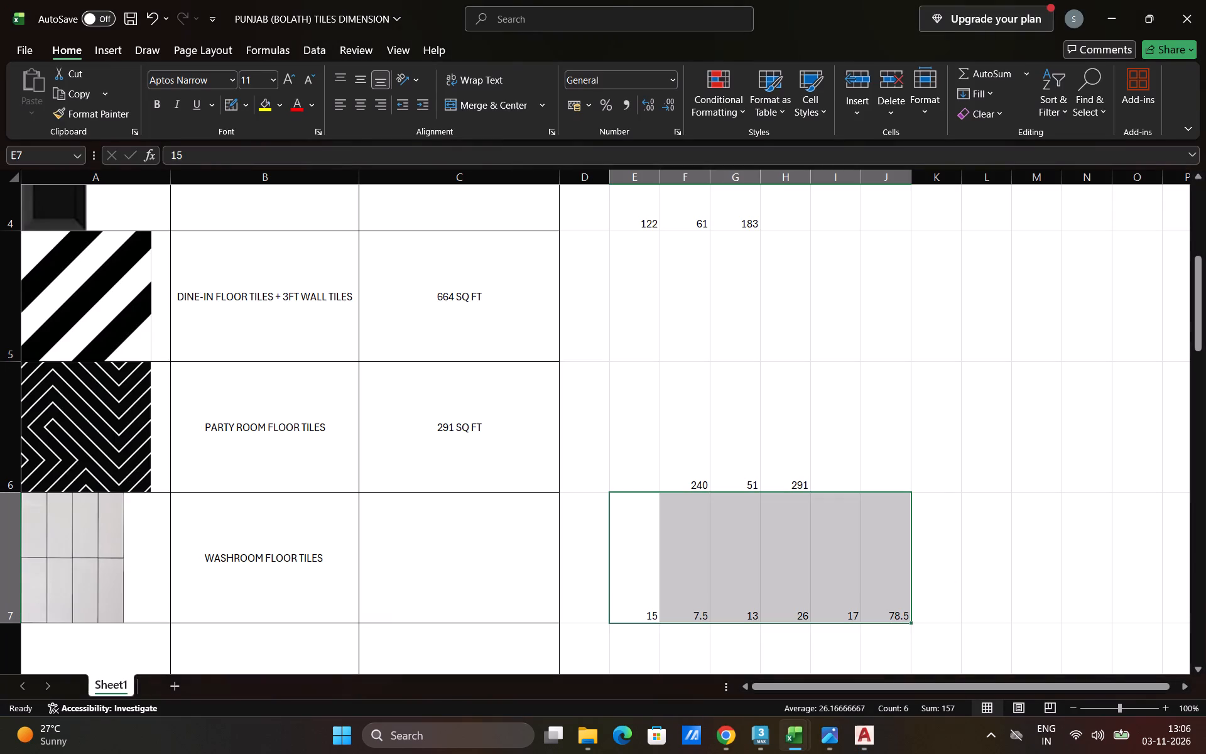
click(408, 559)
text(79)
key(space)
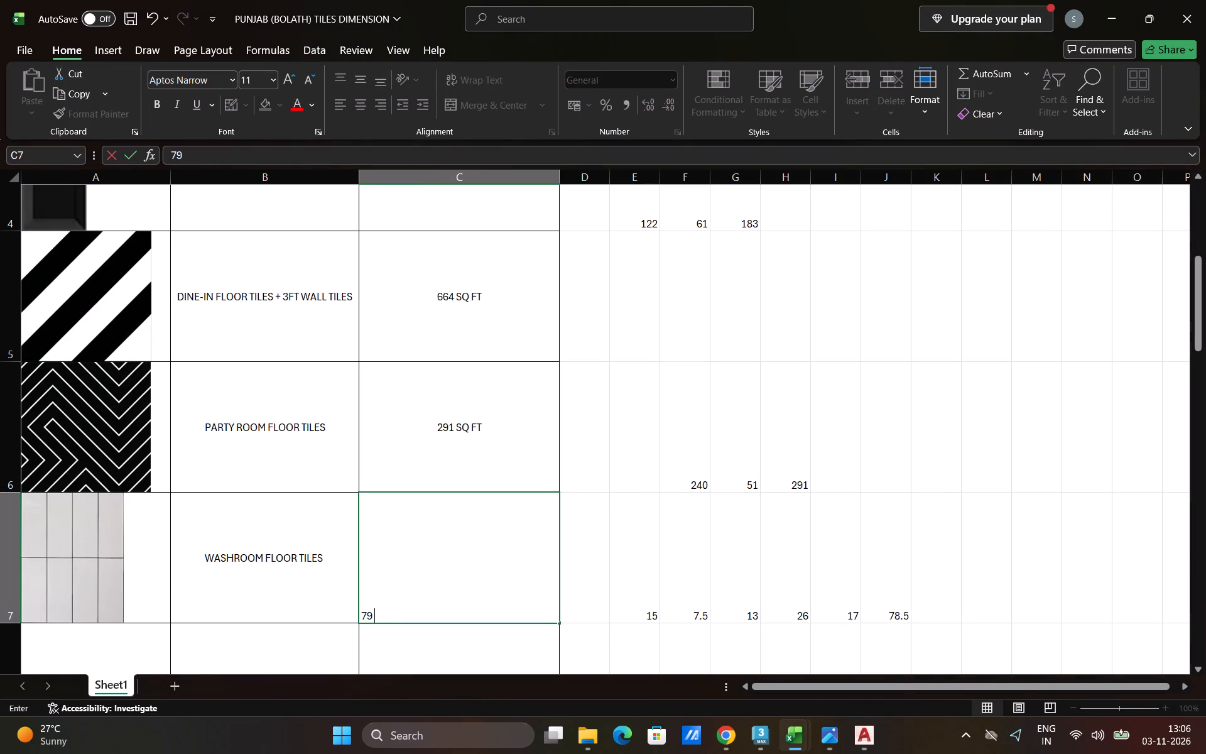
text(SQ FT)
click(301, 604)
click(431, 594)
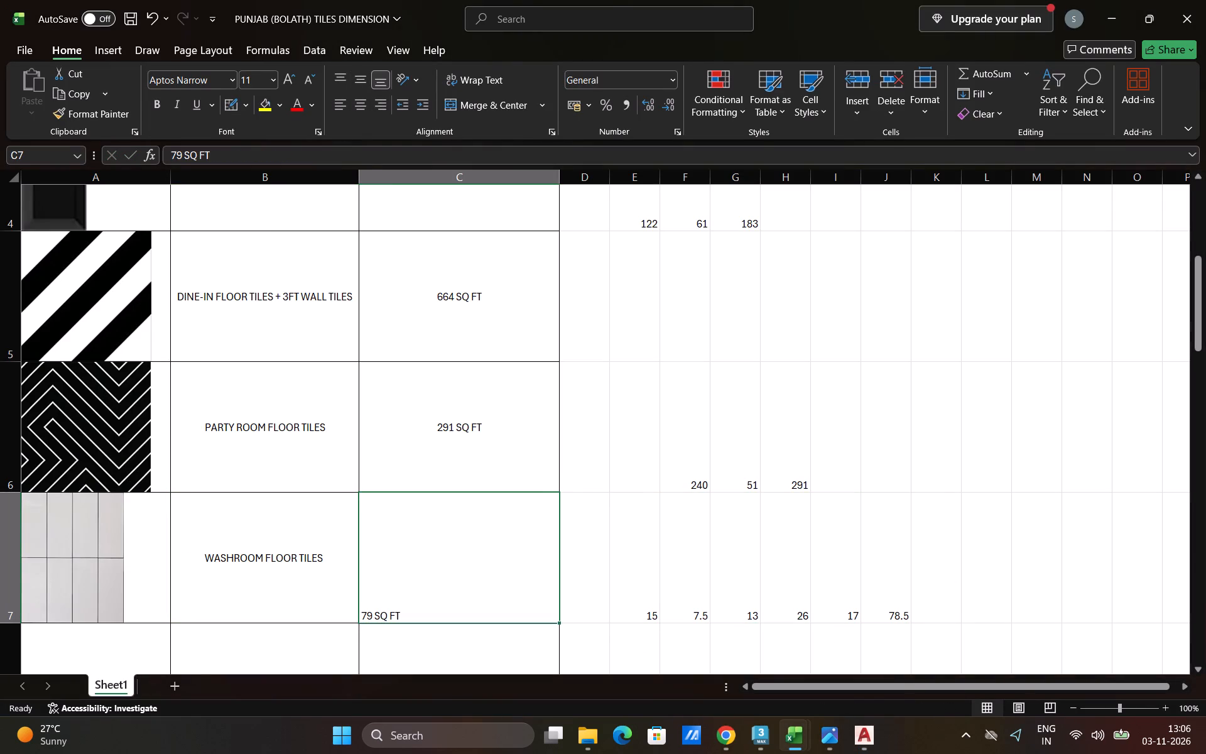
click(368, 88)
click(356, 112)
click(491, 467)
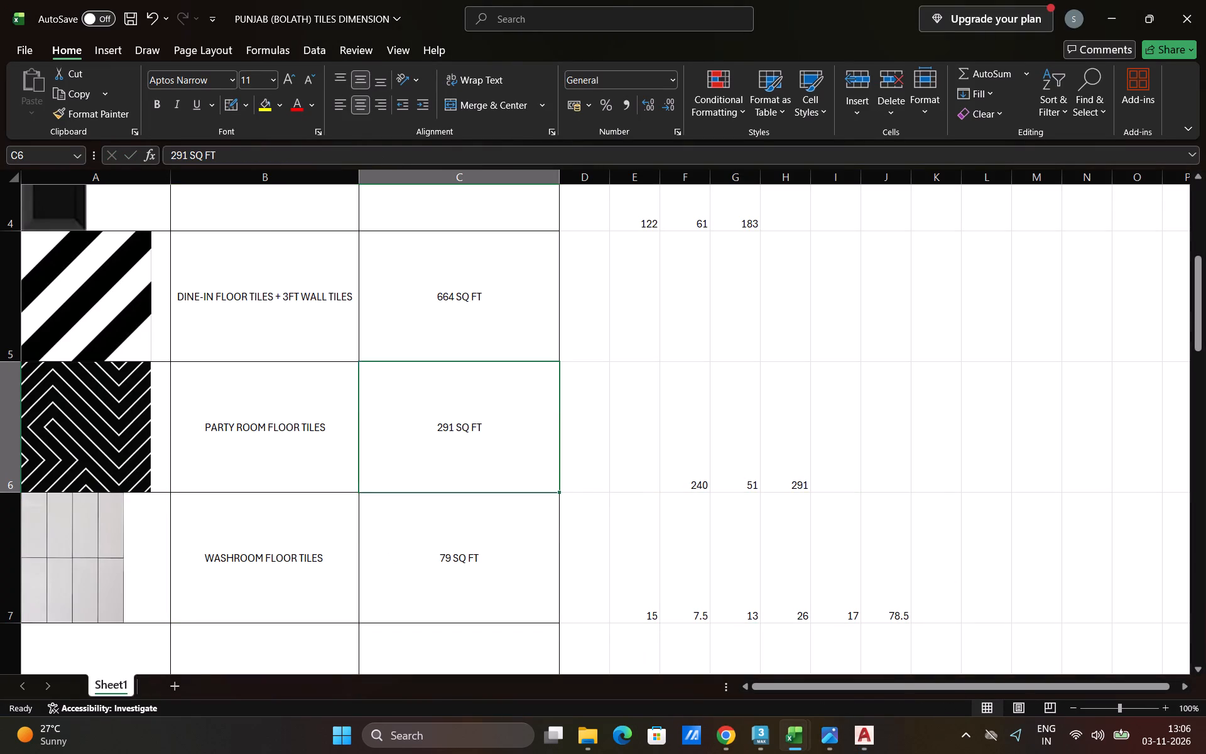
Save the PUNJAB (BOLATH) TILES DIMENSION workbook.
key(ctrl+s)
scroll(613, 420, down, 1)
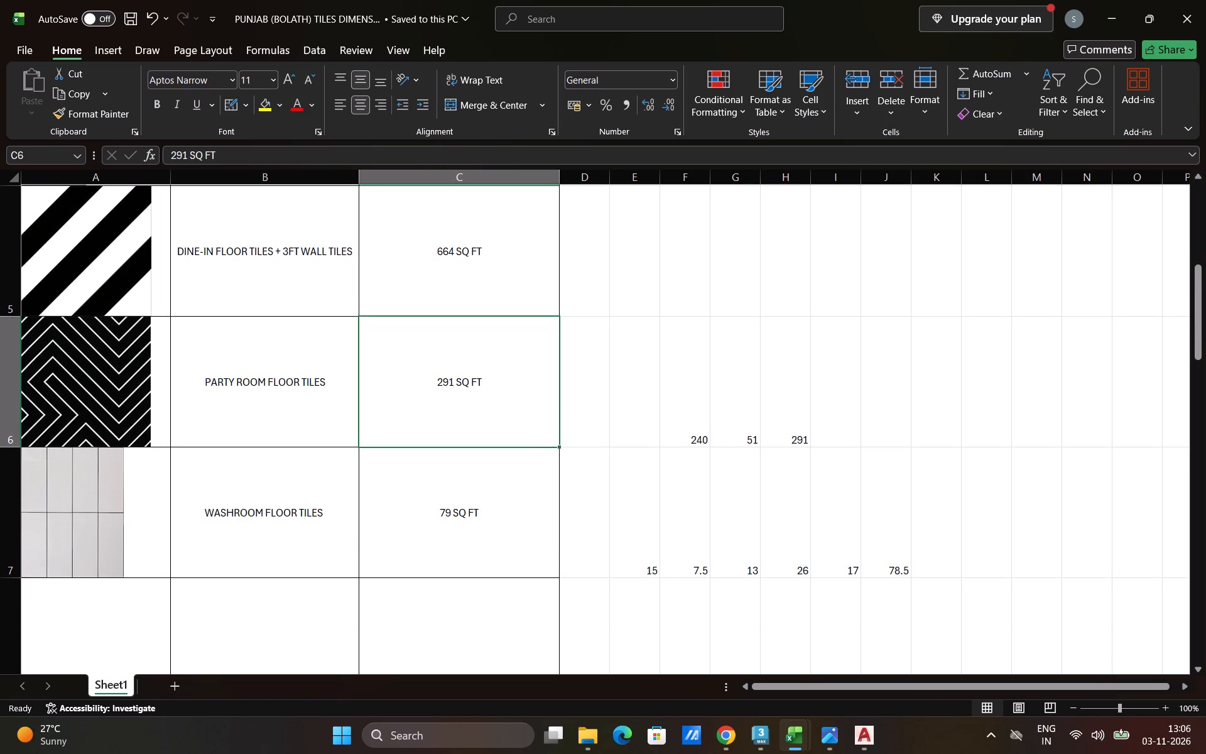
key(ctrl+s)
key(ctrl+s)
key(ctrl+s)
key(ctrl+s)
key(ctrl+s)
key(ctrl+s)
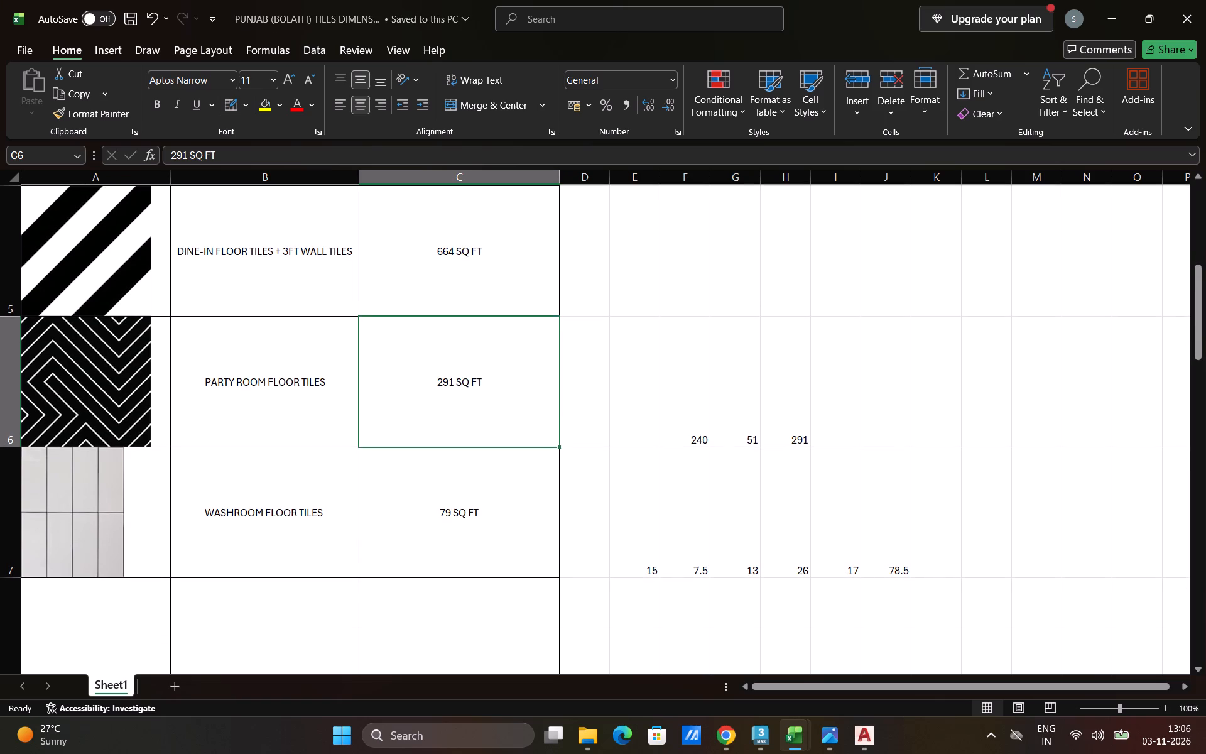
scroll(421, 476, up, 3)
key(ctrl+s)
key(ctrl+s)
key(ctrl+s)
key(ctrl+s)
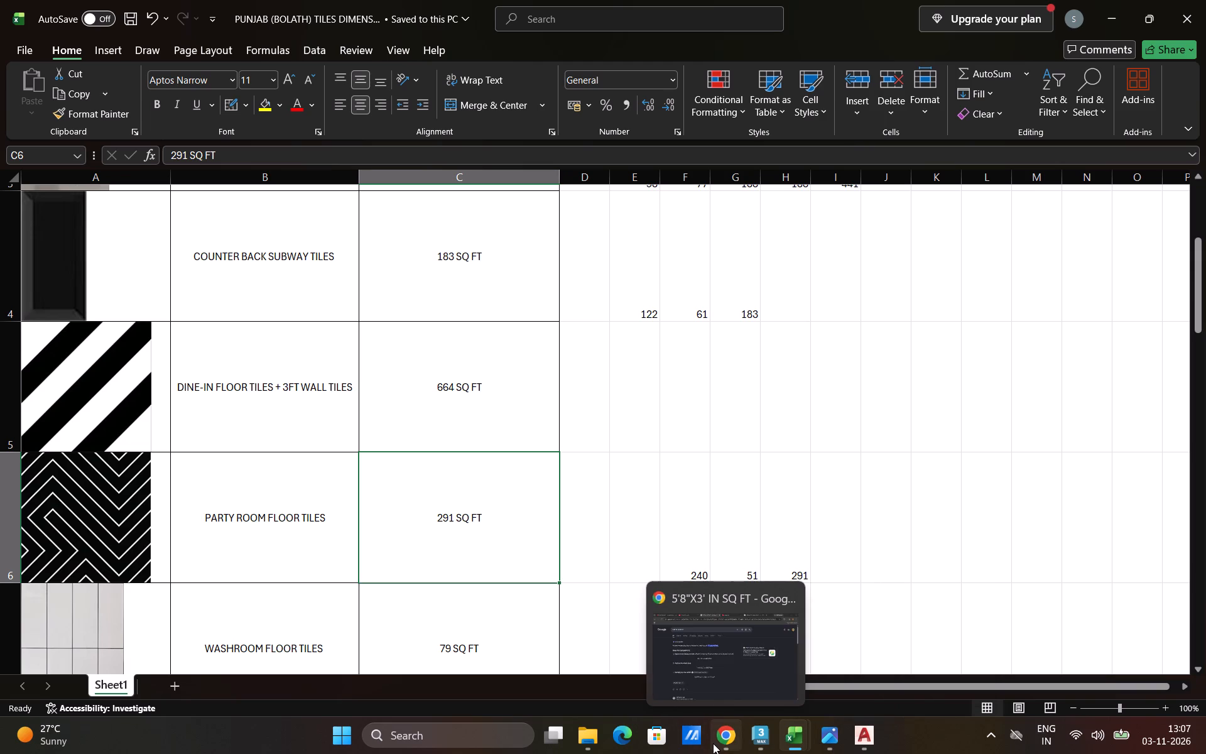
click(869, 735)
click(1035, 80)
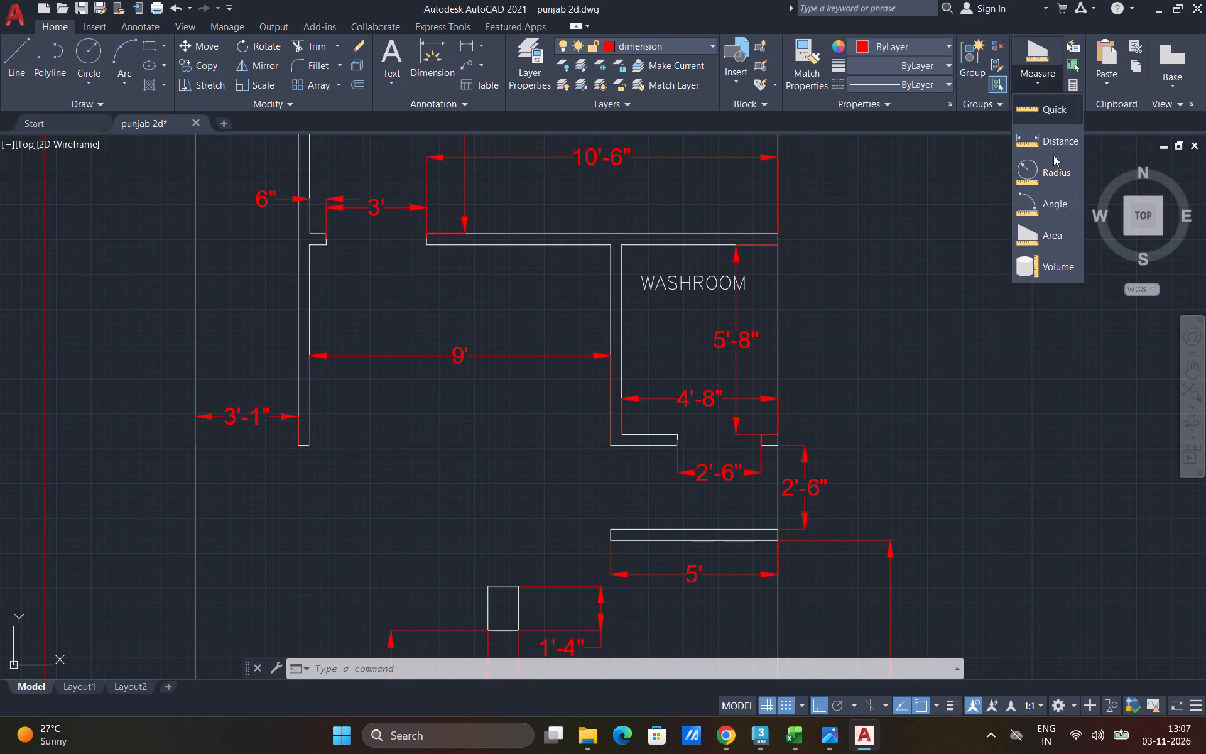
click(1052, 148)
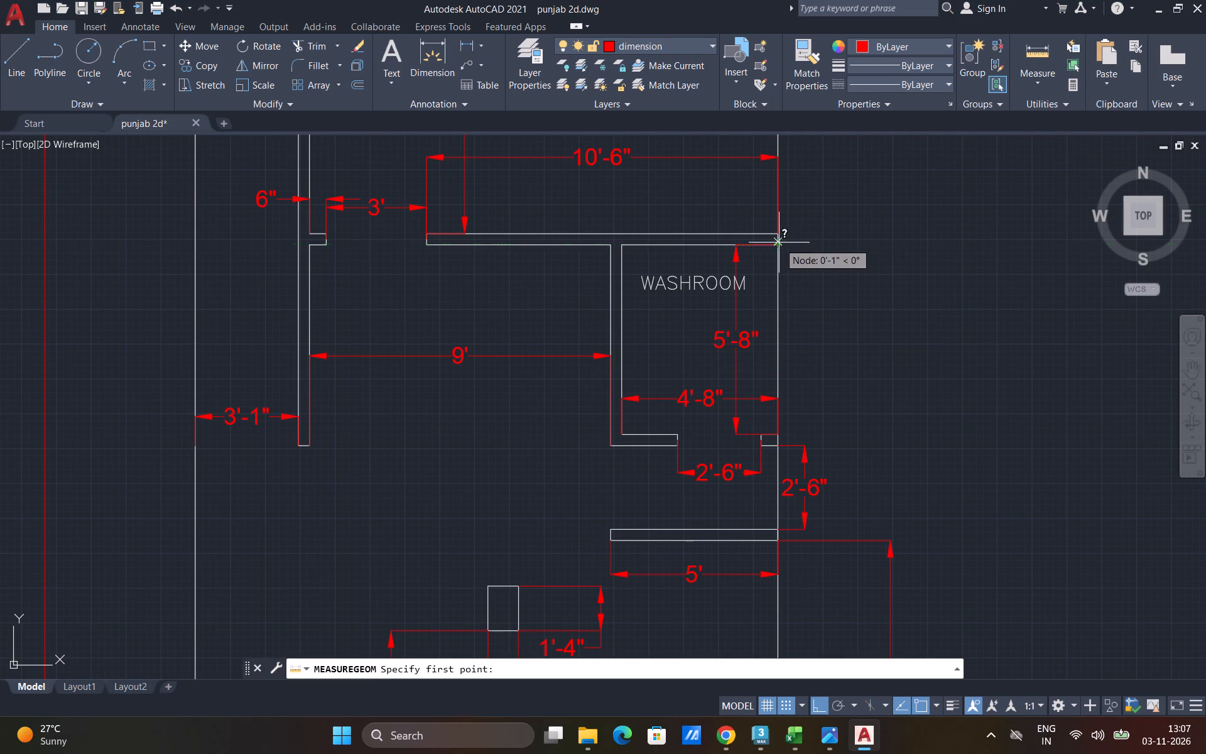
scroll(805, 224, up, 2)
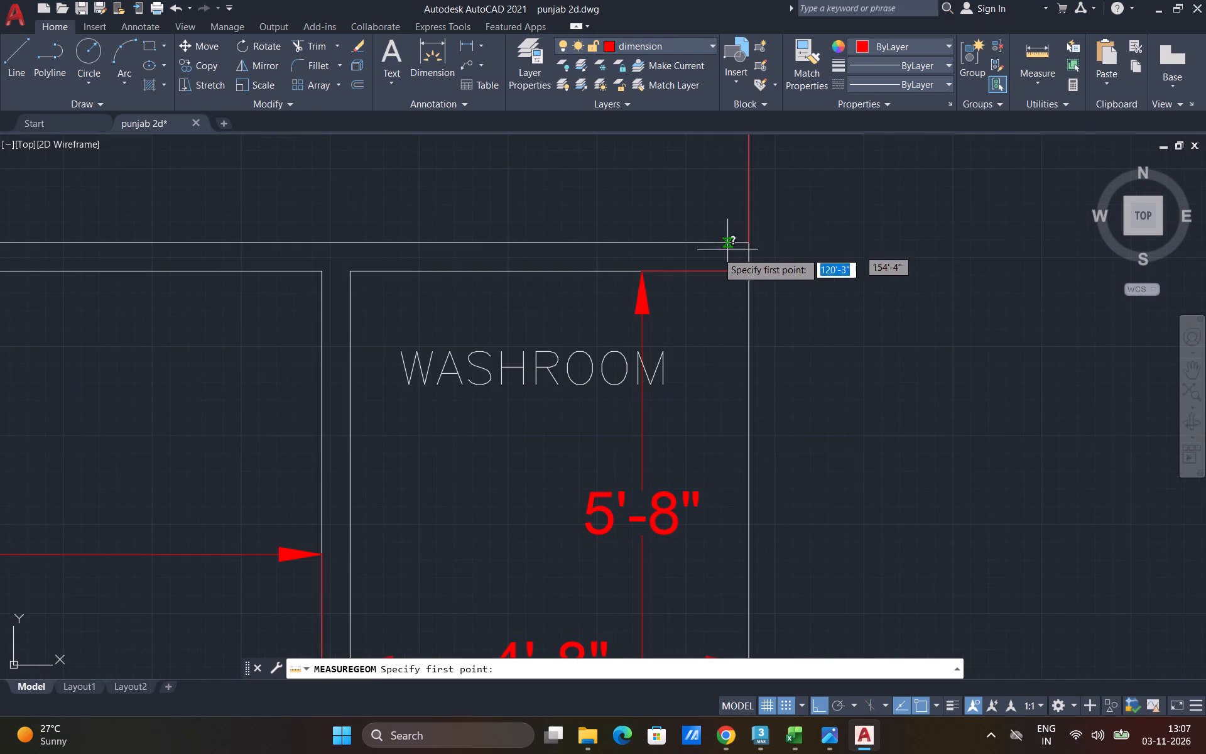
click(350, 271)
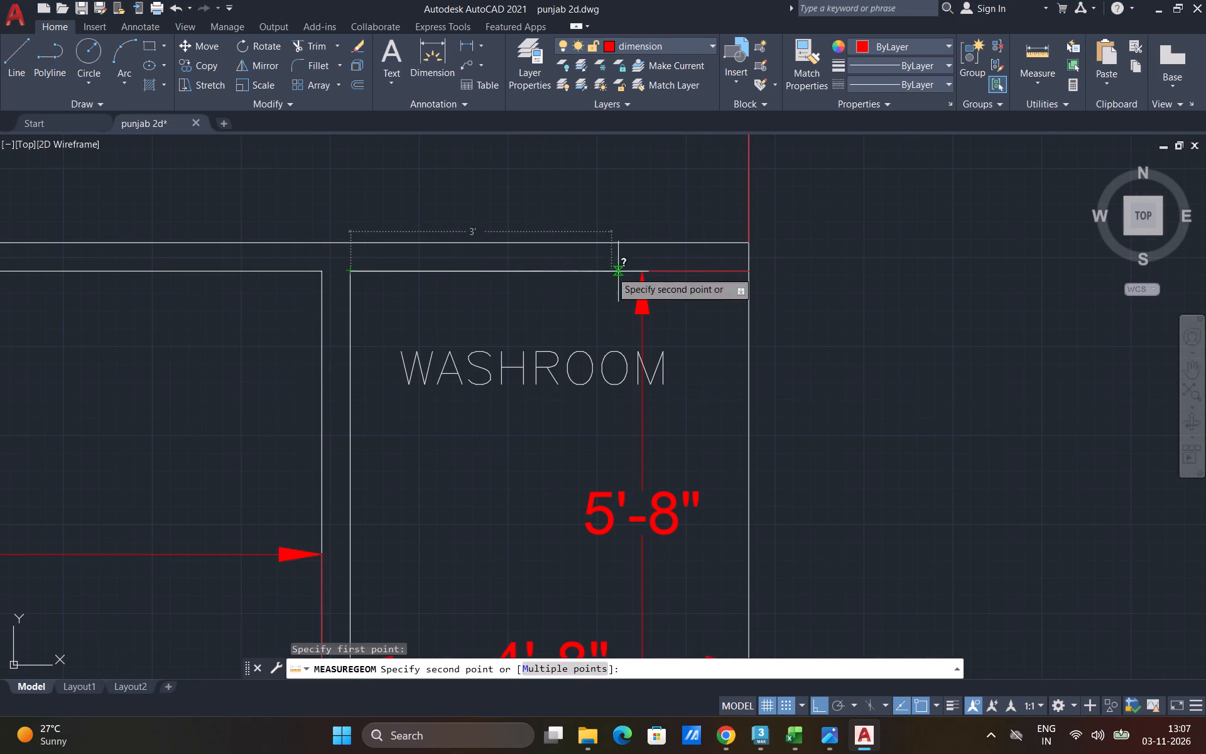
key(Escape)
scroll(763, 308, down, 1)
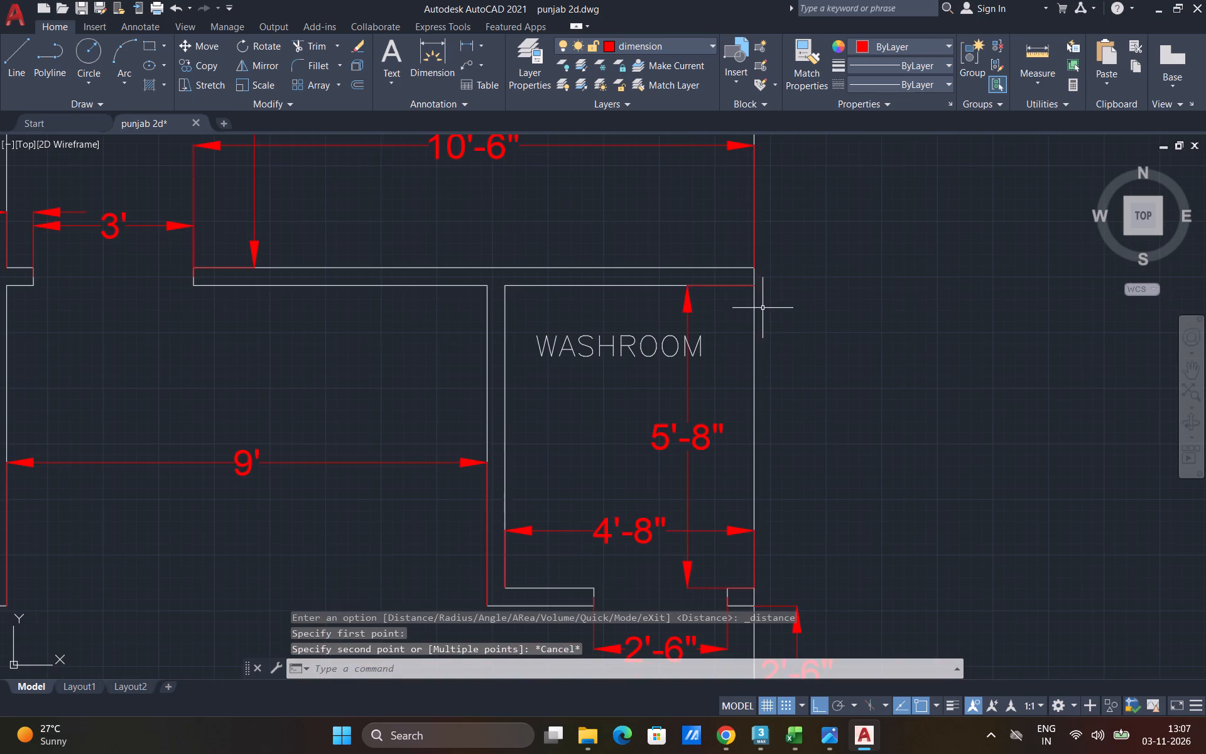
Check the washroom length in the AutoCAD drawing and search Google in Chrome for 5'8"X5' IN SQ FT.
scroll(705, 352, down, 1)
scroll(645, 402, up, 1)
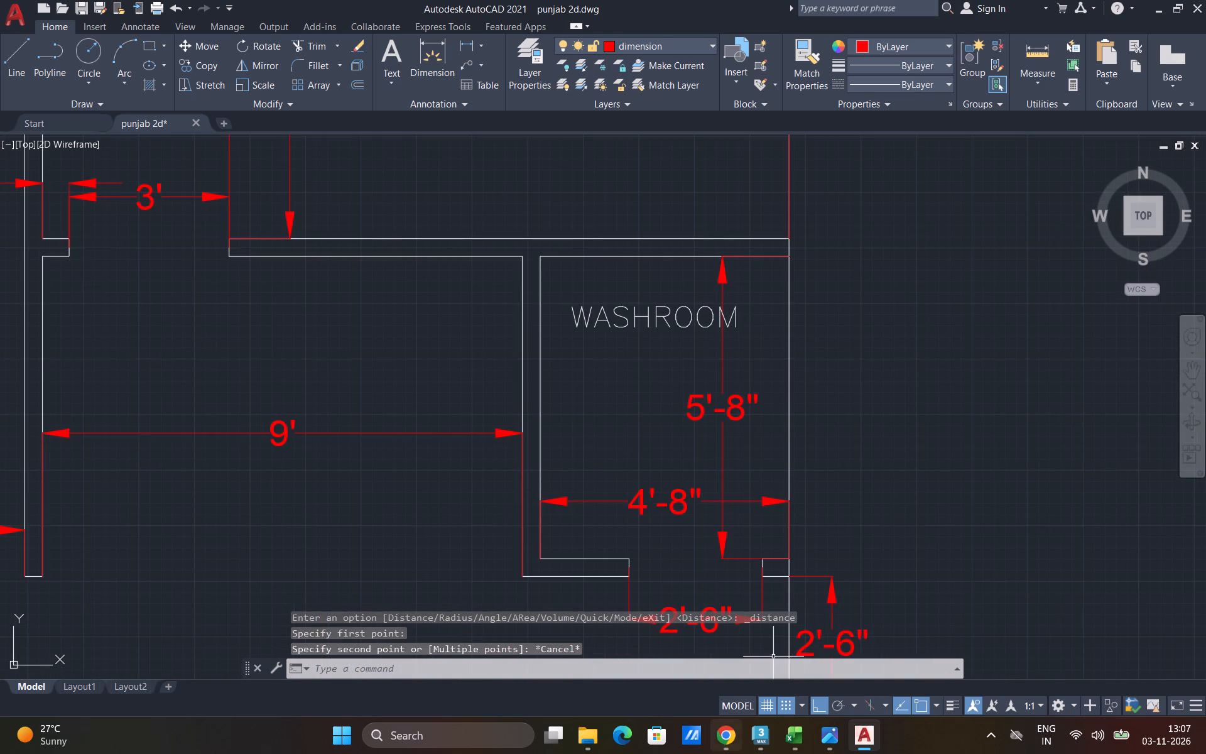
click(729, 753)
click(205, 137)
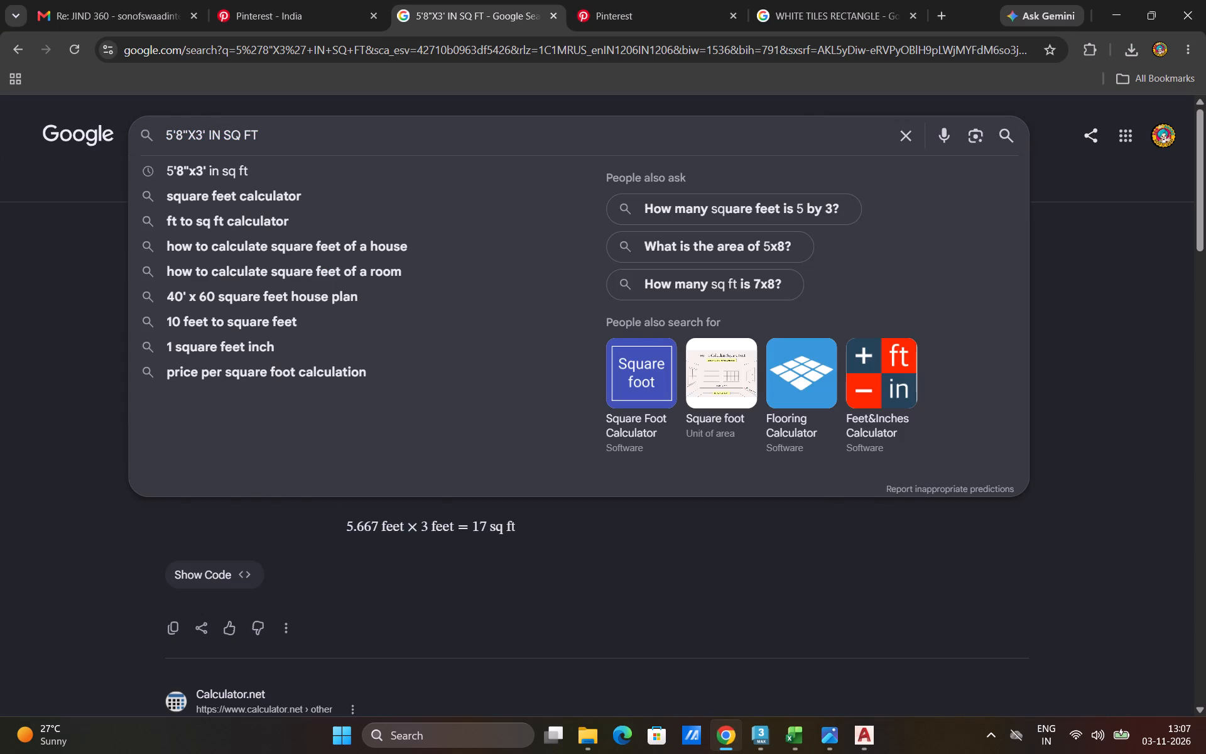
key(BackSpace)
key(BackSpace)
text(5')
key(Return)
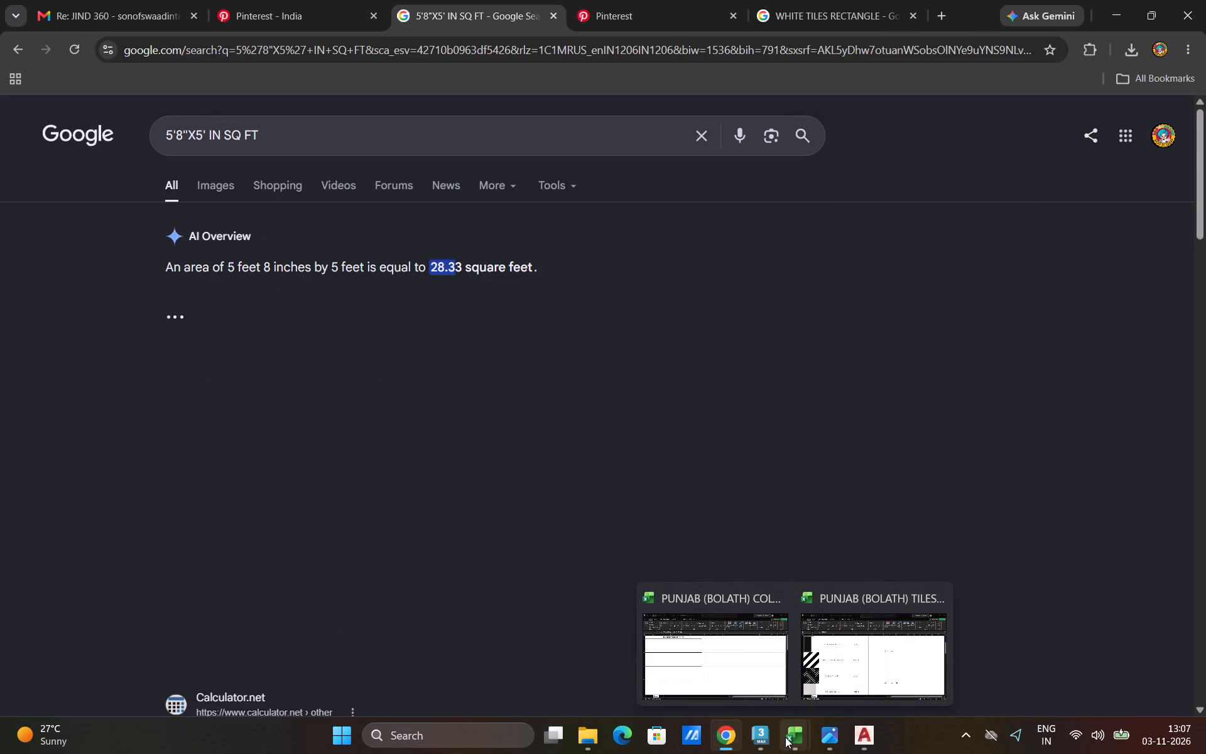
Return to the tiles dimension workbook in Excel and replace the total in cell J7 with 56.
click(856, 694)
scroll(592, 506, down, 2)
scroll(787, 555, down, 1)
click(896, 549)
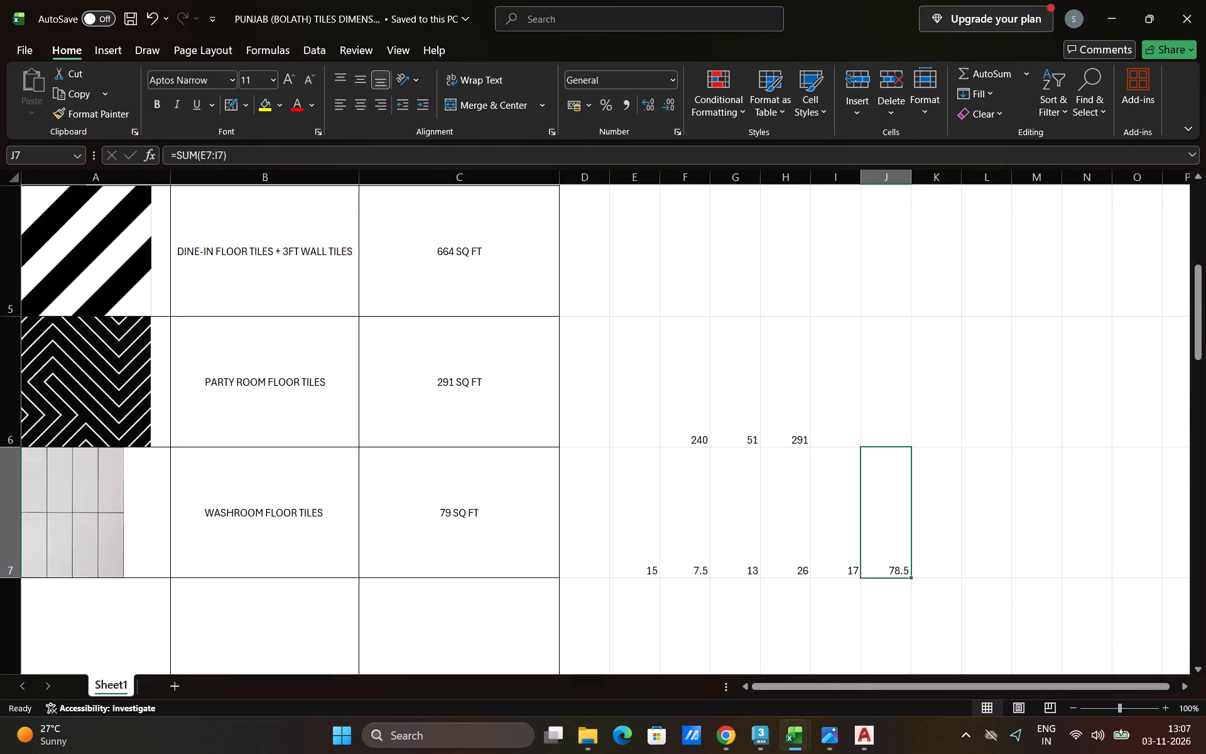
key(Delete)
key(2)
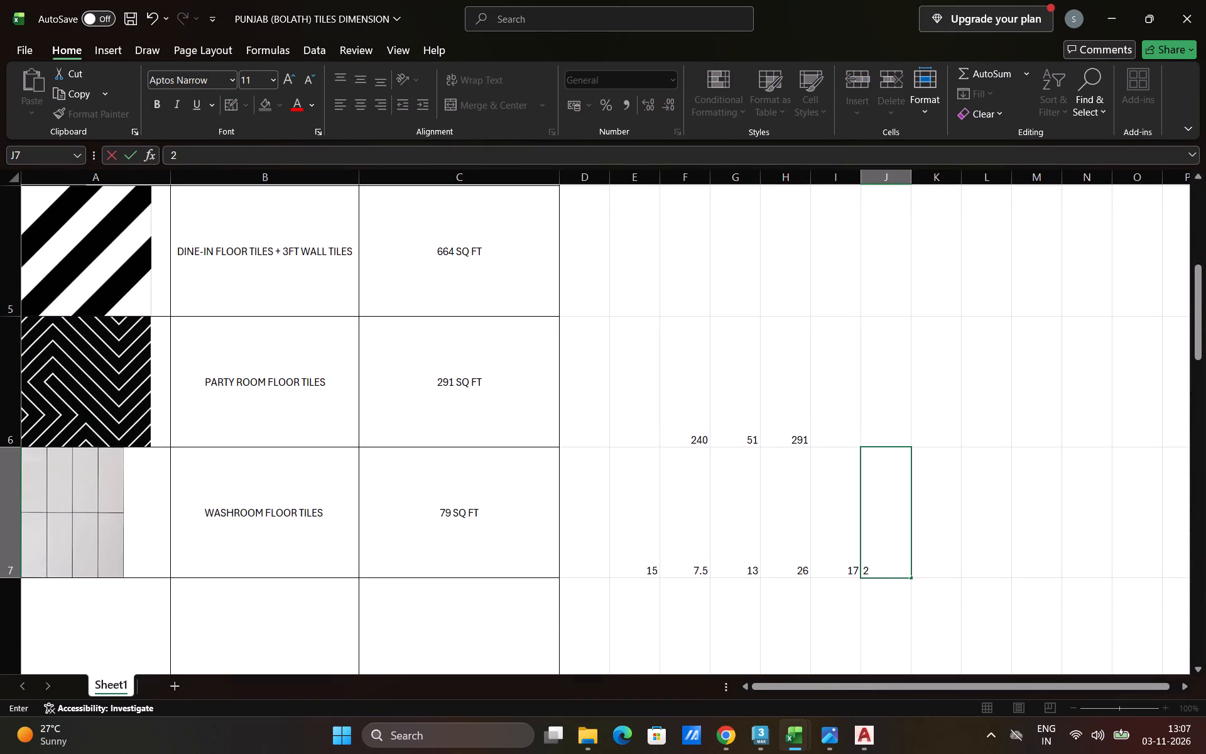
key(8)
key(BackSpace)
key(BackSpace)
text(56)
key(Right)
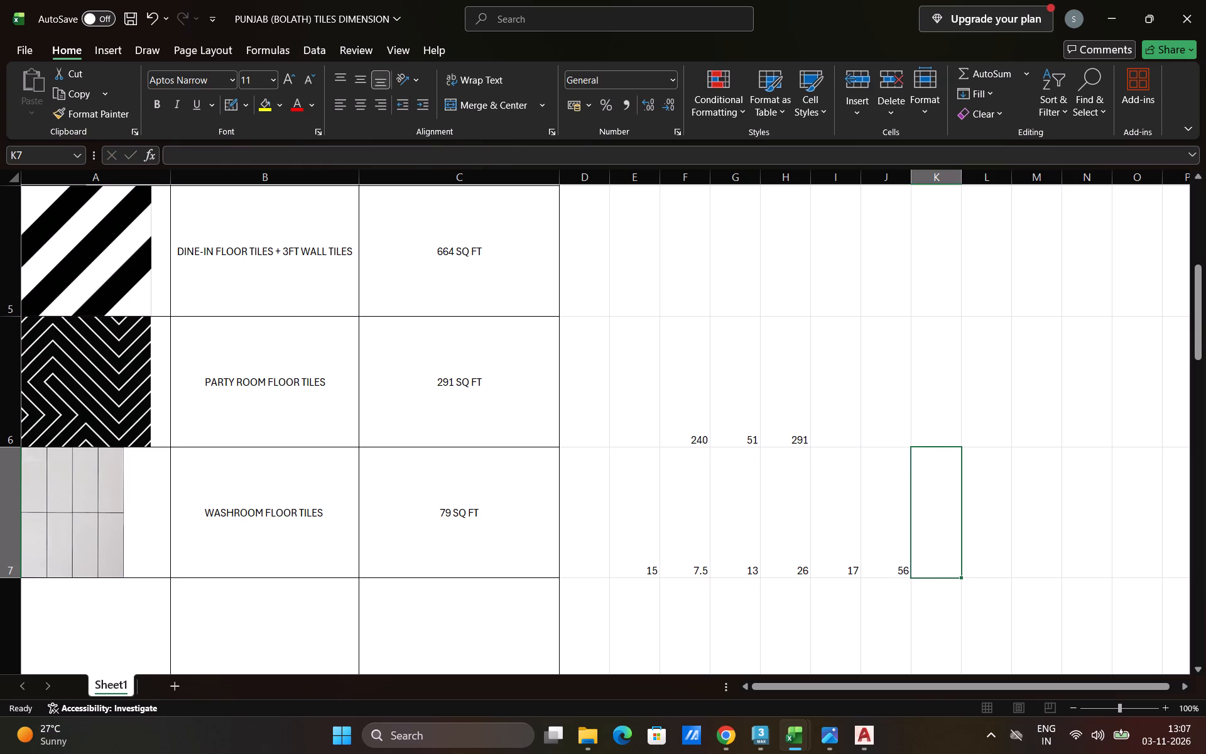
Check the washroom width in the AutoCAD drawing and search Google in Chrome for 4'8"X5' IN SQ FT.
click(862, 751)
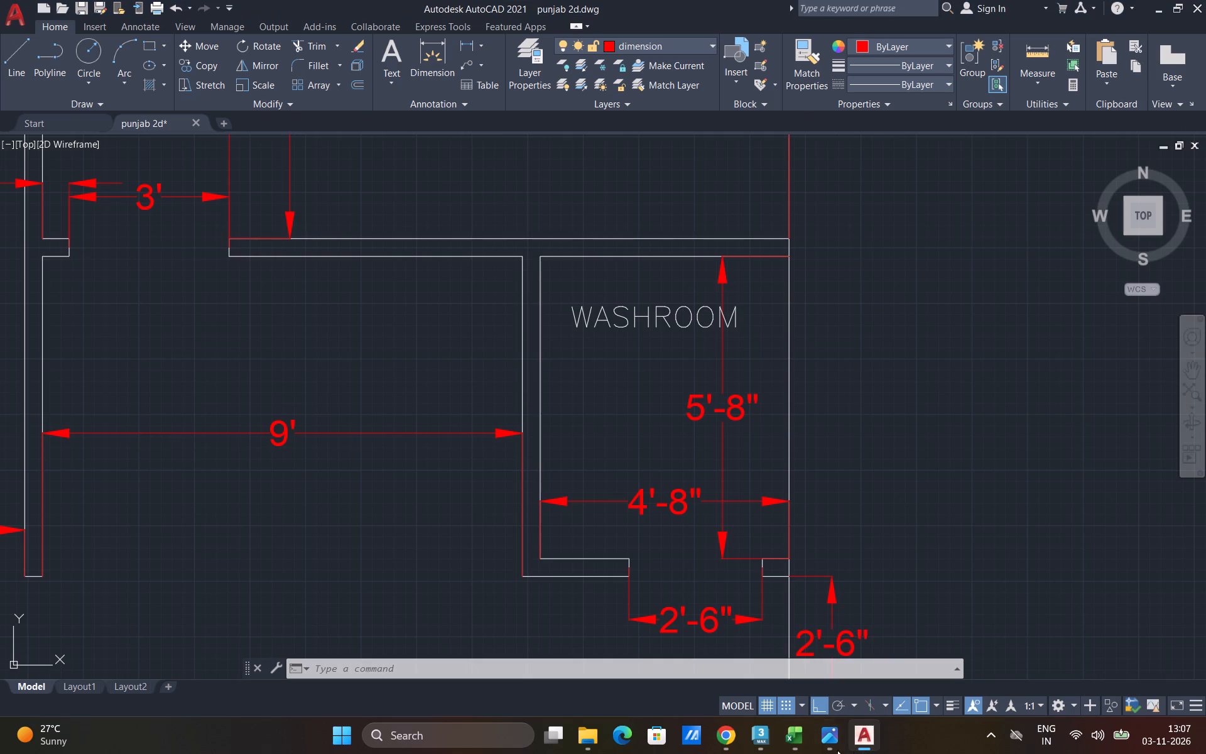
click(731, 732)
click(731, 732)
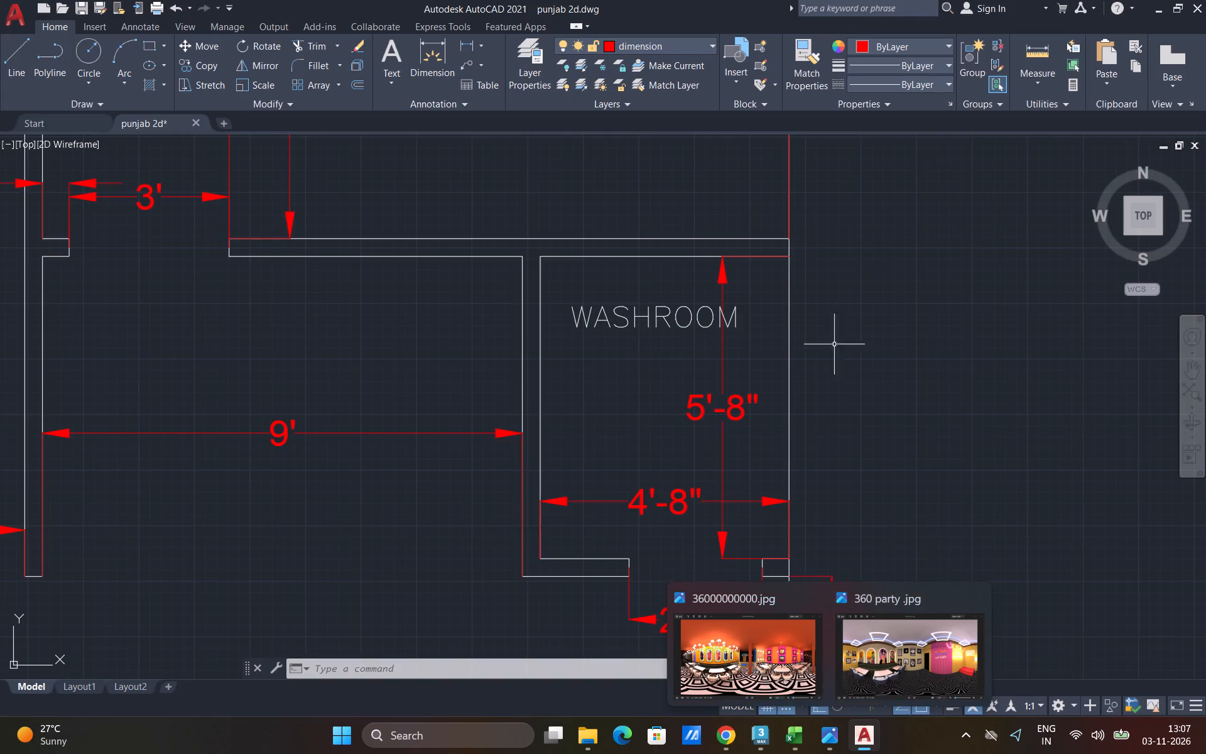
click(1023, 54)
key(Escape)
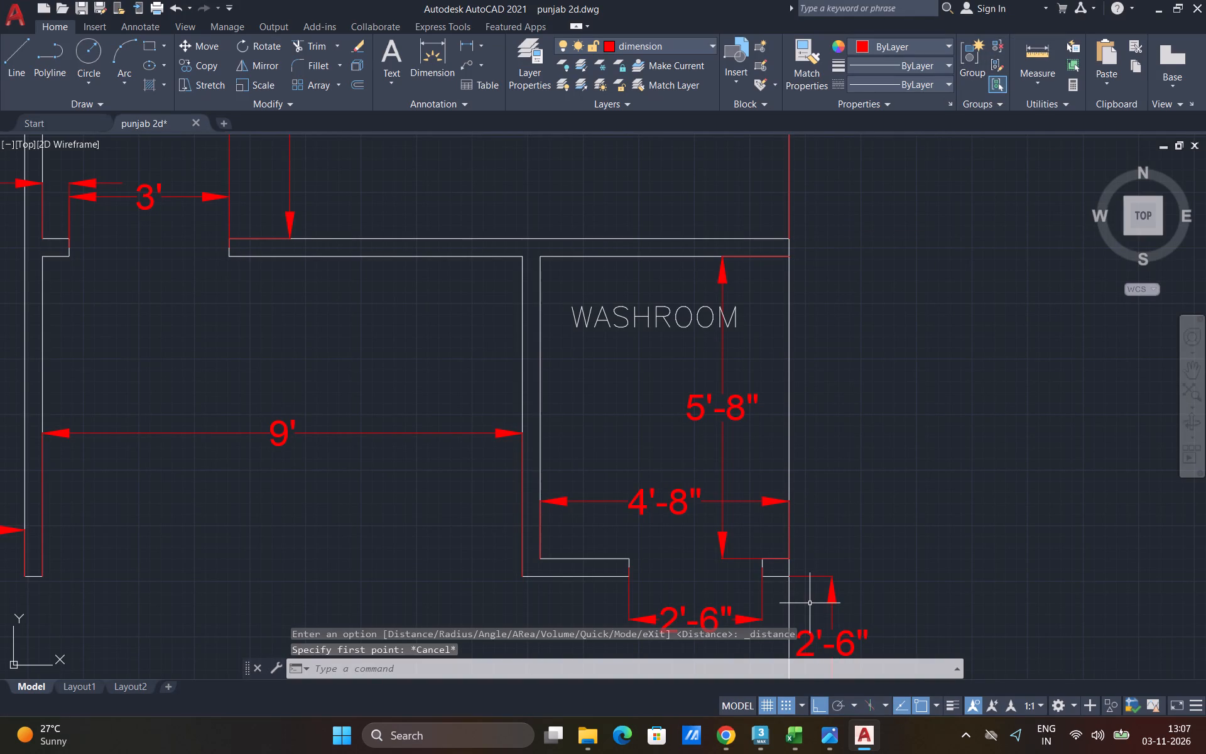
click(731, 739)
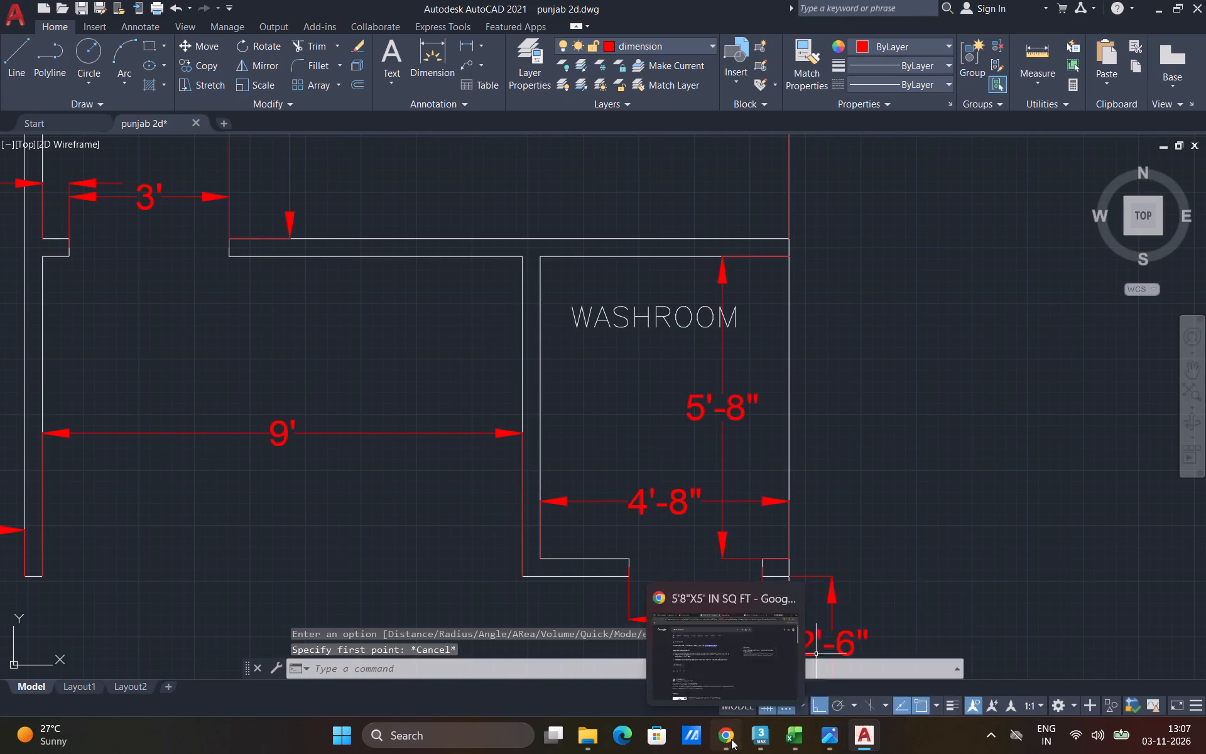
click(173, 135)
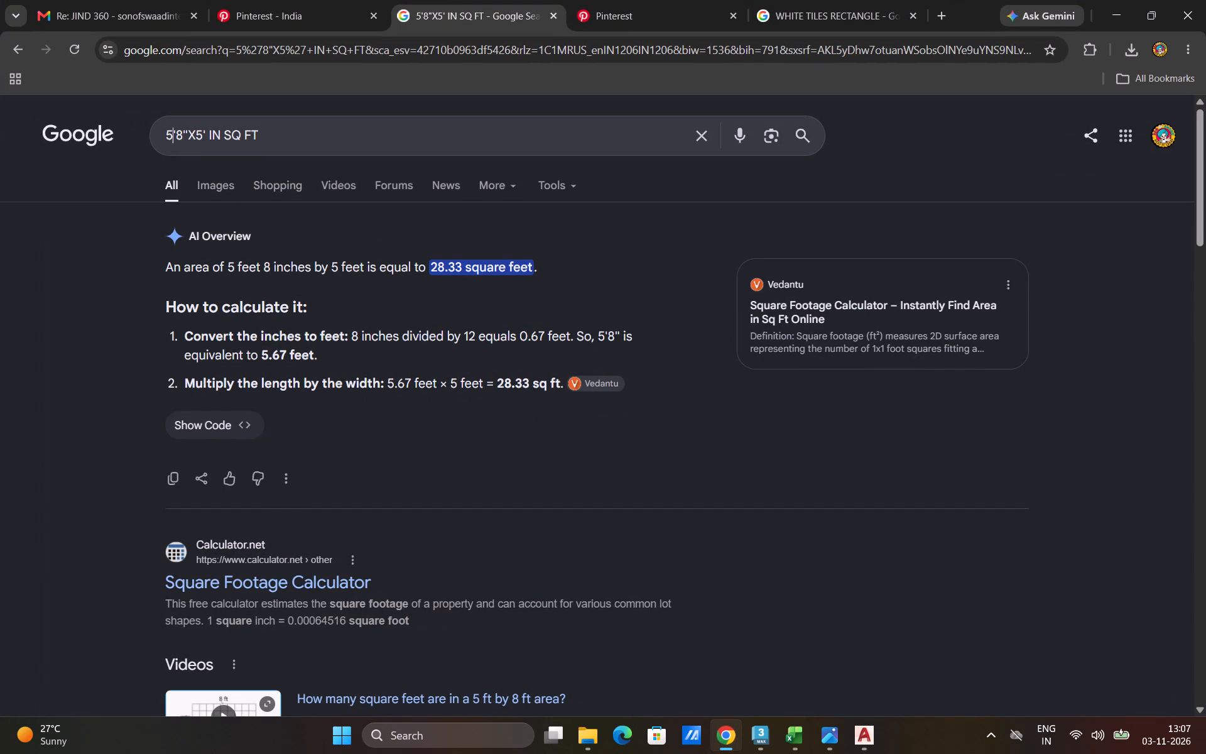
key(BackSpace)
key(4)
key(Return)
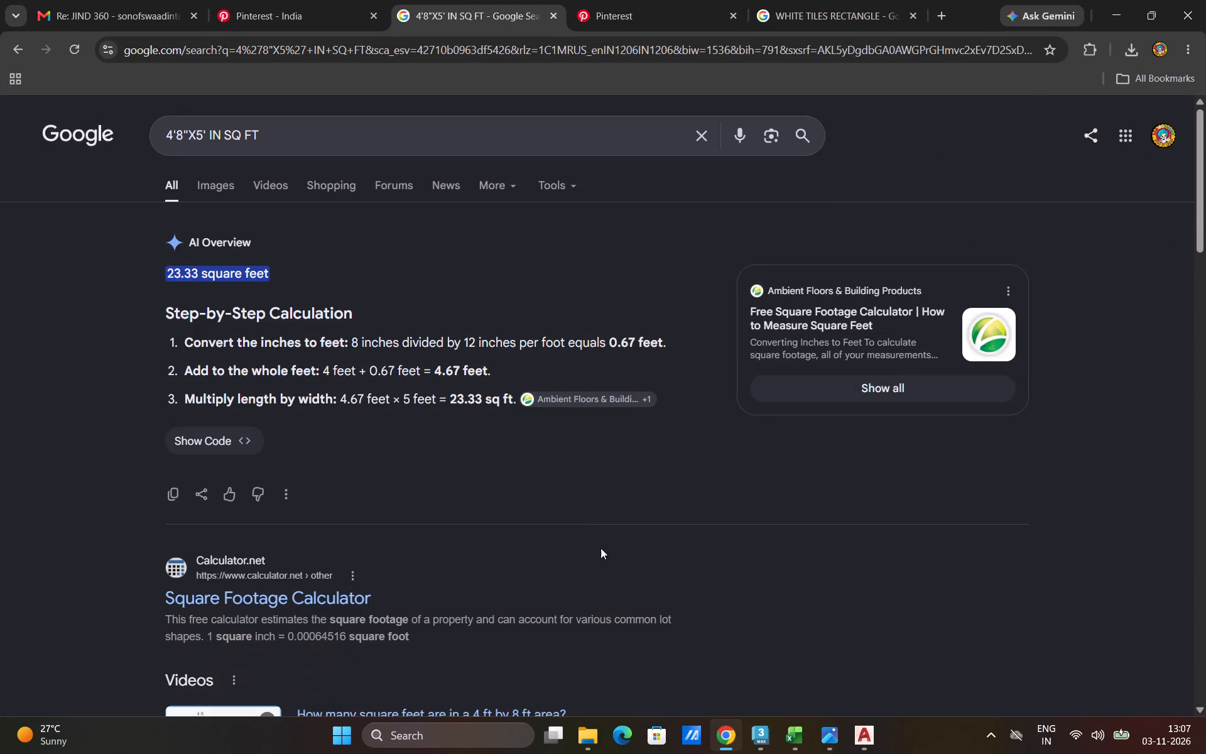
Enter 23 in cell K7 of the PUNJAB (BOLATH) TILES DIMENSION workbook in Excel.
click(801, 727)
click(854, 660)
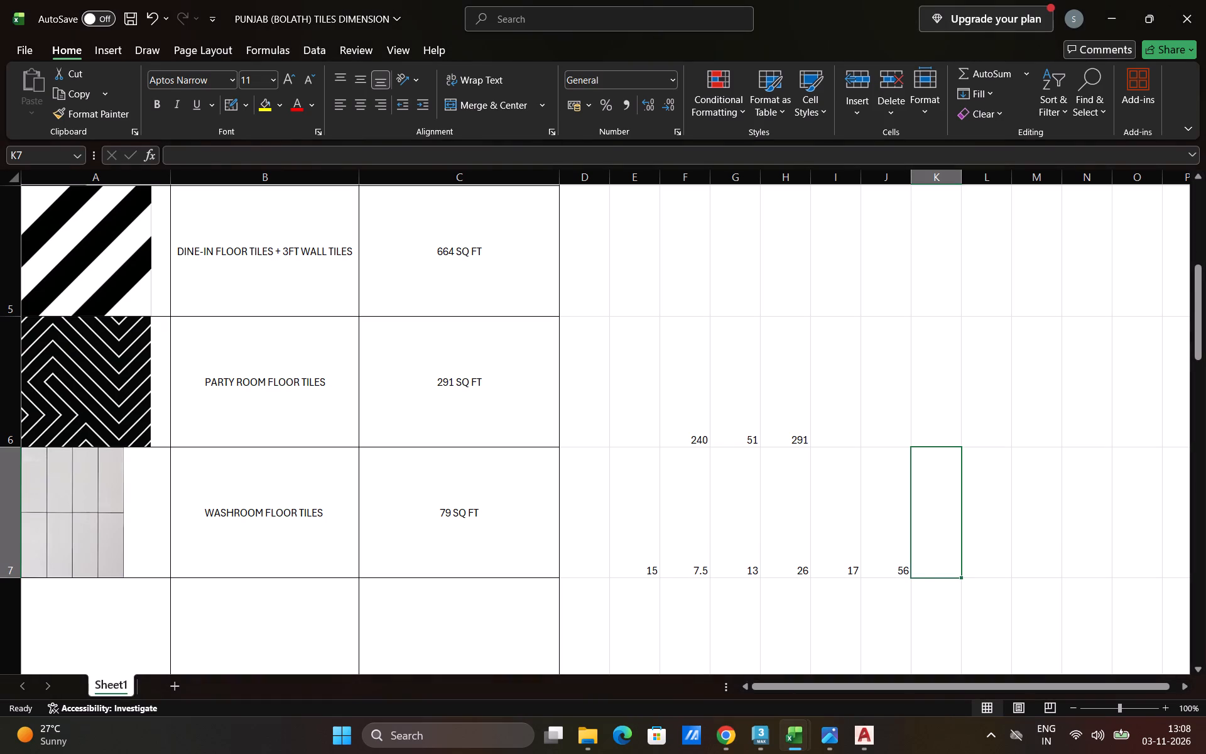
text(23)
key(Right)
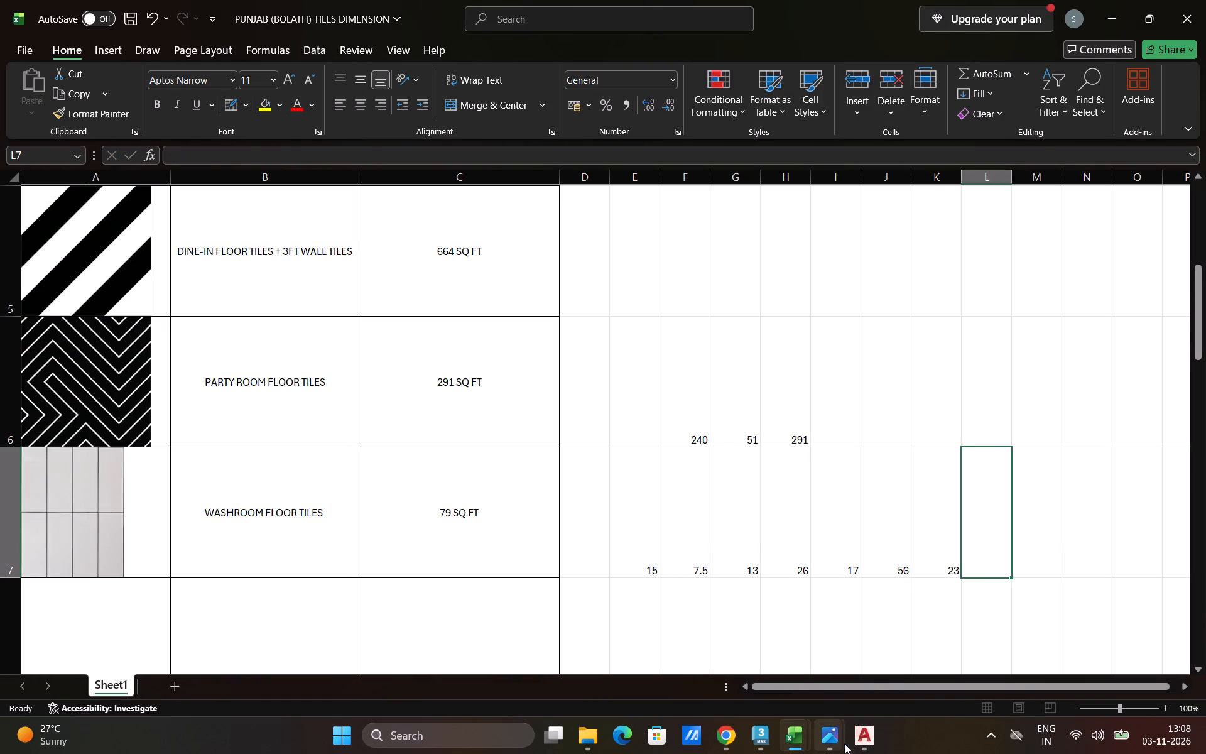
Check the washroom's door-side wall in the AutoCAD drawing and search Google in Chrome for 2'2"X5' IN SQ FT.
click(861, 745)
click(1030, 35)
key(Escape)
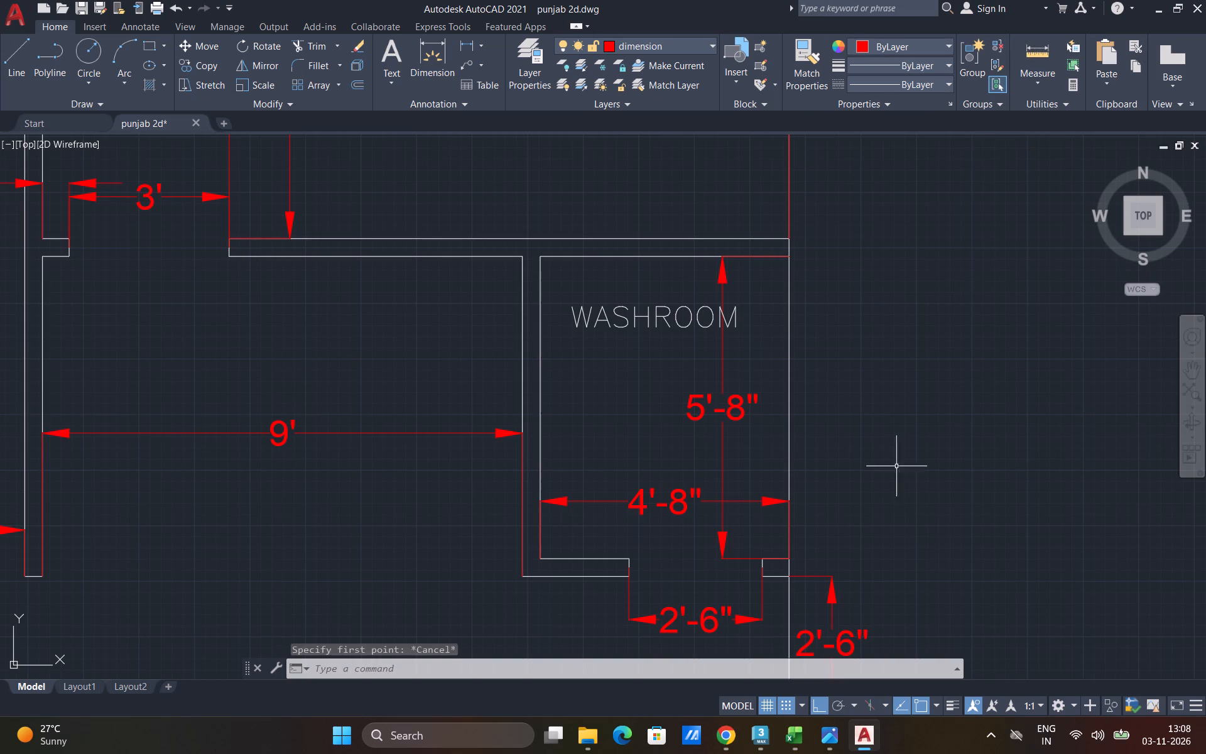
click(736, 741)
drag(183, 134, 143, 123)
key(2)
key(Return)
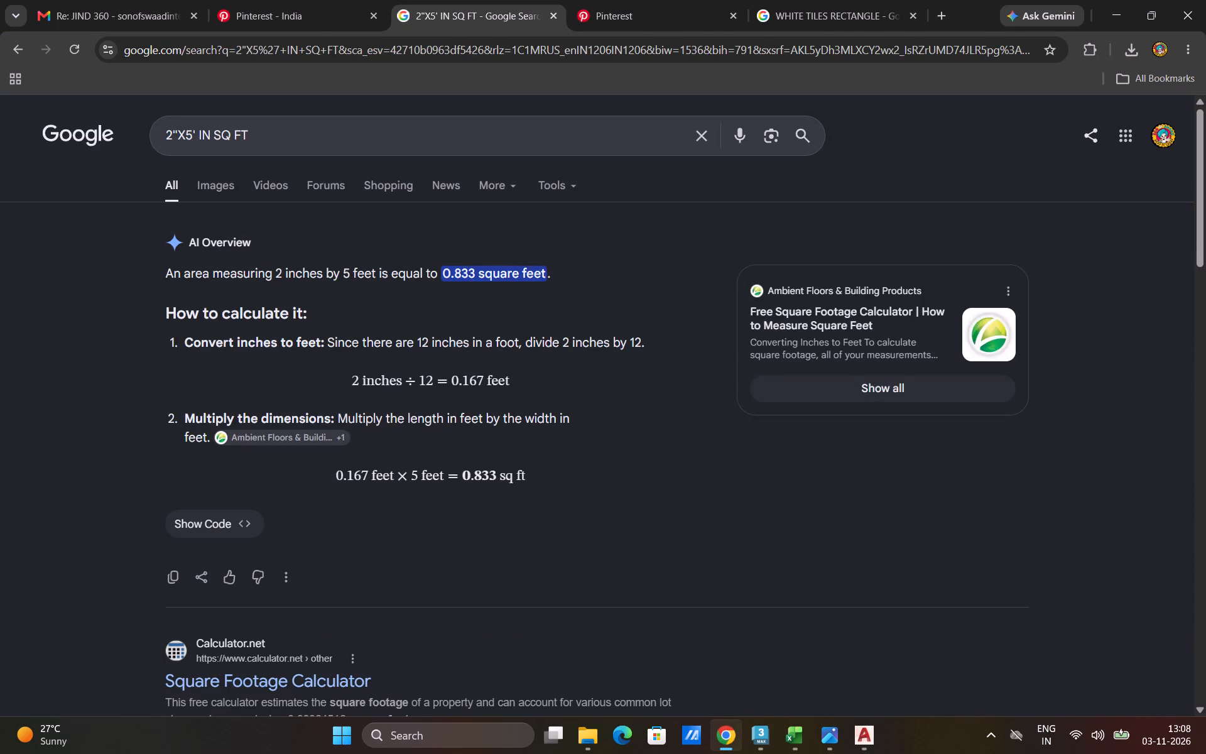
click(172, 133)
text('2)
key(Return)
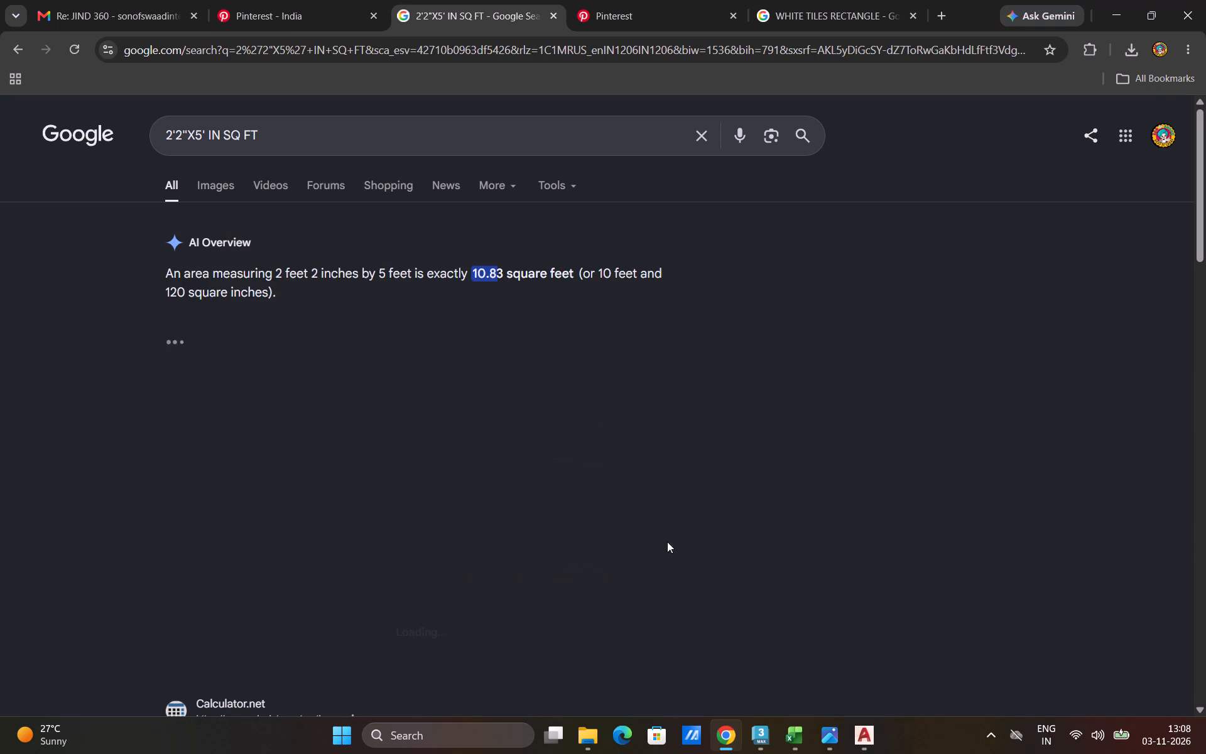
In the Excel tiles workbook, enter 11 in cell L7 and total cells E7 to L7 into M7 with AutoSum.
click(858, 682)
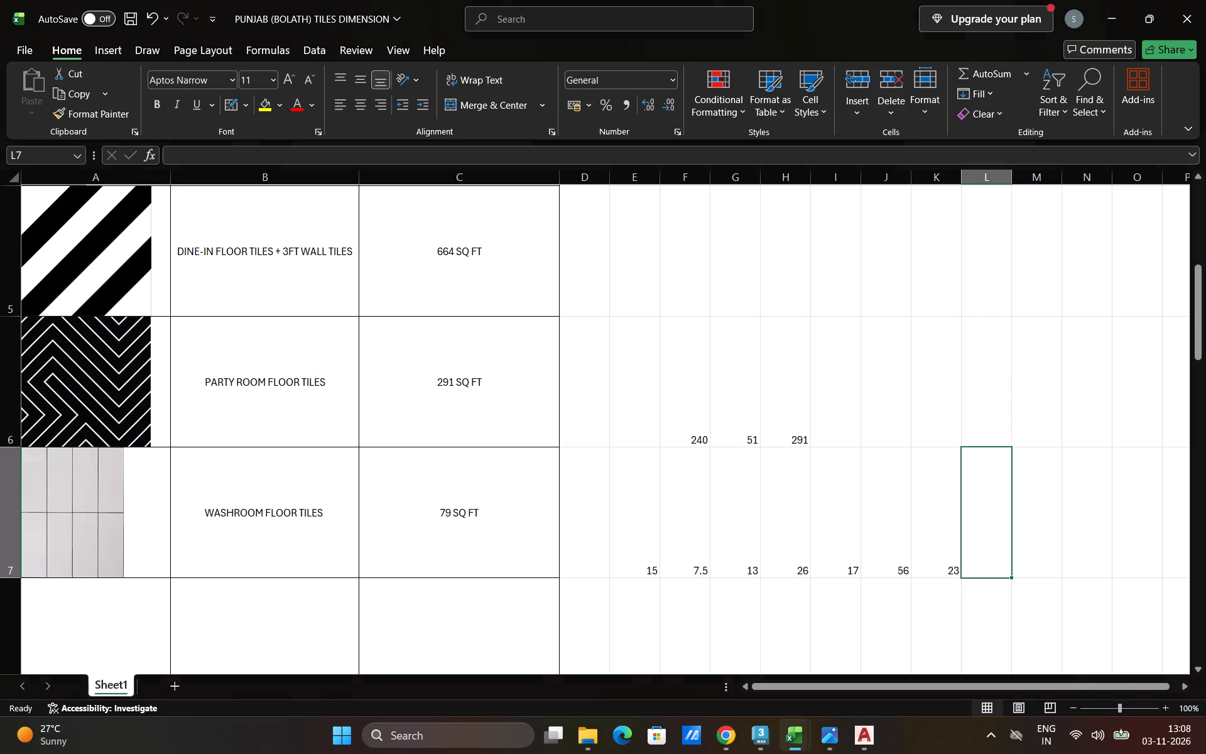
text(11)
key(Right)
drag(642, 561, 1013, 537)
click(959, 67)
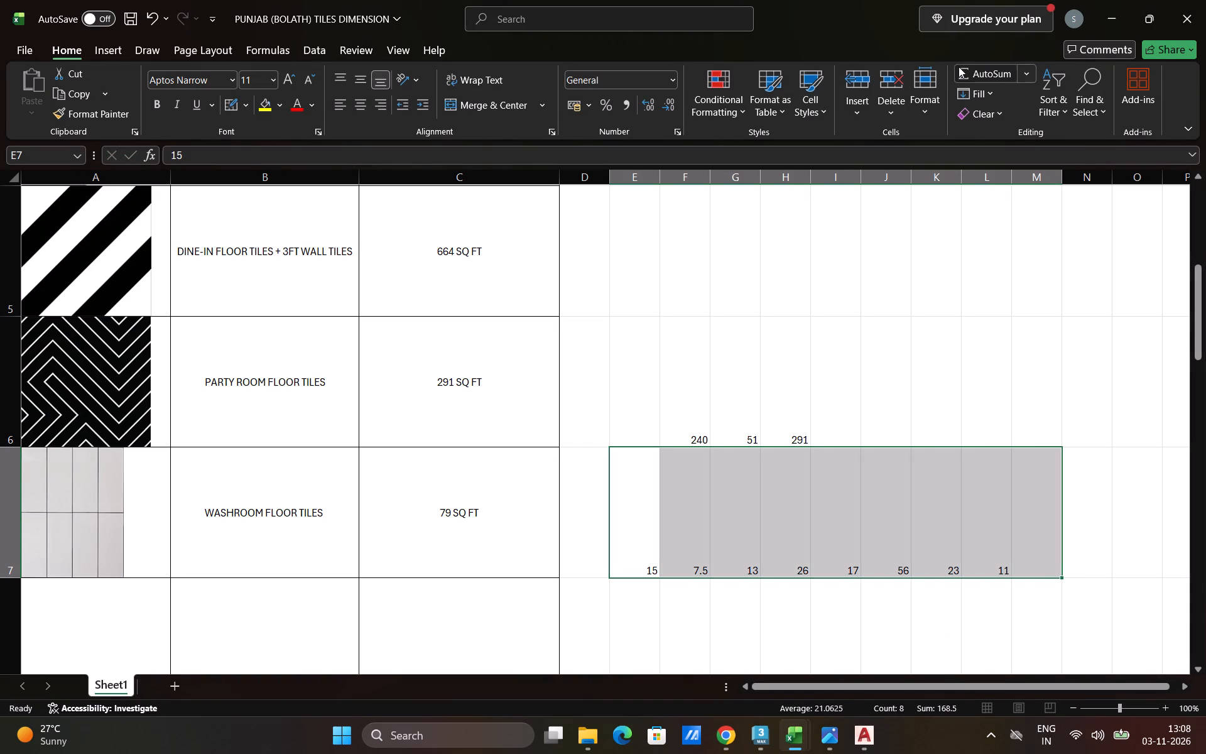
Change the washroom floor tiles area in cell C7 to 169 SQ FT and save the workbook.
double_click(447, 513)
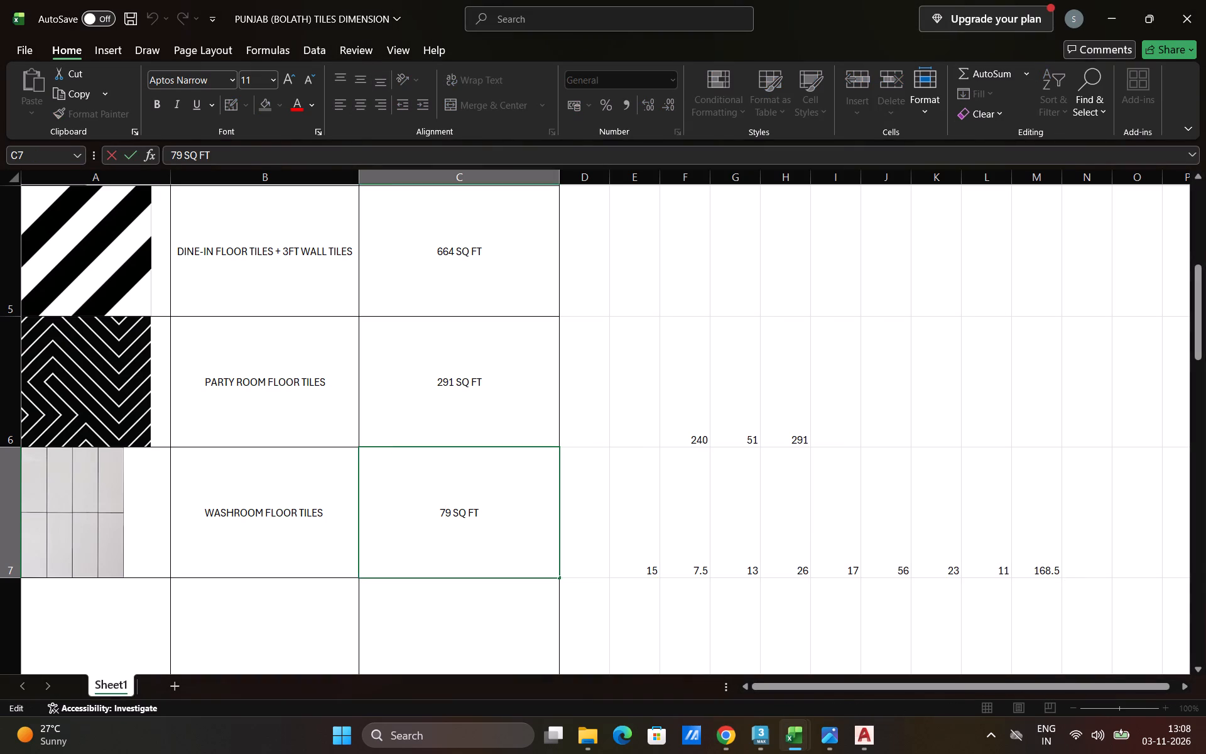
double_click(439, 513)
text(169)
click(445, 616)
key(ctrl+s)
key(ctrl+s)
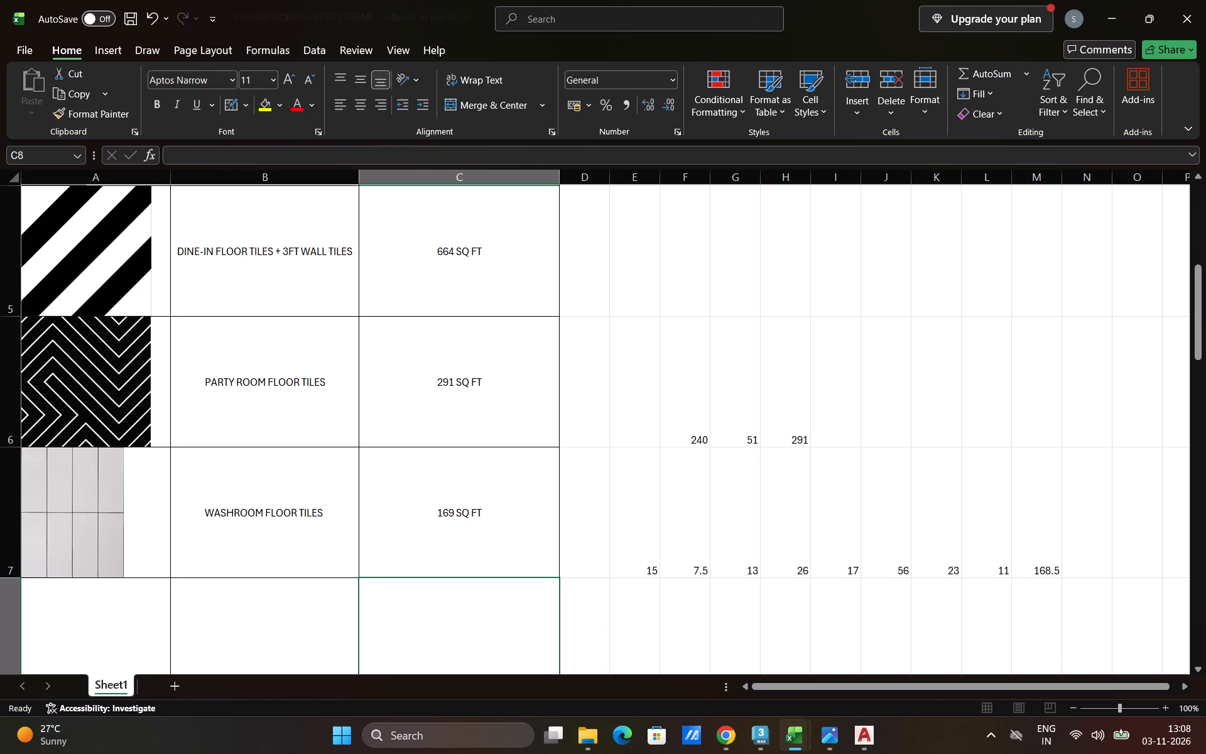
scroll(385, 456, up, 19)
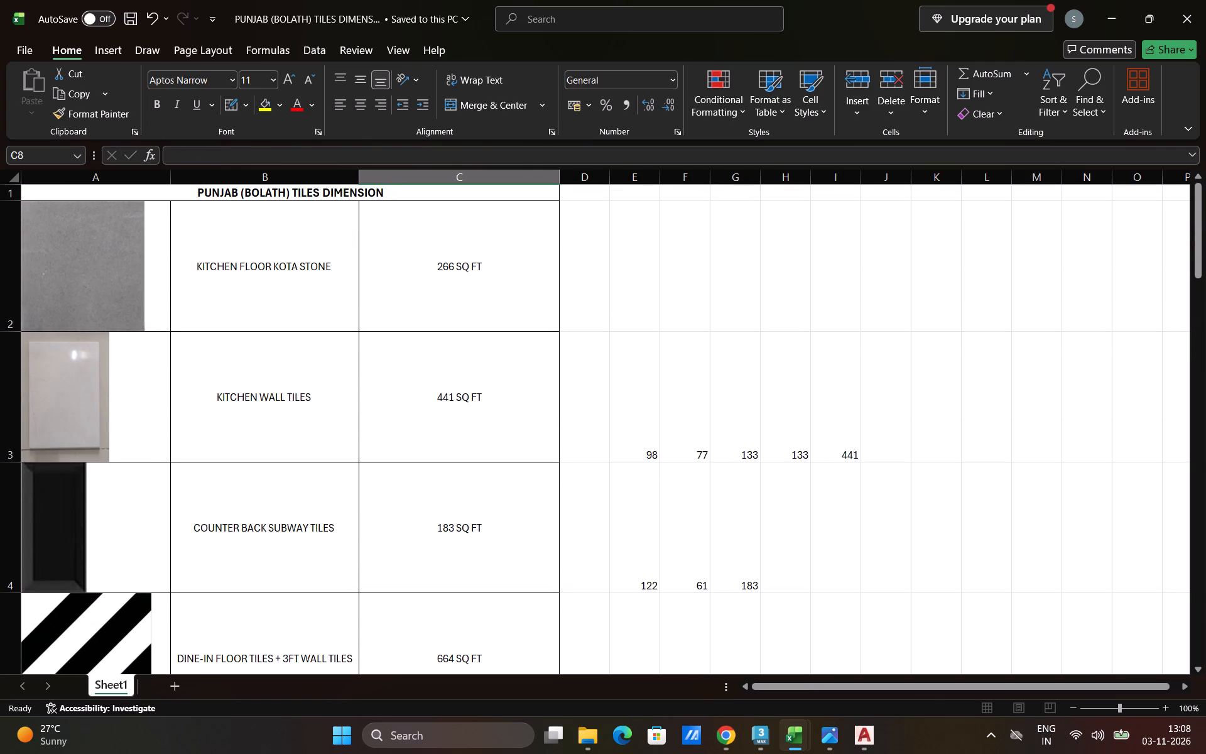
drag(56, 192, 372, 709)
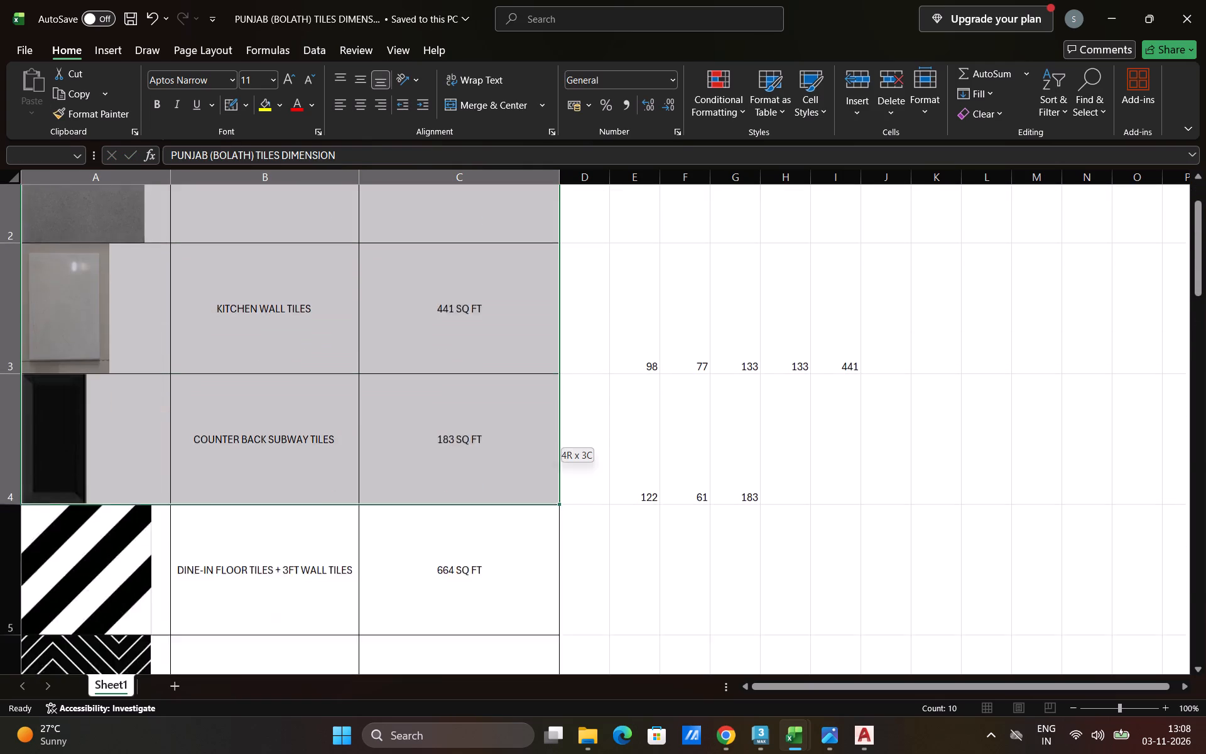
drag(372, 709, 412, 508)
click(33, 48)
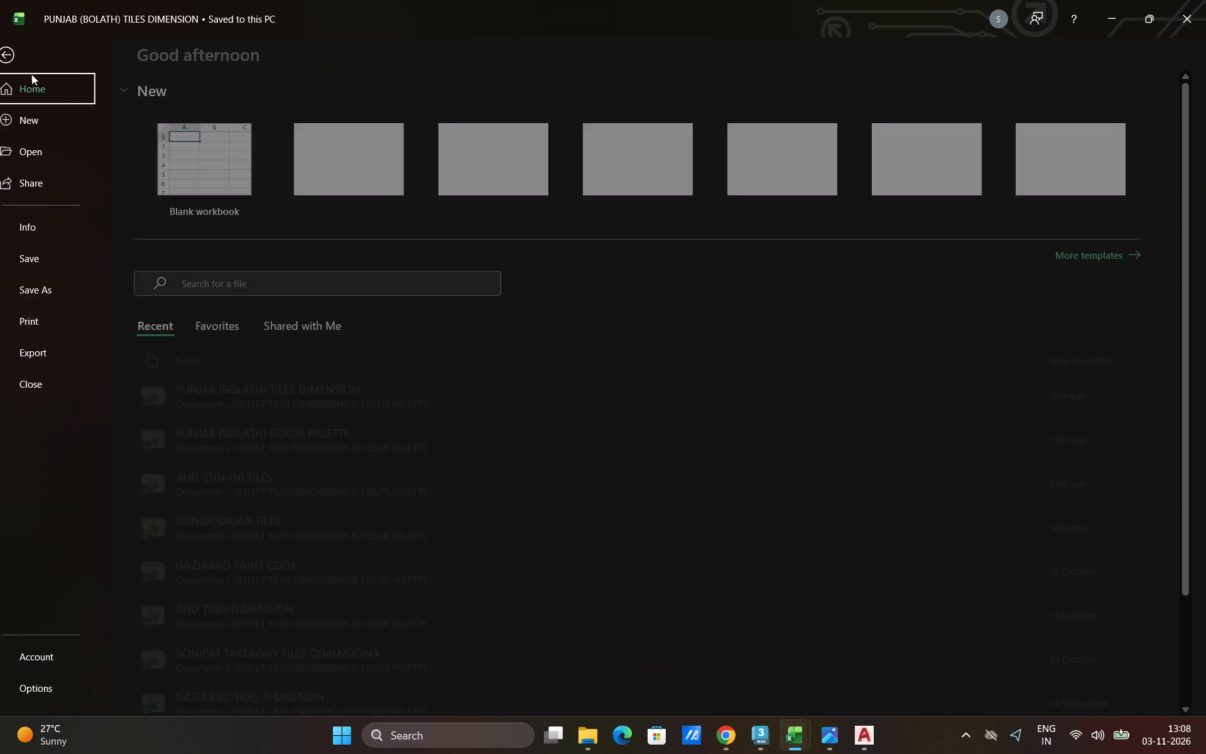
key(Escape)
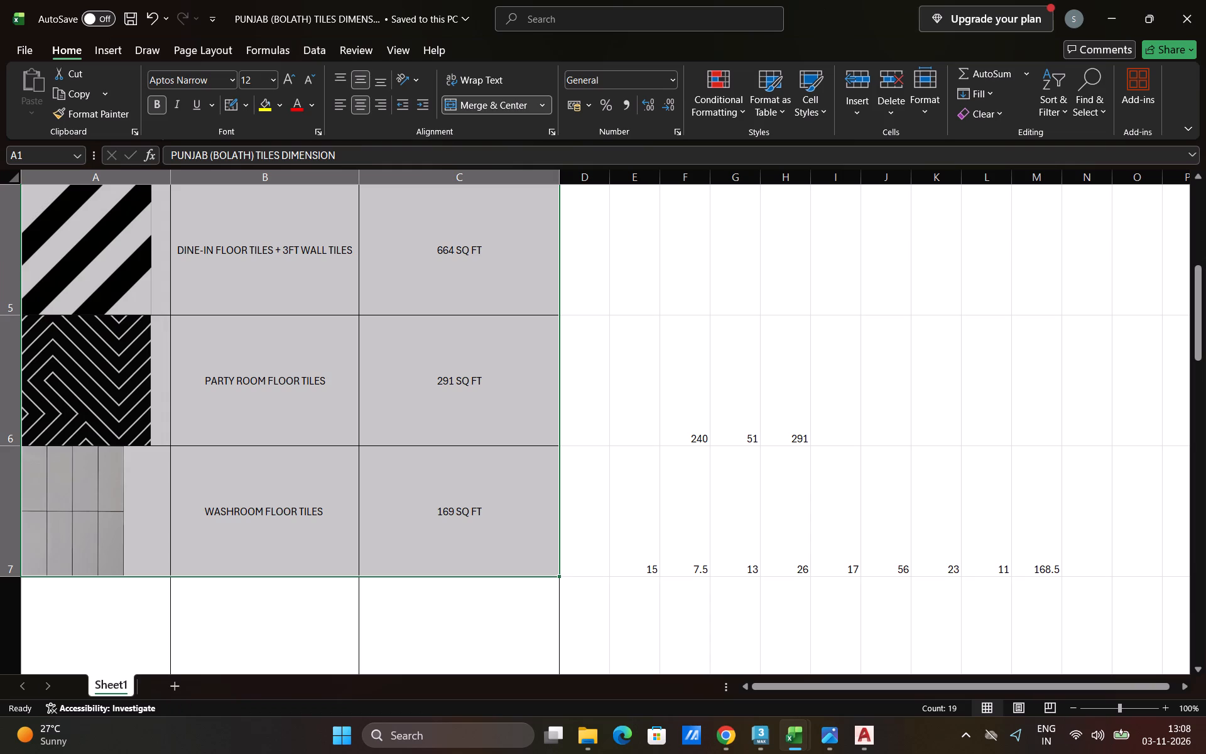
Extend the washroom label in cell B7 to read WASHROOM FLOOR TILES + 5' WALL TILES.
click(273, 518)
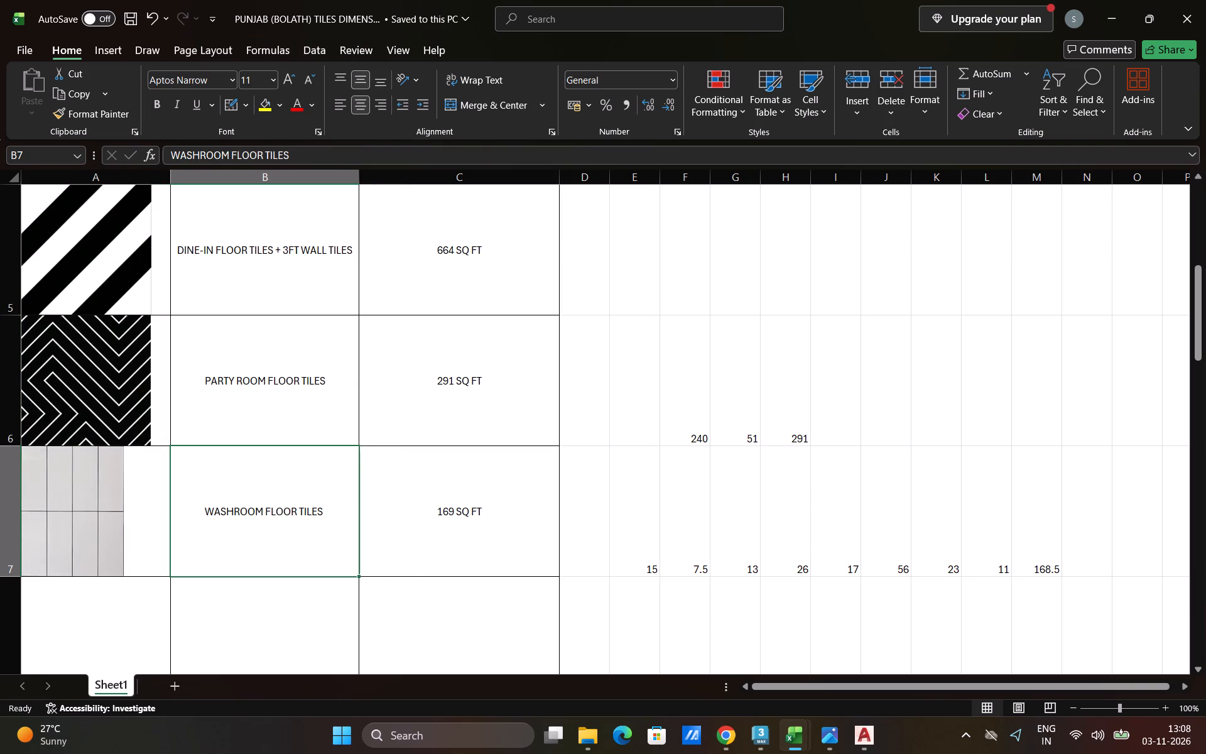
double_click(279, 510)
click(325, 516)
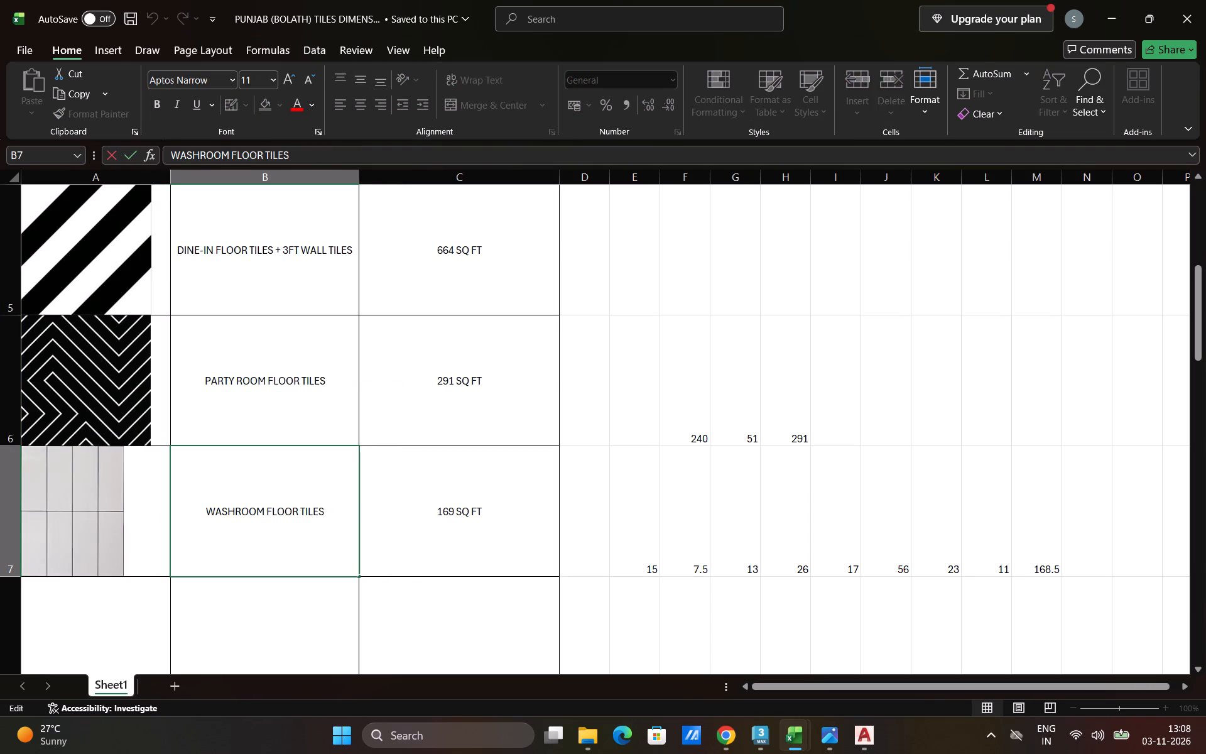
key(space)
text(+)
key(space)
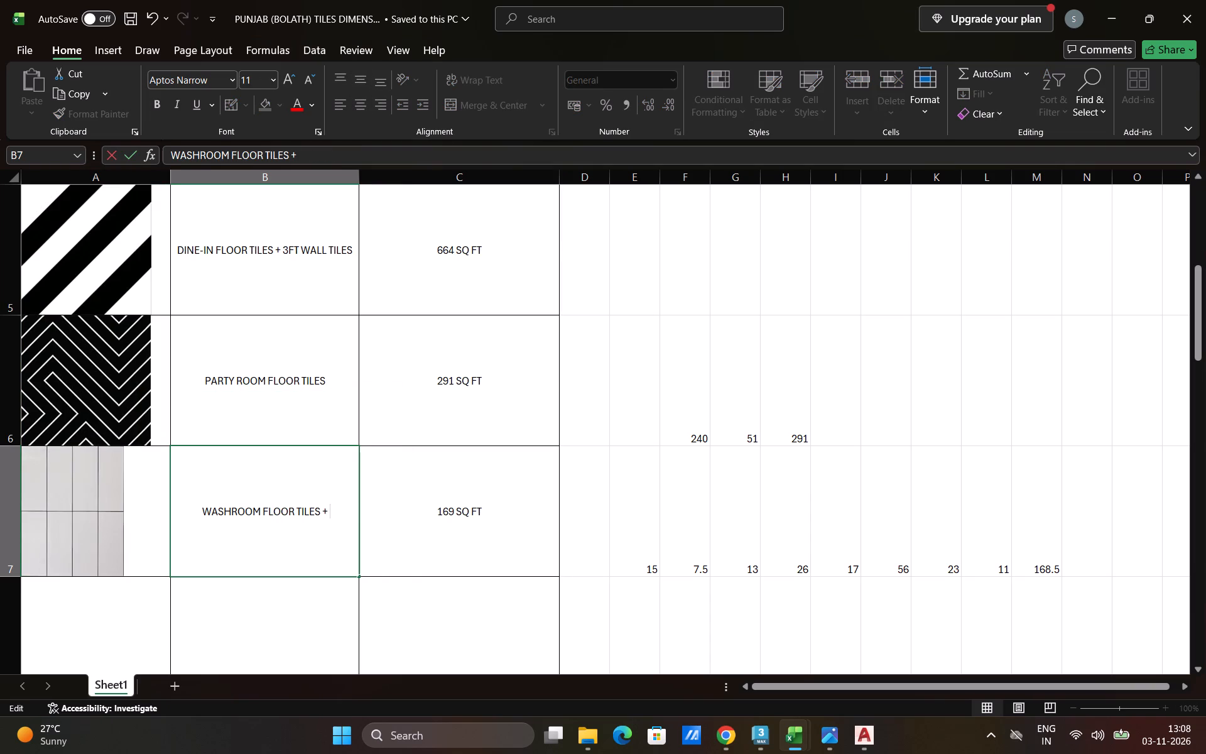
text(5' WALL TILES)
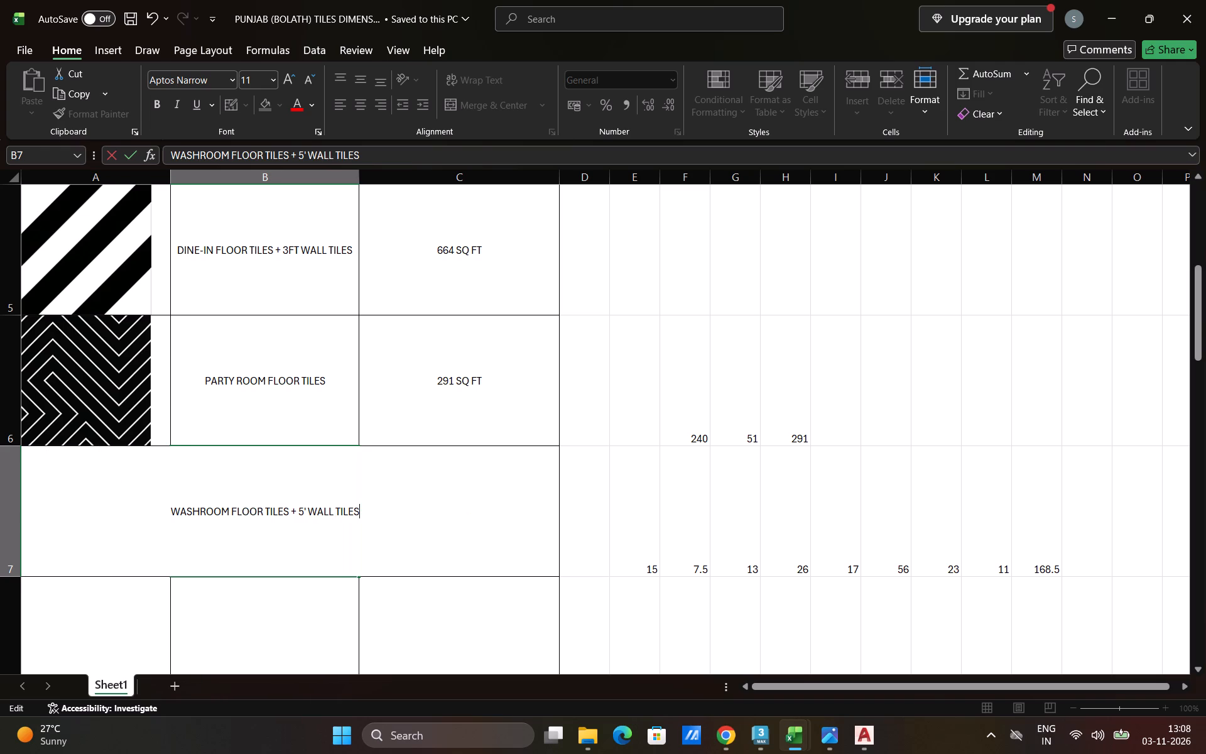
click(266, 380)
Wrap the text of the washroom label in cell B7 and save the workbook.
click(268, 505)
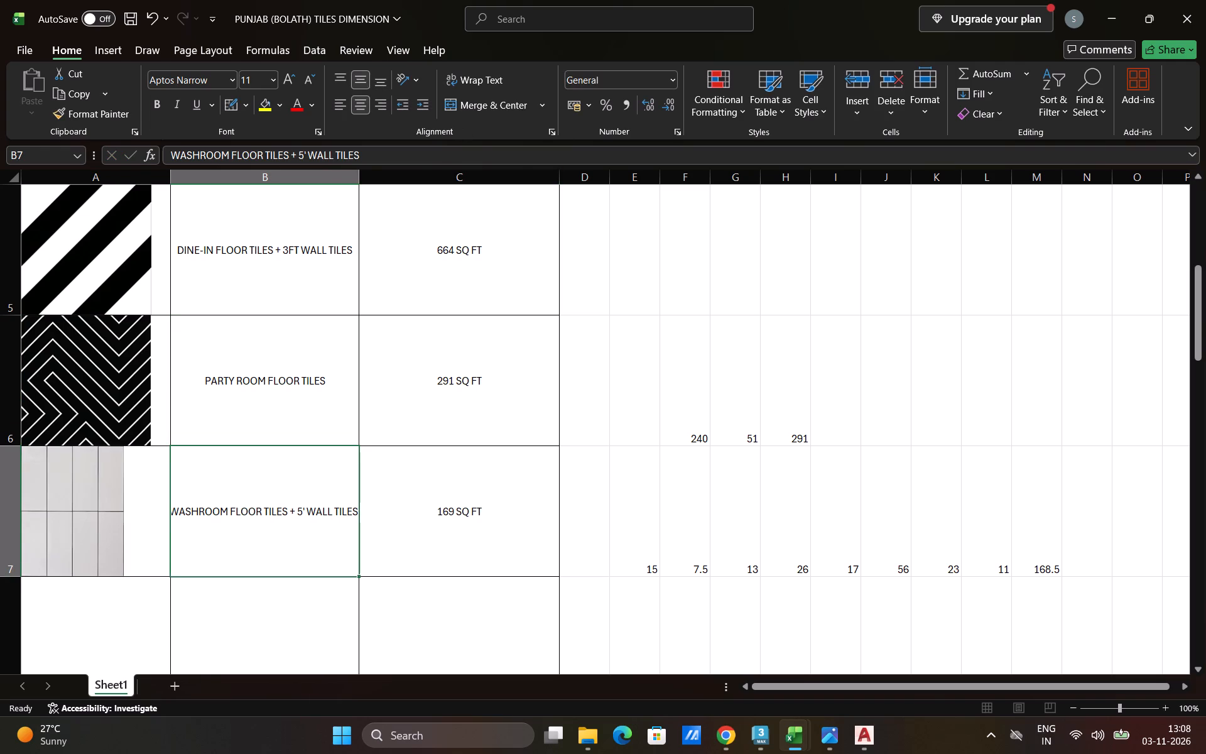
click(497, 80)
click(310, 400)
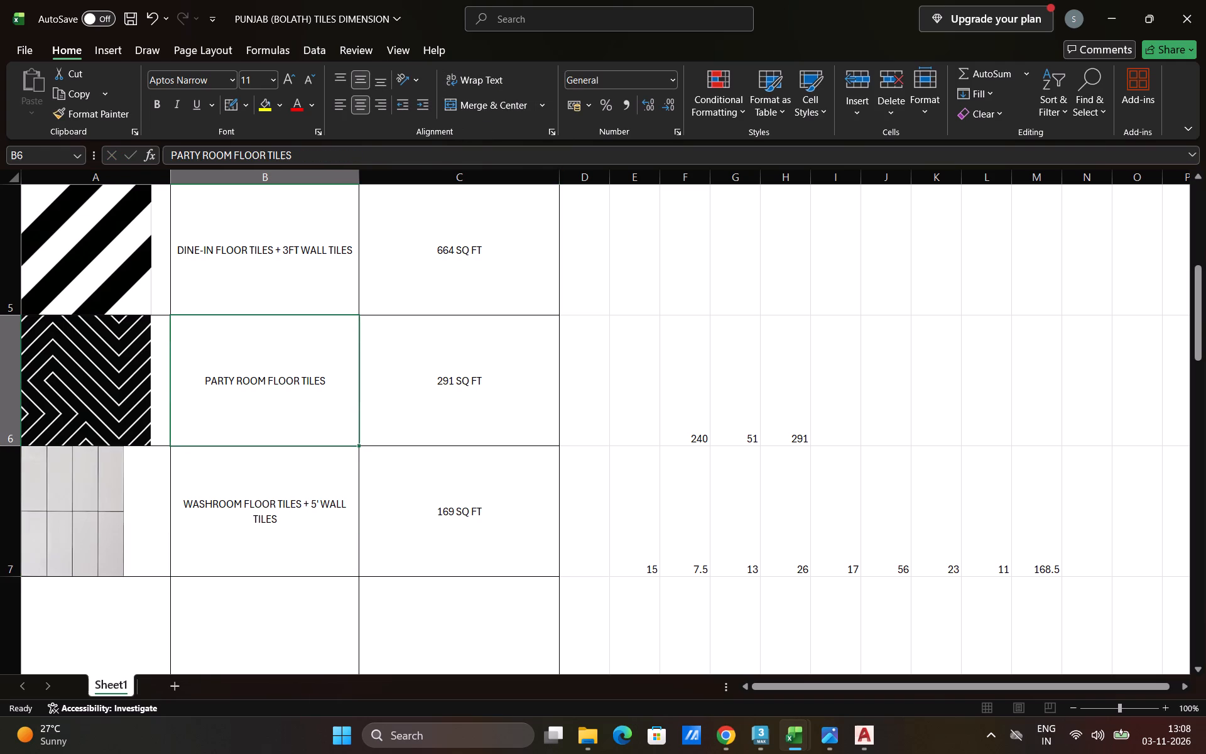
key(ctrl+s)
Select the tiles table A1 to C7 and set it up for printing as Print Selection with Fit Sheet on One Page.
drag(522, 534, 101, 161)
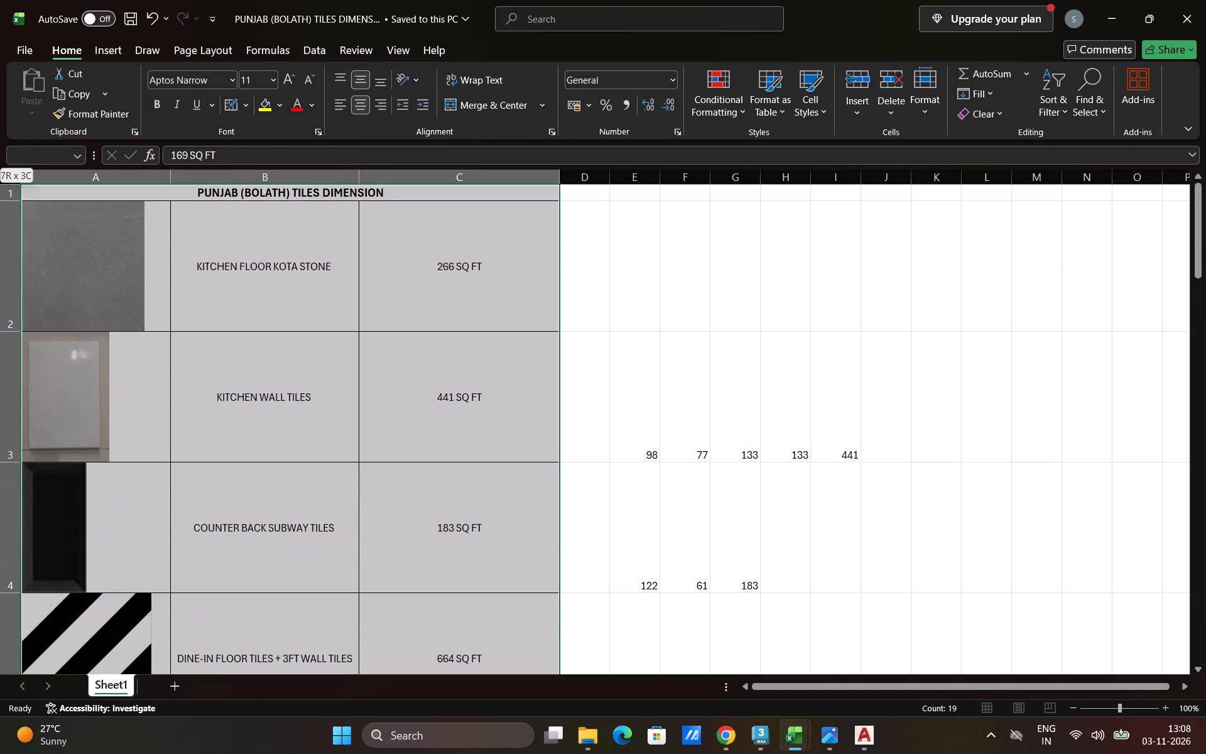
drag(101, 161, 109, 194)
click(20, 57)
click(56, 318)
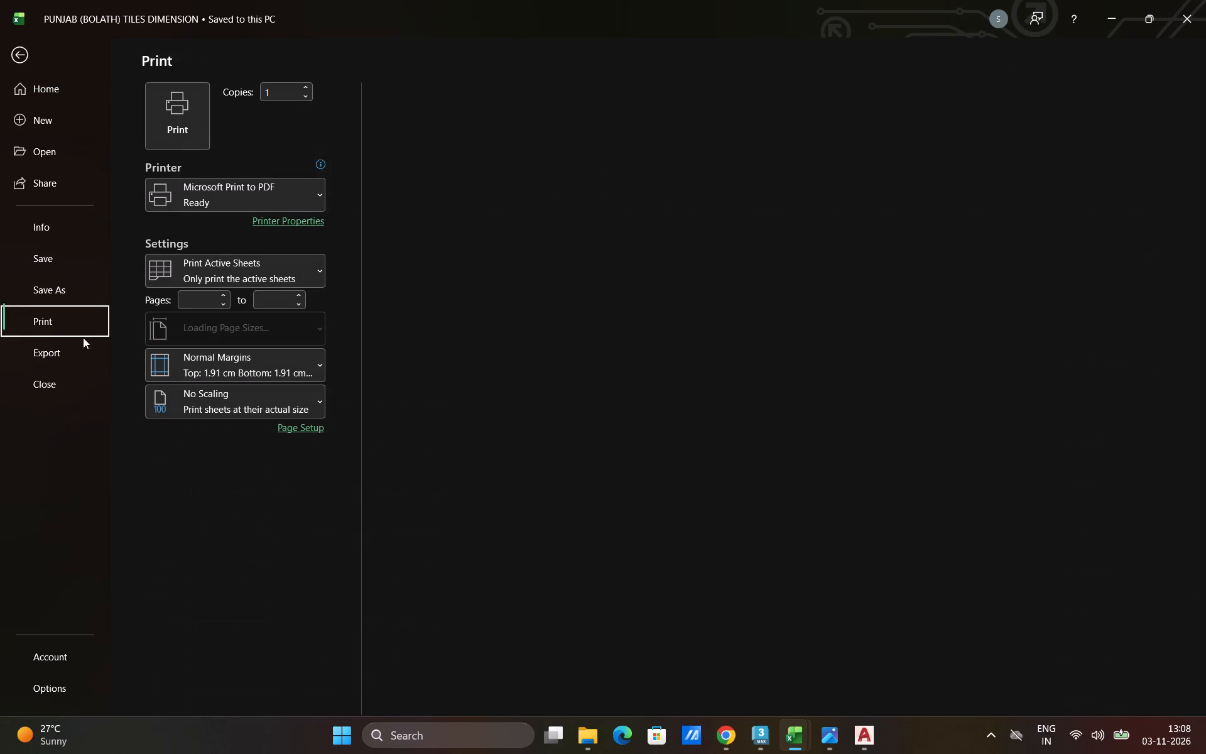
click(224, 265)
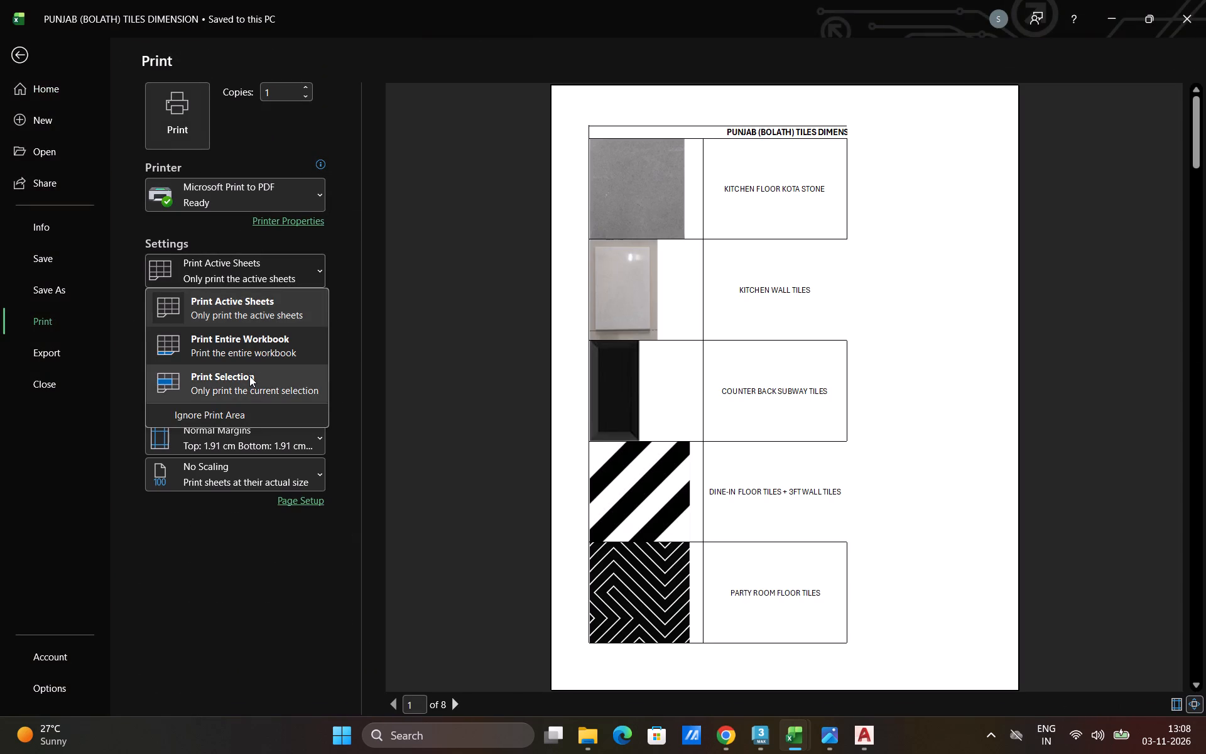
click(249, 376)
click(227, 479)
click(224, 549)
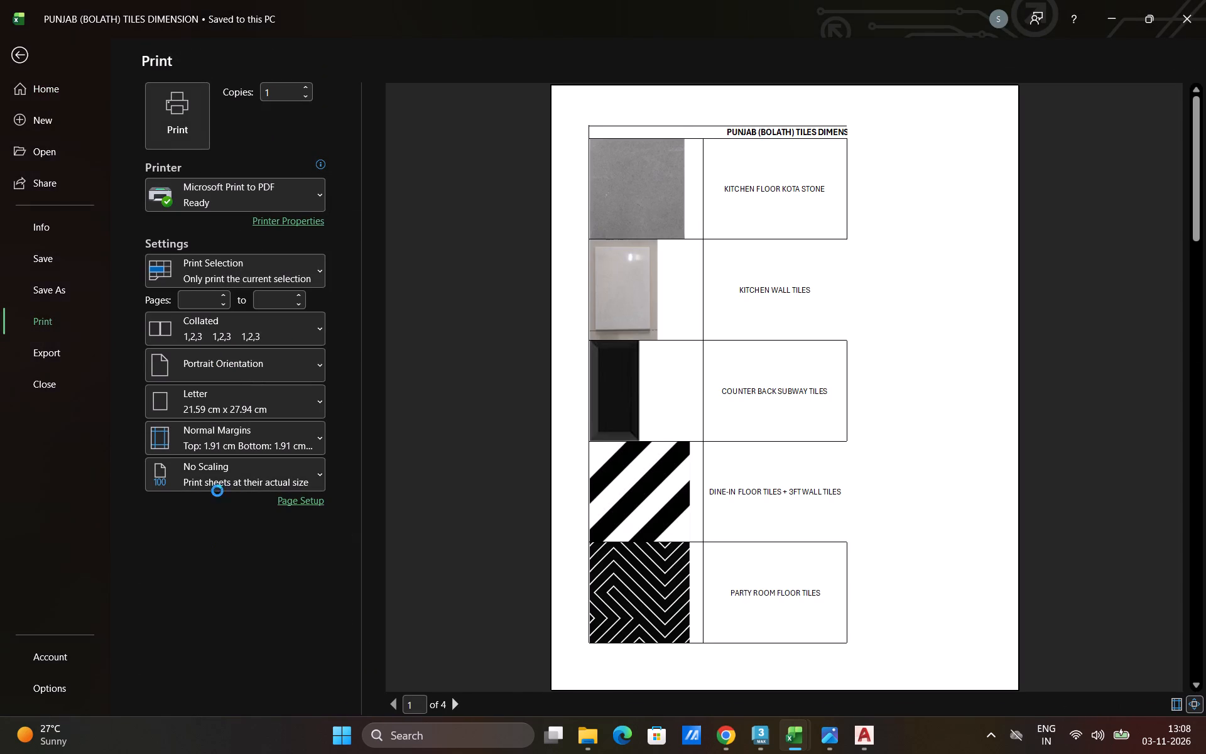
Print the selected tiles table to a PDF named PUNJAB (BOLATH) TILES DIMENSION in the OUTLET TILES DIMENSIONS & COLOR PALETTE folder.
click(170, 123)
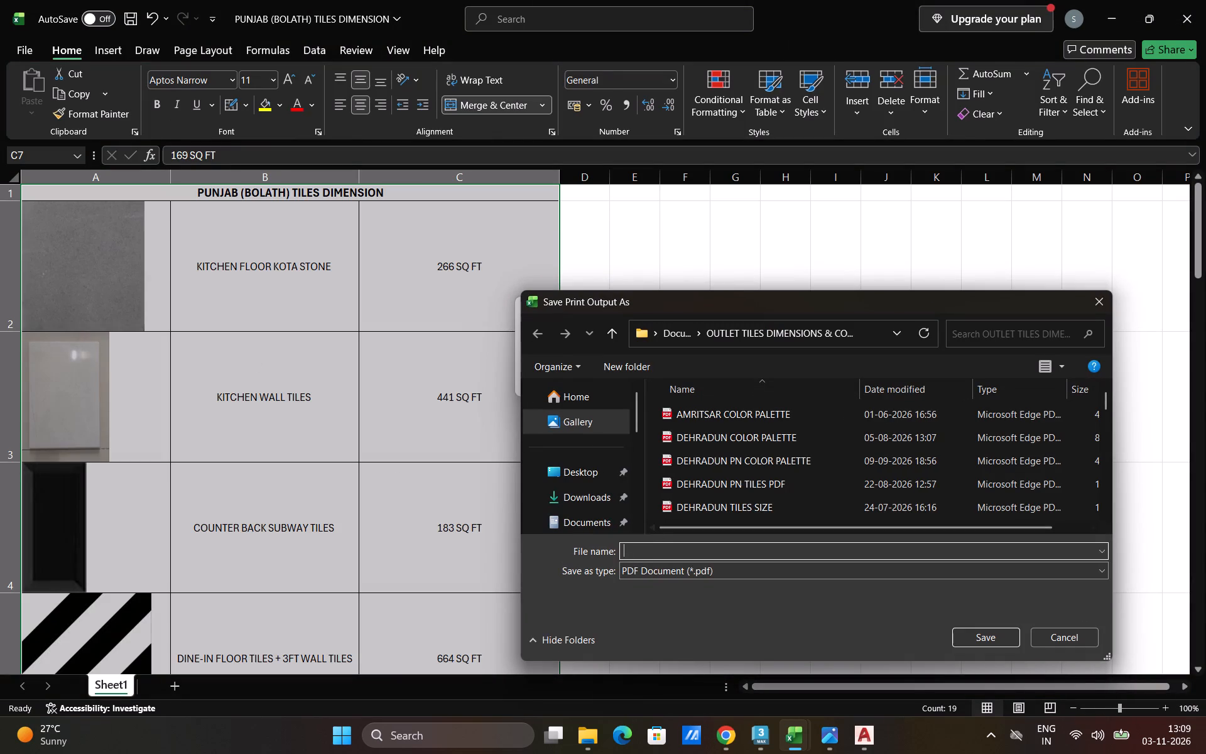
text(PUNJAB)
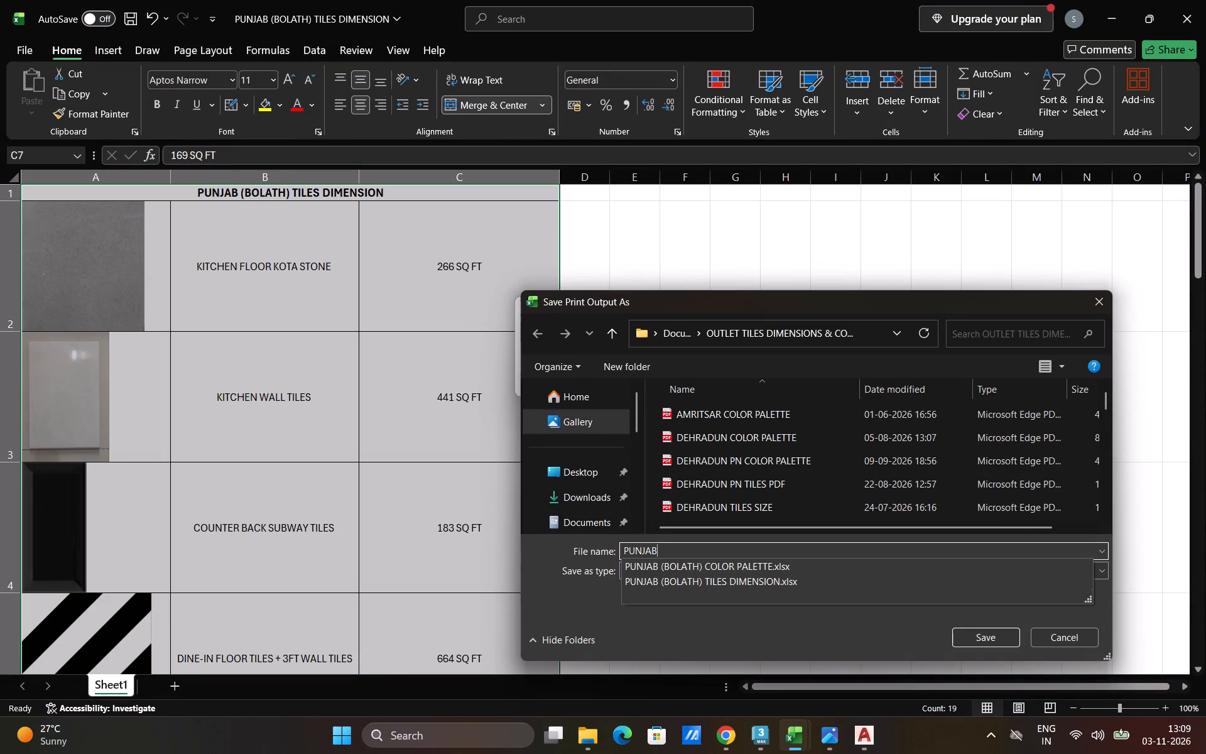
key(space)
text((BOLATH))
key(space)
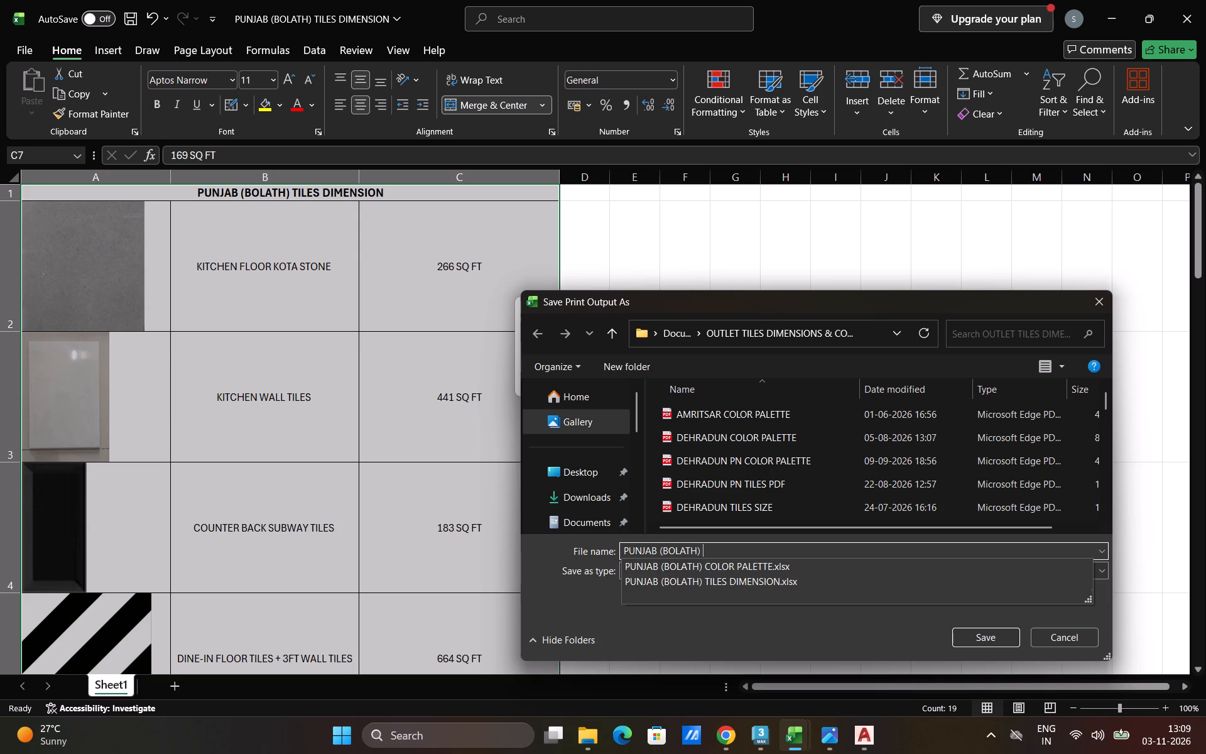
text(TILES DIMENSION)
key(space)
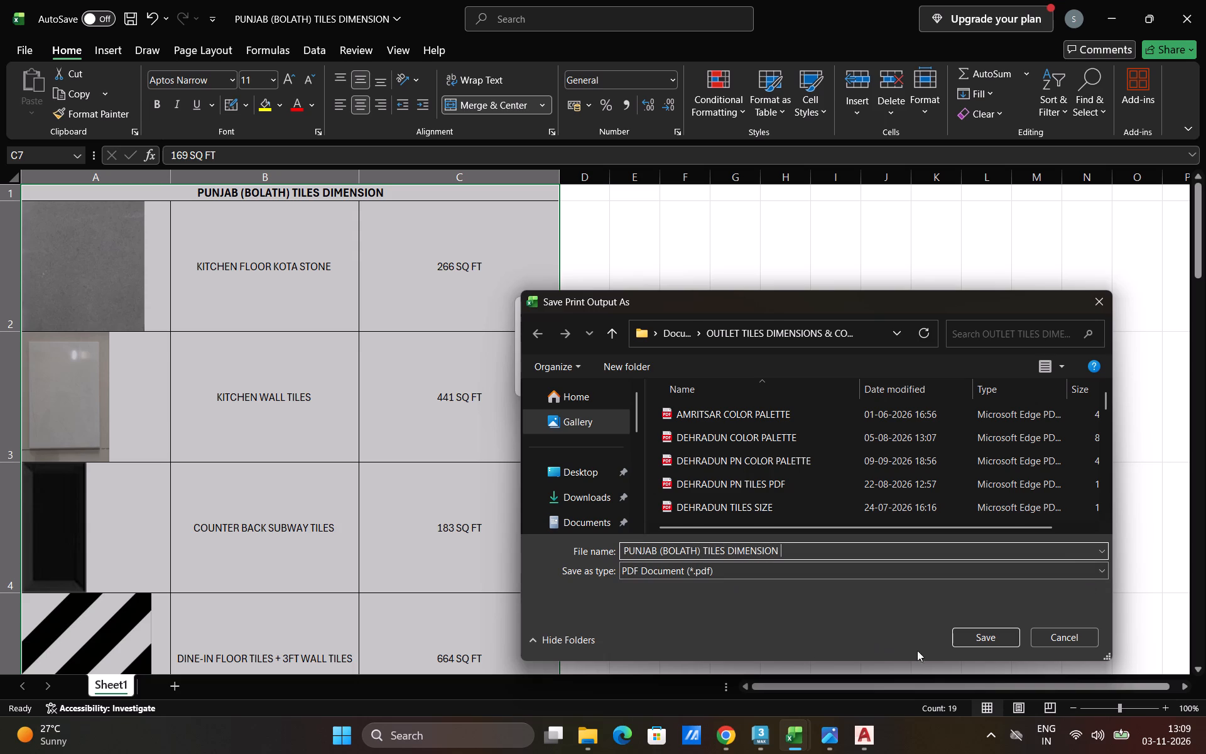
click(972, 639)
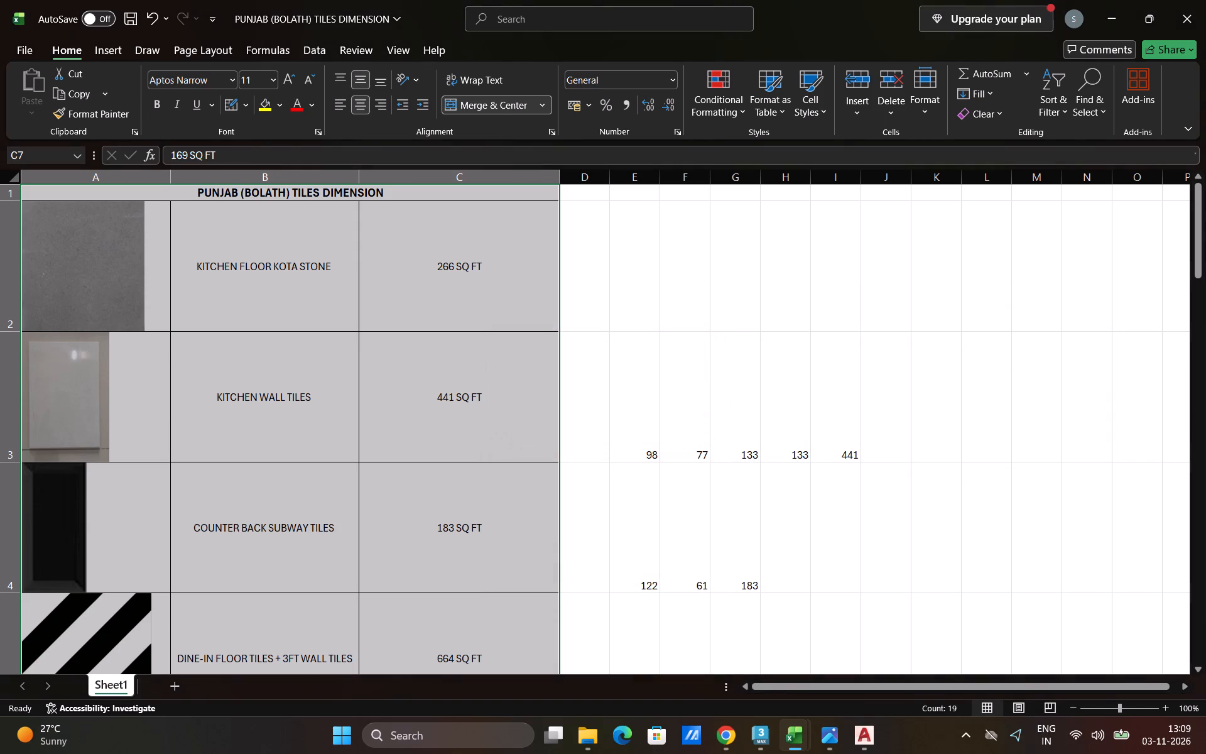
Close the PUNJAB (BOLATH) TILES DIMENSION workbook, saving its changes.
click(1204, 12)
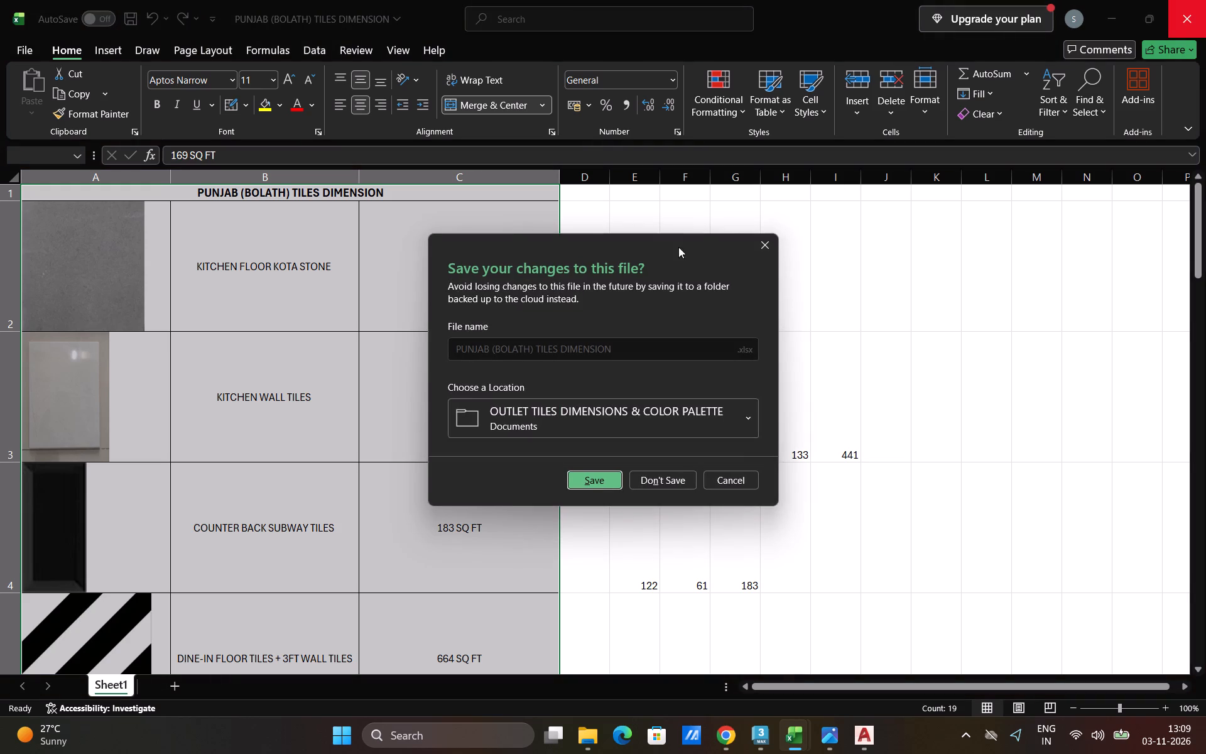
click(607, 487)
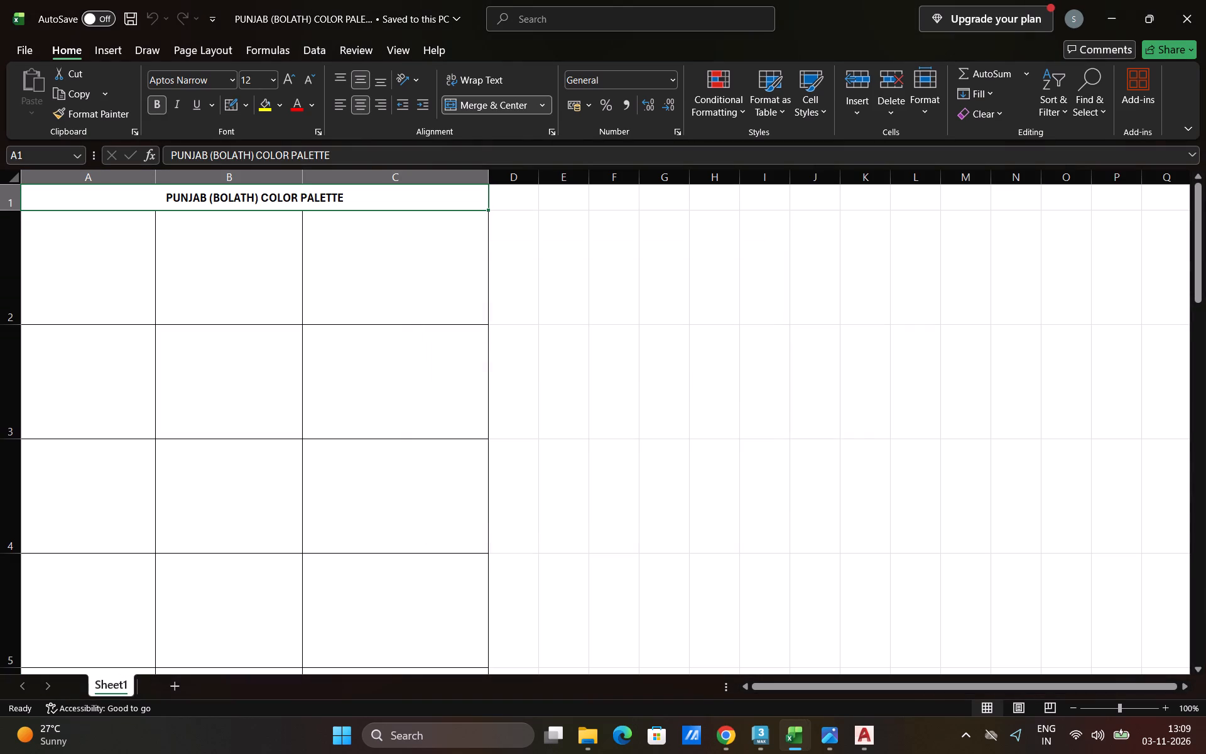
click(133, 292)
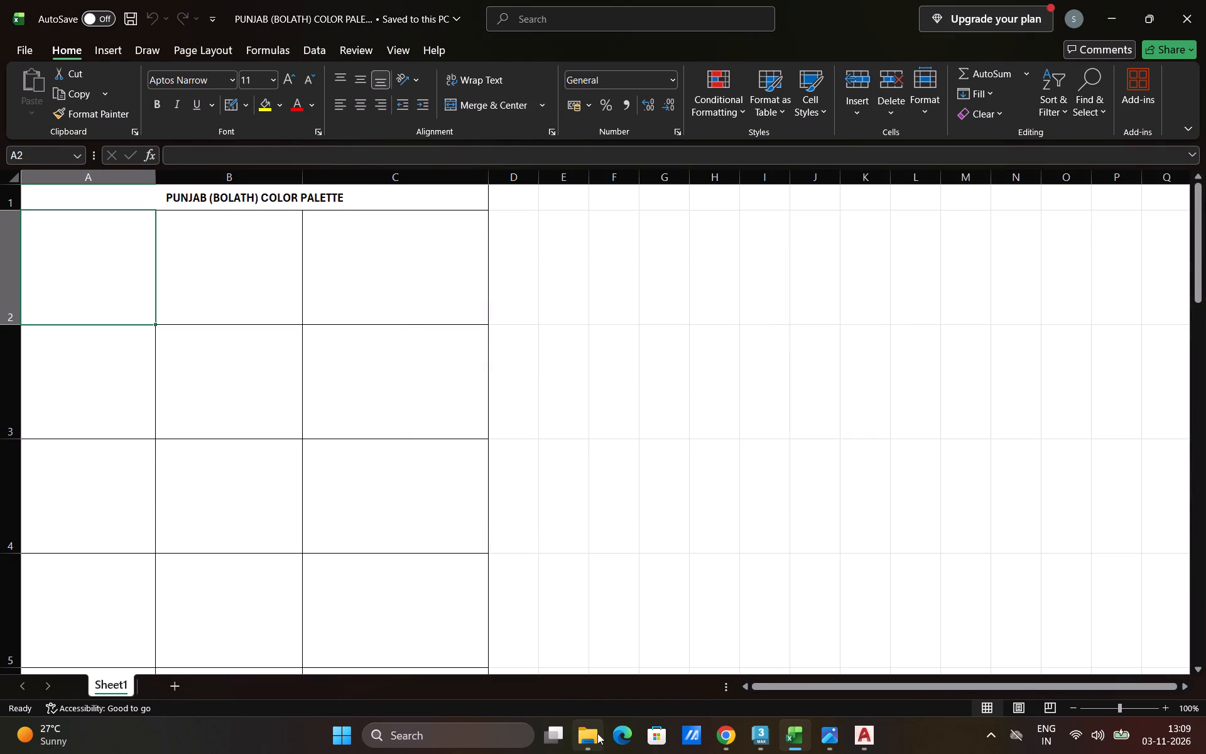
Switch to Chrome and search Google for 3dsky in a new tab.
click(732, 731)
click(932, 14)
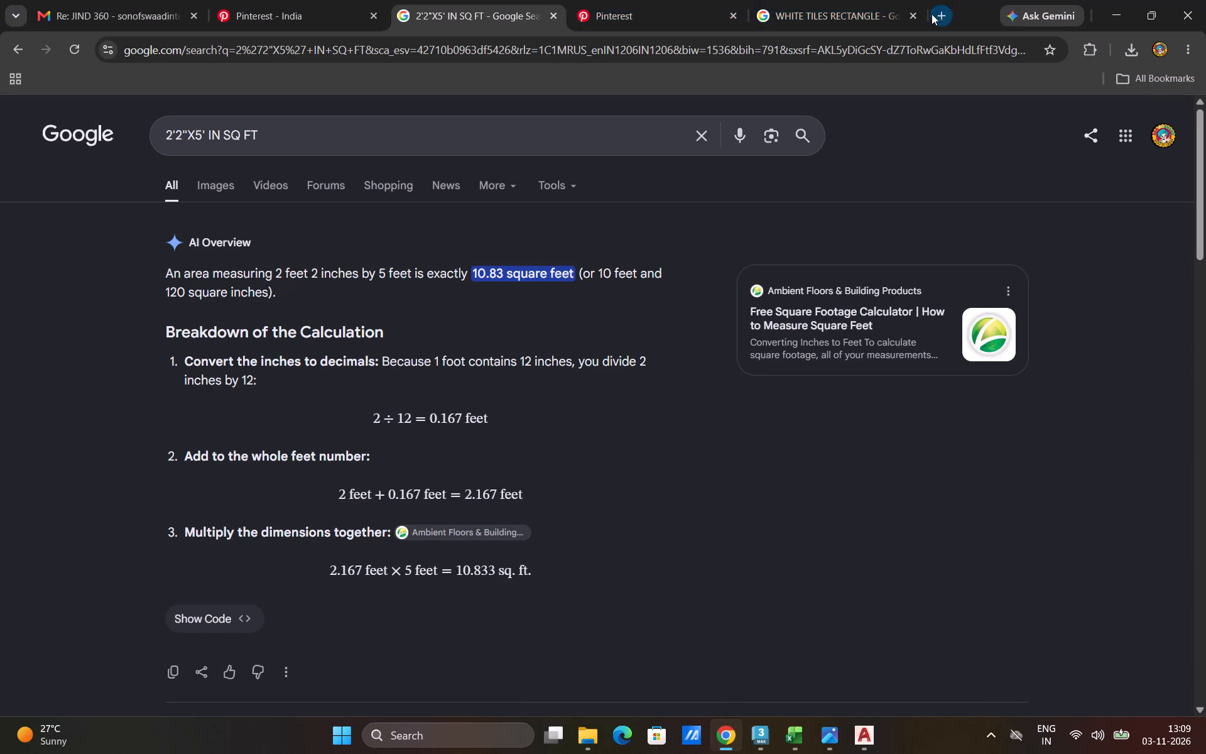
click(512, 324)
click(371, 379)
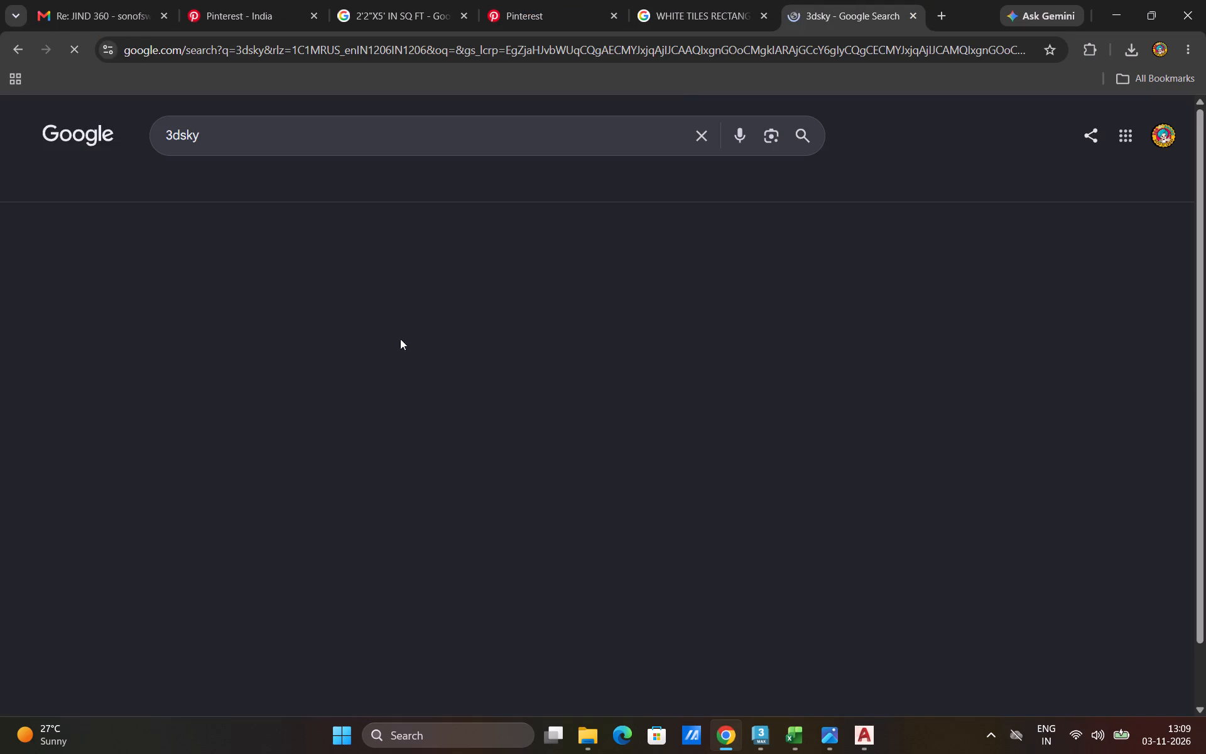
Search Google for panoraven in a new tab, close the 3dsky tab, and open the Panoraven website to log in.
click(942, 13)
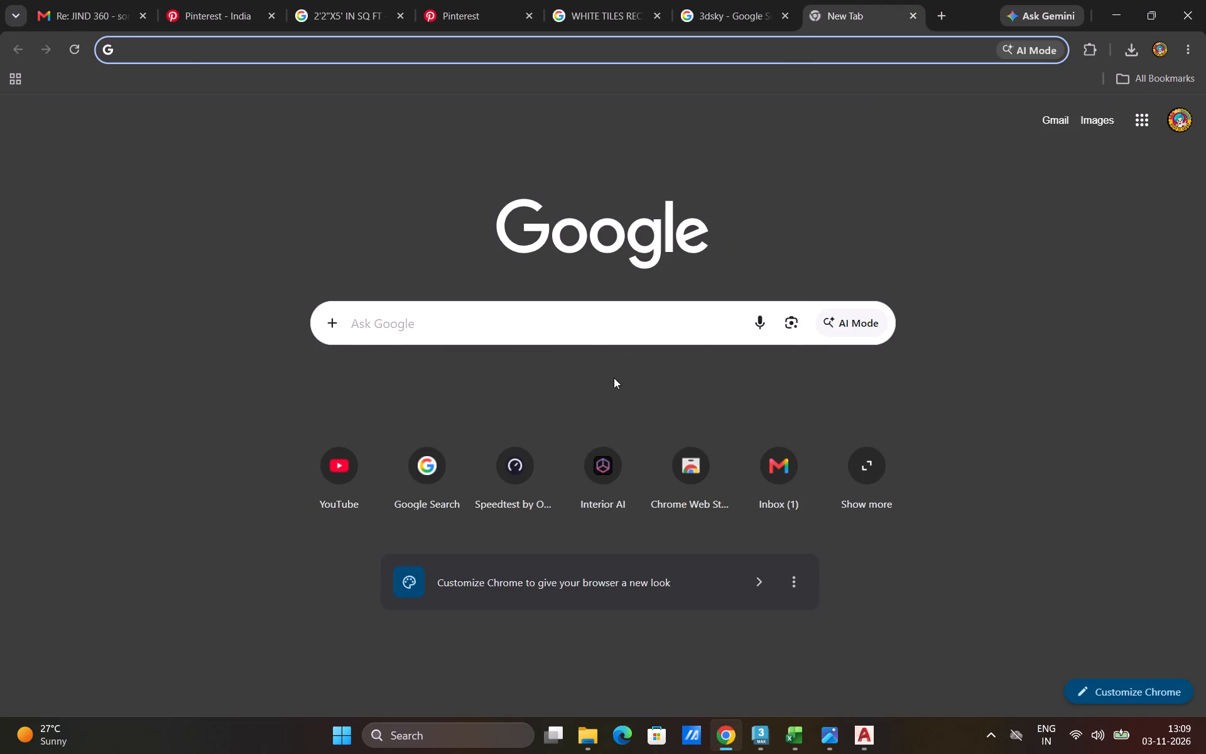
click(600, 314)
click(485, 359)
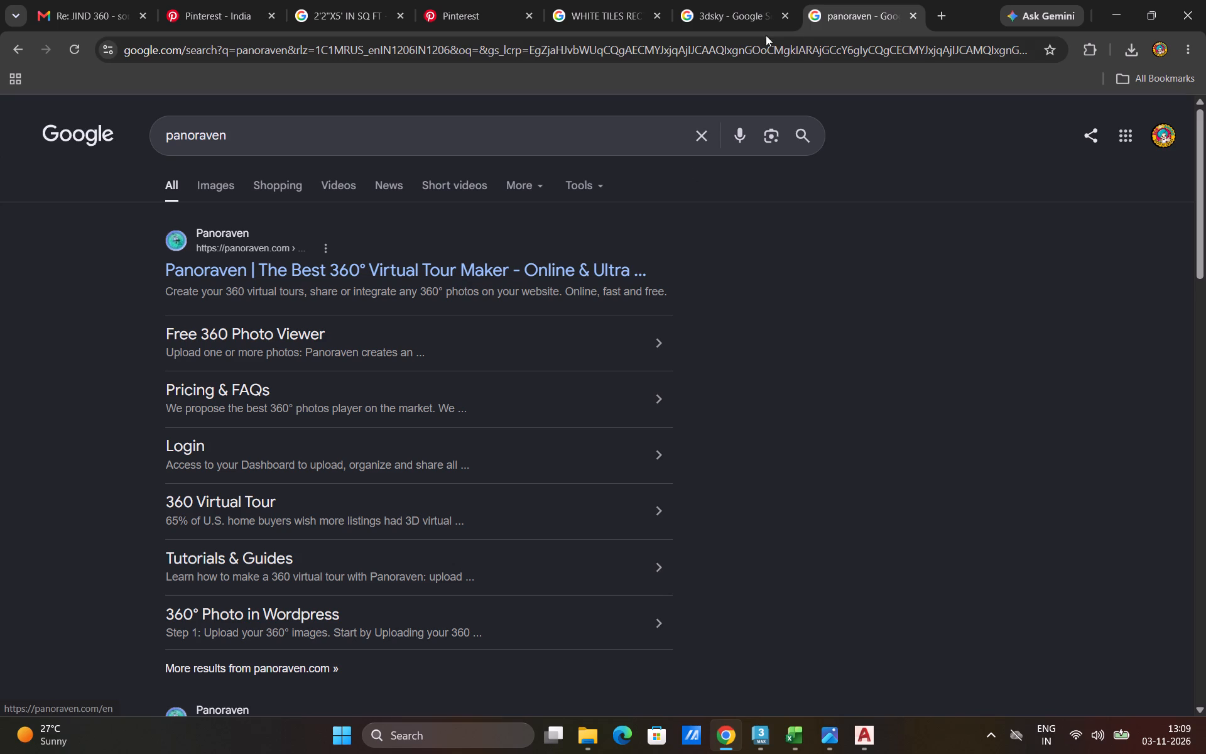
click(781, 21)
click(457, 264)
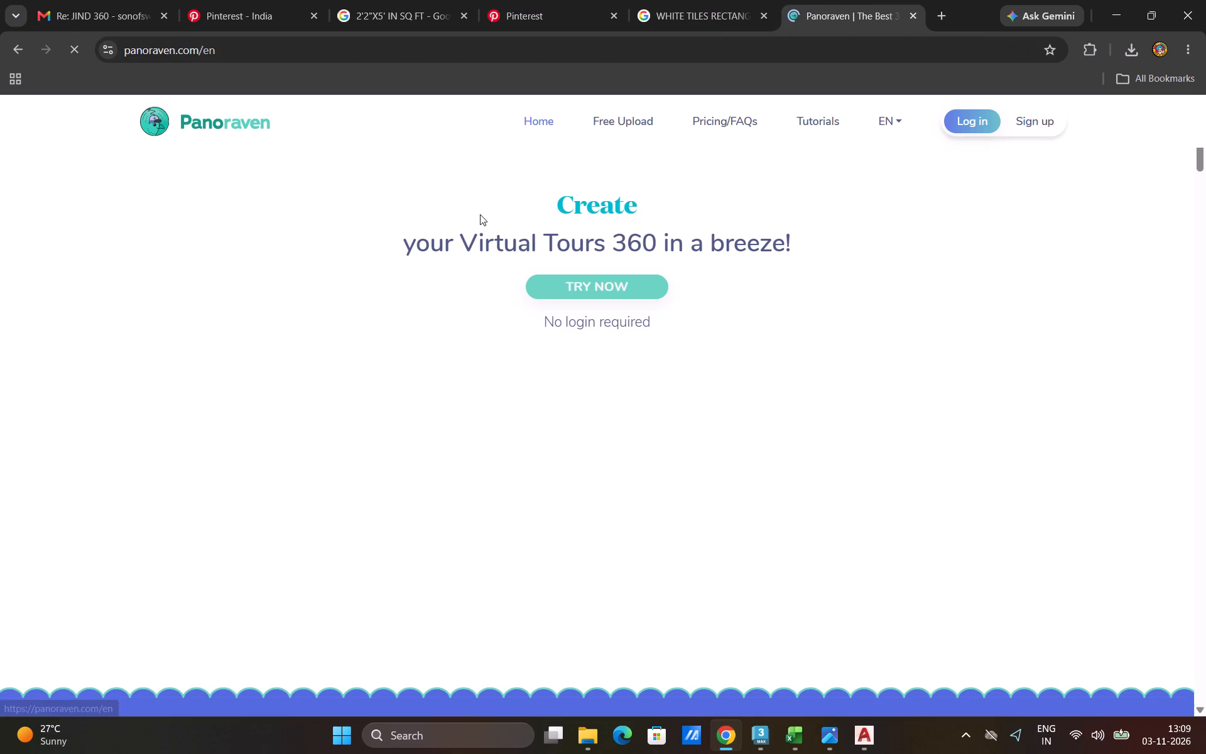
click(966, 124)
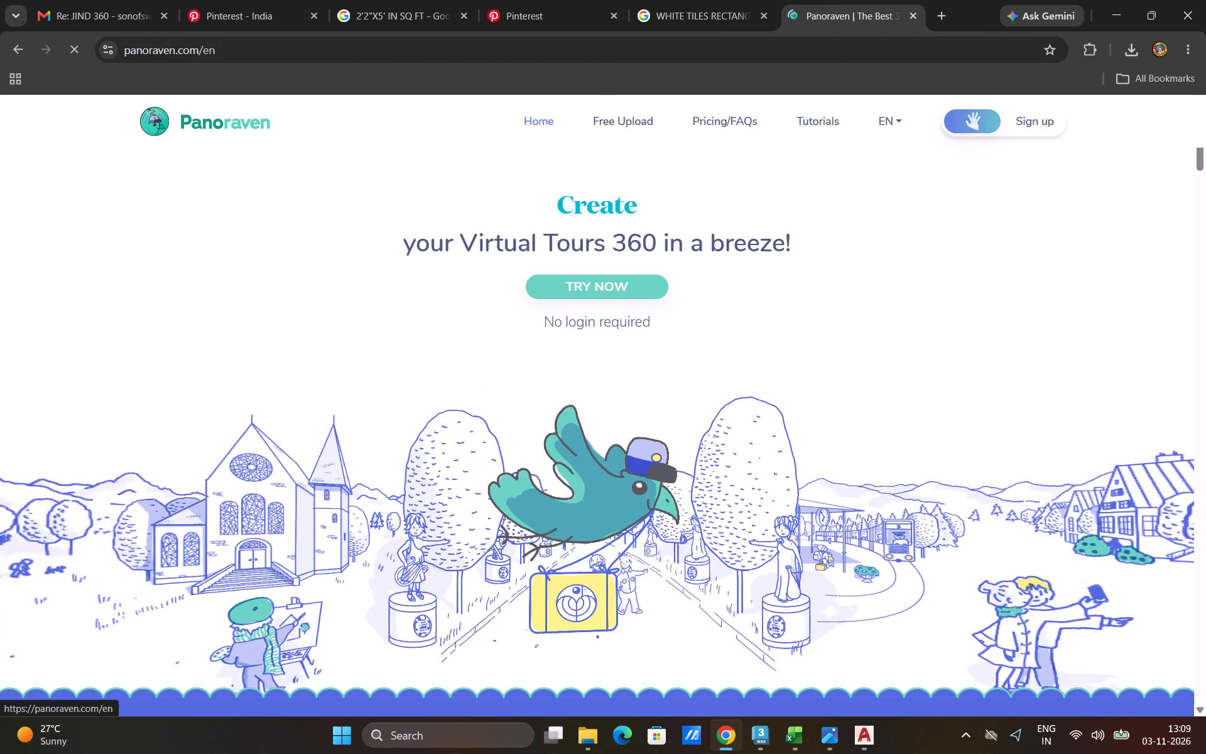